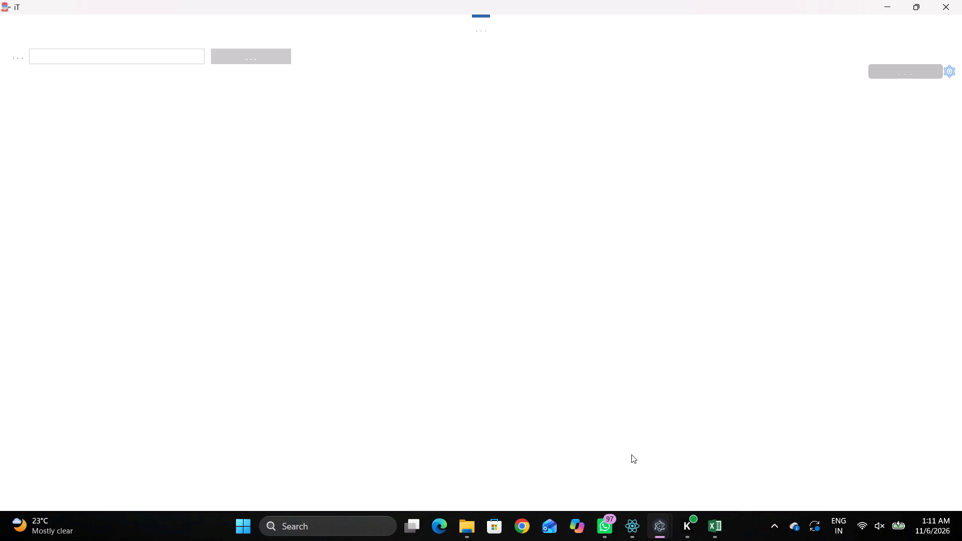
{"action": "left_click", "coordinate": [221, 59]}
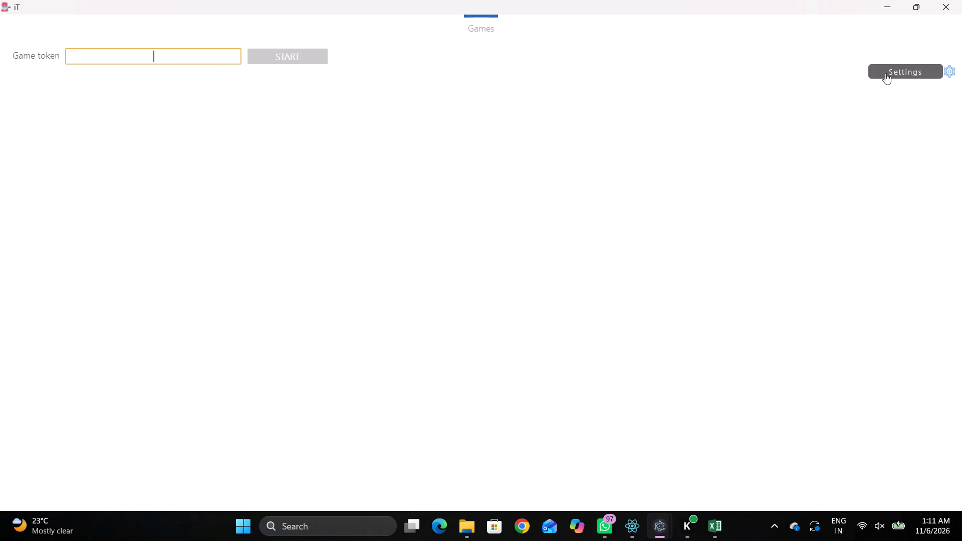
{"action": "left_click", "coordinate": [885, 73]}
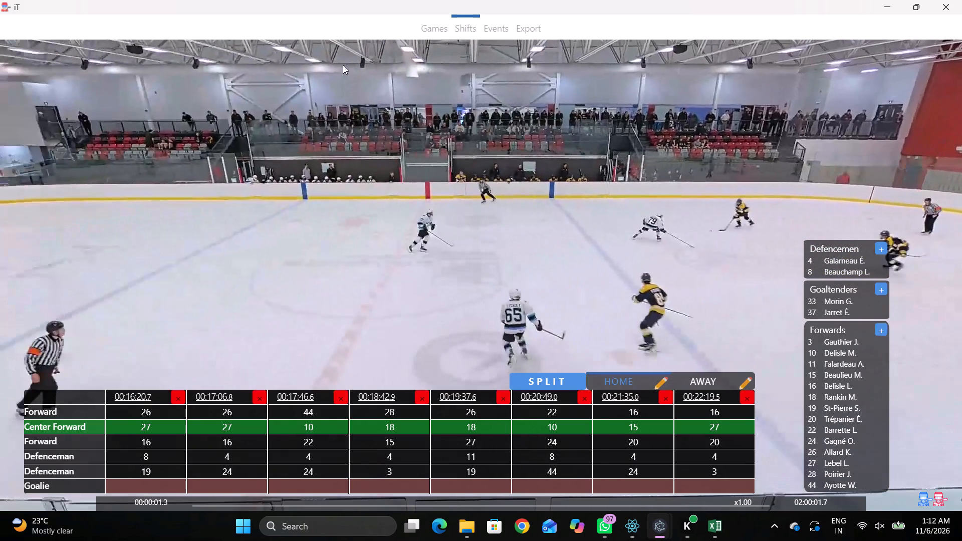
{"action": "left_click", "coordinate": [703, 377]}
{"action": "left_click", "coordinate": [634, 389]}
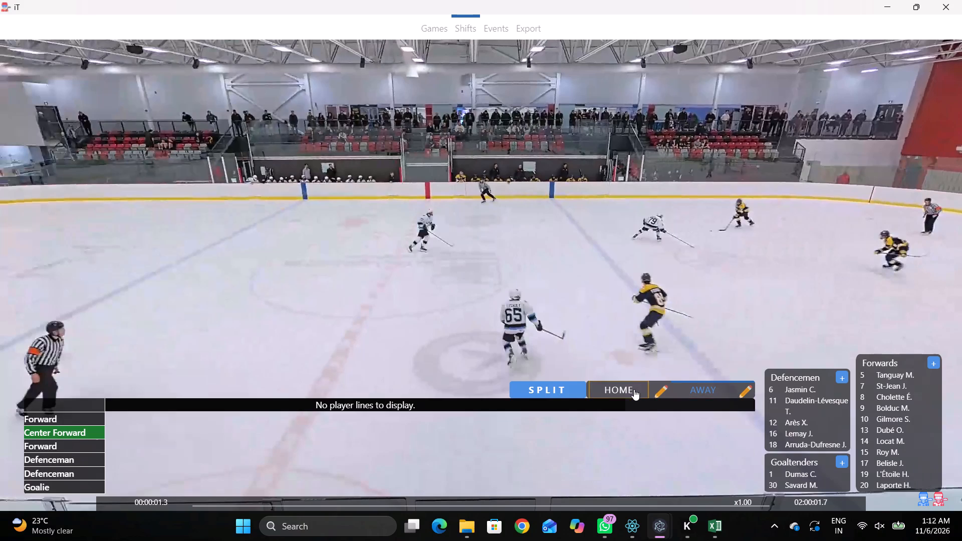
Jump to the home shift at 00:16:20.7, play the opening faceoff, and step the video back to about 00:16:21.1.
{"action": "triple_click", "coordinate": [127, 392]}
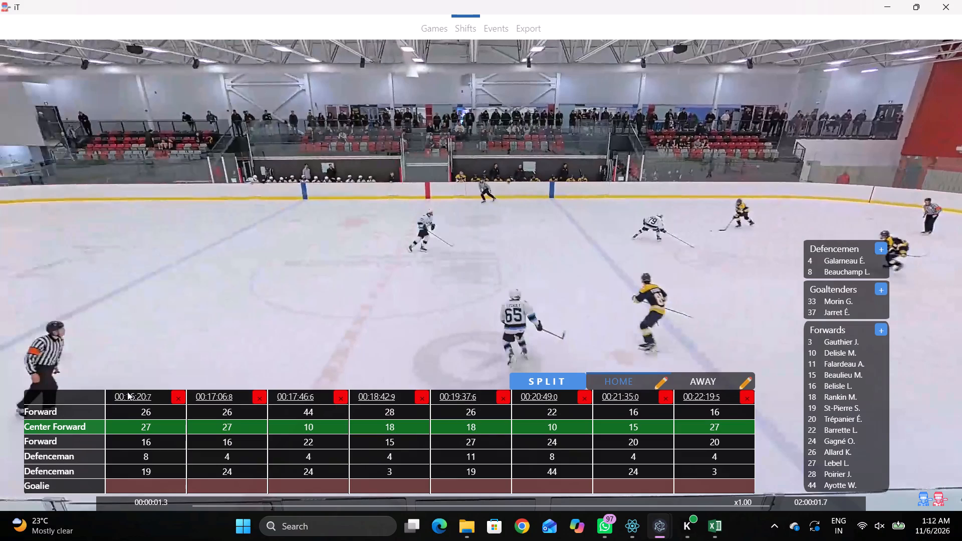
{"action": "double_click", "coordinate": [127, 392]}
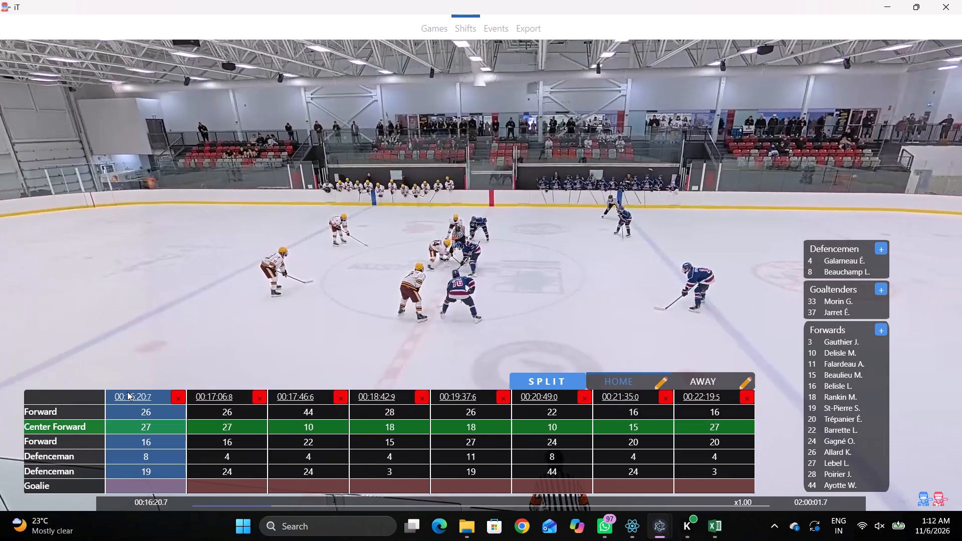
{"action": "key", "text": "space"}
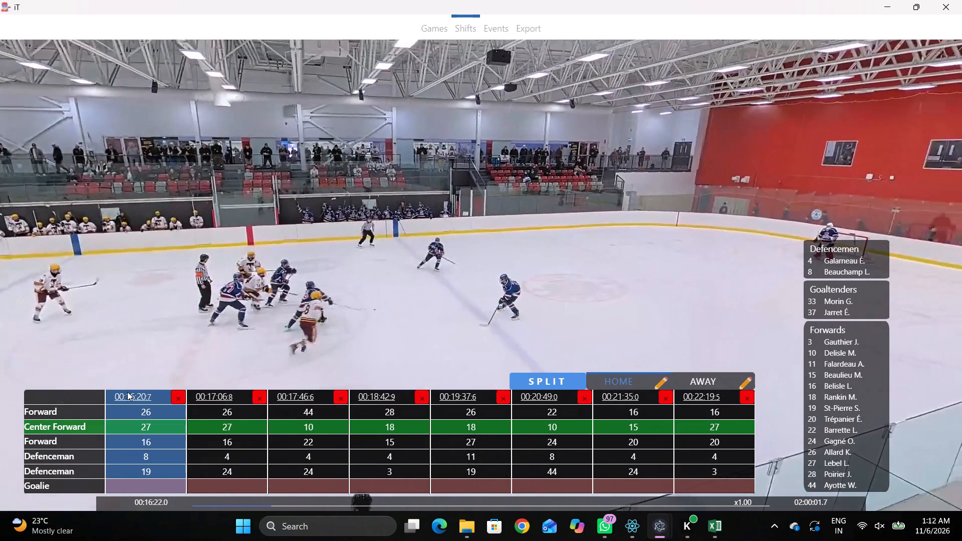
{"action": "key", "text": "space"}
{"action": "key", "text": "space"}
{"action": "key", "text": "space"}
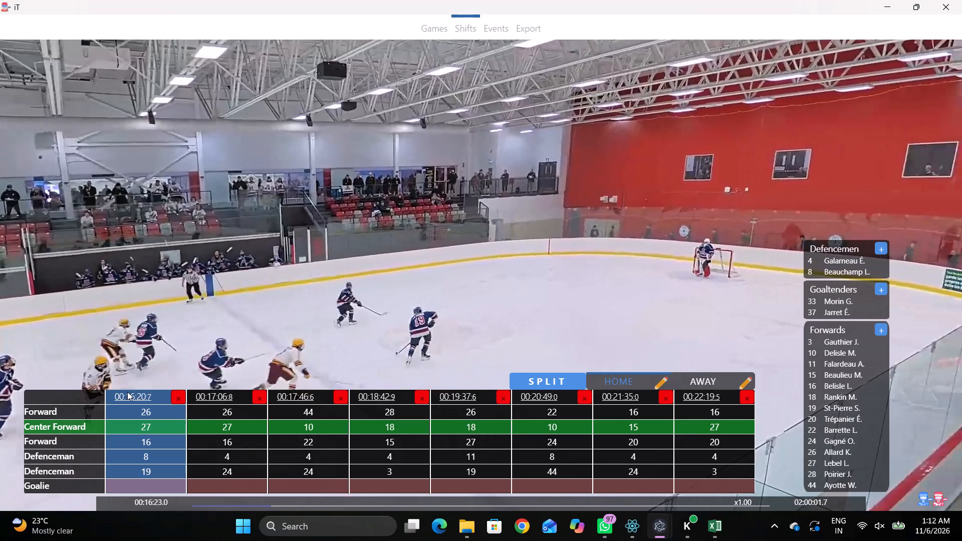
{"action": "type", "text": "qqq"}
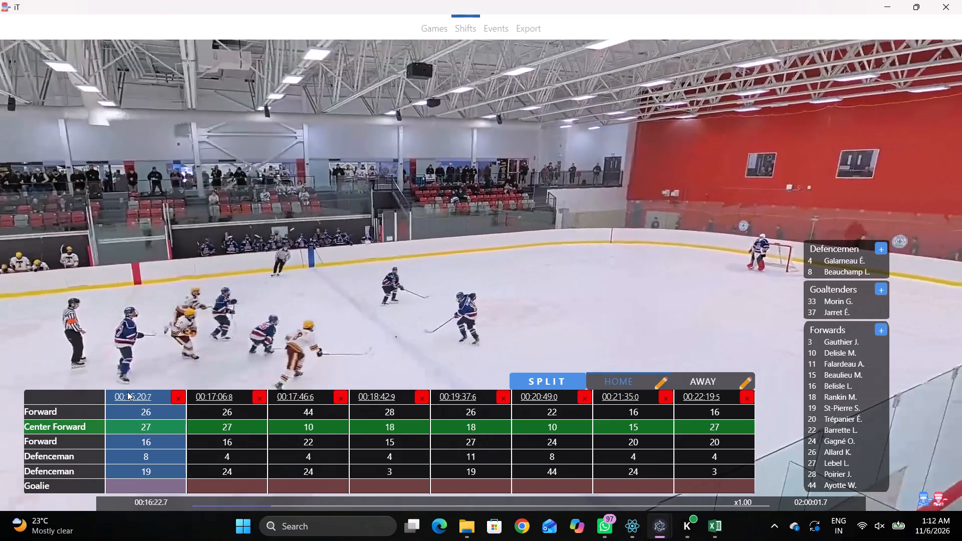
{"action": "type", "text": "qqqqqqq"}
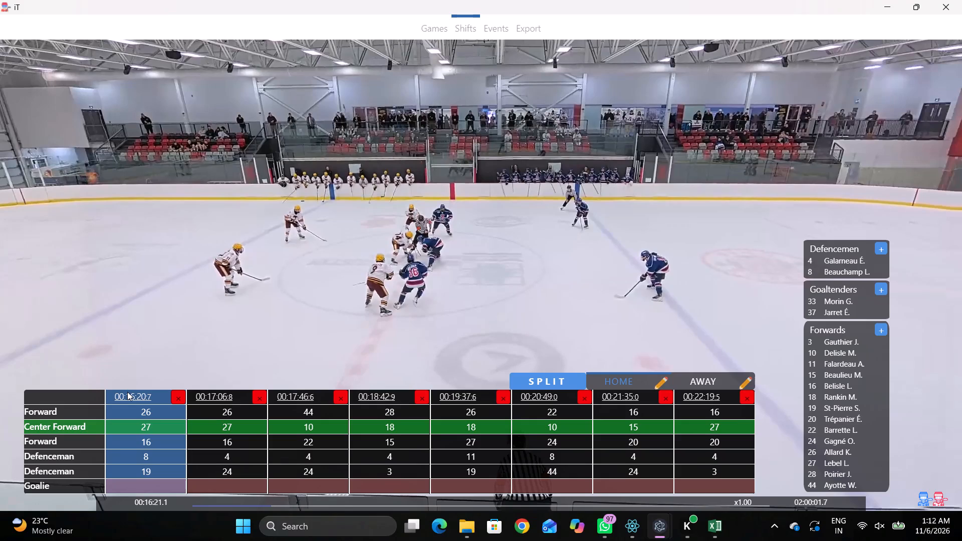
Switch to the away team's shifts and play the video on from the opening faceoff.
{"action": "left_click", "coordinate": [718, 383]}
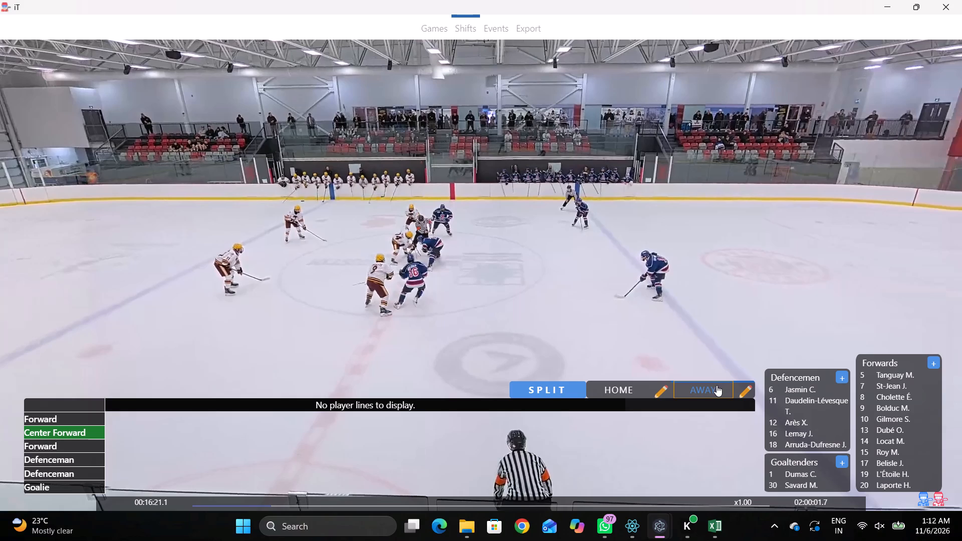
{"action": "key", "text": "space"}
{"action": "key", "text": "space"}
{"action": "key", "text": "space"}
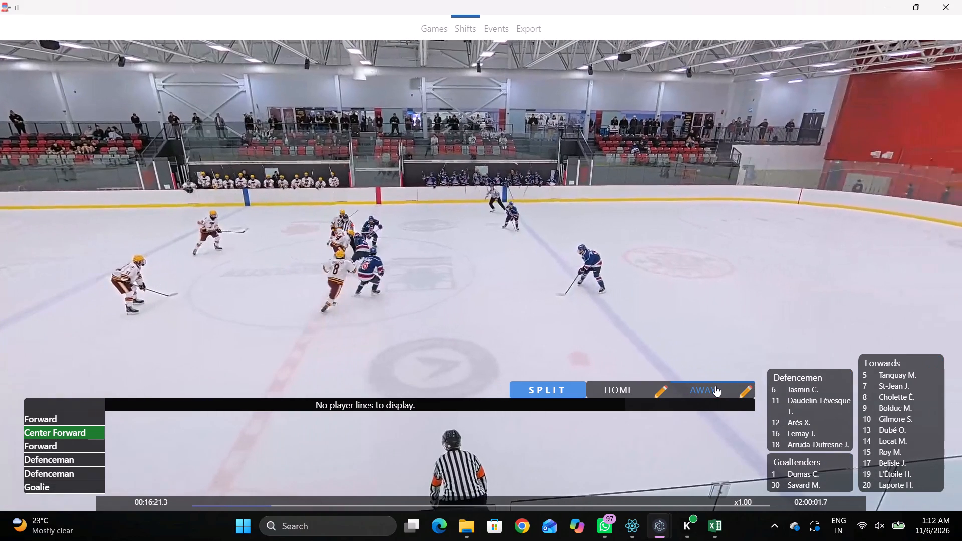
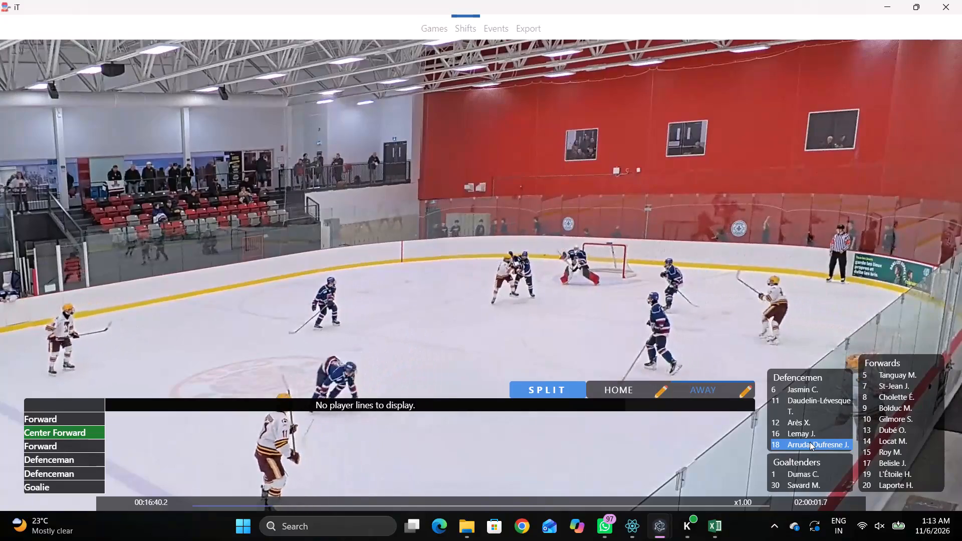
Play the game video in short bursts up to about 00:16:44, pausing to check which away players are on the ice.
{"action": "key", "text": "space"}
{"action": "key", "text": "space"}
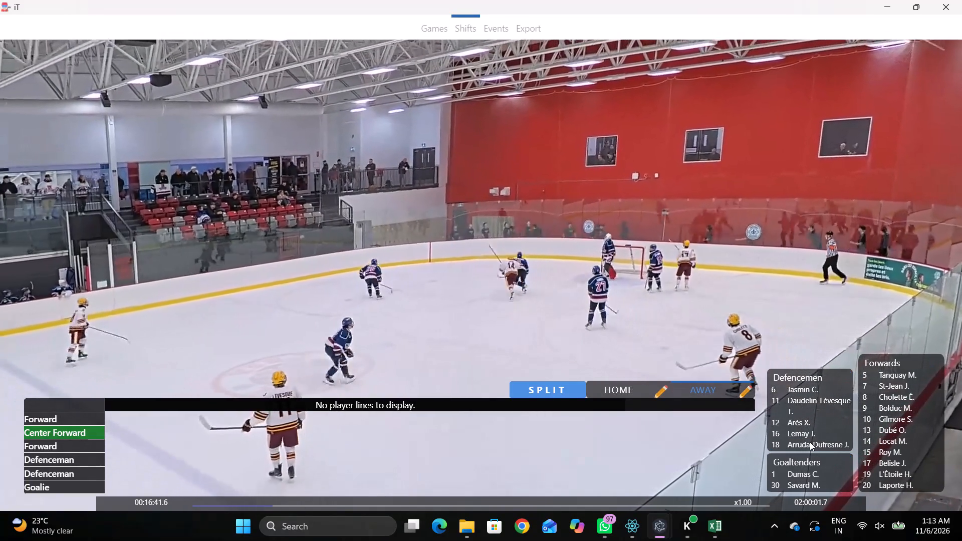
{"action": "key", "text": "space"}
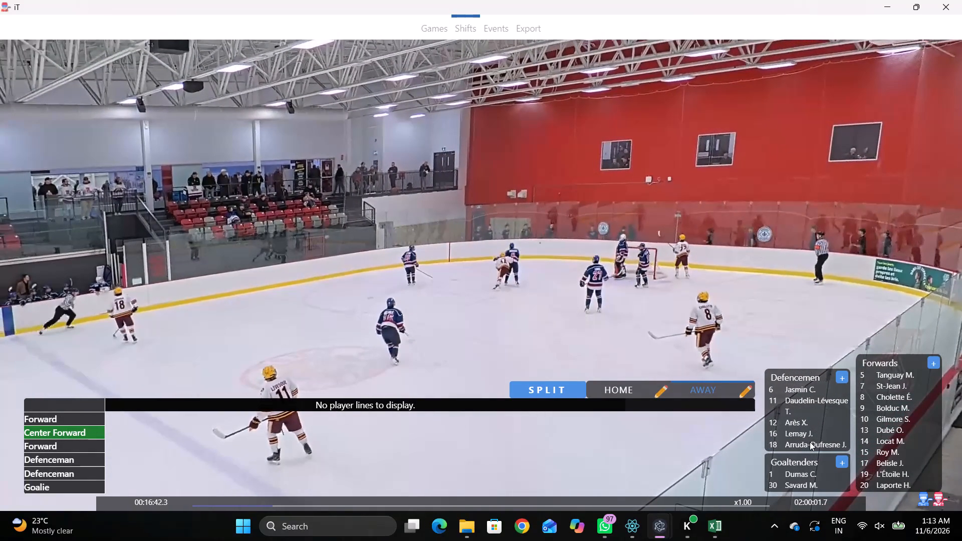
{"action": "key", "text": "space"}
{"action": "key", "text": "space"}
{"action": "key", "text": "space"}
{"action": "key", "text": "space"}
{"action": "key", "text": "space"}
{"action": "key", "text": "space"}
{"action": "key", "text": "space"}
{"action": "key", "text": "space"}
{"action": "key", "text": "space"}
{"action": "key", "text": "space"}
{"action": "key", "text": "space"}
{"action": "key", "text": "space"}
{"action": "key", "text": "space"}
{"action": "key", "text": "space"}
{"action": "key", "text": "space"}
{"action": "key", "text": "space"}
{"action": "key", "text": "space"}
{"action": "key", "text": "space"}
{"action": "key", "text": "space"}
{"action": "key", "text": "space"}
{"action": "key", "text": "space"}
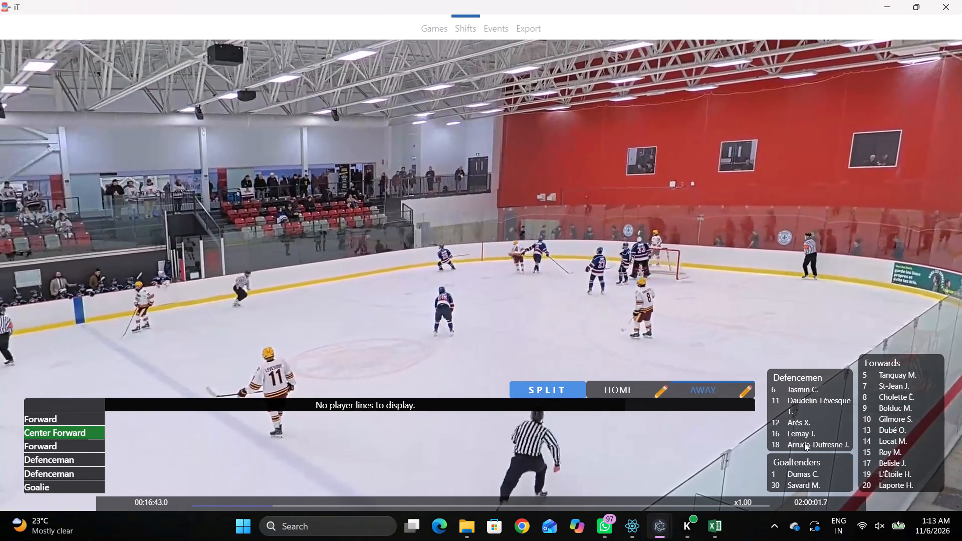
{"action": "key", "text": "space"}
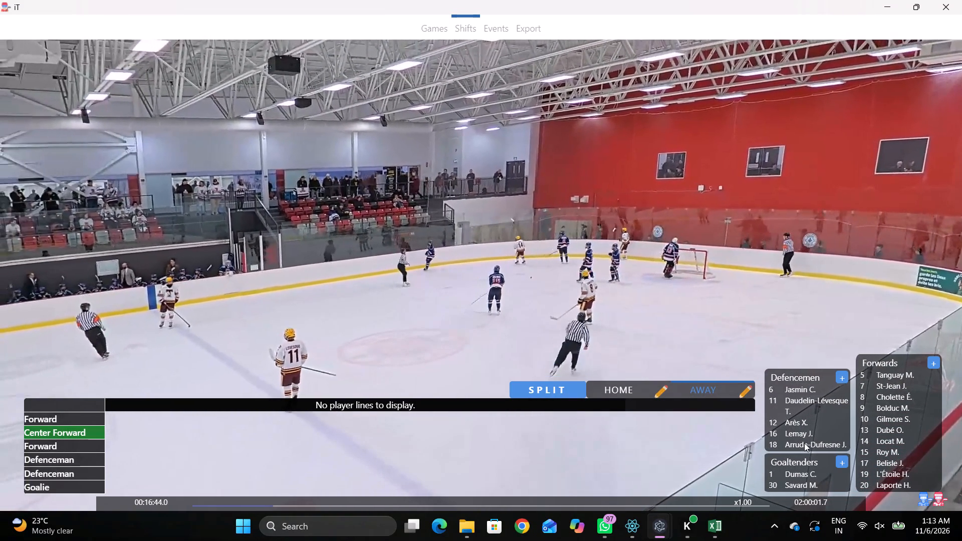
Play the video on to about 00:17:20 and pause it, watching the away team for player changes.
{"action": "key", "text": "space"}
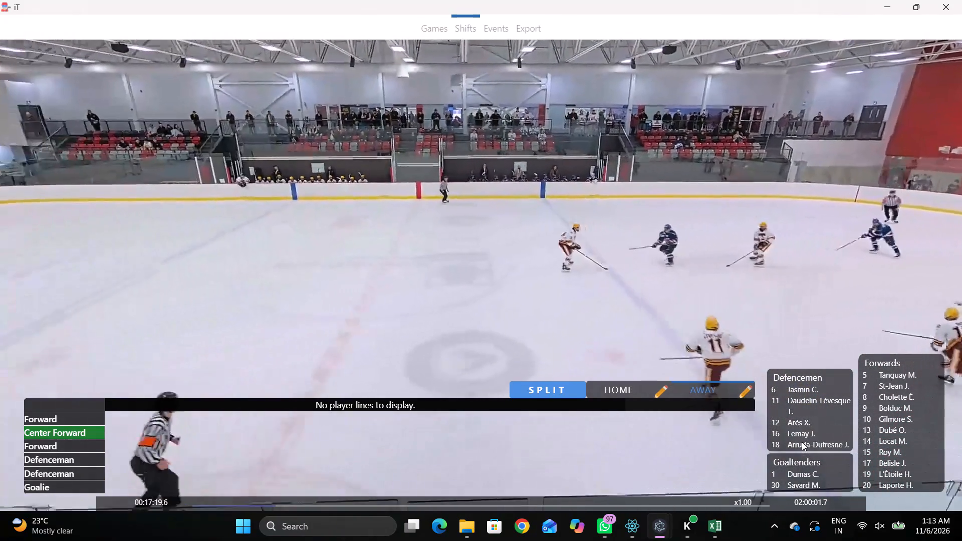
{"action": "key", "text": "space"}
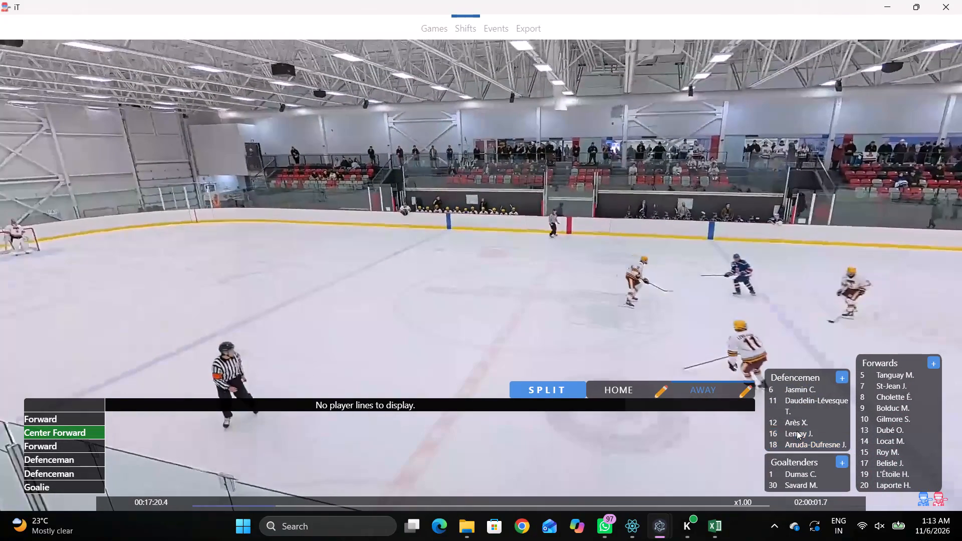
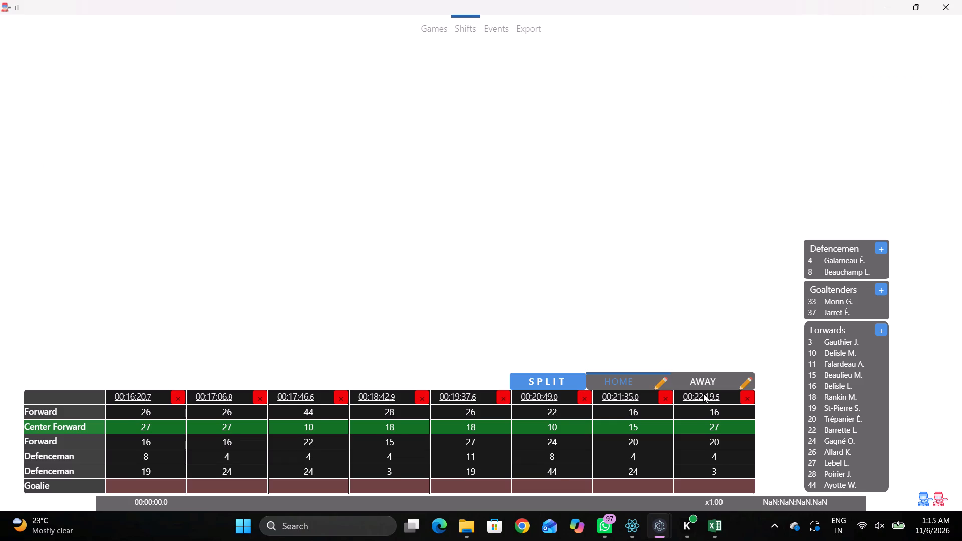
{"action": "triple_click", "coordinate": [703, 394]}
{"action": "triple_click", "coordinate": [703, 394]}
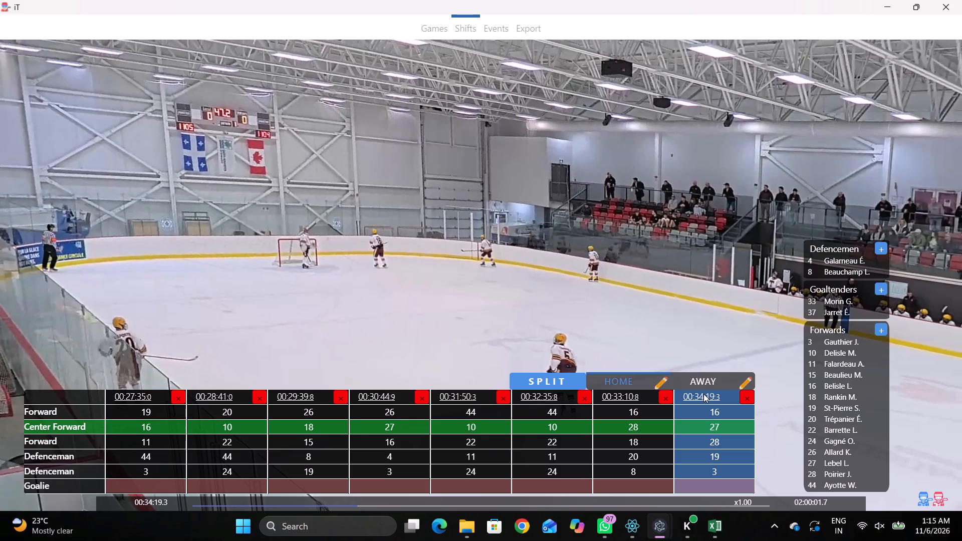
{"action": "key", "text": "space"}
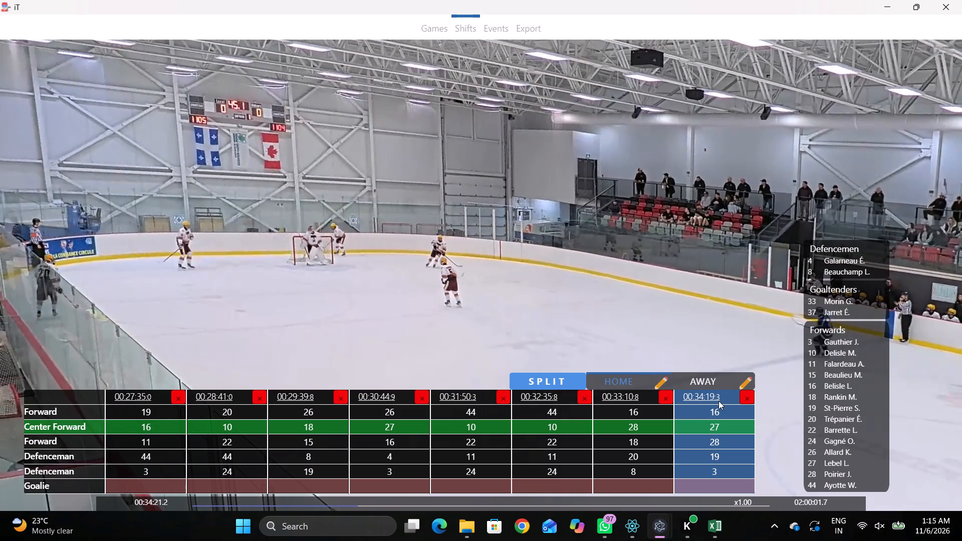
{"action": "type", "text": "vvv"}
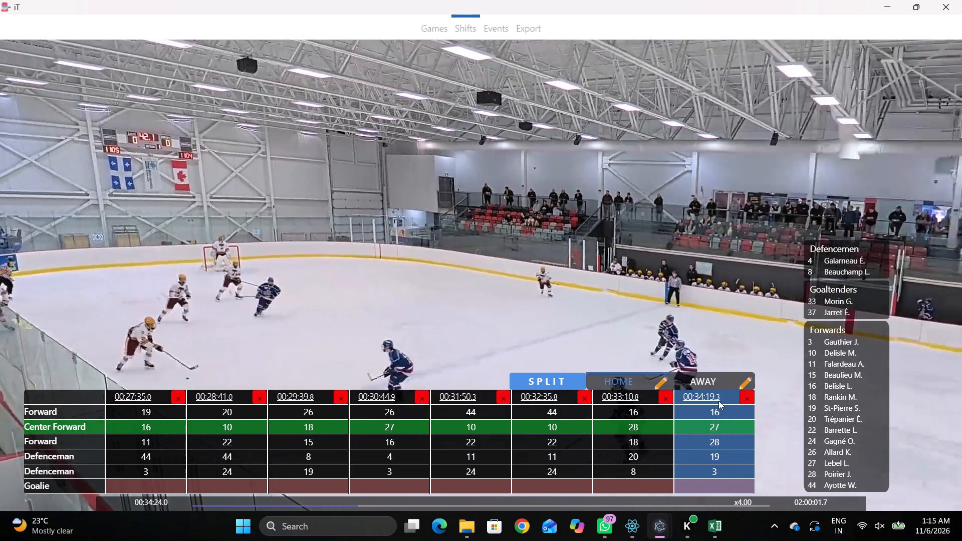
Play the video in short bursts to about 00:34:44, checking which home players are on the ice.
{"action": "key", "text": "space"}
{"action": "key", "text": "space"}
{"action": "key", "text": "space"}
{"action": "key", "text": "space"}
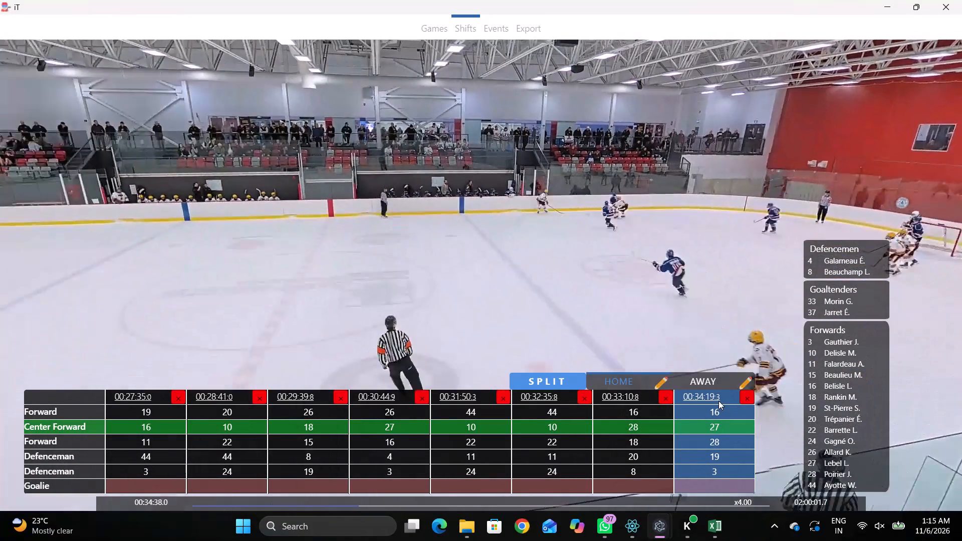
{"action": "key", "text": "space"}
{"action": "key", "text": "space"}
{"action": "key", "text": "space"}
{"action": "key", "text": "space"}
{"action": "key", "text": "space"}
{"action": "key", "text": "space"}
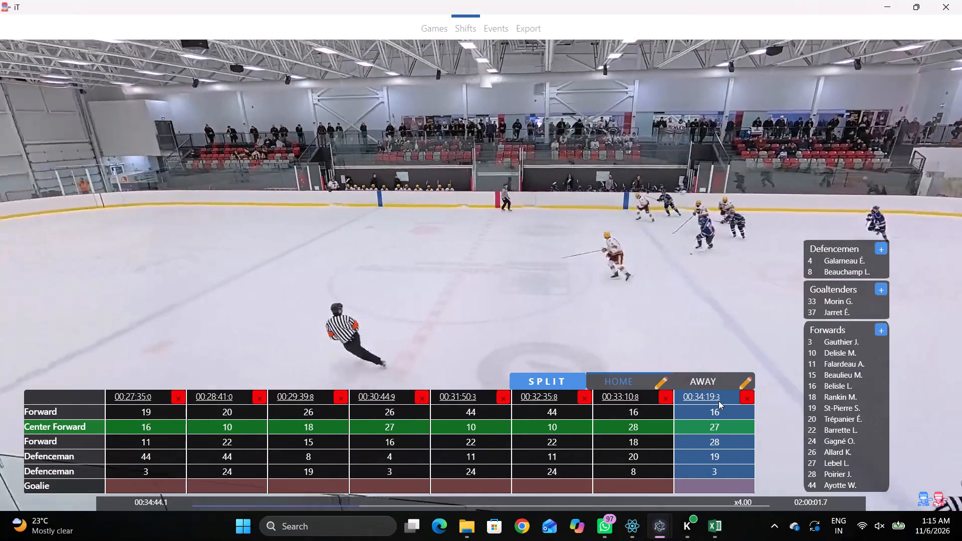
Continue in short bursts to about 00:34:53 and pause, watching the home team for player changes.
{"action": "key", "text": "space"}
{"action": "key", "text": "space"}
{"action": "key", "text": "space"}
{"action": "key", "text": "space"}
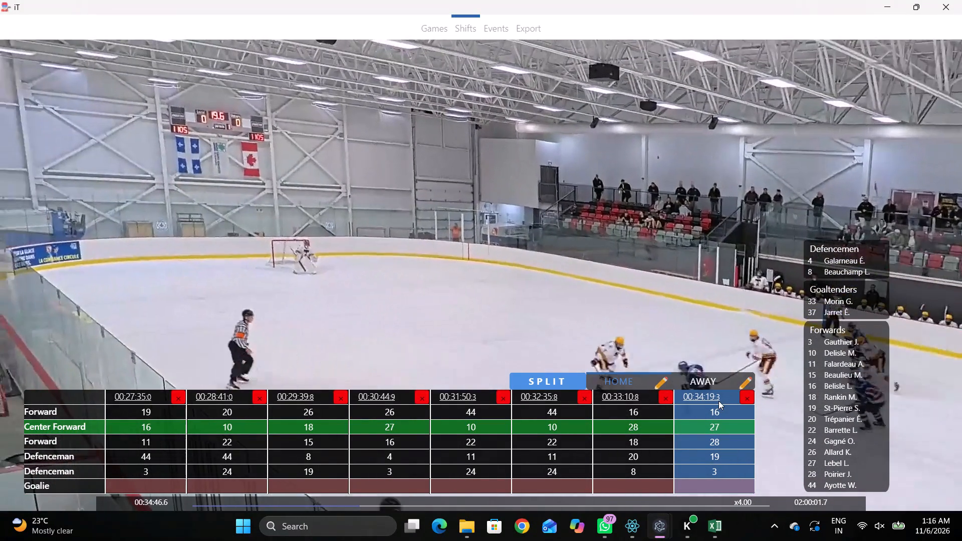
{"action": "key", "text": "space"}
{"action": "key", "text": "space"}
{"action": "key", "text": "space"}
{"action": "key", "text": "space"}
{"action": "key", "text": "space"}
{"action": "key", "text": "space"}
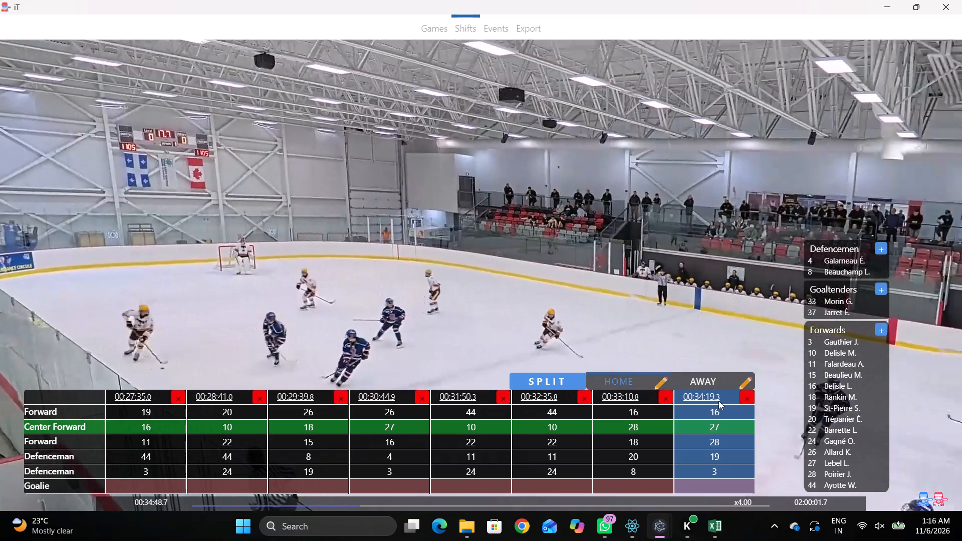
{"action": "key", "text": "space"}
{"action": "key", "text": "space"}
{"action": "key", "text": "space"}
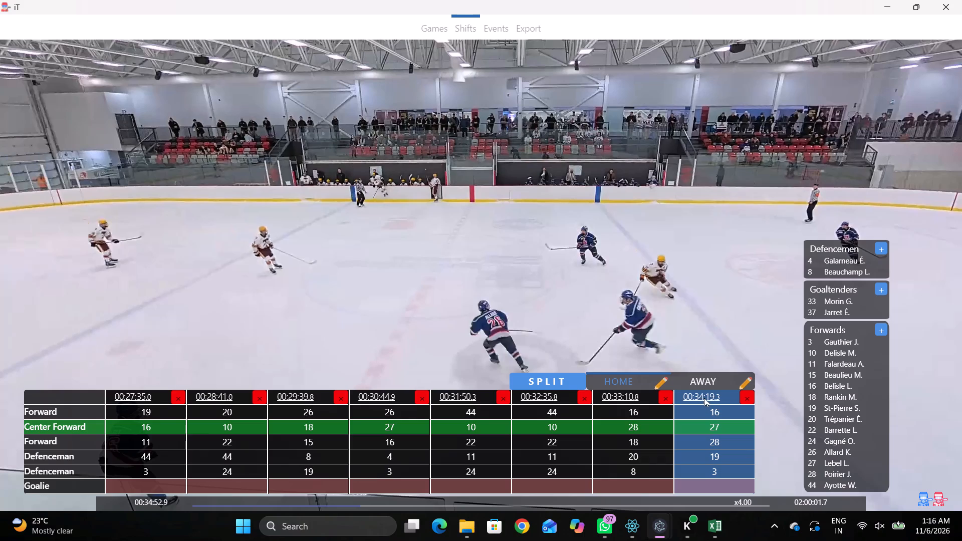
Switch to the away team's shifts and play in short bursts to about 00:35:01, watching the players on the ice.
{"action": "left_click", "coordinate": [713, 384]}
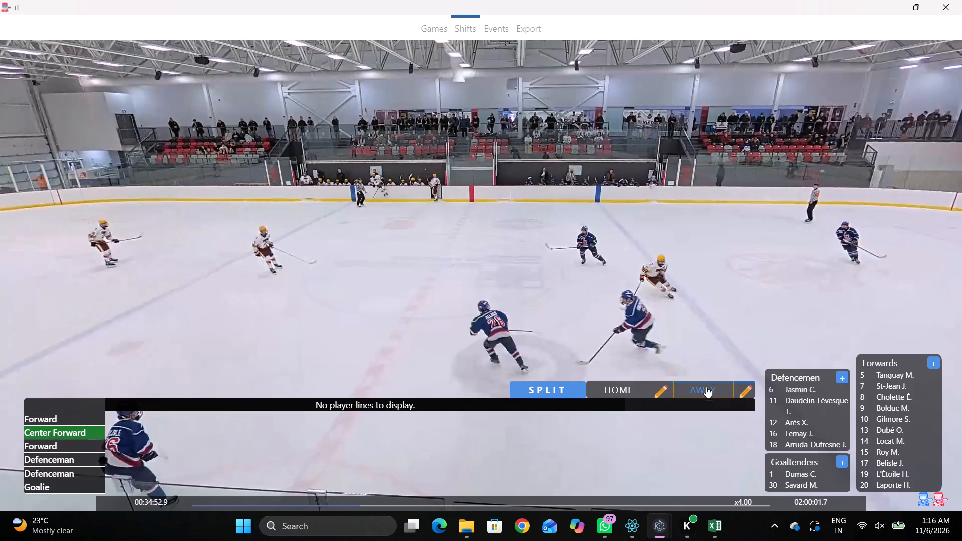
{"action": "key", "text": "space"}
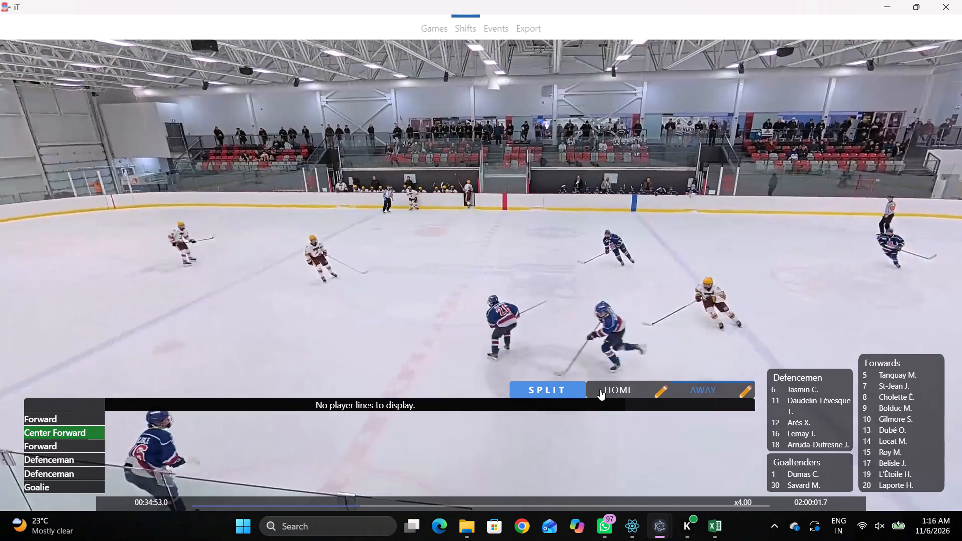
{"action": "key", "text": "space"}
{"action": "key", "text": "space"}
{"action": "key", "text": "space"}
{"action": "key", "text": "space"}
{"action": "key", "text": "space"}
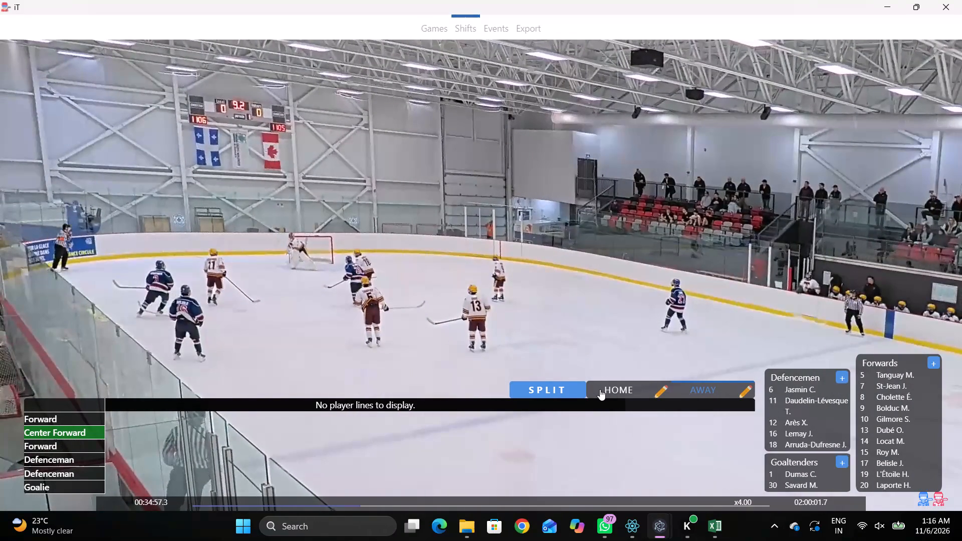
{"action": "key", "text": "space"}
{"action": "key", "text": "space"}
{"action": "key", "text": "space"}
{"action": "key", "text": "space"}
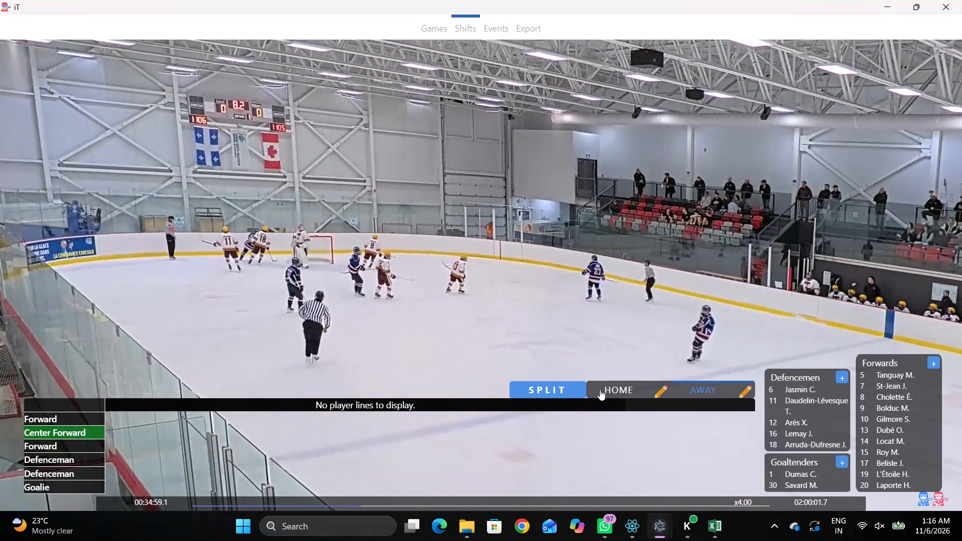
{"action": "key", "text": "space"}
{"action": "key", "text": "space"}
{"action": "key", "text": "space"}
{"action": "key", "text": "space"}
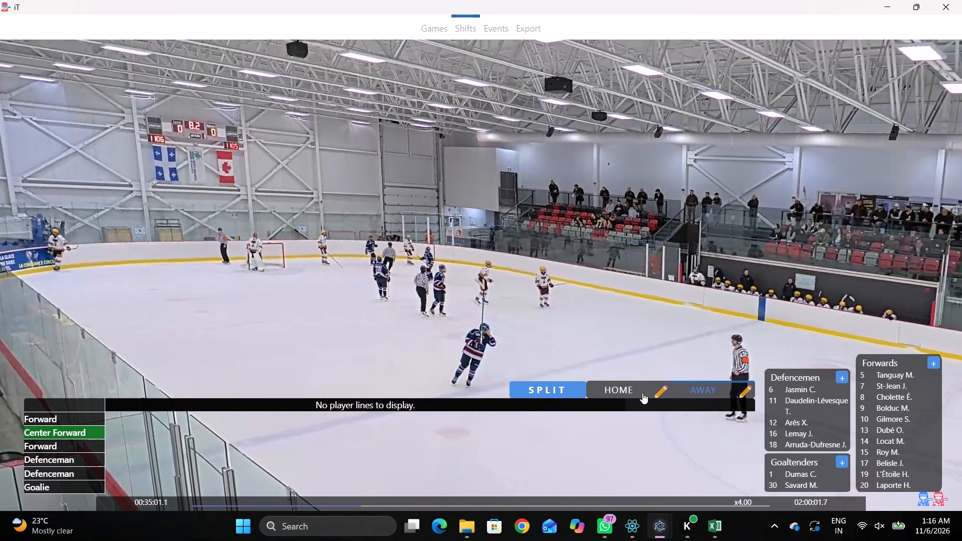
Switch back to the home team's shifts and go back through them to the first shift at 00:16:20.7.
{"action": "left_click", "coordinate": [626, 384]}
{"action": "left_click", "coordinate": [703, 394]}
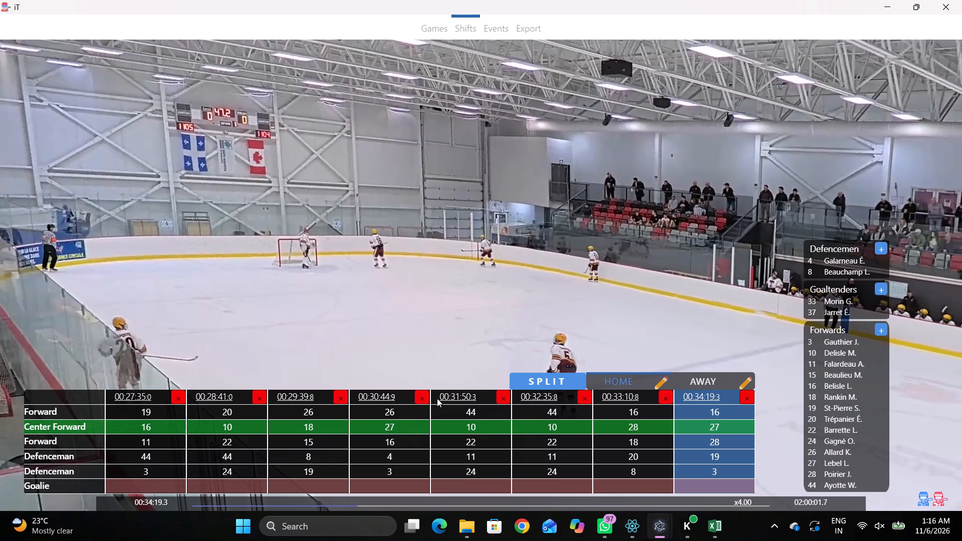
{"action": "triple_click", "coordinate": [156, 396]}
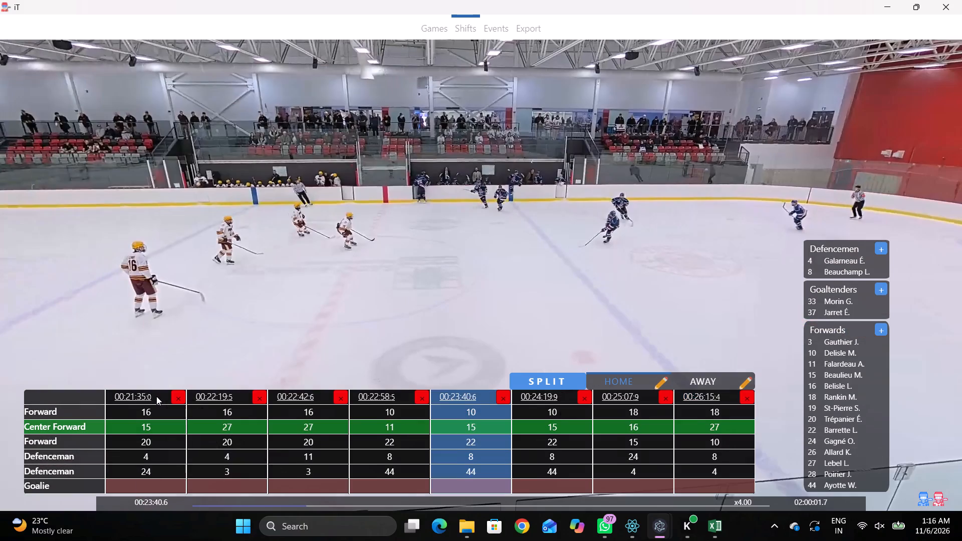
{"action": "triple_click", "coordinate": [156, 396]}
{"action": "triple_click", "coordinate": [156, 396]}
{"action": "triple_click", "coordinate": [156, 396]}
{"action": "double_click", "coordinate": [156, 396]}
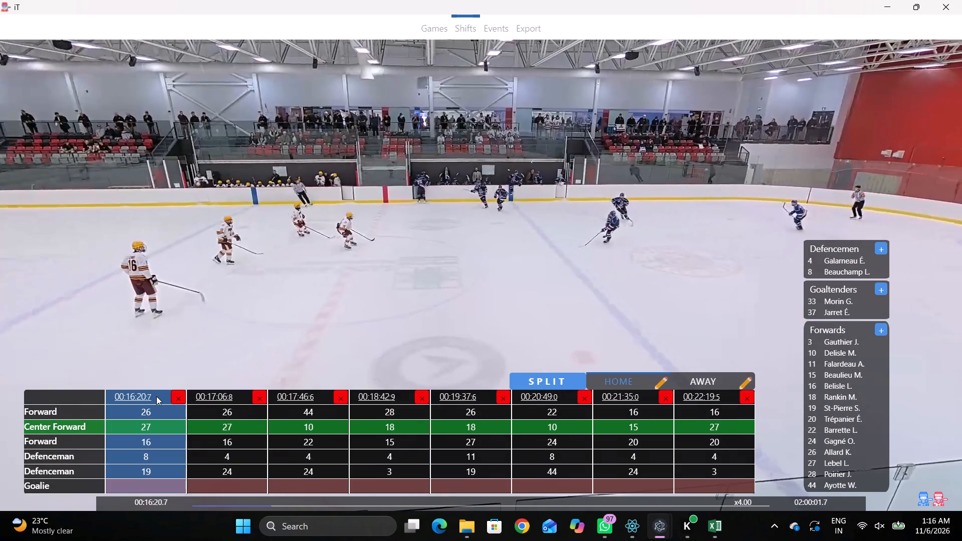
{"action": "left_click", "coordinate": [156, 396]}
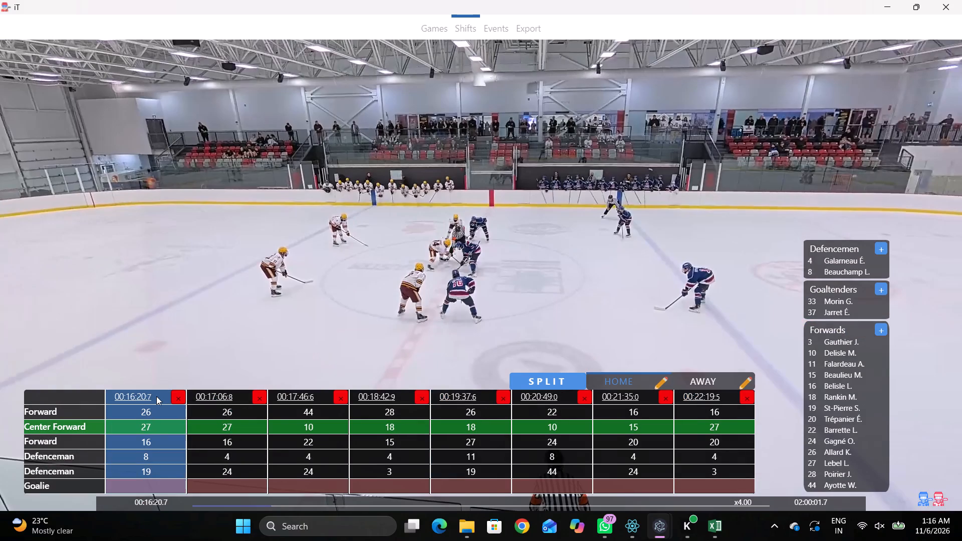
Play the video in short bursts from the opening faceoff to about 00:16:24, checking the players on the ice.
{"action": "key", "text": "space"}
{"action": "key", "text": "space"}
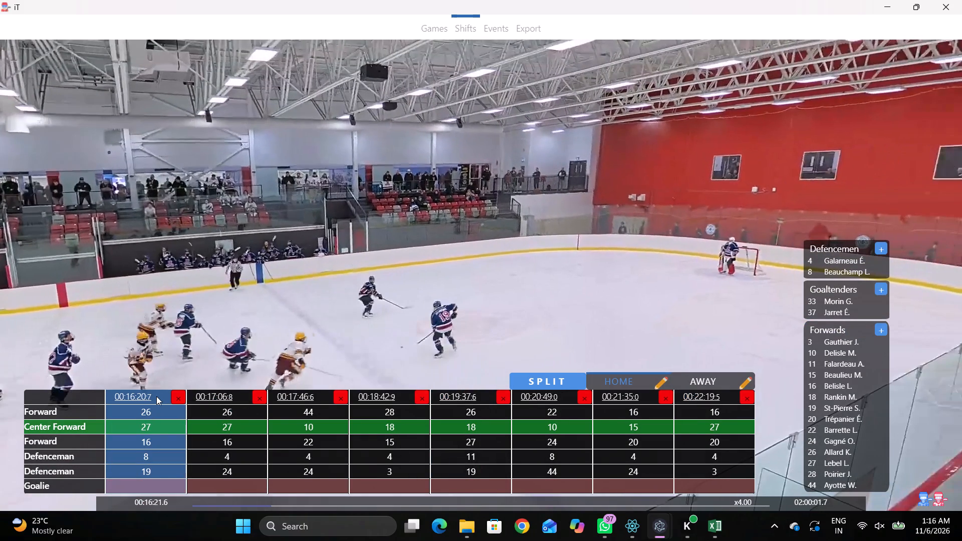
{"action": "key", "text": "space"}
{"action": "key", "text": "space"}
{"action": "key", "text": "space"}
{"action": "key", "text": "space"}
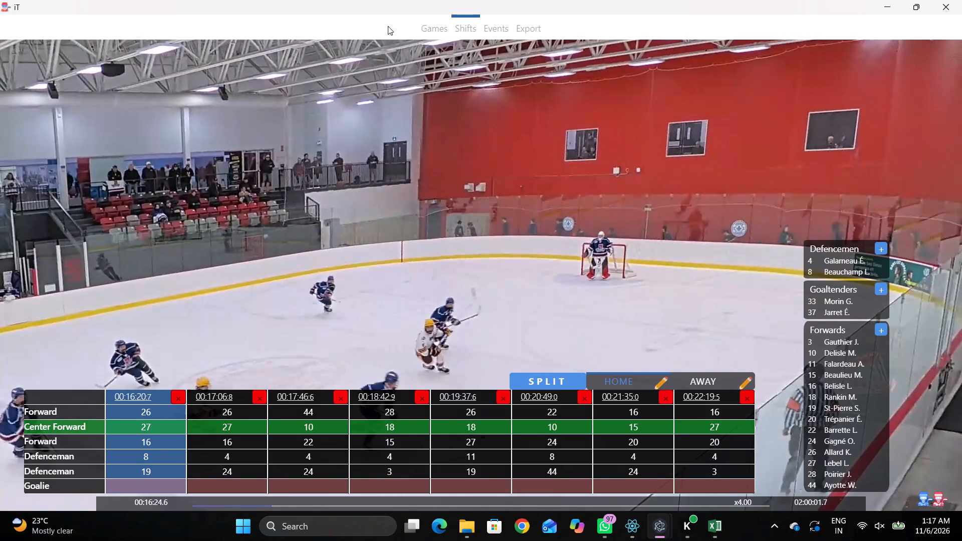
Return to the overview of the loaded game.
{"action": "left_click", "coordinate": [441, 23]}
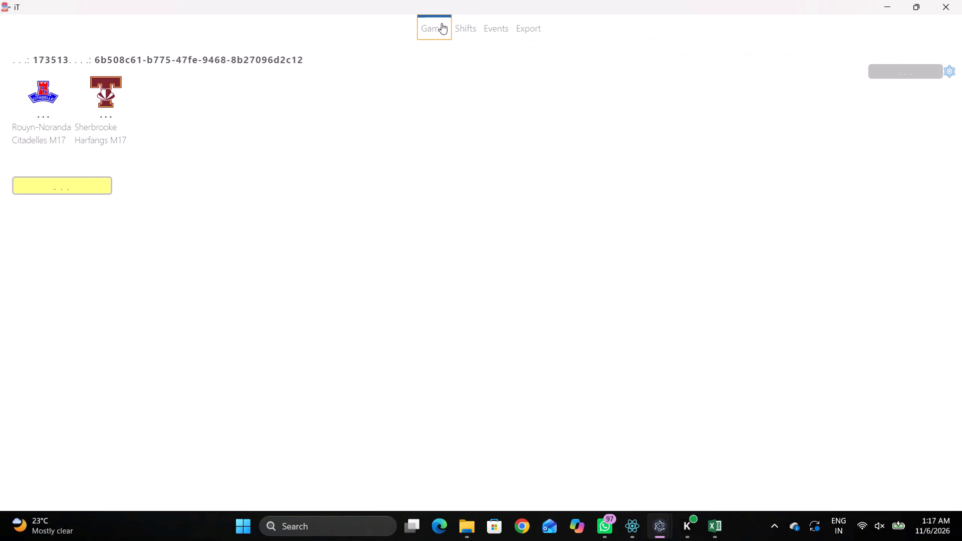
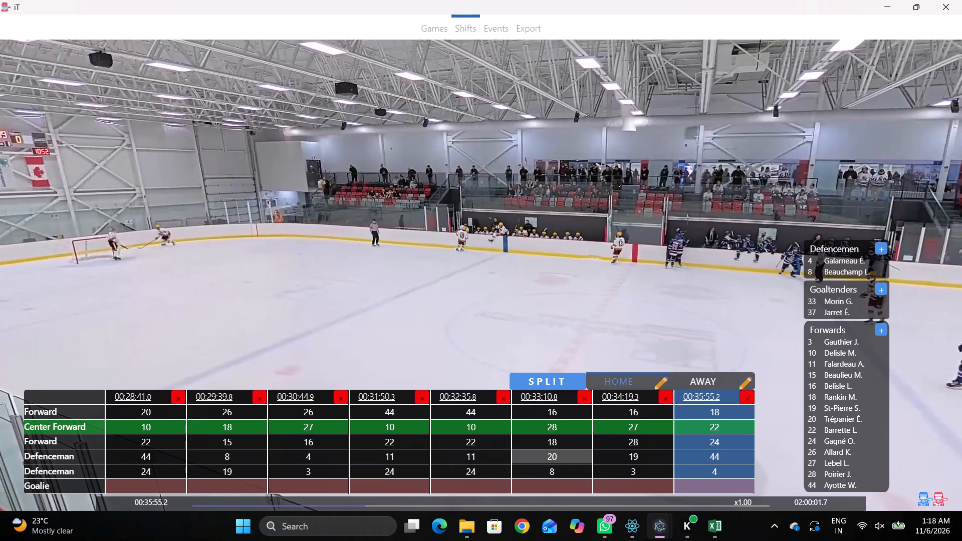
Go back to the home shift at 00:28:41.0 and open the empty goalie entry of the 00:25:07.9 shift for editing.
{"action": "left_click", "coordinate": [152, 391]}
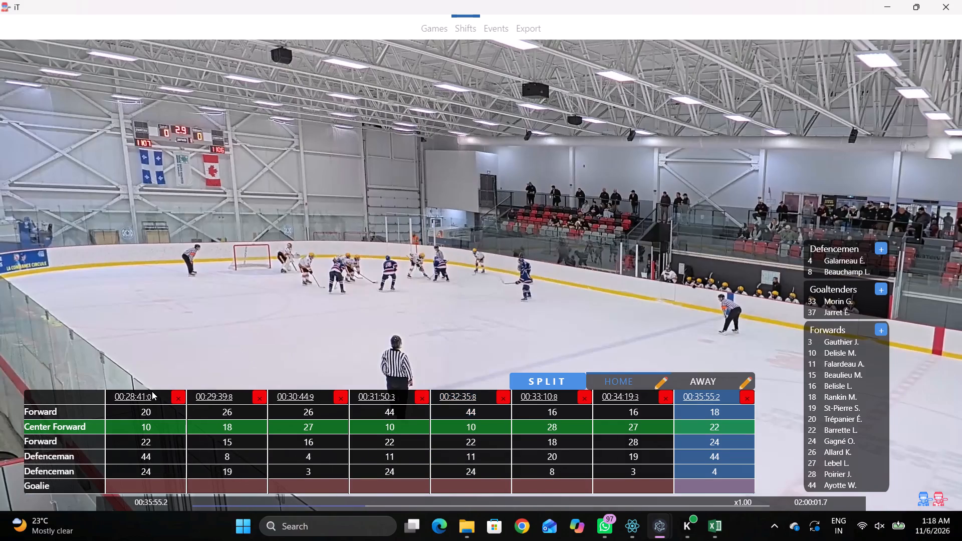
{"action": "left_click", "coordinate": [216, 481]}
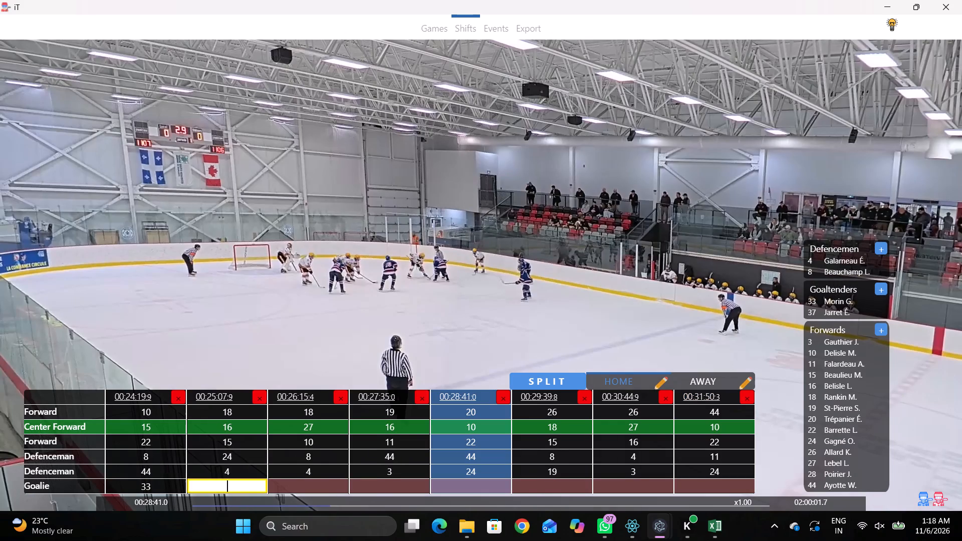
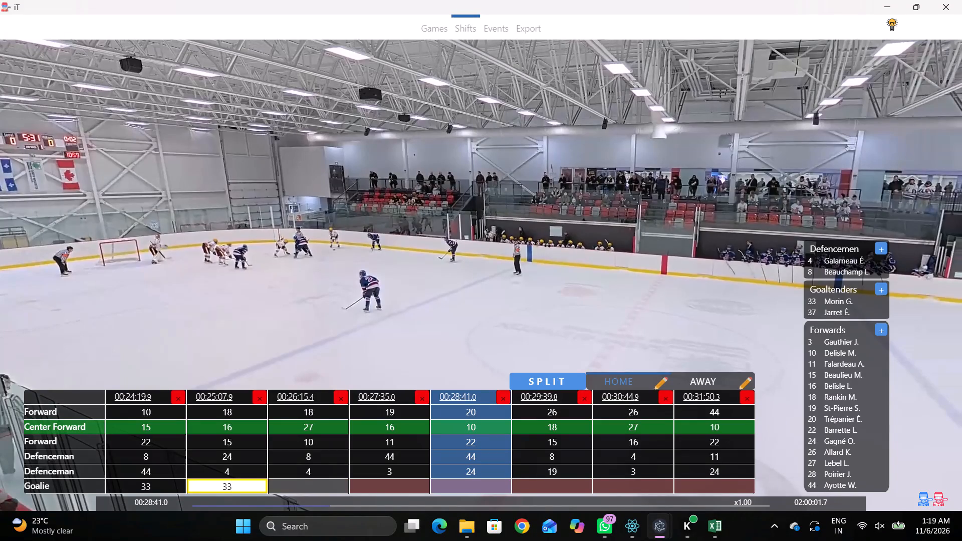
Enter 33 as goalie in each home shift from 00:25:07.9 through 00:31:50.3.
{"action": "key", "text": "3"}
{"action": "key", "text": "BackSpace"}
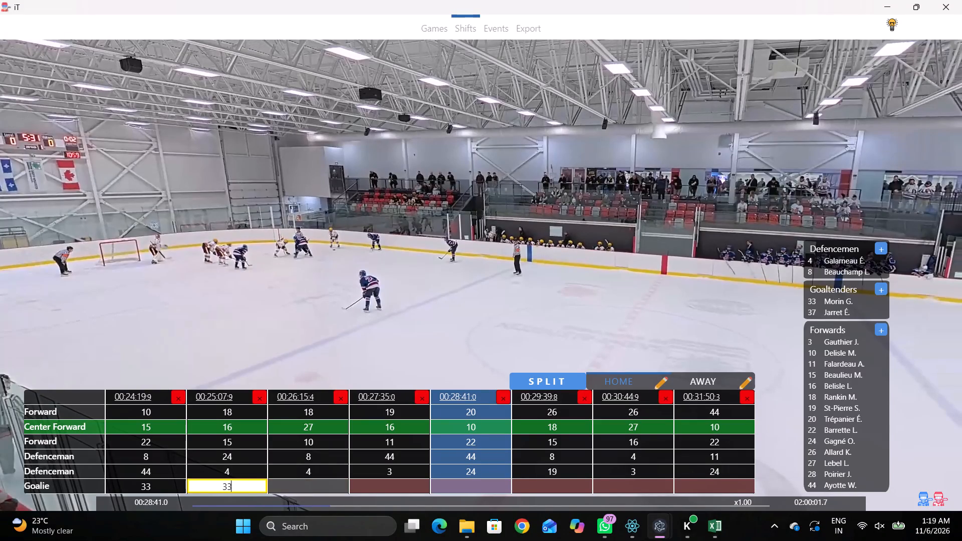
{"action": "left_click", "coordinate": [310, 484]}
{"action": "type", "text": "33"}
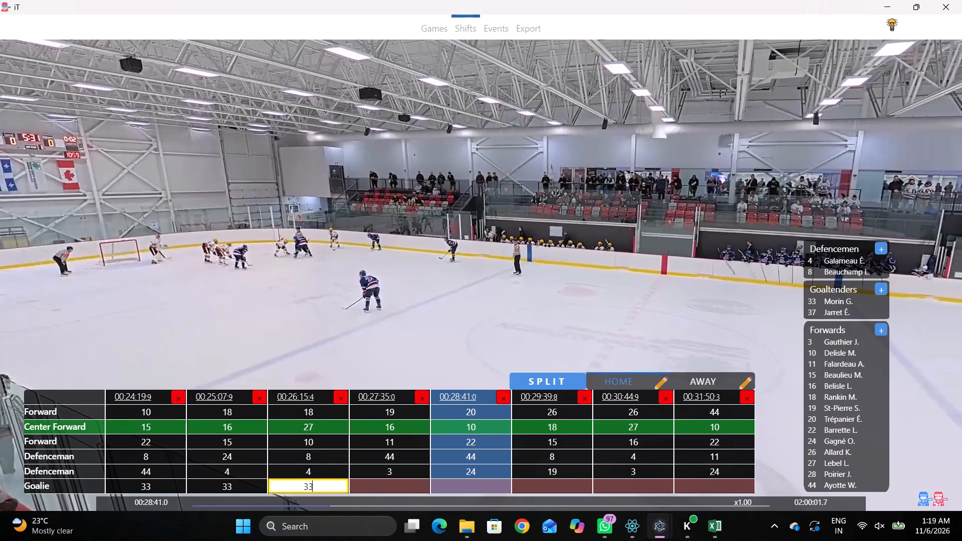
{"action": "left_click", "coordinate": [366, 487]}
{"action": "type", "text": "33"}
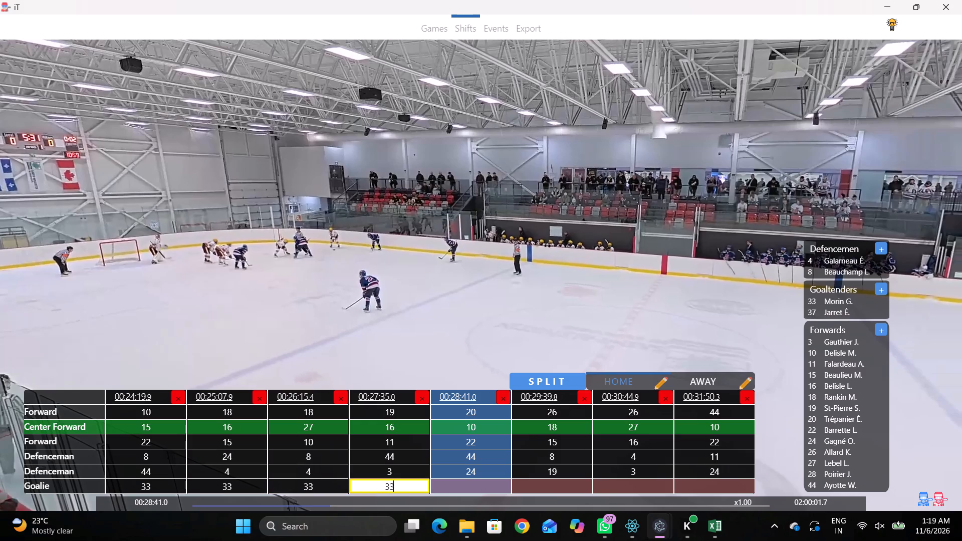
{"action": "left_click", "coordinate": [449, 489]}
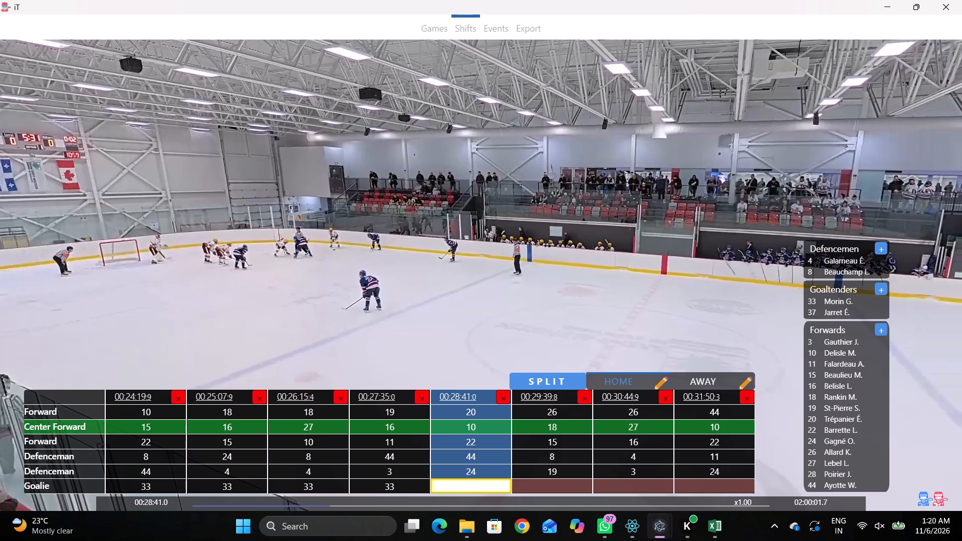
{"action": "type", "text": "33"}
{"action": "left_click", "coordinate": [531, 489]}
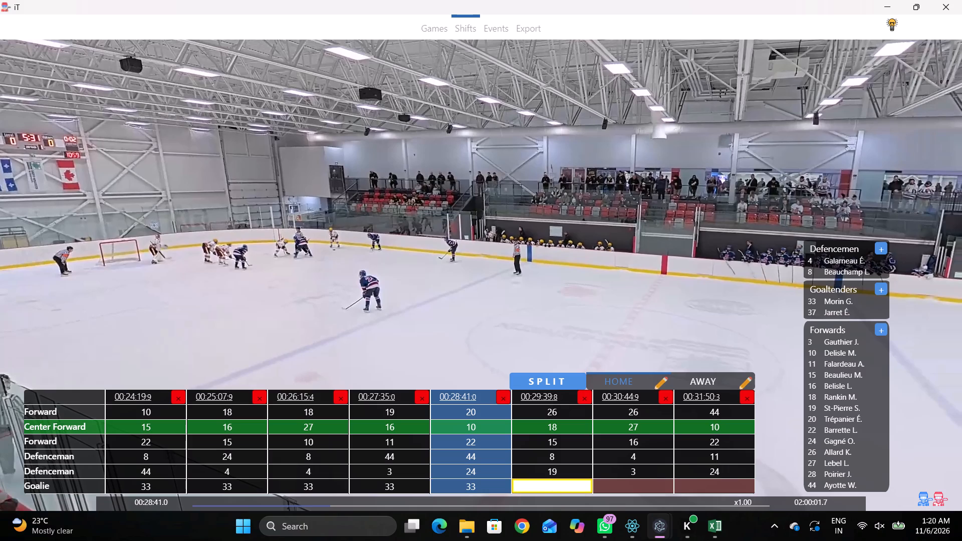
{"action": "type", "text": "33"}
{"action": "left_click", "coordinate": [634, 483]}
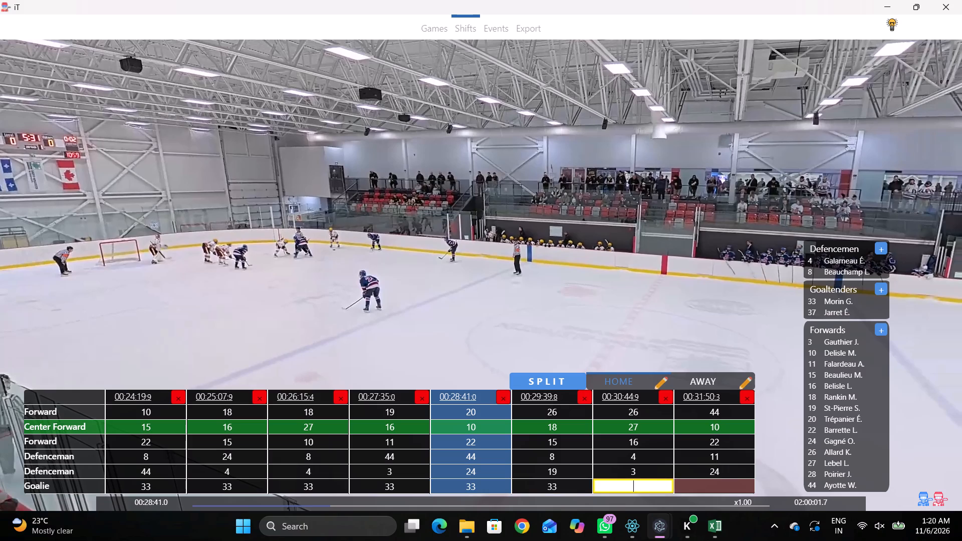
{"action": "type", "text": "33"}
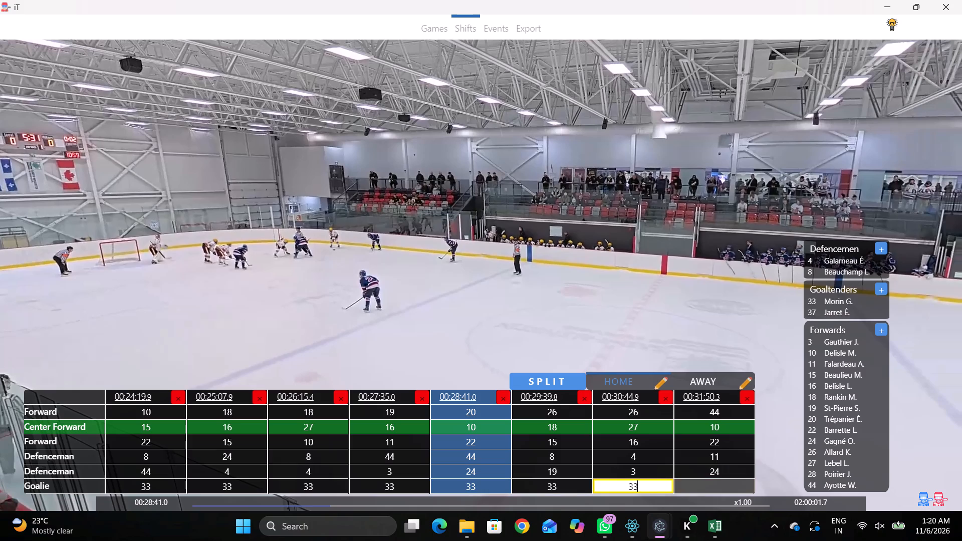
{"action": "left_click", "coordinate": [700, 490]}
{"action": "type", "text": "33"}
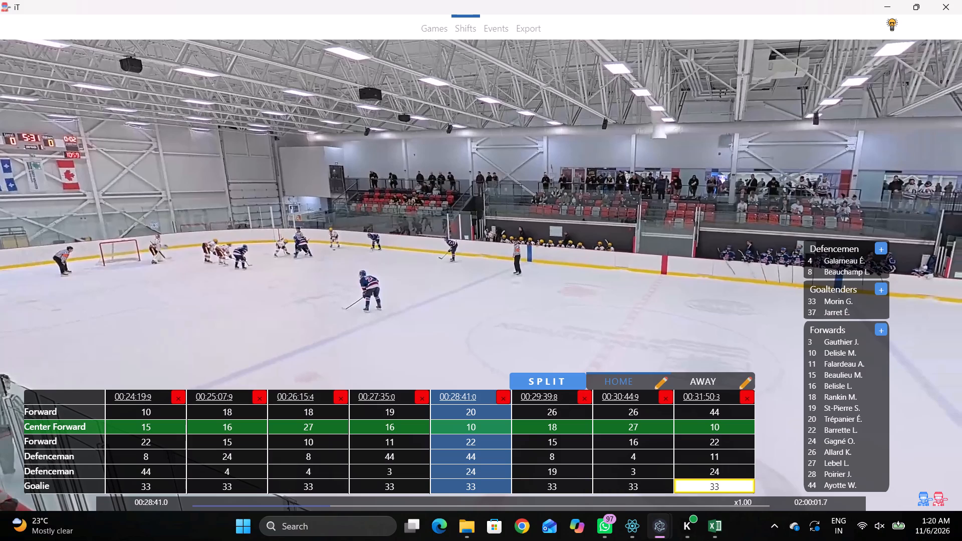
{"action": "left_click", "coordinate": [697, 335]}
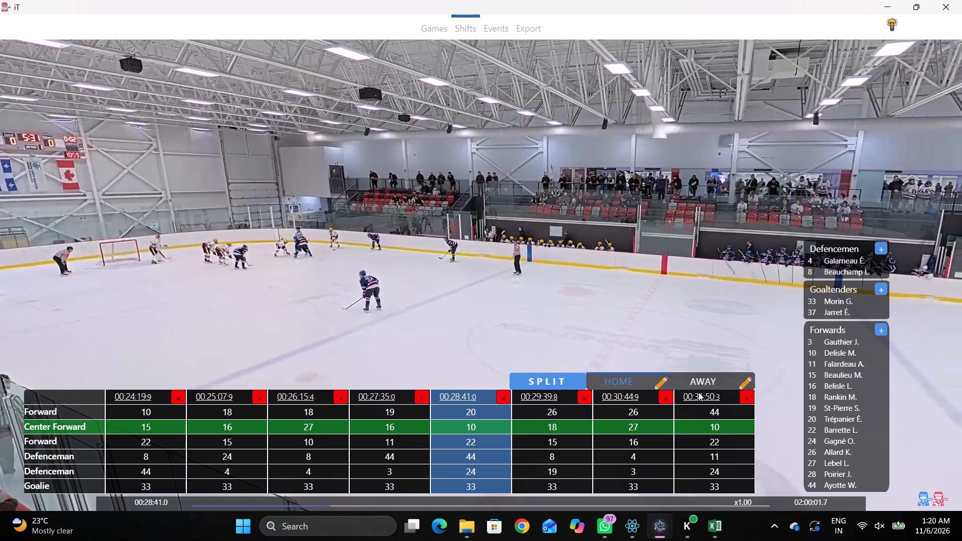
Enter 33 as goalie in the home shifts at 00:32:35.8, 00:33:10.8, 00:34:19.3 and 00:35:55.2.
{"action": "left_click", "coordinate": [698, 392]}
{"action": "left_click", "coordinate": [556, 488]}
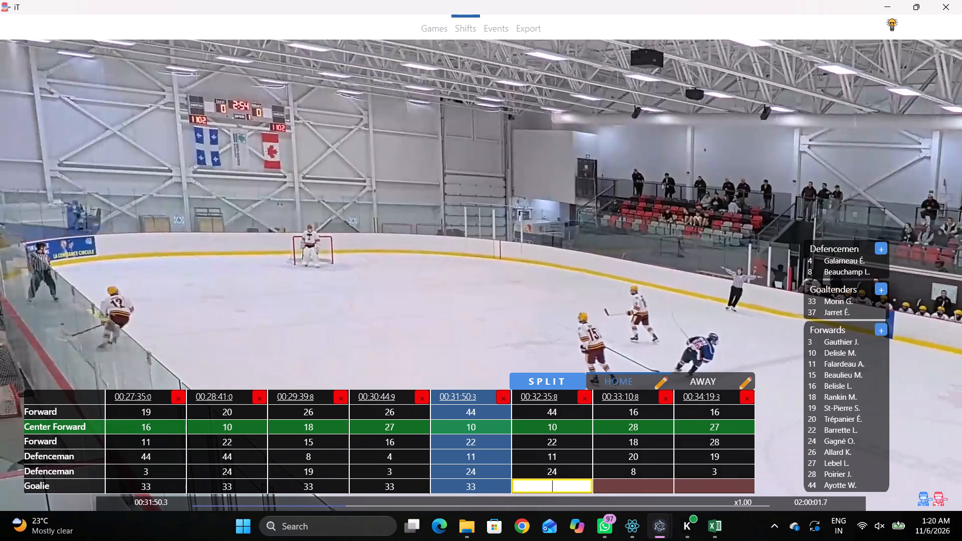
{"action": "type", "text": "33"}
{"action": "left_click", "coordinate": [602, 488]}
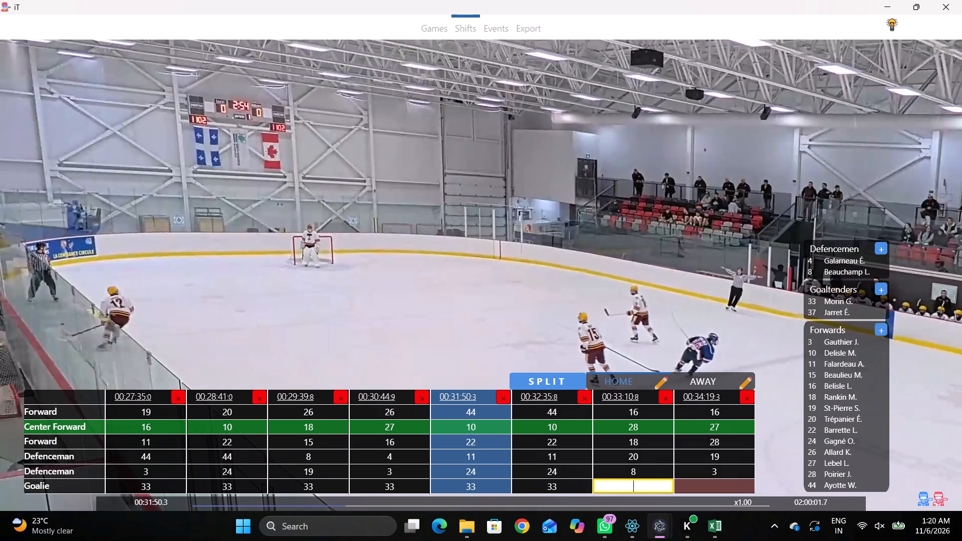
{"action": "type", "text": "33"}
{"action": "left_click", "coordinate": [677, 491]}
{"action": "type", "text": "33"}
{"action": "left_click", "coordinate": [678, 333]}
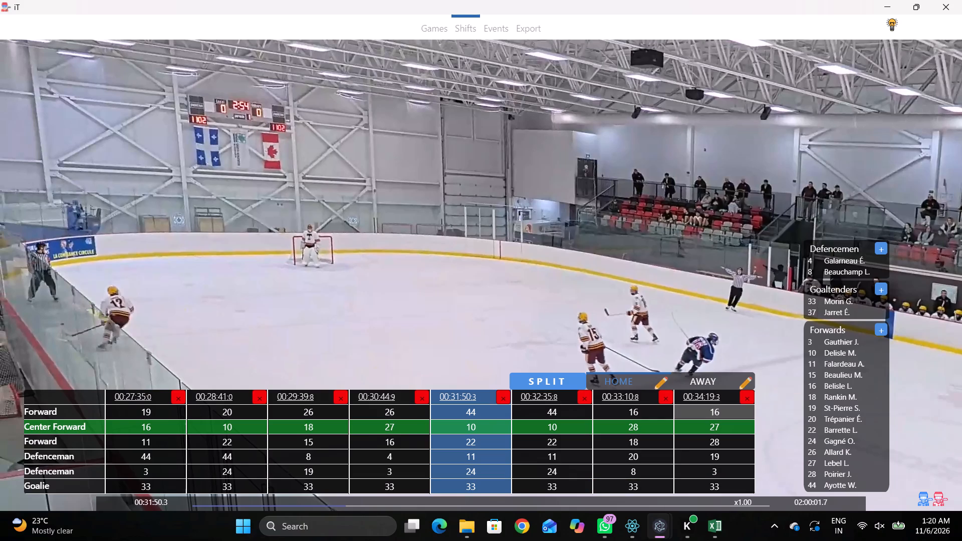
{"action": "left_click", "coordinate": [708, 398]}
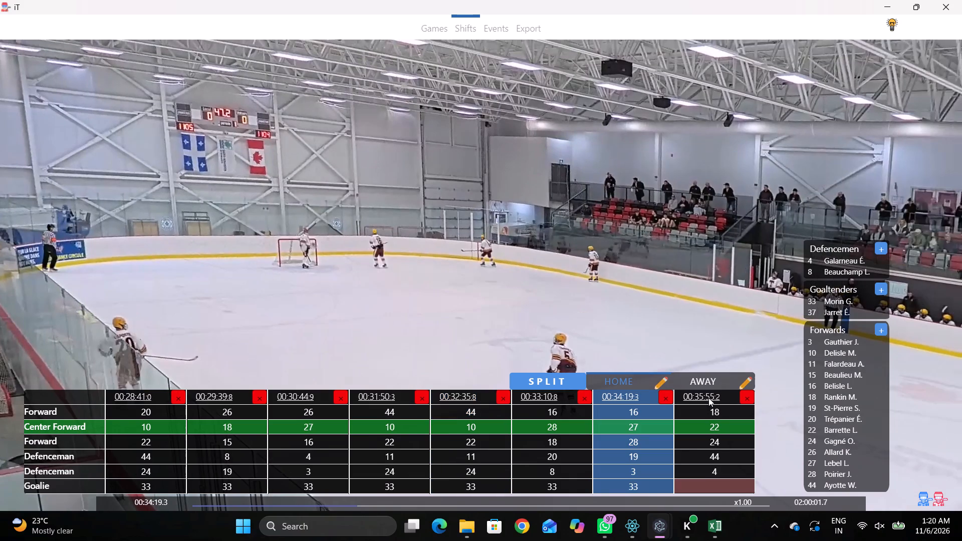
{"action": "left_click", "coordinate": [697, 485]}
{"action": "type", "text": "33"}
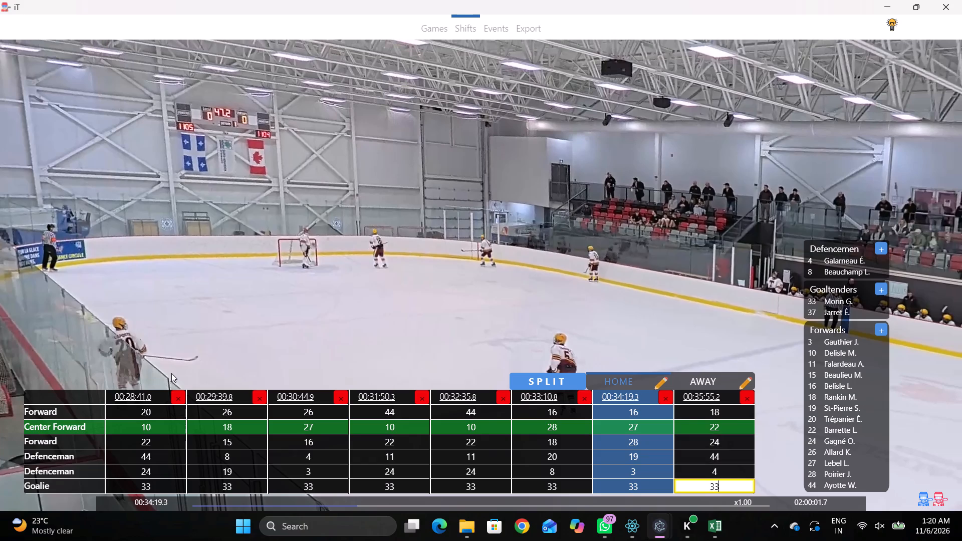
Return to the first home shift at 00:16:20.7 and add an away team shift at that time.
{"action": "triple_click", "coordinate": [130, 395]}
{"action": "triple_click", "coordinate": [130, 395]}
{"action": "triple_click", "coordinate": [130, 395]}
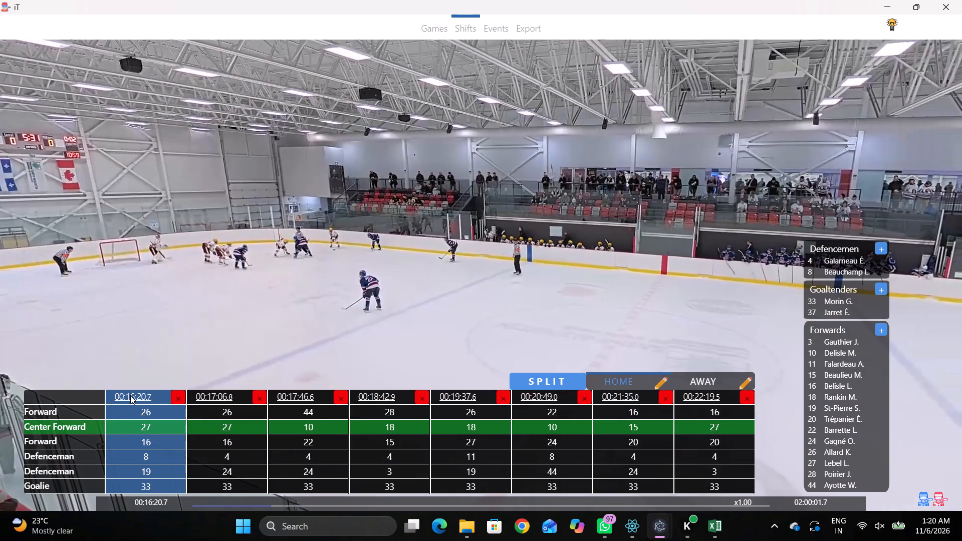
{"action": "left_click", "coordinate": [130, 395]}
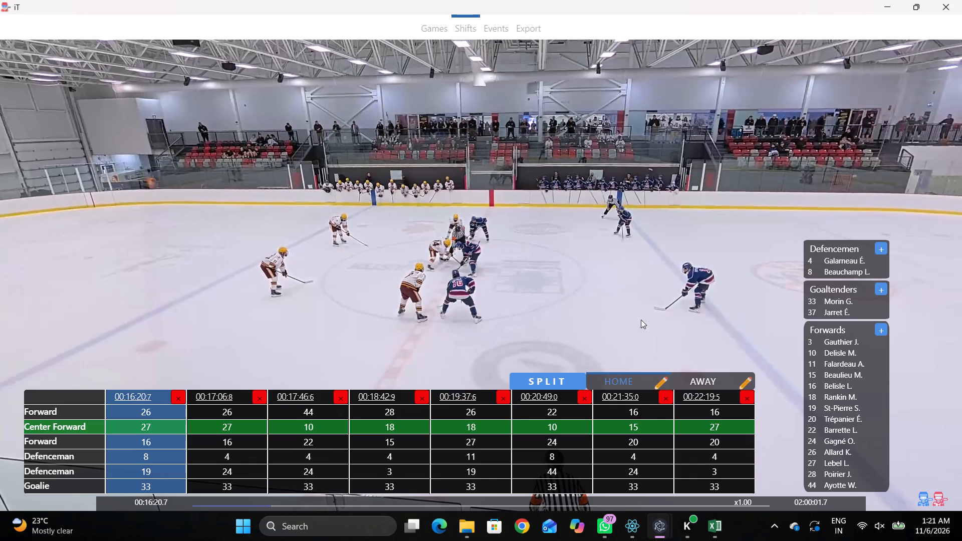
{"action": "left_click", "coordinate": [700, 379]}
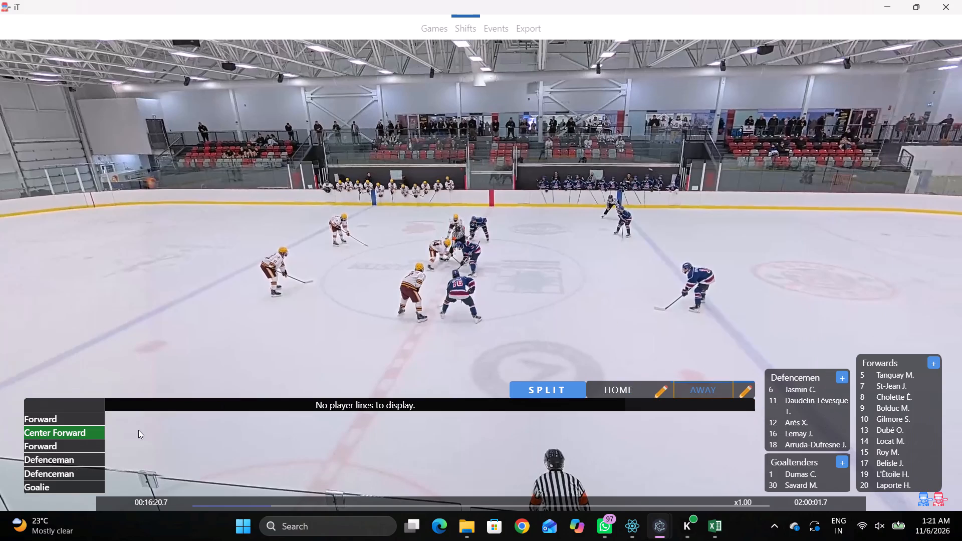
{"action": "key", "text": "shift+s"}
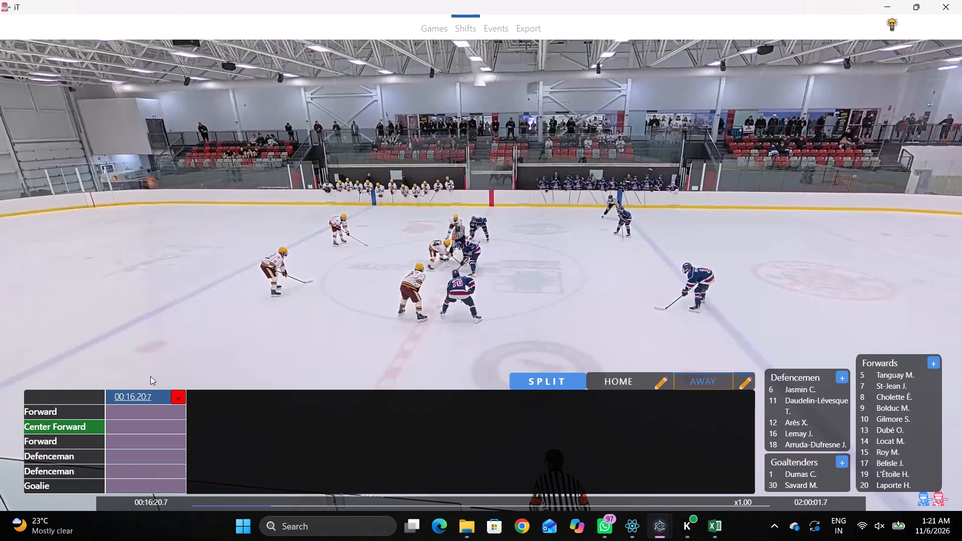
Play the video from 00:16:20.7 at x4 speed with the interface hidden, pausing to examine the away players' jersey numbers.
{"action": "left_click", "coordinate": [143, 394]}
{"action": "key", "text": "space"}
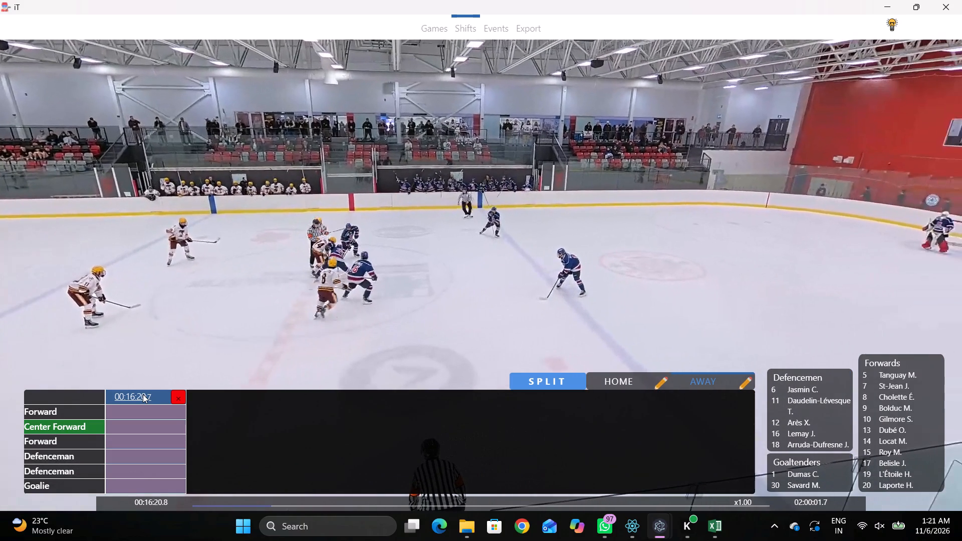
{"action": "key", "text": "space"}
{"action": "key", "text": "space"}
{"action": "type", "text": "vv"}
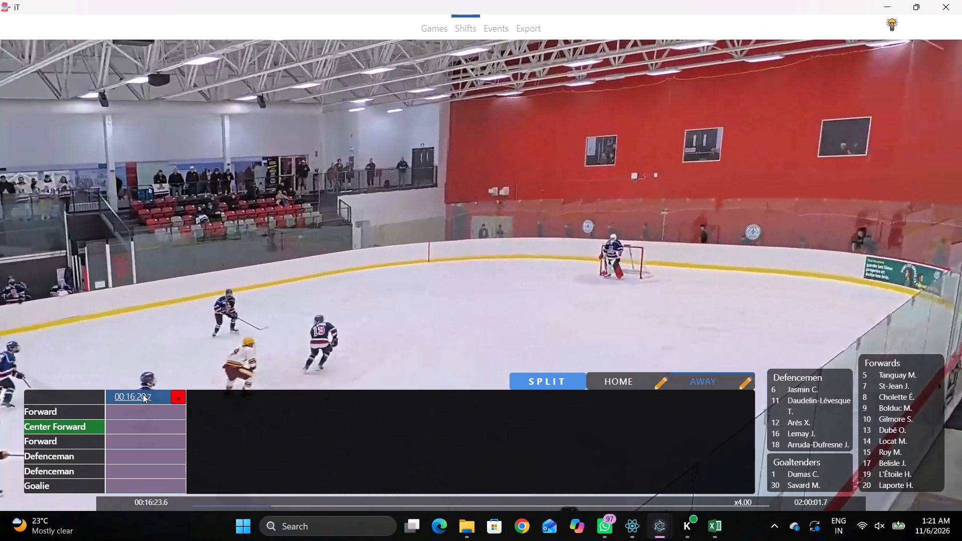
{"action": "key", "text": "space"}
{"action": "key", "text": "space"}
{"action": "key", "text": "space"}
{"action": "type", "text": "D"}
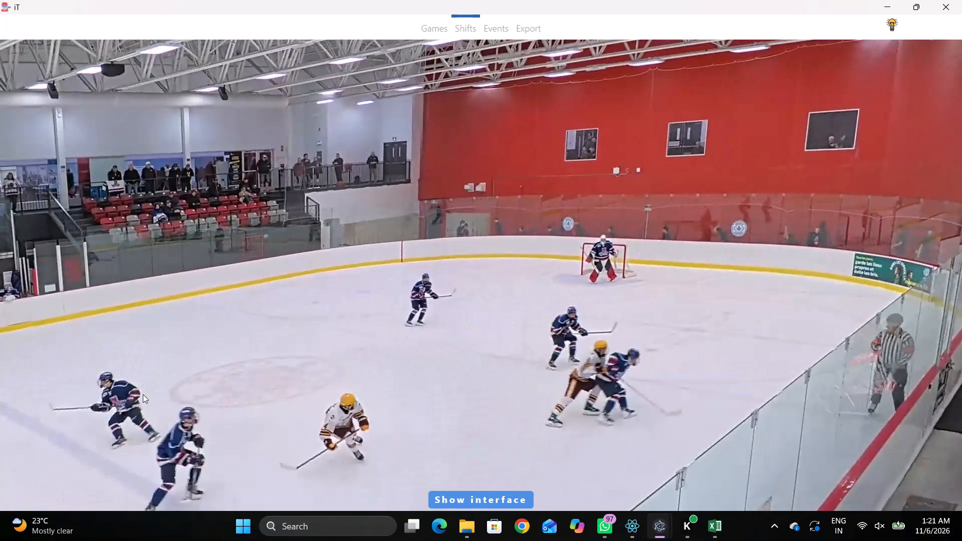
{"action": "key", "text": "space"}
{"action": "key", "text": "space"}
{"action": "key", "text": "space"}
{"action": "key", "text": "space"}
{"action": "key", "text": "space"}
{"action": "key", "text": "space"}
{"action": "key", "text": "space"}
{"action": "key", "text": "space"}
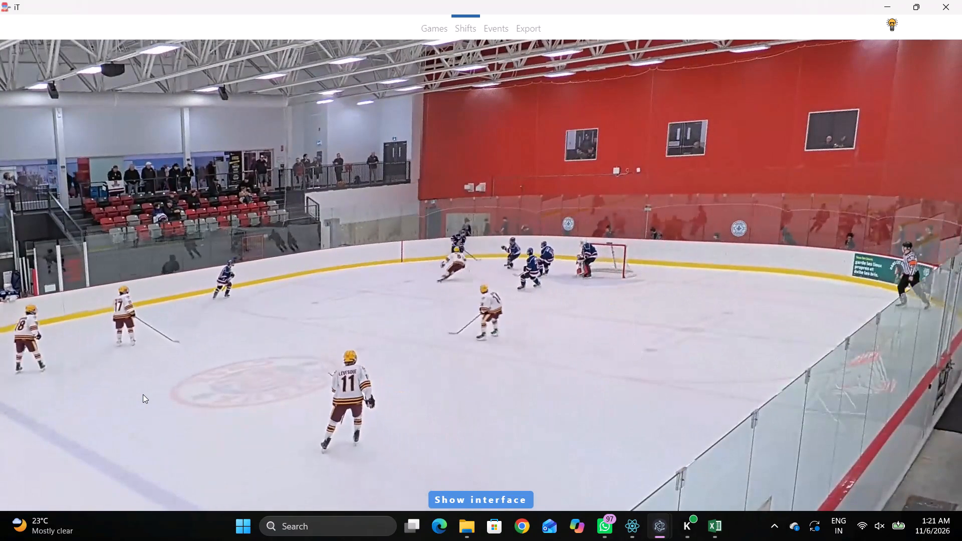
{"action": "key", "text": "shift+d"}
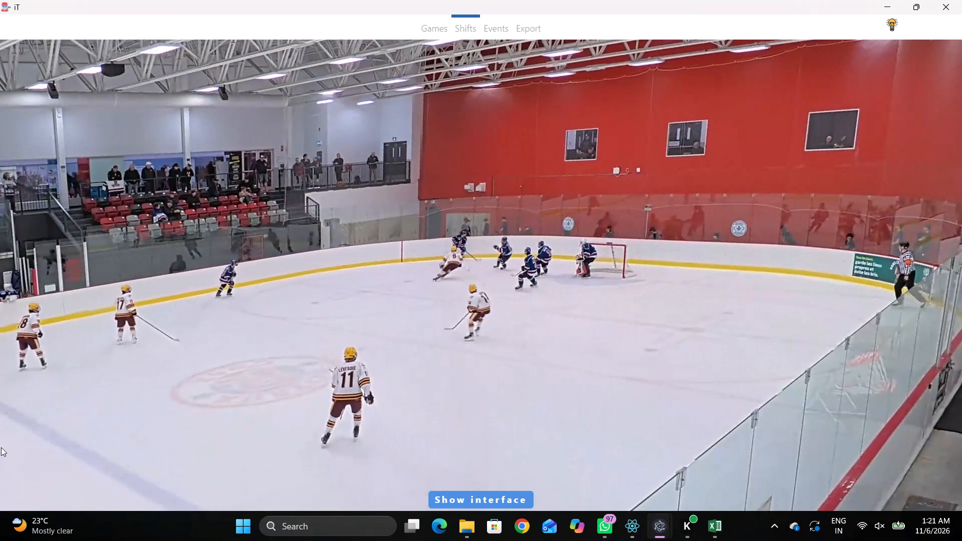
Fill the away shift at 00:16:20.7 with forwards 8 and 17, center forward 14, and defencemen 11 and 18.
{"action": "left_click", "coordinate": [145, 408]}
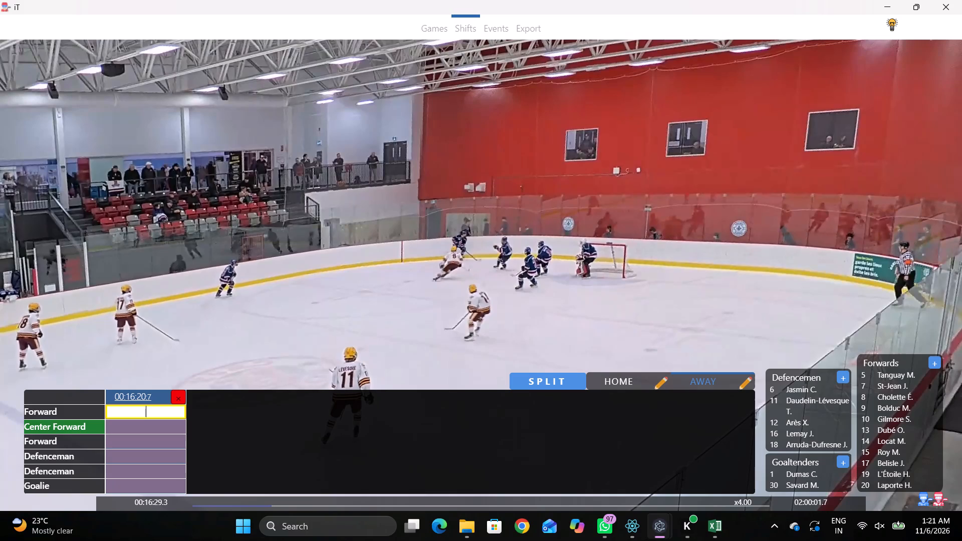
{"action": "key", "text": "8"}
{"action": "left_click", "coordinate": [149, 425]}
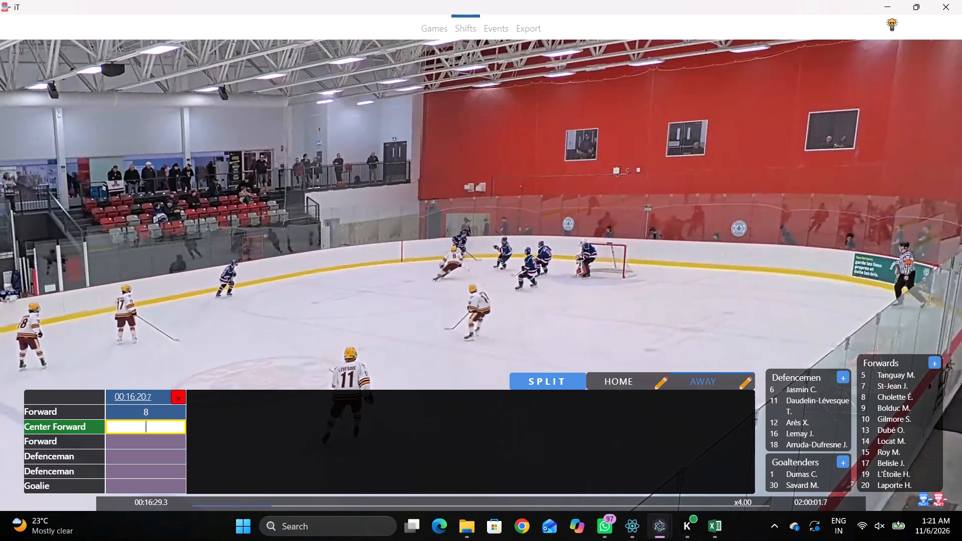
{"action": "type", "text": "14"}
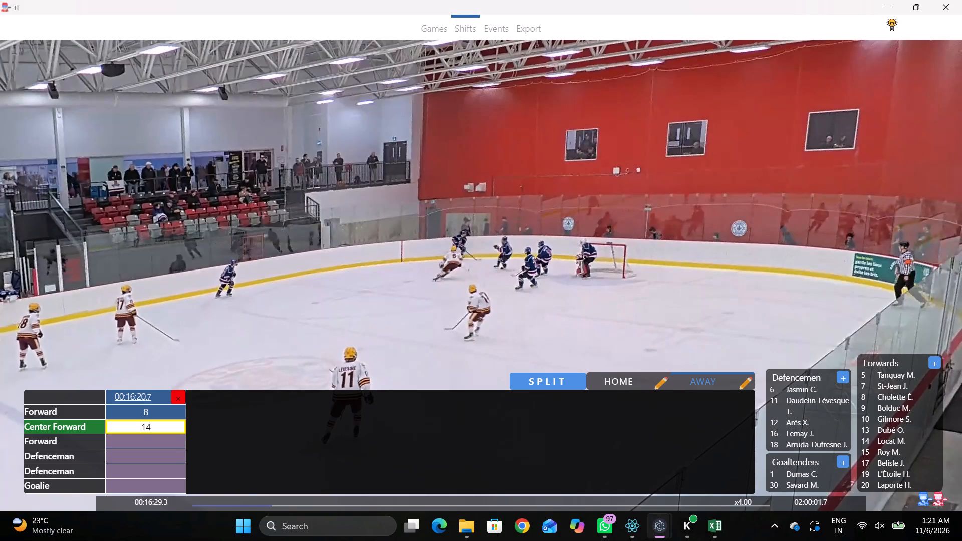
{"action": "left_click", "coordinate": [145, 441]}
{"action": "type", "text": "17"}
{"action": "left_click", "coordinate": [126, 453]}
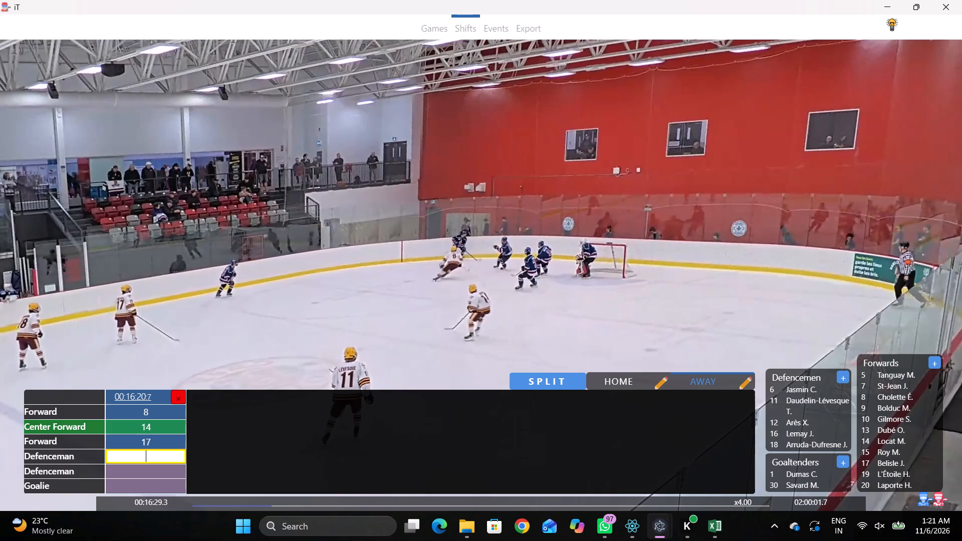
{"action": "type", "text": "11"}
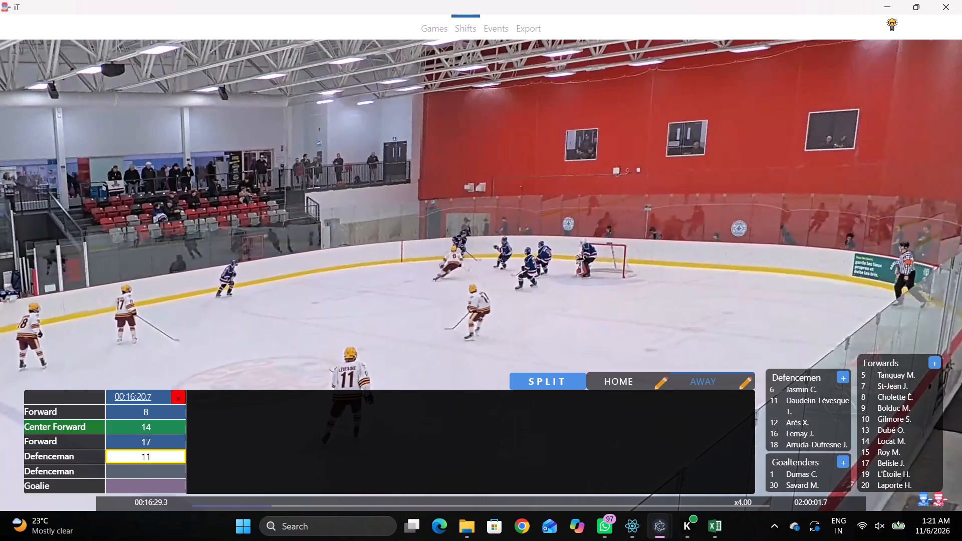
{"action": "left_click", "coordinate": [135, 476]}
{"action": "left_click", "coordinate": [778, 442]}
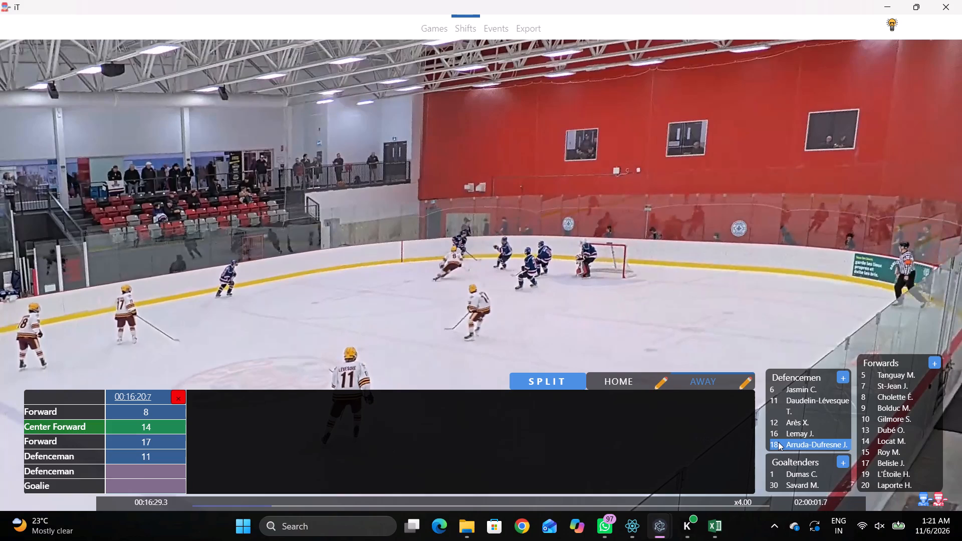
Advance the video through the play stoppage and add an away team shift at 00:17:05.0.
{"action": "key", "text": "space"}
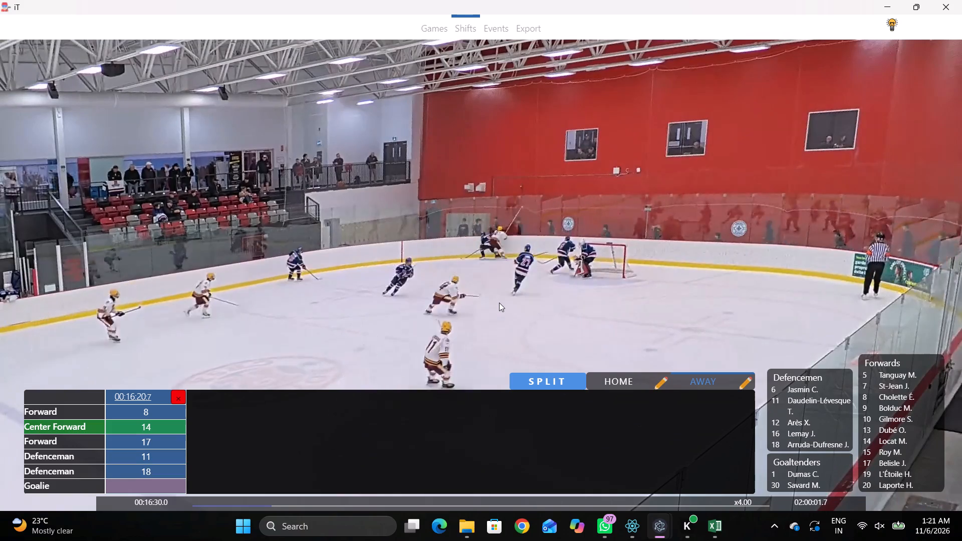
{"action": "left_click", "coordinate": [473, 300]}
{"action": "key", "text": "v"}
{"action": "key", "text": "v"}
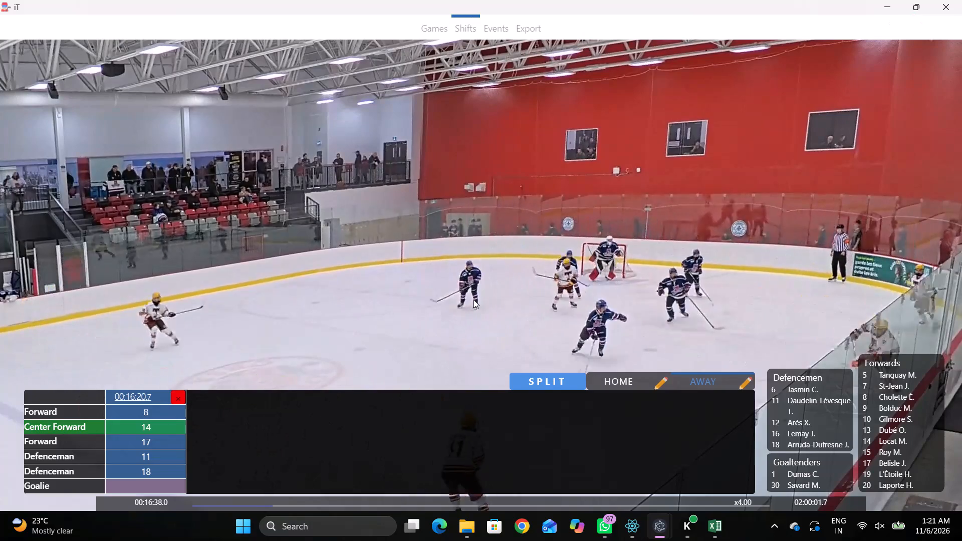
{"action": "key", "text": "shift+d"}
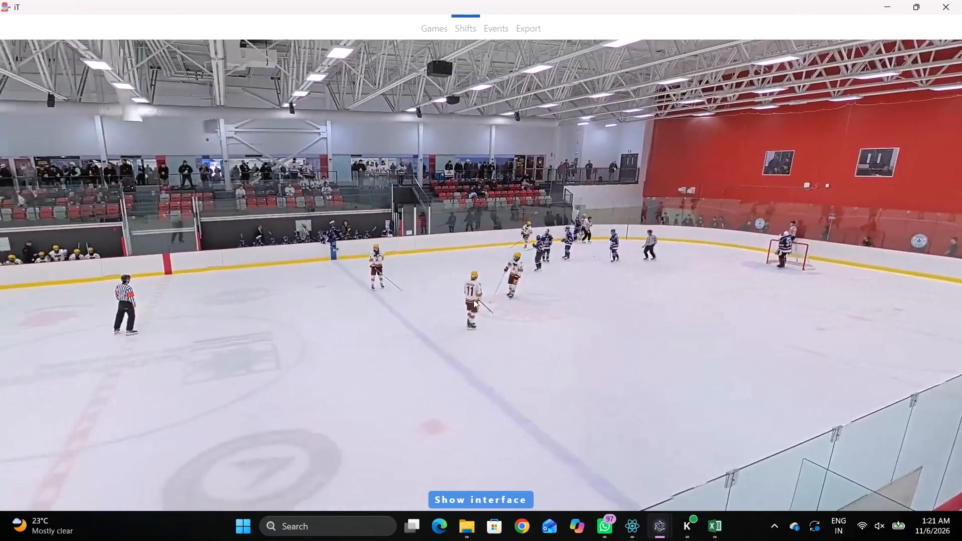
{"action": "type", "text": "c c"}
{"action": "key", "text": "space"}
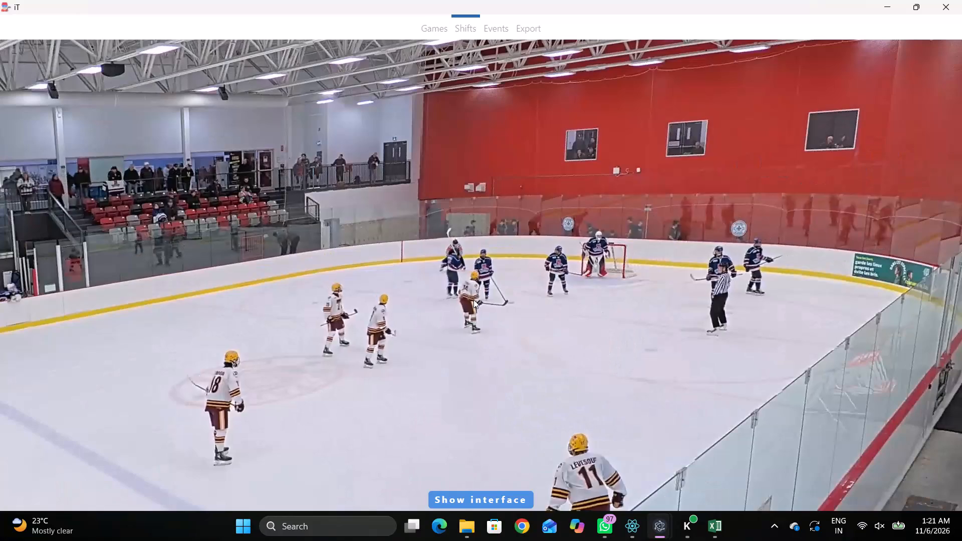
{"action": "key", "text": "space"}
{"action": "key", "text": "space"}
{"action": "key", "text": "space"}
{"action": "type", "text": "qSDDDDDD"}
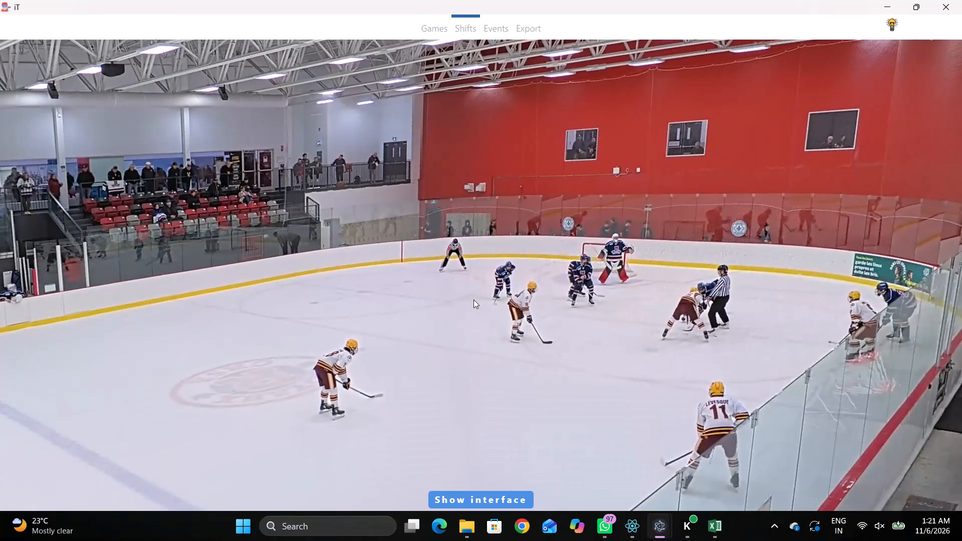
Play the video from 00:17:05.0 to about 00:17:41, pausing repeatedly to examine the away players' jersey numbers.
{"action": "key", "text": "space"}
{"action": "key", "text": "space"}
{"action": "key", "text": "space"}
{"action": "key", "text": "space"}
{"action": "key", "text": "space"}
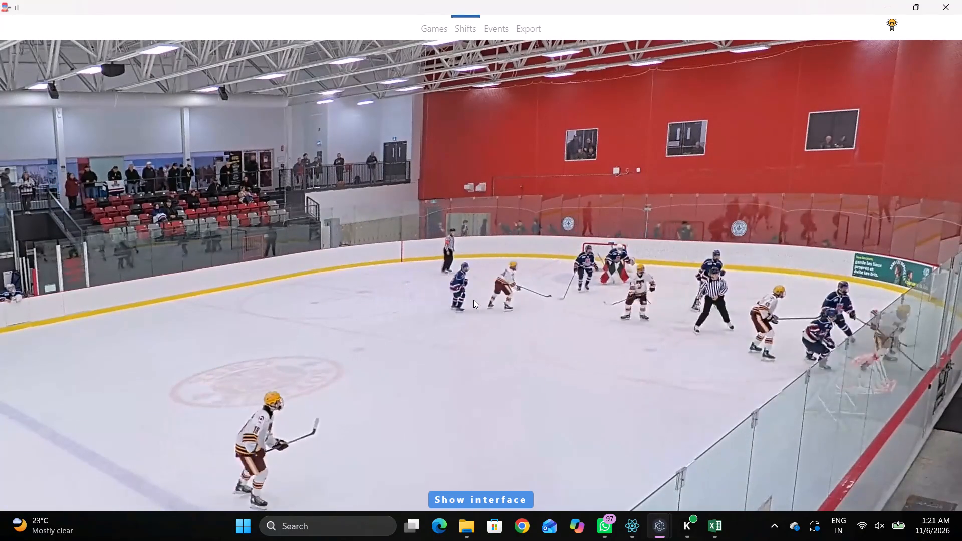
{"action": "key", "text": "space"}
{"action": "key", "text": "space"}
{"action": "key", "text": "space"}
{"action": "key", "text": "space"}
{"action": "key", "text": "space"}
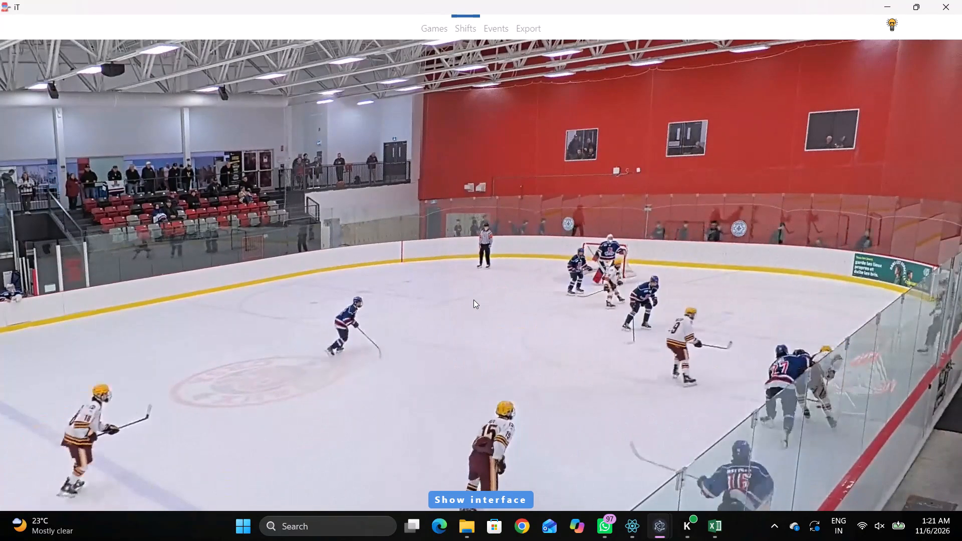
{"action": "key", "text": "space"}
{"action": "key", "text": "space"}
{"action": "key", "text": "space"}
{"action": "key", "text": "space"}
{"action": "key", "text": "space"}
{"action": "key", "text": "space"}
{"action": "key", "text": "space"}
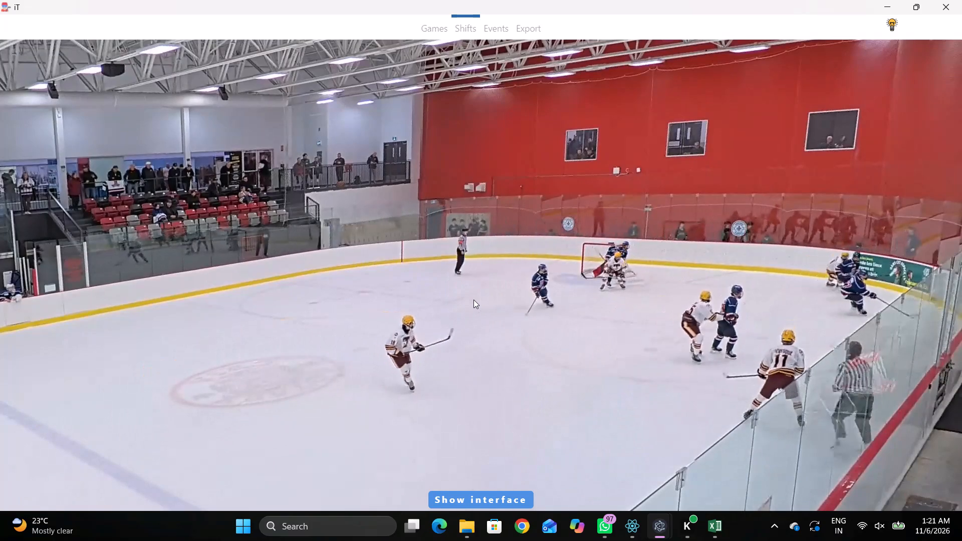
{"action": "key", "text": "space"}
{"action": "key", "text": "space"}
{"action": "key", "text": "space"}
{"action": "key", "text": "space"}
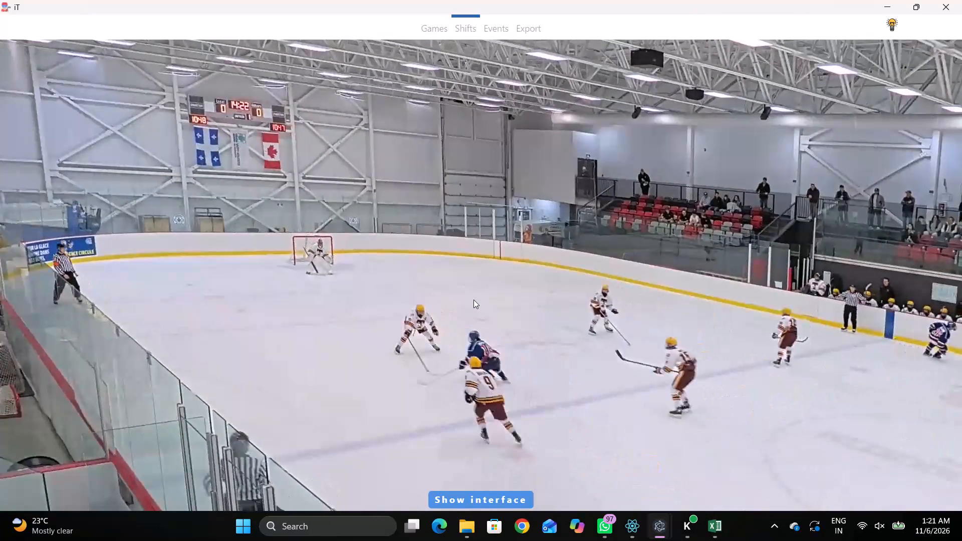
{"action": "key", "text": "space"}
{"action": "type", "text": "qD"}
{"action": "key", "text": "space"}
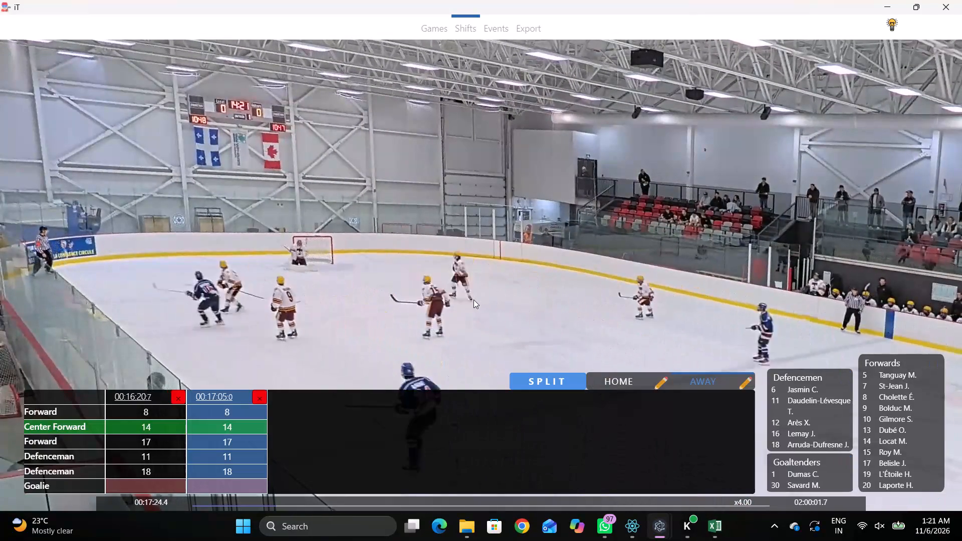
{"action": "key", "text": "space"}
{"action": "key", "text": "space"}
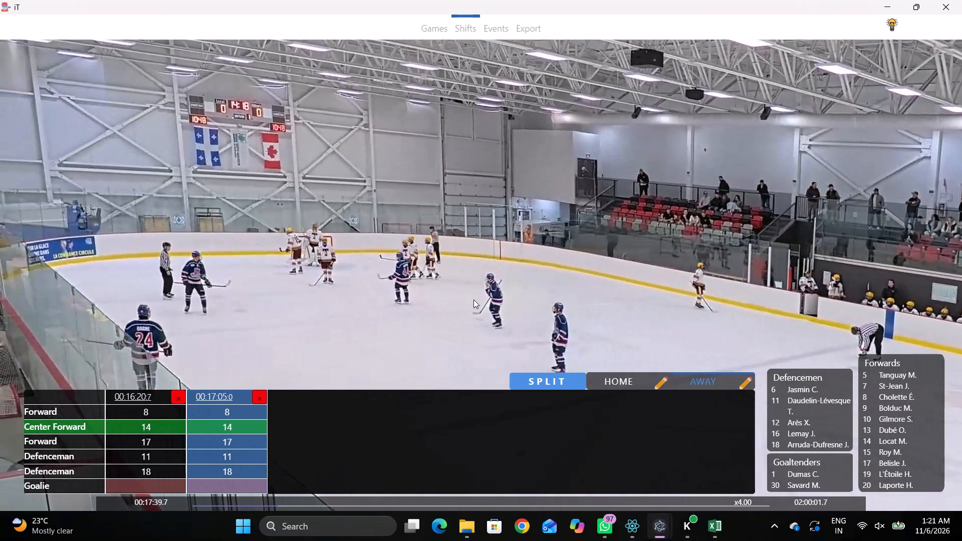
{"action": "key", "text": "space"}
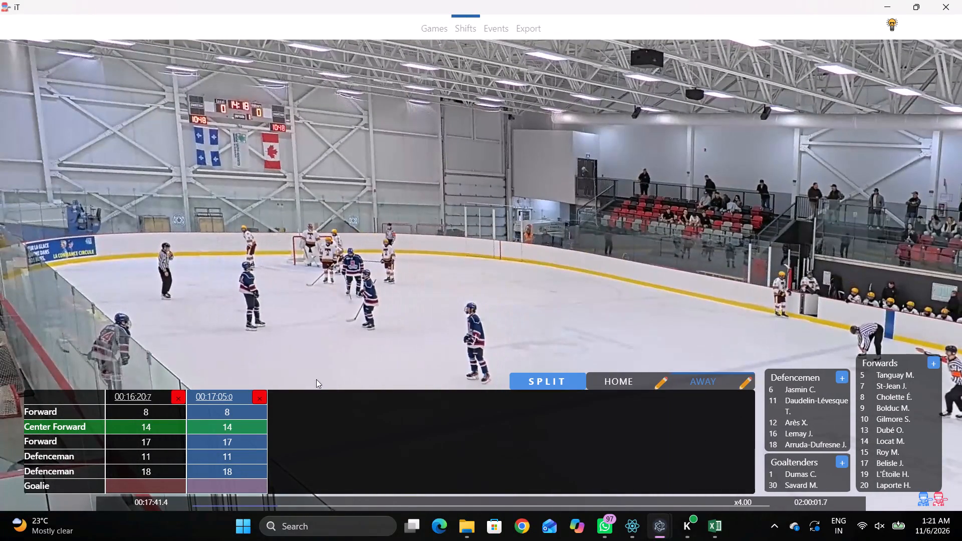
Set the first forward to 9 and the center forward to 15 in the away shift at 00:17:05.0.
{"action": "left_click", "coordinate": [236, 415]}
{"action": "key", "text": "9"}
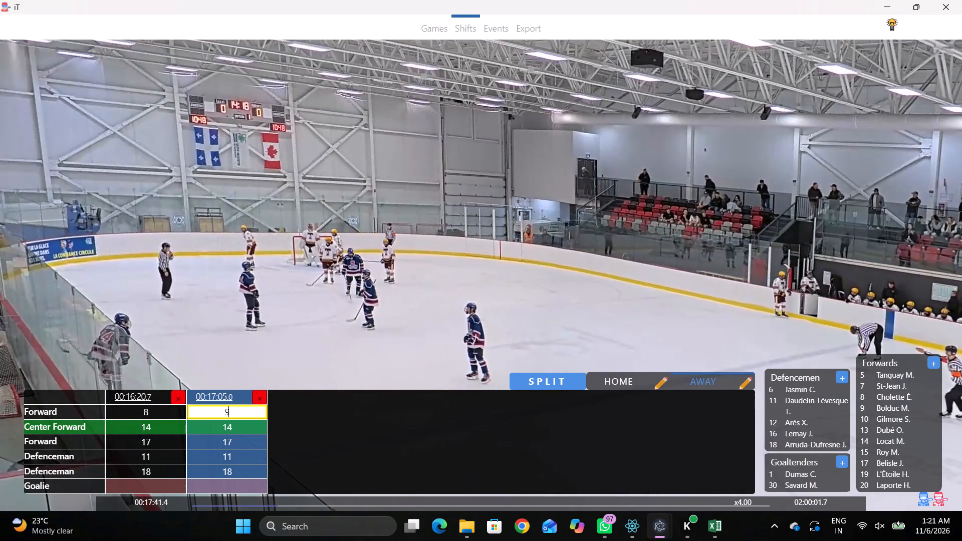
{"action": "left_click", "coordinate": [224, 427]}
{"action": "key", "text": "4"}
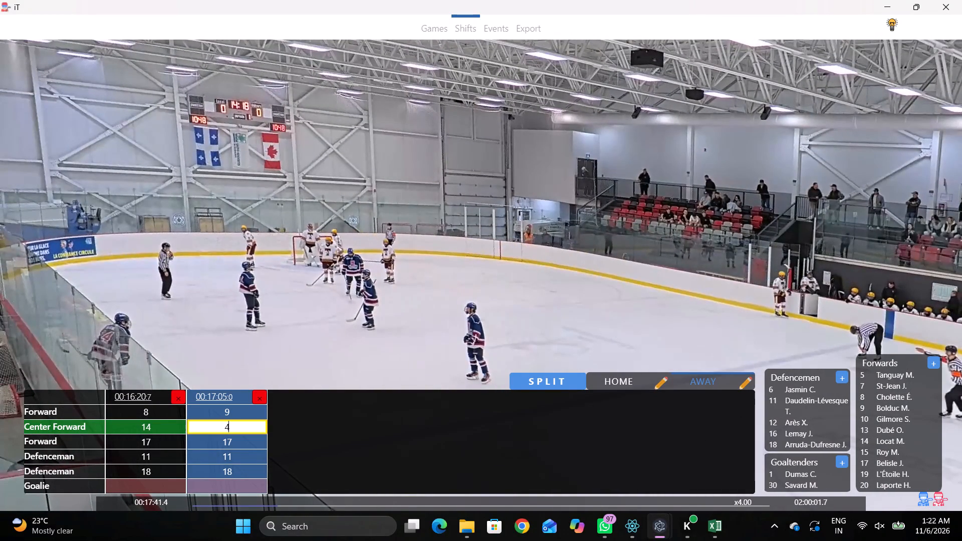
{"action": "key", "text": "BackSpace"}
{"action": "type", "text": "15"}
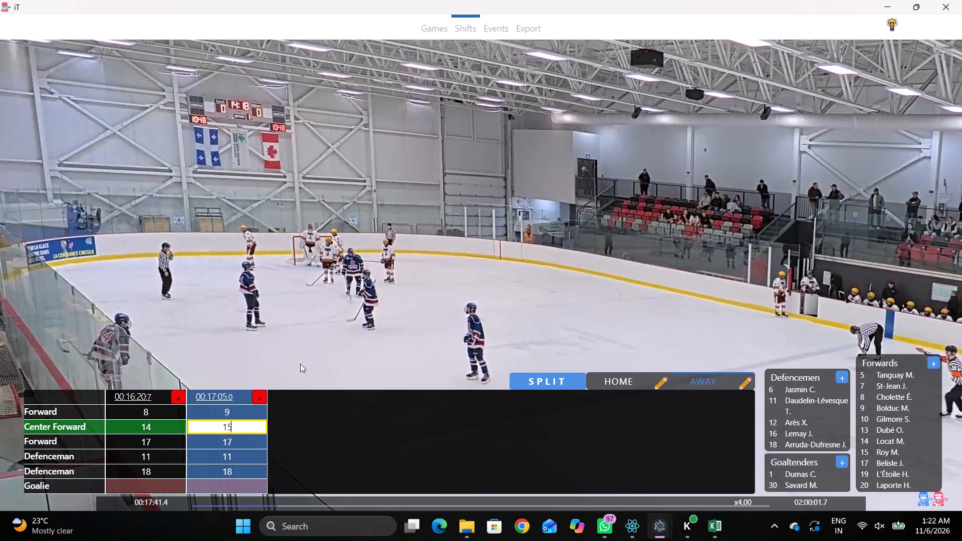
{"action": "left_click", "coordinate": [300, 364]}
Advance the video to the faceoff and add an away team shift at 00:17:45.4.
{"action": "key", "text": "space"}
{"action": "key", "text": "space"}
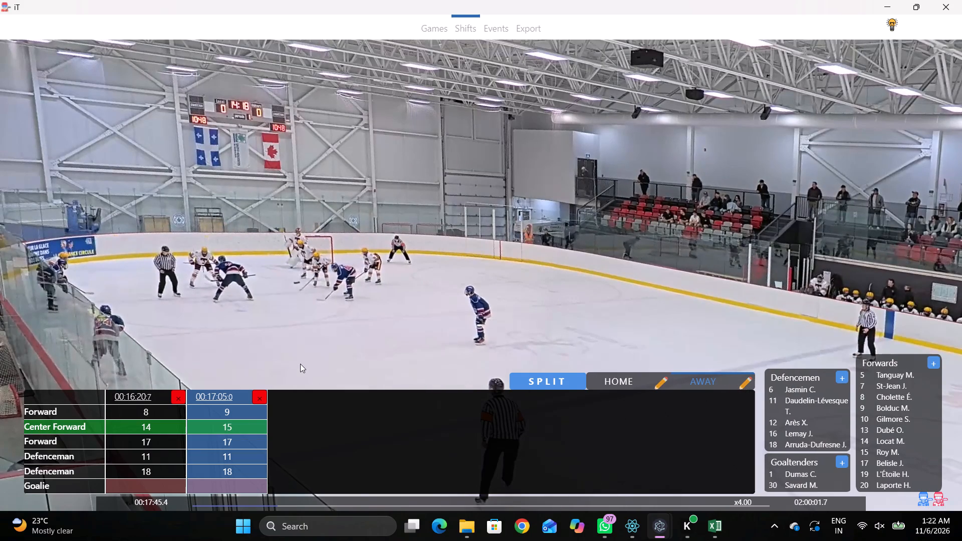
{"action": "type", "text": "S"}
Play the video in short bursts from 00:17:45.4 to 00:17:55.0 to examine the away skaters' jersey numbers.
{"action": "key", "text": "space"}
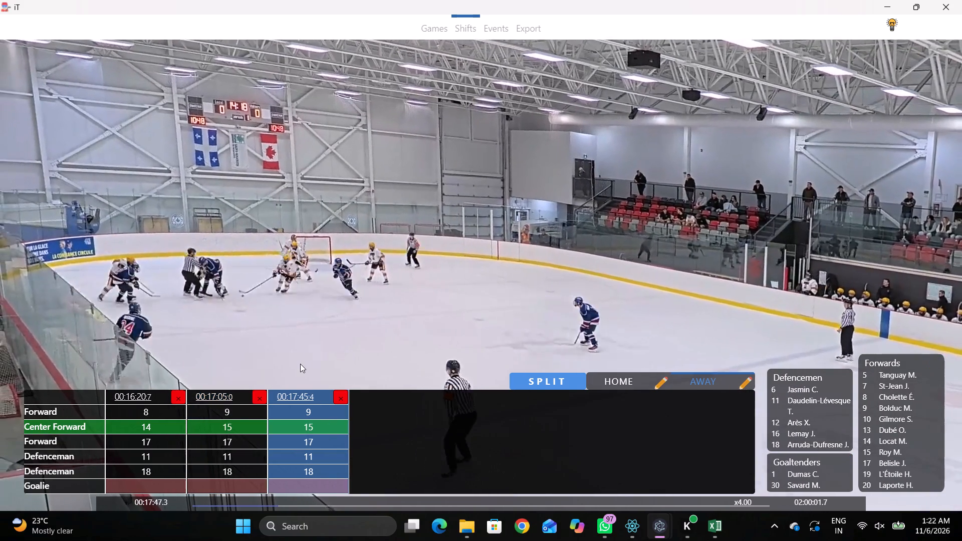
{"action": "key", "text": "space"}
{"action": "key", "text": "space"}
{"action": "key", "text": "space"}
{"action": "key", "text": "space"}
{"action": "key", "text": "space"}
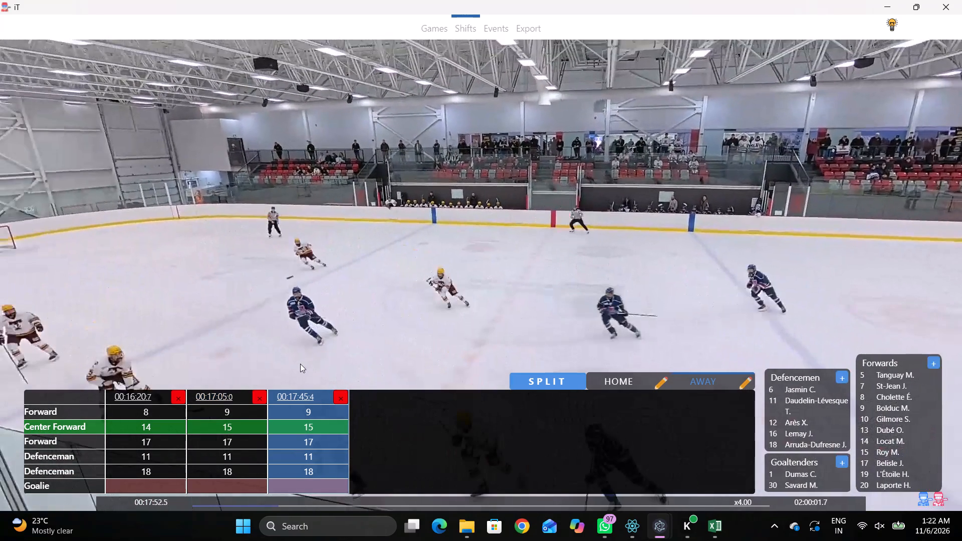
{"action": "type", "text": "D"}
{"action": "key", "text": "space"}
{"action": "key", "text": "space"}
{"action": "key", "text": "space"}
{"action": "key", "text": "space"}
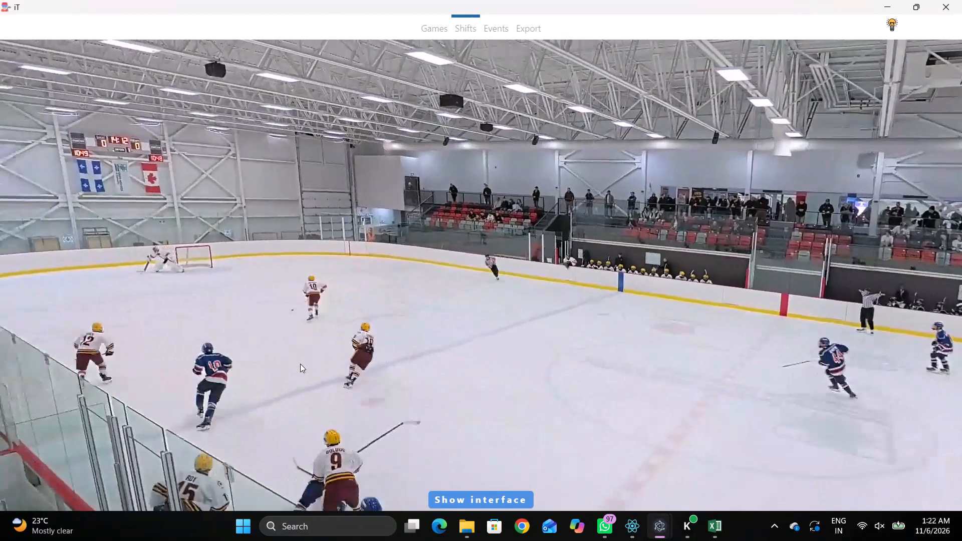
{"action": "key", "text": "space"}
{"action": "key", "text": "space"}
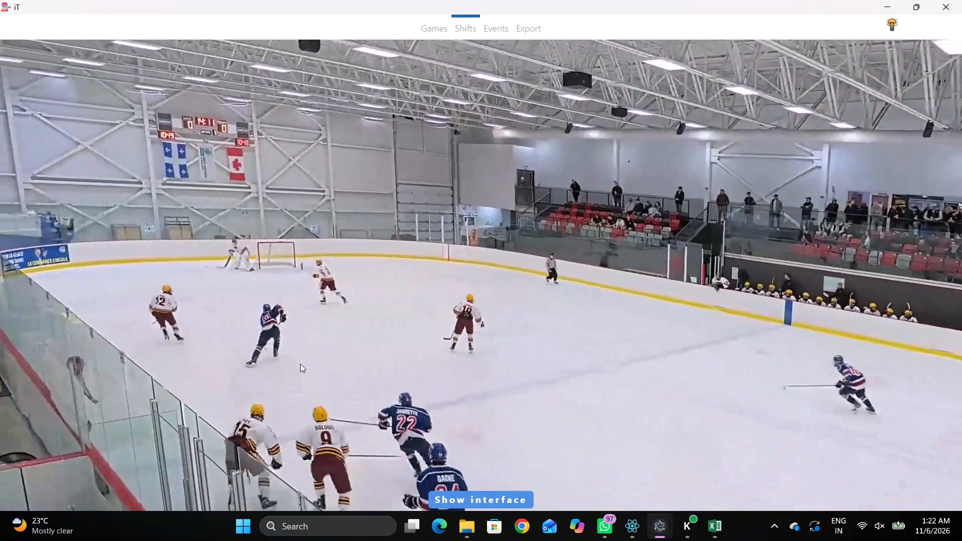
{"action": "key", "text": "shift+d"}
Set the second forward to 19 in the away shifts at 00:17:05.0 and 00:17:45.4.
{"action": "left_click", "coordinate": [234, 435]}
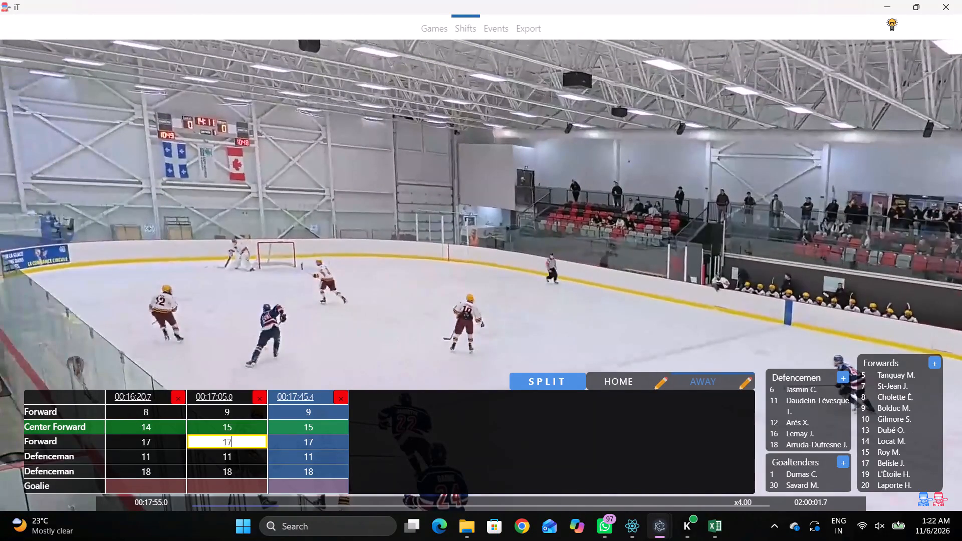
{"action": "left_click", "coordinate": [880, 469]}
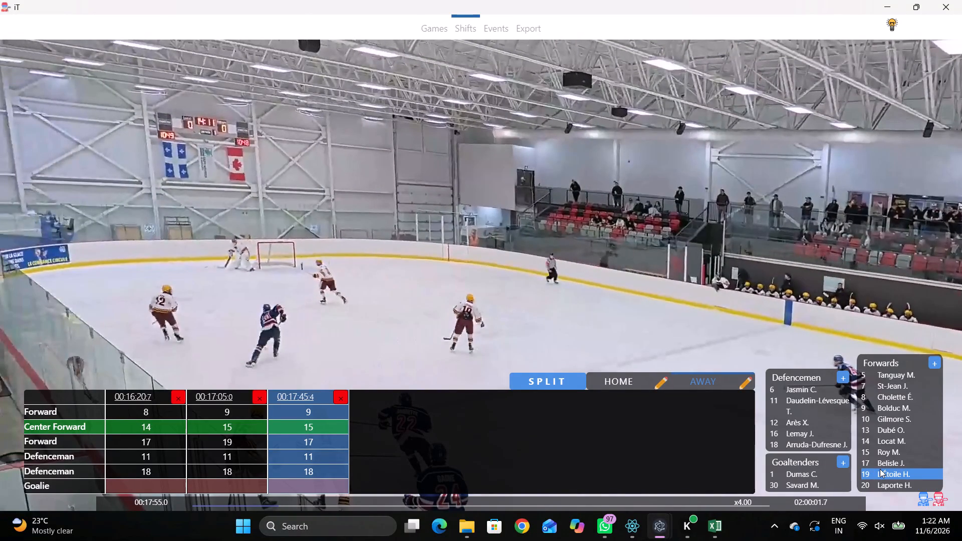
{"action": "left_click", "coordinate": [301, 437]}
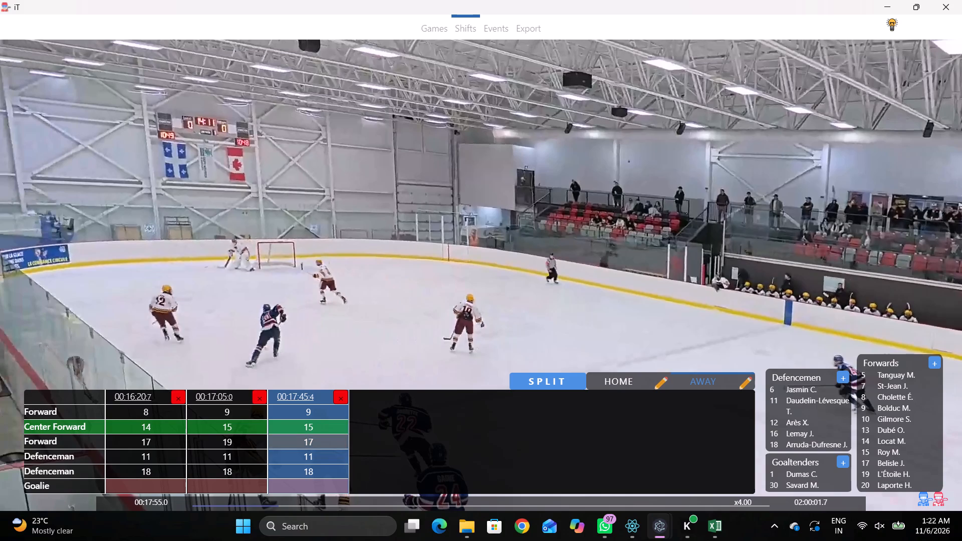
{"action": "left_click", "coordinate": [878, 469]}
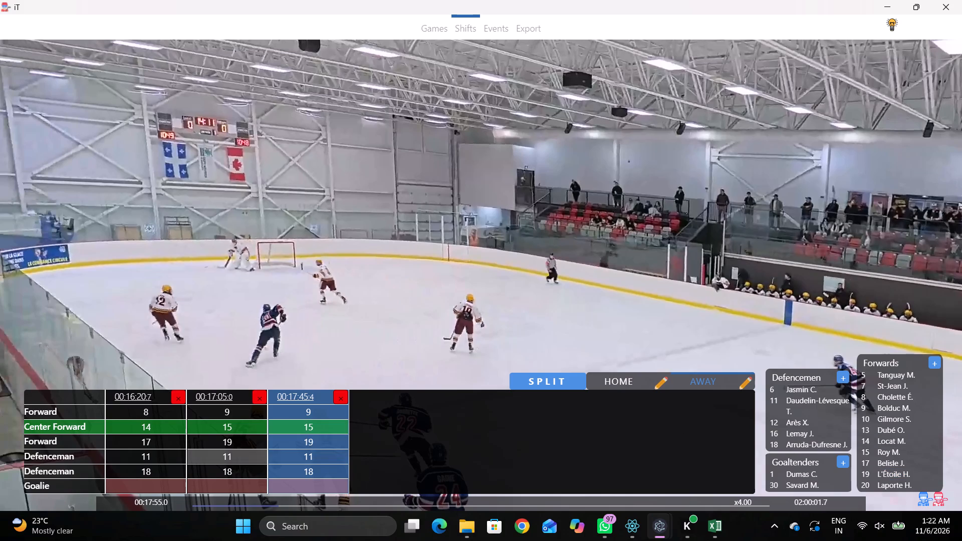
Set the defencemen of the away shift at 00:17:45.4 to 12 and 10, checking the video at about 00:17:56.
{"action": "left_click", "coordinate": [305, 455]}
{"action": "type", "text": "112"}
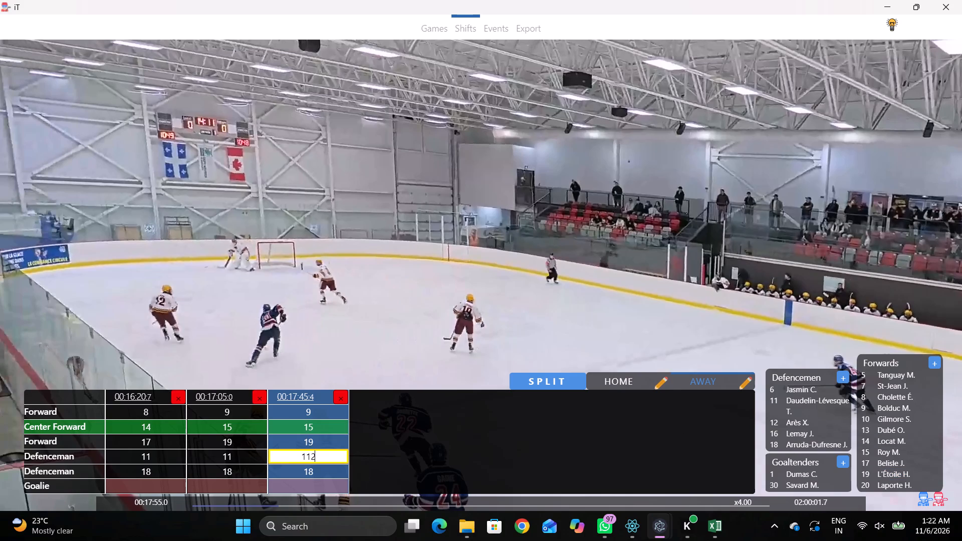
{"action": "key", "text": "BackSpace"}
{"action": "key", "text": "BackSpace"}
{"action": "key", "text": "2"}
{"action": "left_click", "coordinate": [381, 286]}
{"action": "key", "text": "space"}
{"action": "key", "text": "space"}
{"action": "key", "text": "space"}
{"action": "key", "text": "space"}
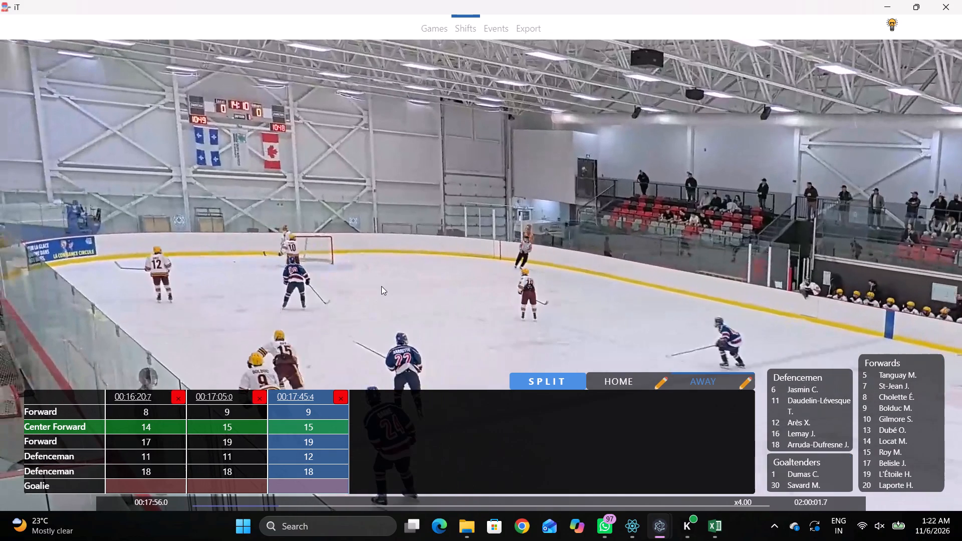
{"action": "left_click", "coordinate": [319, 476]}
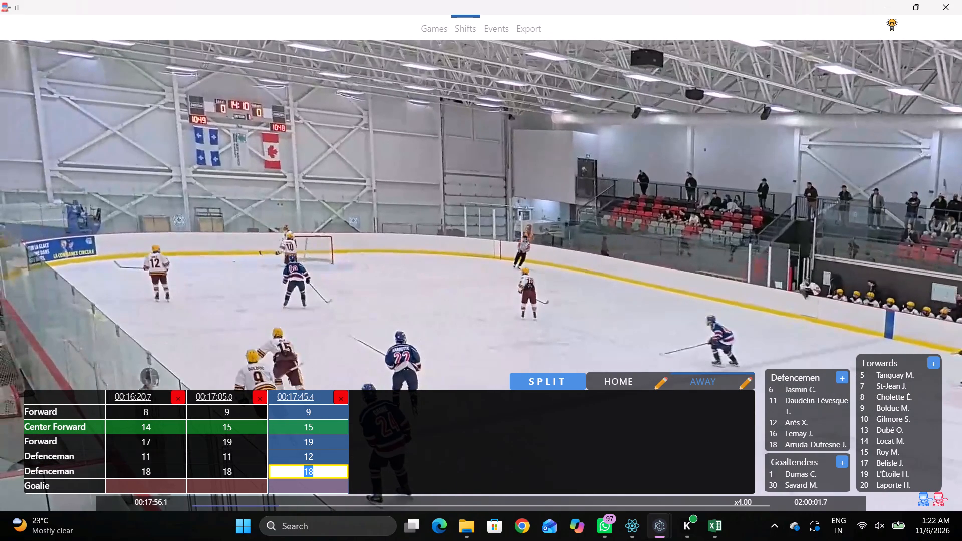
{"action": "left_click", "coordinate": [871, 415]}
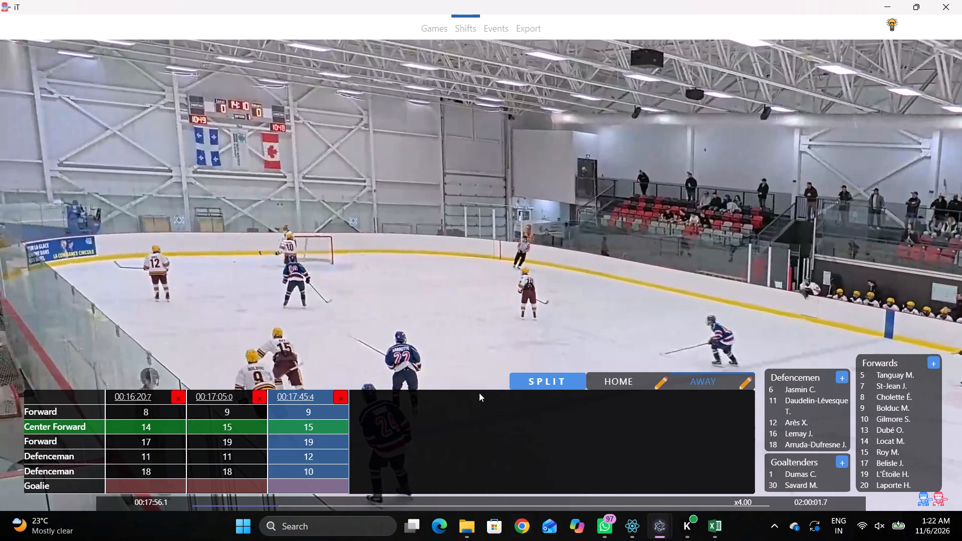
{"action": "left_click", "coordinate": [421, 329]}
Advance the video slightly and add an away team shift at 00:17:57.6.
{"action": "key", "text": "space"}
{"action": "key", "text": "space"}
{"action": "key", "text": "space"}
{"action": "key", "text": "space"}
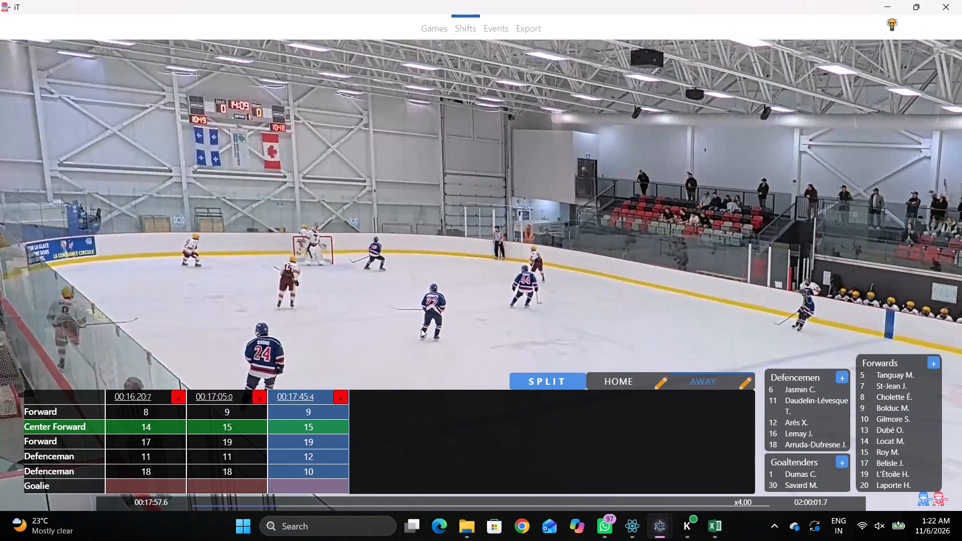
{"action": "type", "text": "SDD"}
Play the video in short bursts from 00:17:57.6 to 00:18:07.8 to examine the away skaters on the ice.
{"action": "key", "text": "shift+d"}
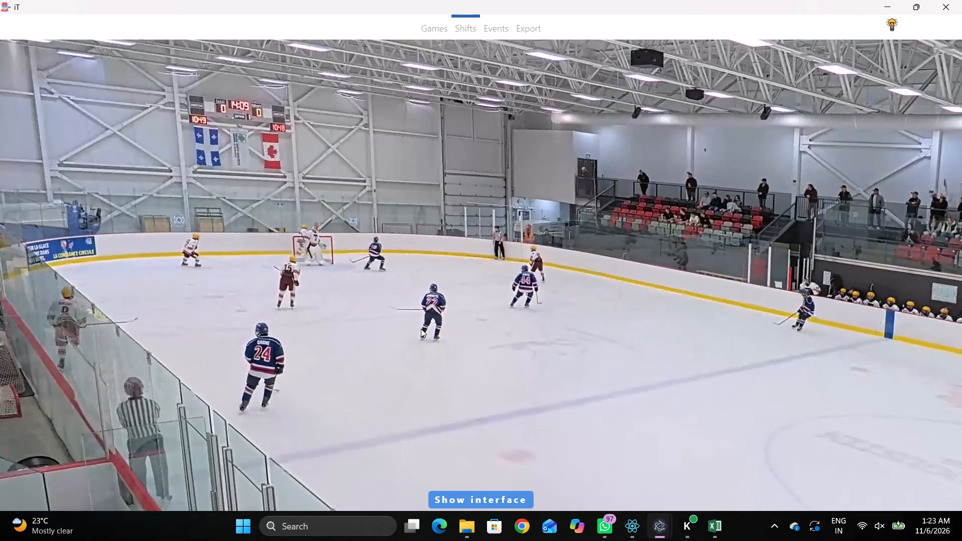
{"action": "key", "text": "space"}
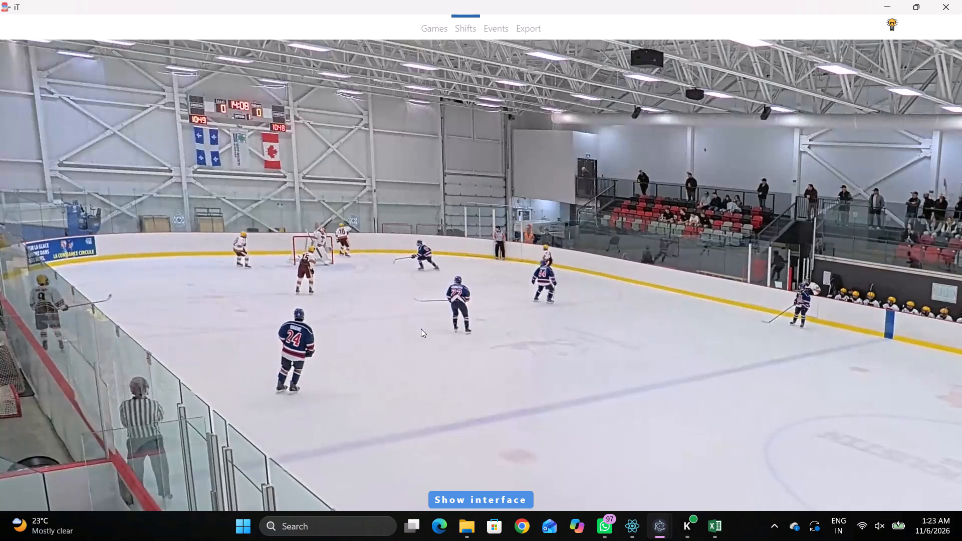
{"action": "key", "text": "space"}
{"action": "key", "text": "space"}
{"action": "key", "text": "space"}
{"action": "type", "text": "D"}
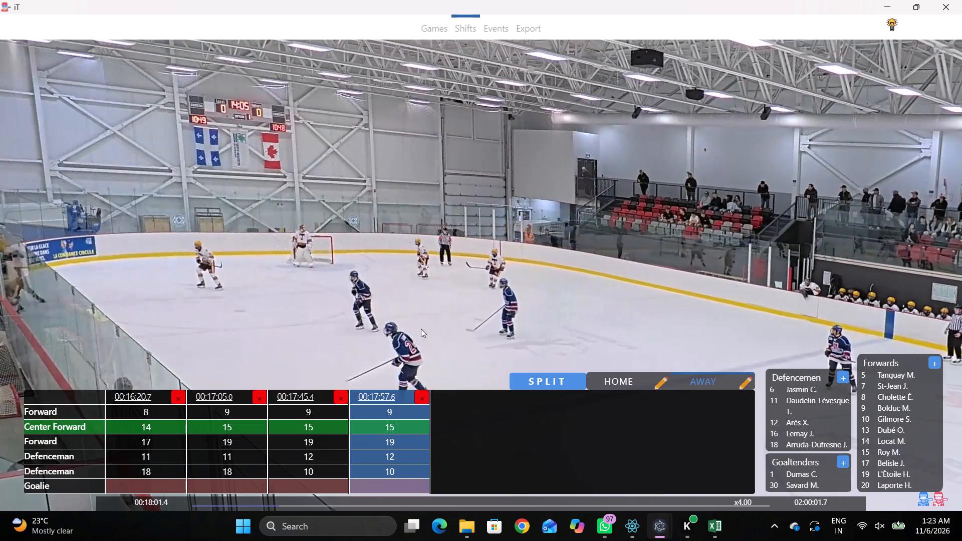
{"action": "key", "text": "shift+d"}
{"action": "key", "text": "space"}
{"action": "key", "text": "space"}
{"action": "key", "text": "space"}
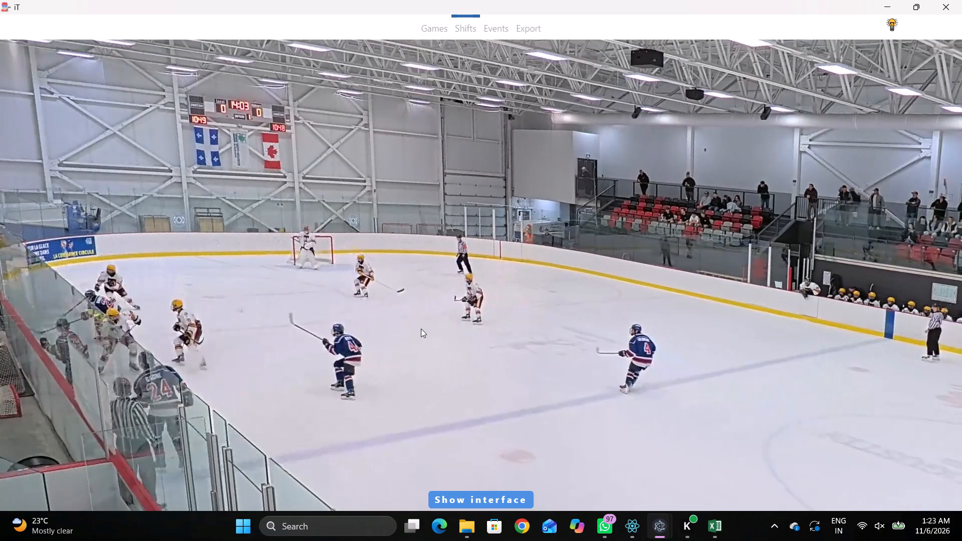
{"action": "key", "text": "space"}
{"action": "key", "text": "space"}
{"action": "key", "text": "space"}
{"action": "key", "text": "space"}
{"action": "key", "text": "space"}
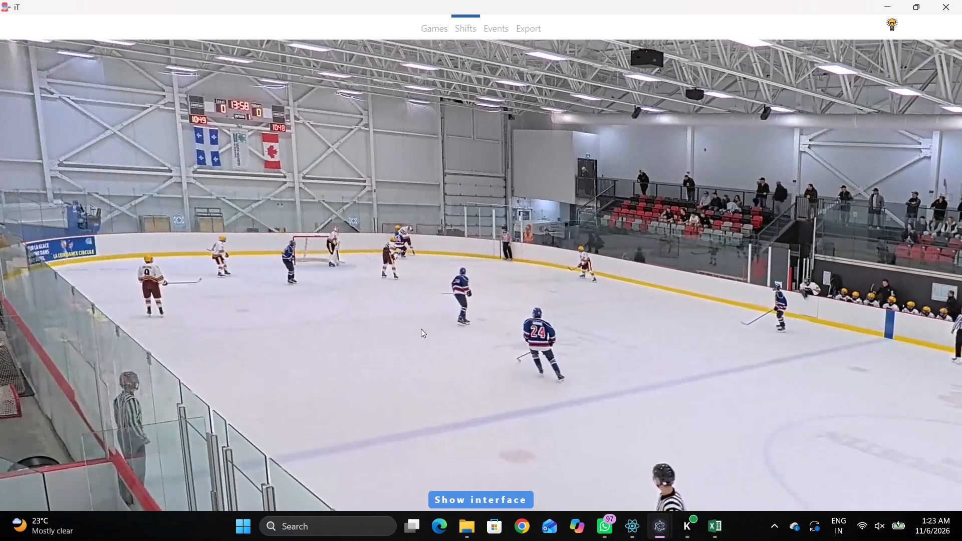
{"action": "type", "text": "D"}
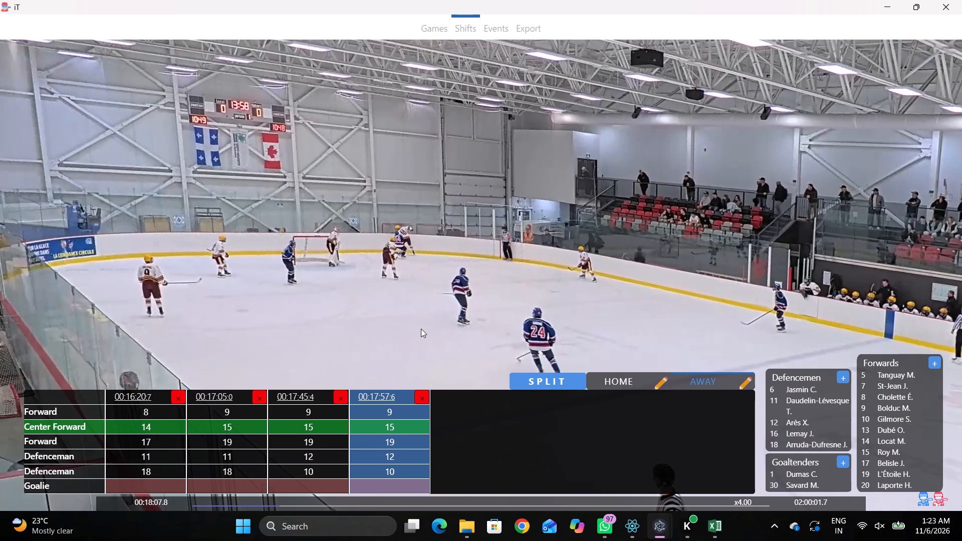
Set the goalie to 1 in the away shifts at 00:16:20.7, 00:17:05.0, 00:17:45.4 and 00:17:57.6.
{"action": "left_click", "coordinate": [166, 480]}
{"action": "key", "text": "1"}
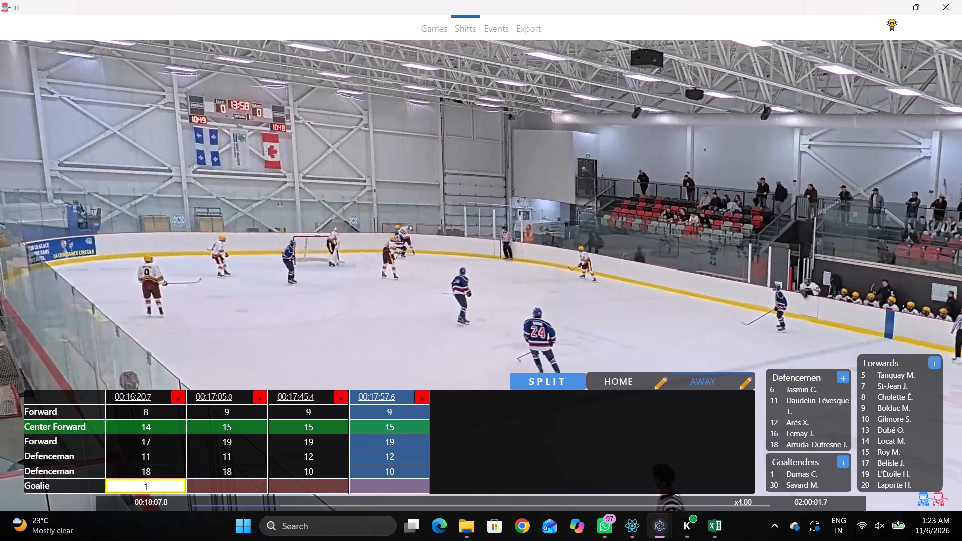
{"action": "left_click", "coordinate": [391, 488]}
{"action": "key", "text": "1"}
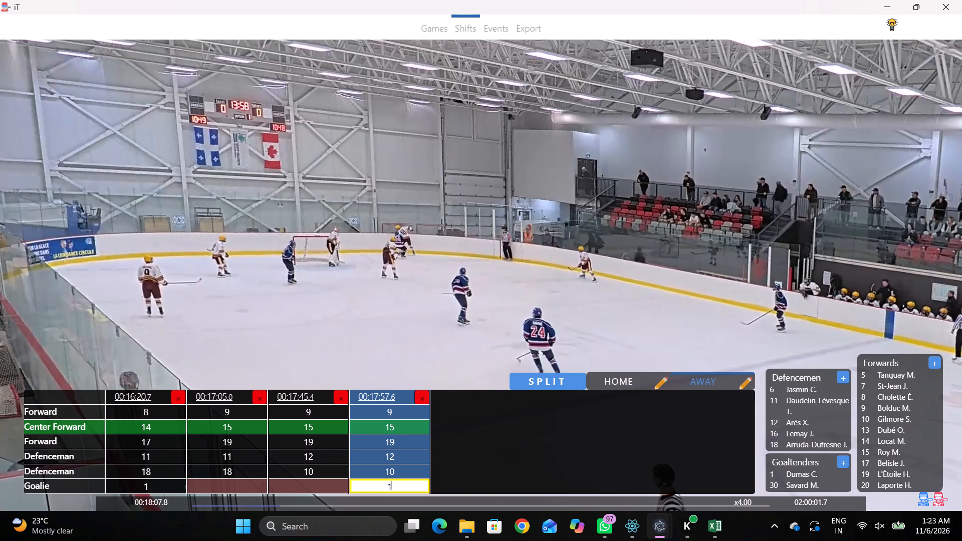
{"action": "left_click", "coordinate": [341, 486]}
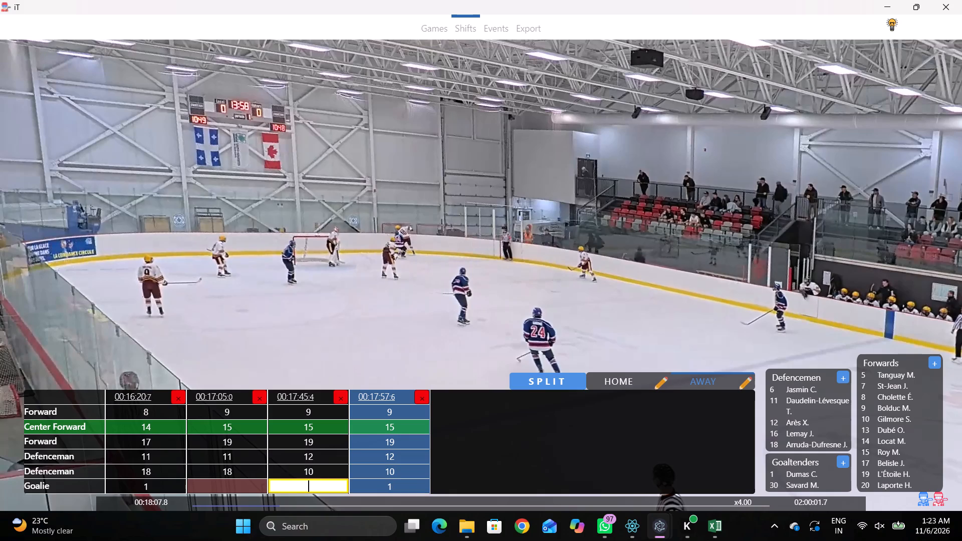
{"action": "key", "text": "1"}
{"action": "left_click", "coordinate": [255, 484]}
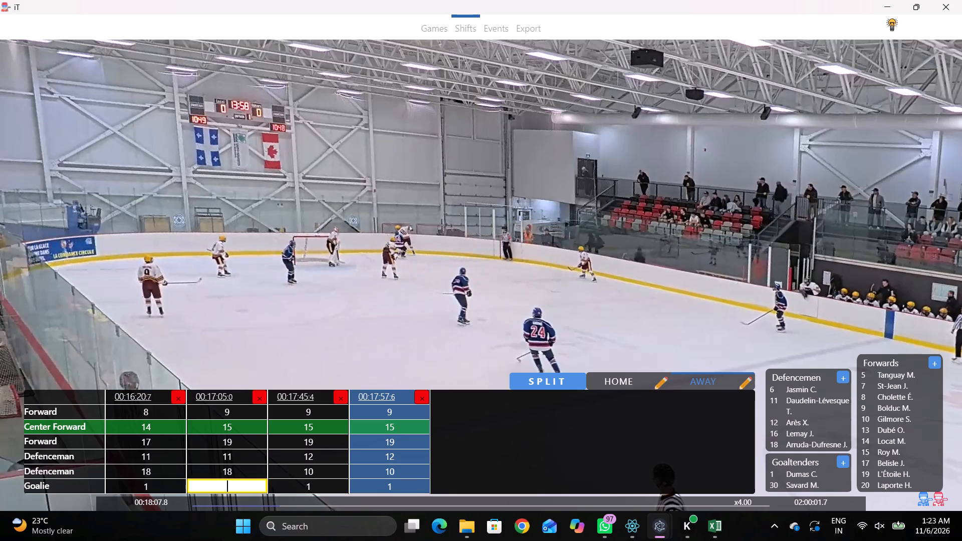
{"action": "key", "text": "1"}
{"action": "left_click", "coordinate": [251, 302]}
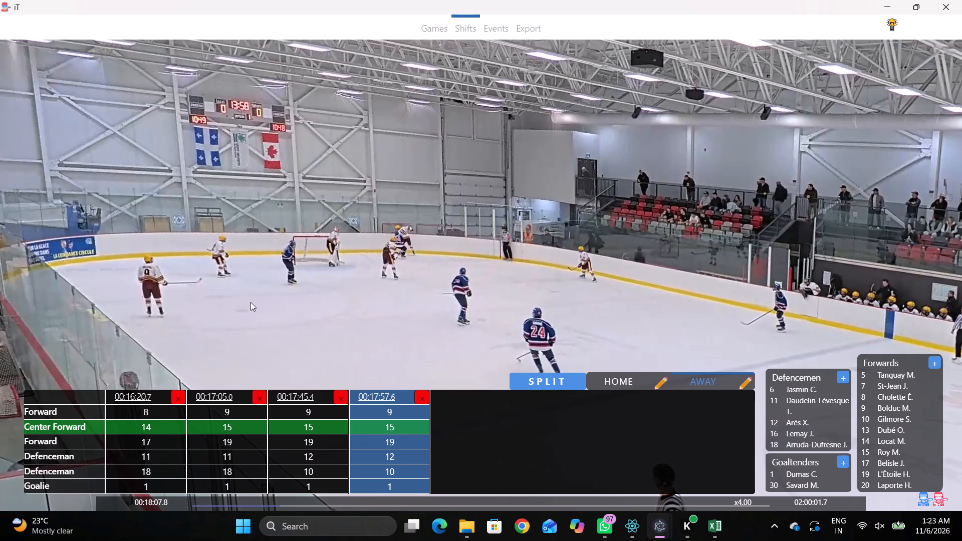
Play the video on from 00:18:07.8 and add an away team shift at 00:18:18.0.
{"action": "key", "text": "space"}
{"action": "key", "text": "space"}
{"action": "key", "text": "space"}
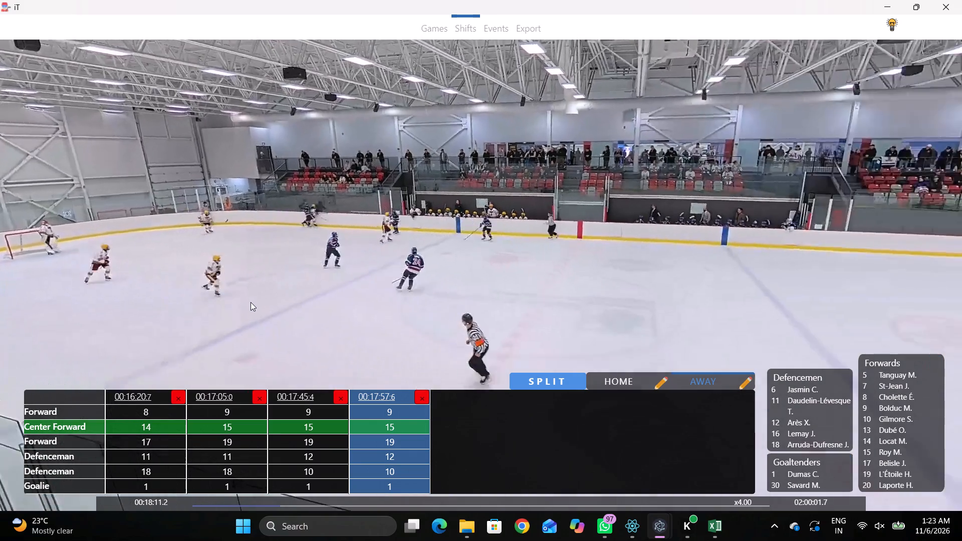
{"action": "key", "text": "space"}
{"action": "key", "text": "space"}
{"action": "key", "text": "space"}
{"action": "type", "text": "D"}
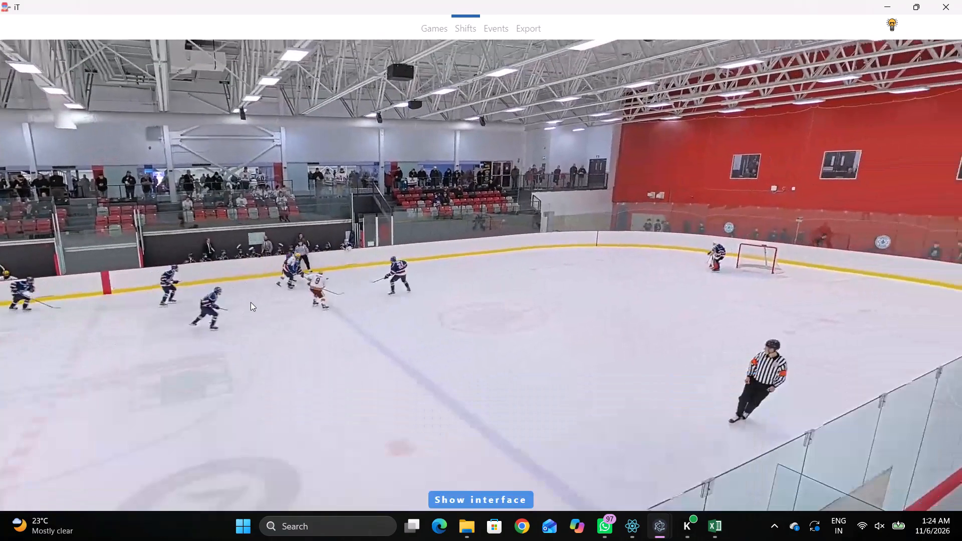
{"action": "key", "text": "space"}
{"action": "key", "text": "space"}
{"action": "key", "text": "space"}
{"action": "key", "text": "space"}
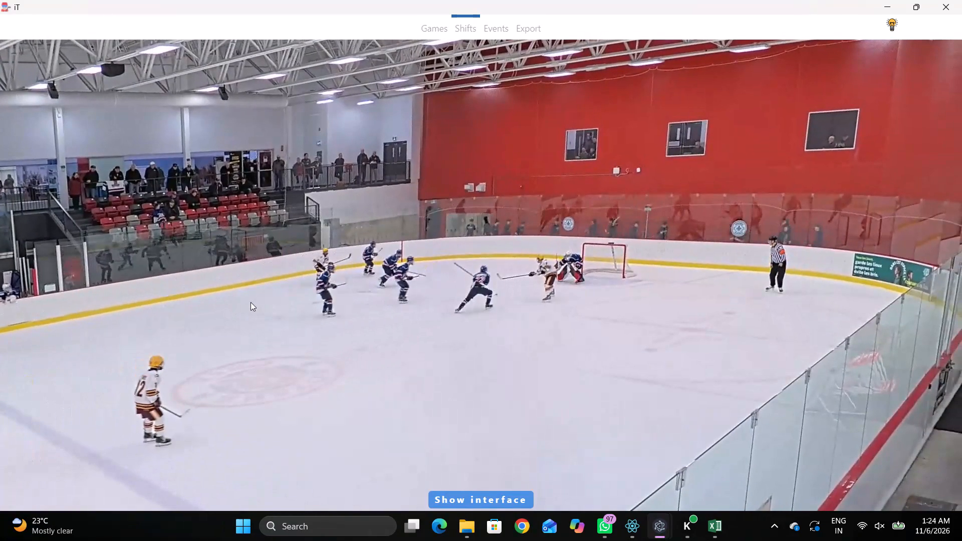
{"action": "type", "text": "SD"}
Skip the video ahead to the faceoff and add an away team shift at 00:18:40.3.
{"action": "type", "text": "D c c c"}
{"action": "key", "text": "space"}
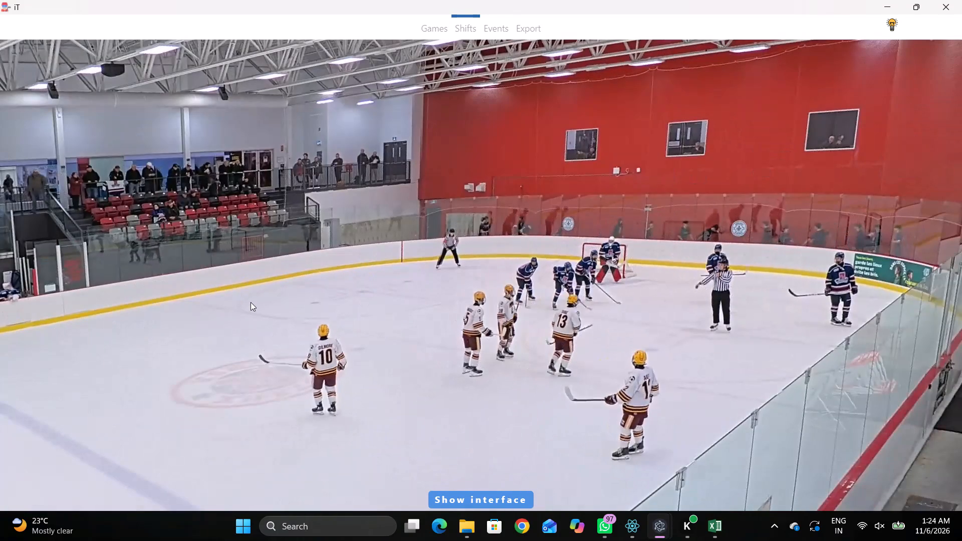
{"action": "key", "text": "space"}
{"action": "key", "text": "space"}
{"action": "key", "text": "space"}
{"action": "type", "text": "qSD"}
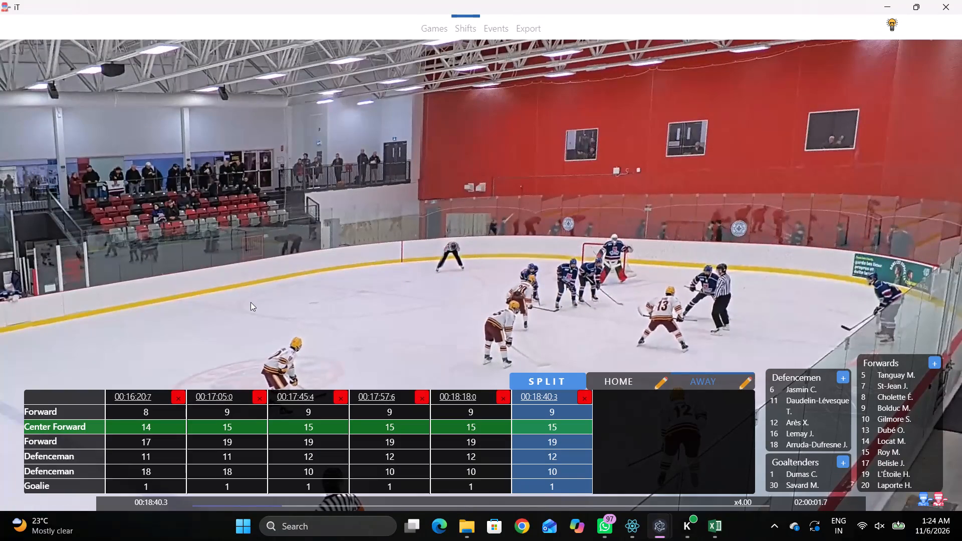
Set the center forward of the away shift at 00:18:40.3 to 13.
{"action": "key", "text": "shift+d"}
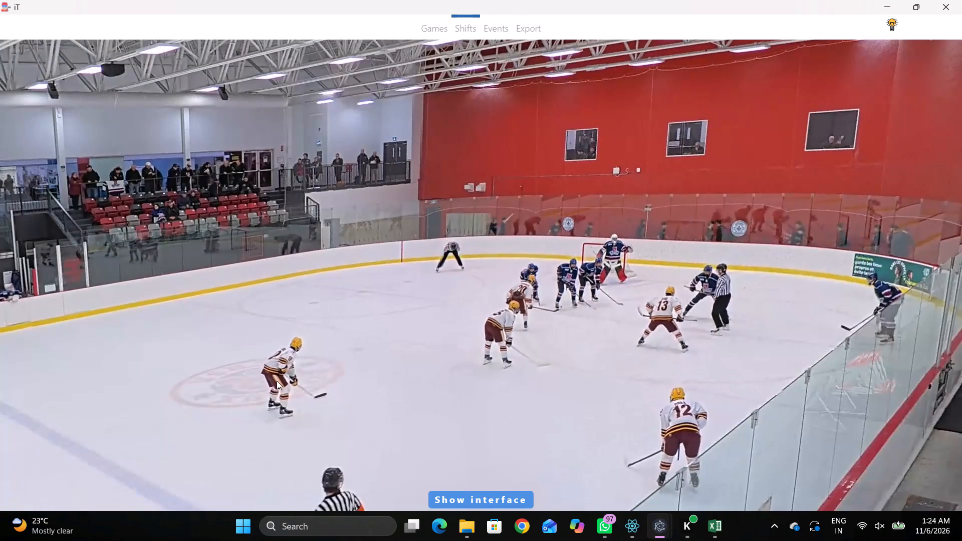
{"action": "key", "text": "shift+d"}
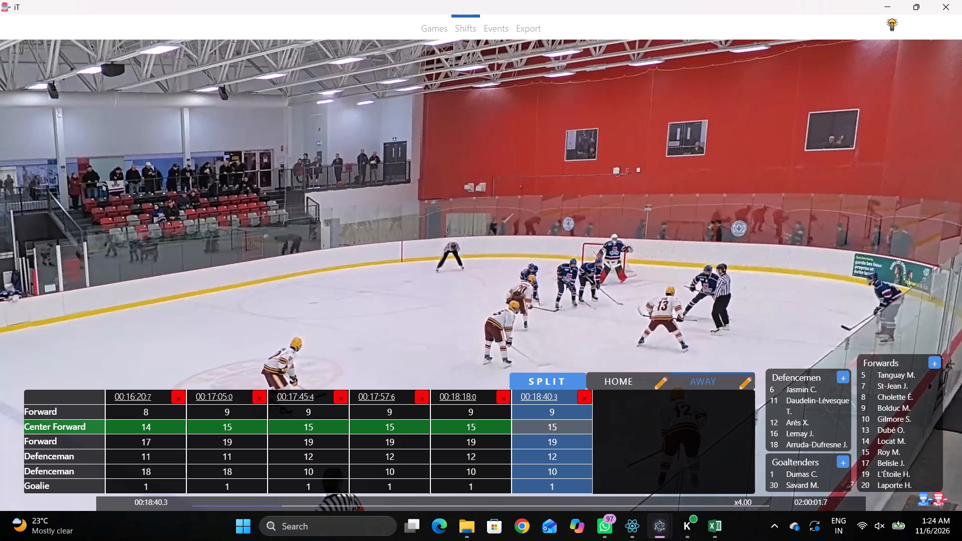
{"action": "left_click", "coordinate": [529, 433]}
{"action": "type", "text": "13"}
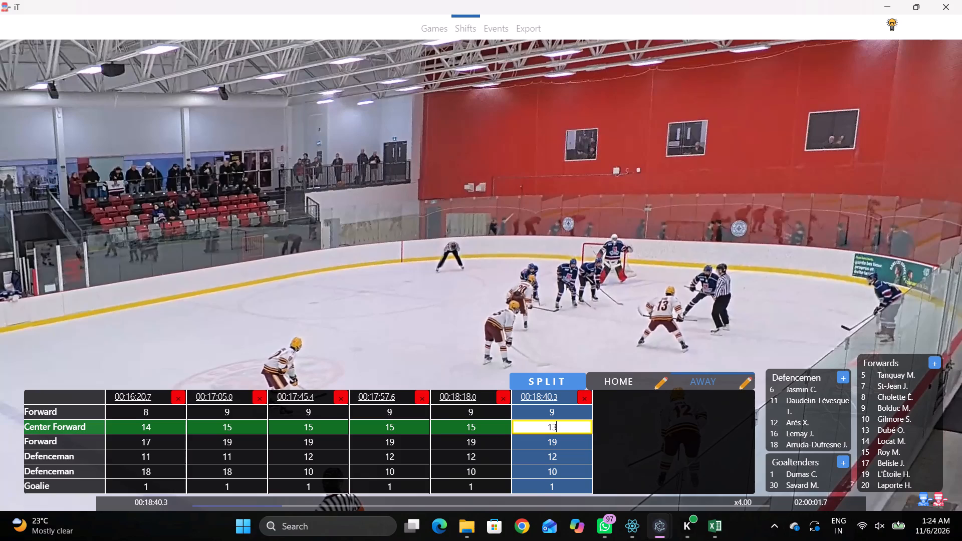
{"action": "left_click", "coordinate": [601, 320]}
Advance the video to 00:18:46.0 and set the two forwards of the away shift at 00:18:40.3 to 20 and 5.
{"action": "key", "text": "space"}
{"action": "key", "text": "space"}
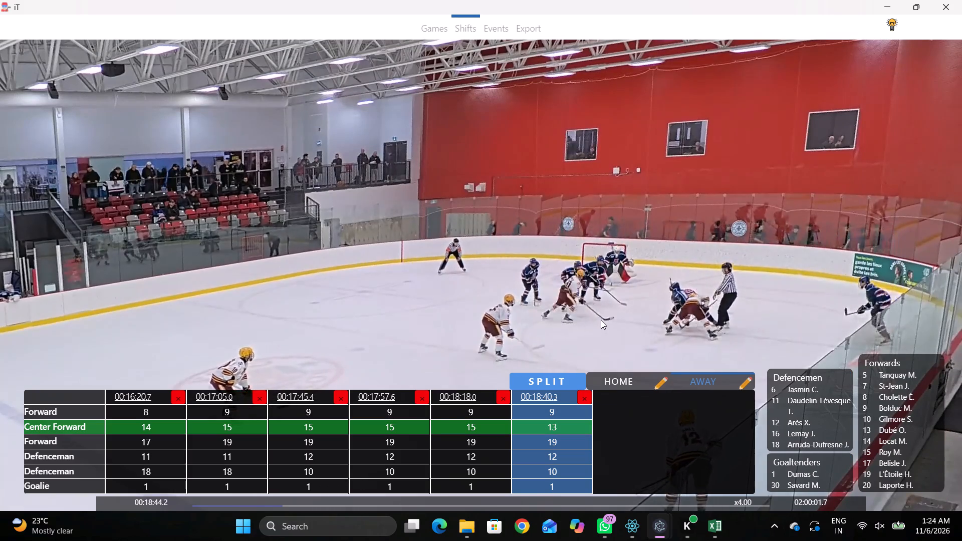
{"action": "key", "text": "space"}
{"action": "key", "text": "space"}
{"action": "key", "text": "space"}
{"action": "key", "text": "space"}
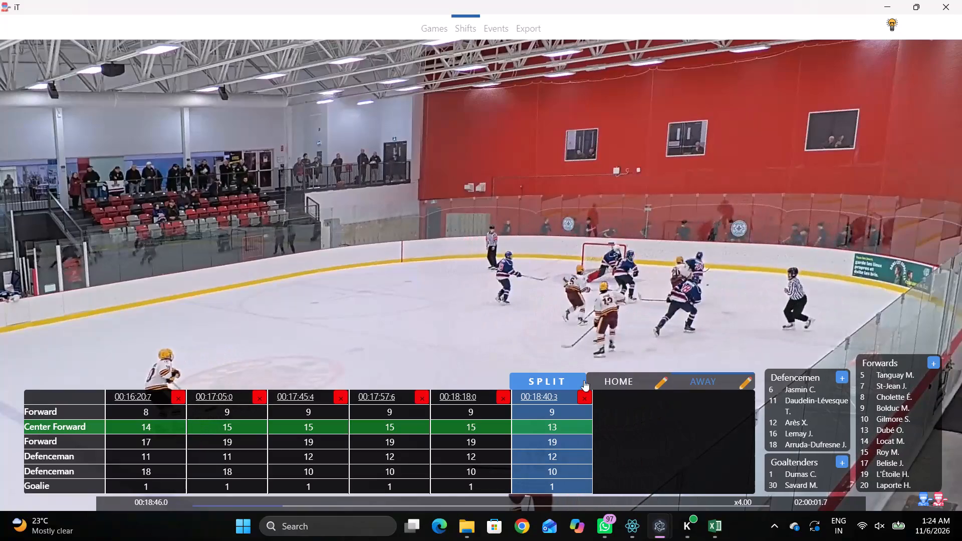
{"action": "left_click", "coordinate": [564, 407]}
{"action": "type", "text": "20"}
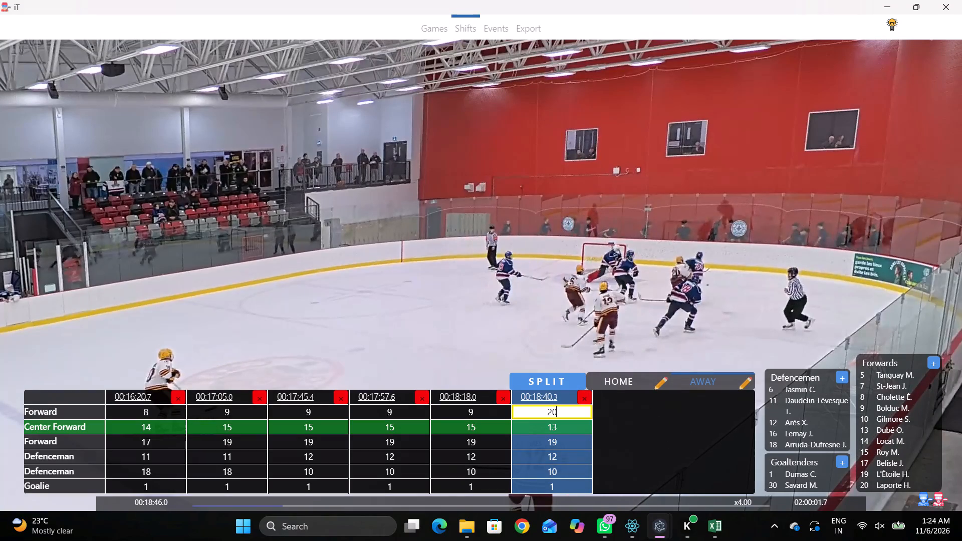
{"action": "left_click", "coordinate": [569, 444]}
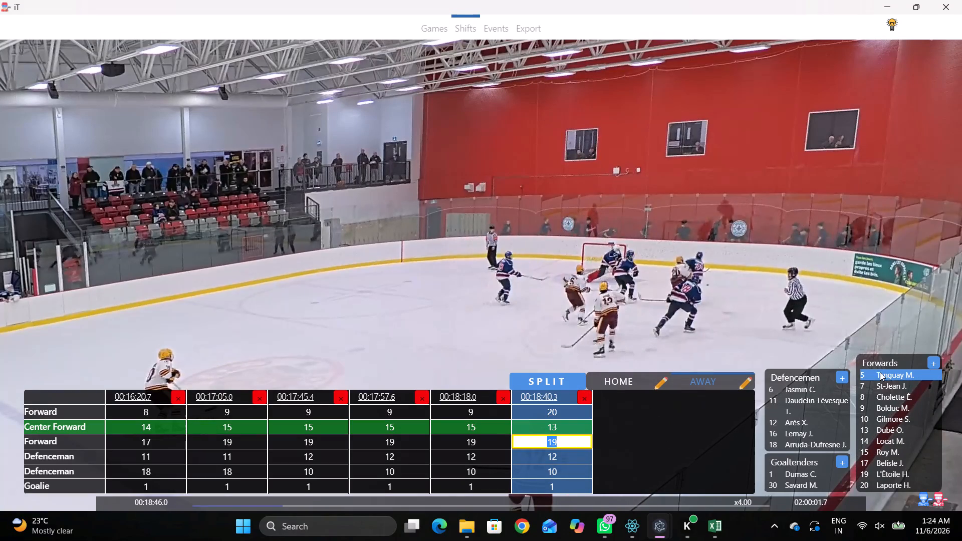
{"action": "left_click", "coordinate": [877, 373]}
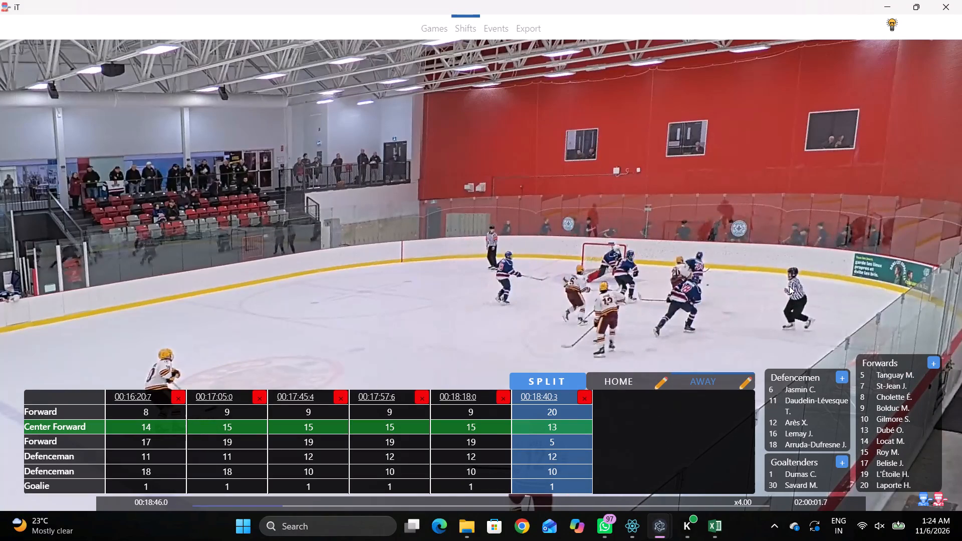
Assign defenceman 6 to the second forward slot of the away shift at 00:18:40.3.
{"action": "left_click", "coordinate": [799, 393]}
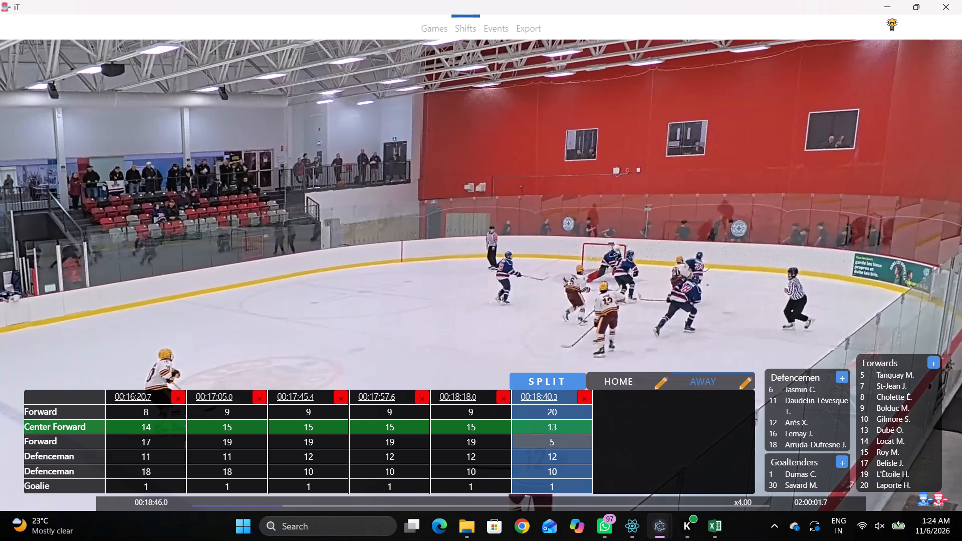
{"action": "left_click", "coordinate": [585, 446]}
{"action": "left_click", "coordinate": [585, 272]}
Play the video in bursts on to 00:19:07.5, slowing playback to x2.00, to examine the away skaters' jersey numbers.
{"action": "key", "text": "space"}
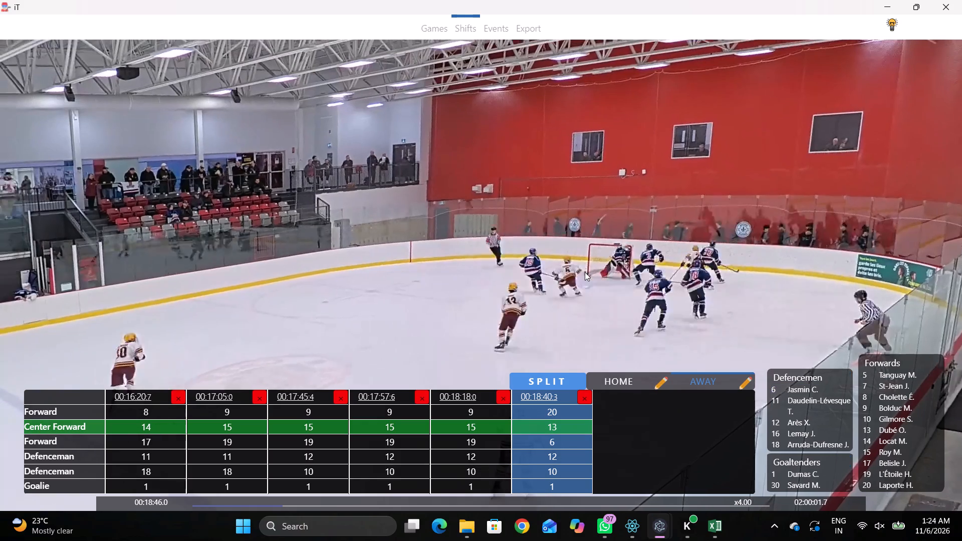
{"action": "key", "text": "space"}
{"action": "key", "text": "space"}
{"action": "key", "text": "space"}
{"action": "key", "text": "space"}
{"action": "key", "text": "space"}
{"action": "key", "text": "space"}
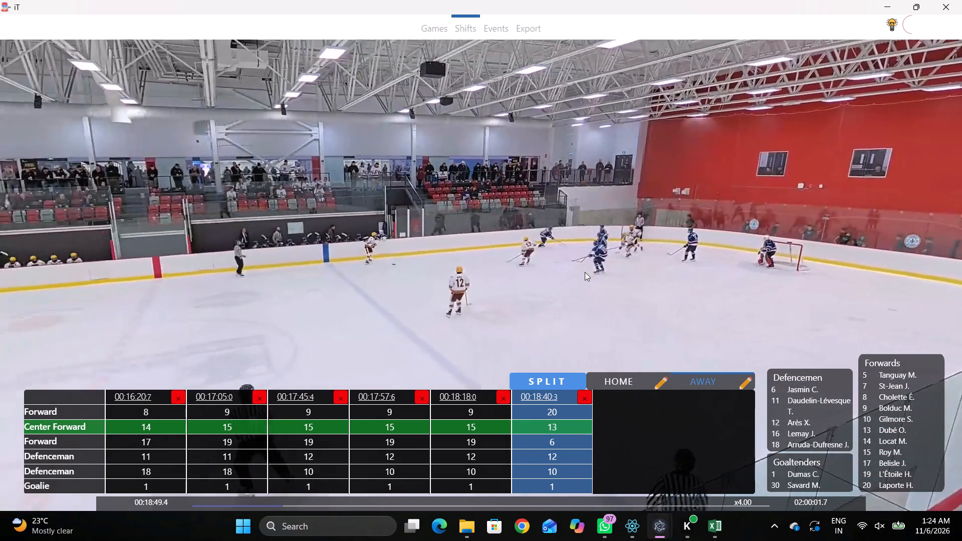
{"action": "key", "text": "space"}
{"action": "key", "text": "space"}
{"action": "key", "text": "space"}
{"action": "key", "text": "space"}
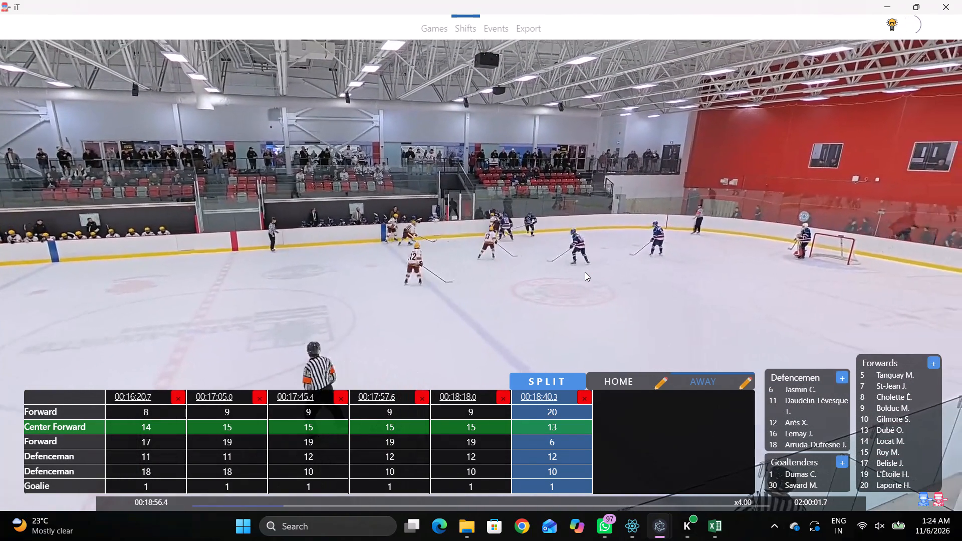
{"action": "key", "text": "space"}
{"action": "key", "text": "space"}
{"action": "key", "text": "space"}
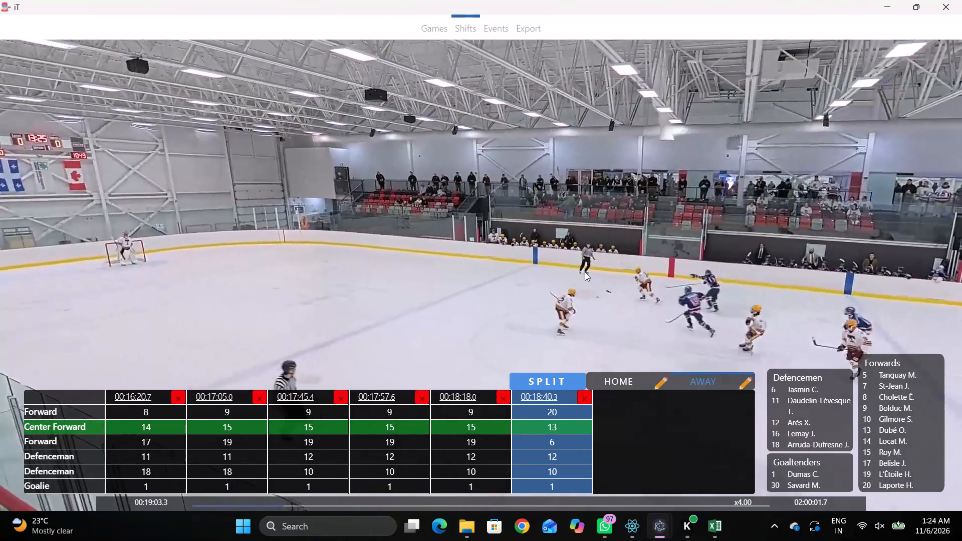
{"action": "key", "text": "space"}
{"action": "key", "text": "space"}
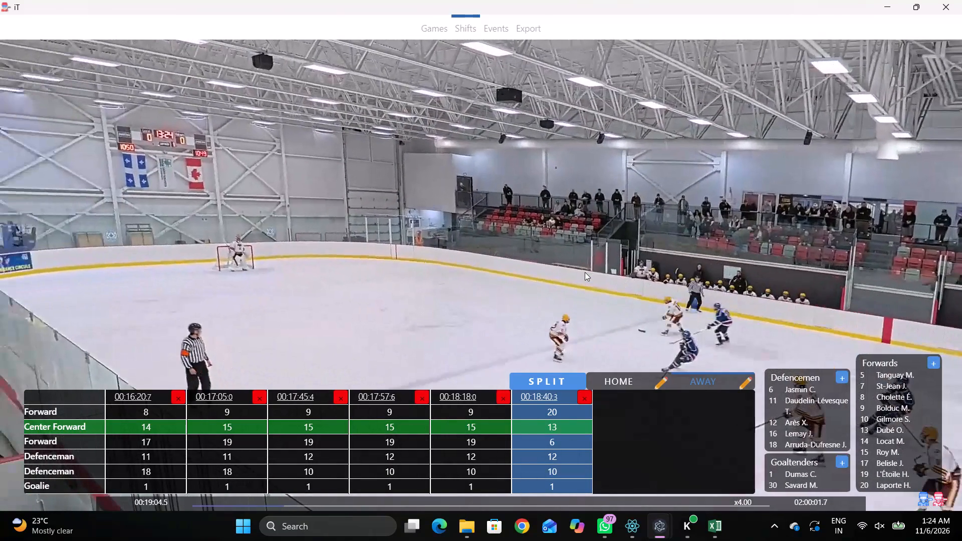
{"action": "type", "text": "D rD"}
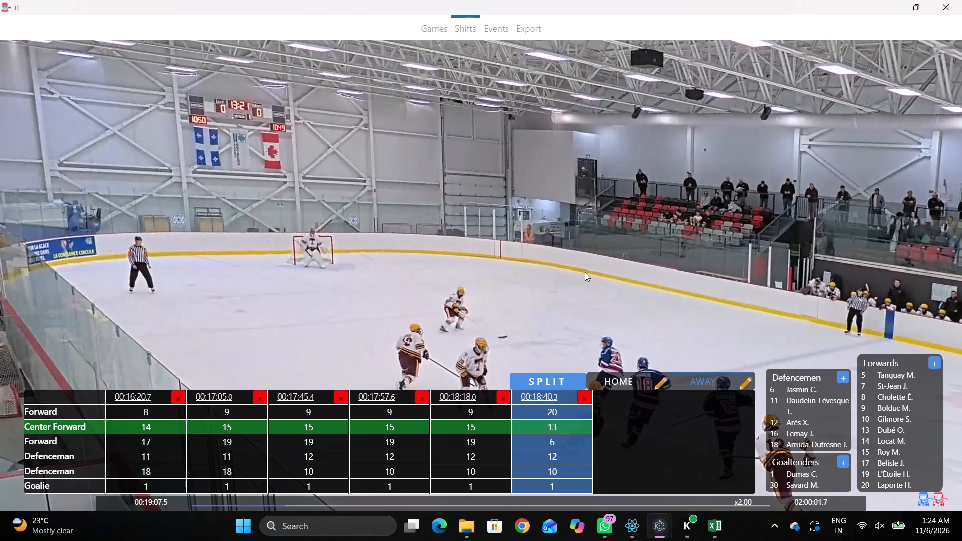
Set the second forward of the away shift at 00:18:40.3 to 5.
{"action": "left_click", "coordinate": [547, 436]}
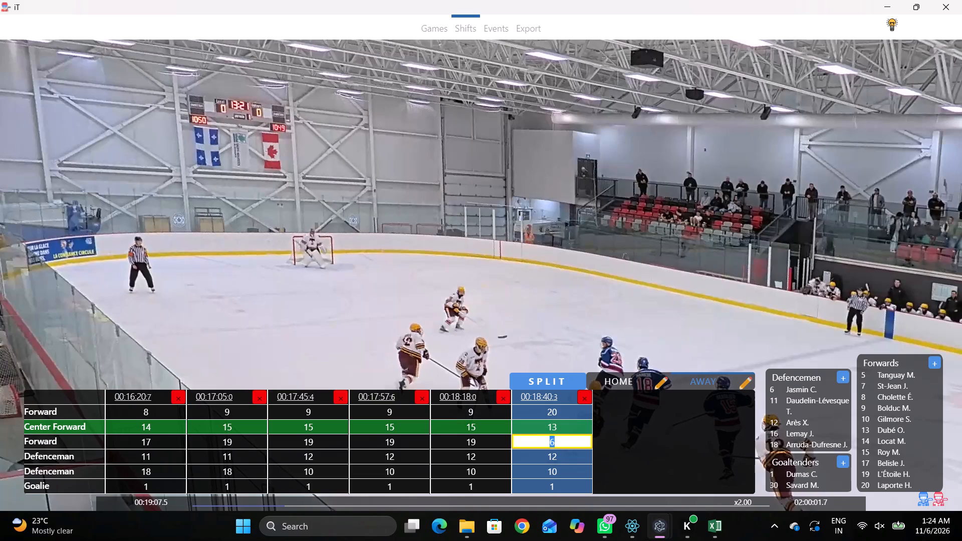
{"action": "key", "text": "5"}
{"action": "left_click", "coordinate": [607, 288]}
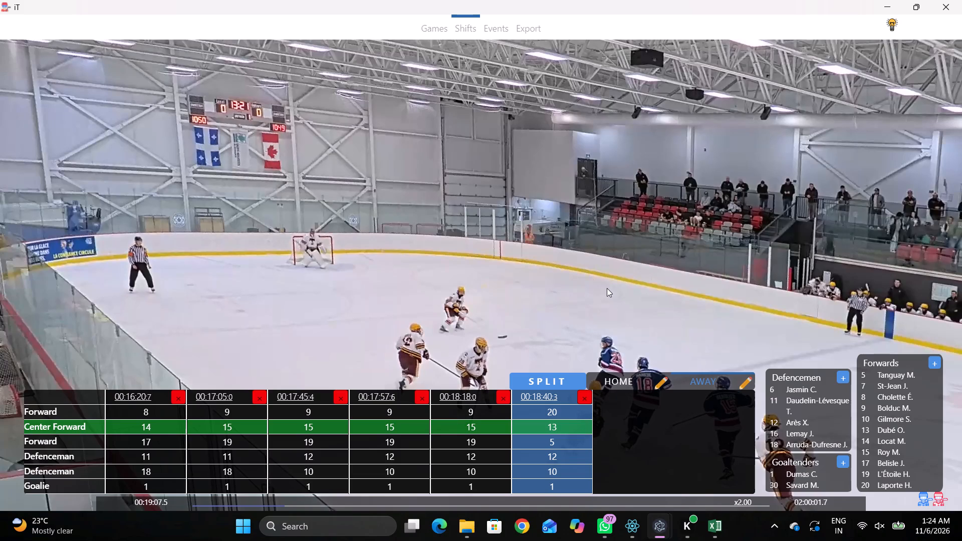
Advance the video slightly and add an away team shift at 00:19:08.8.
{"action": "key", "text": "space"}
{"action": "key", "text": "space"}
{"action": "key", "text": "space"}
{"action": "key", "text": "space"}
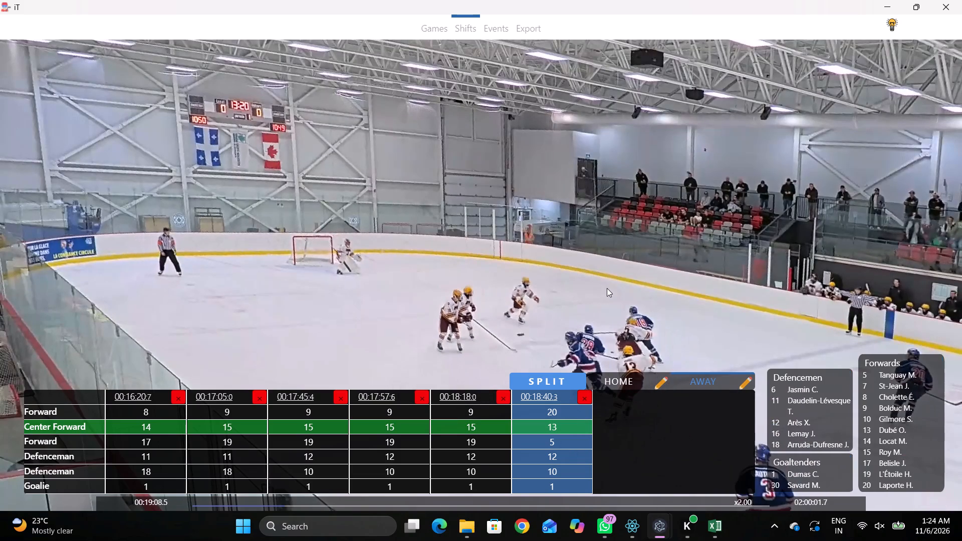
{"action": "type", "text": "SDD"}
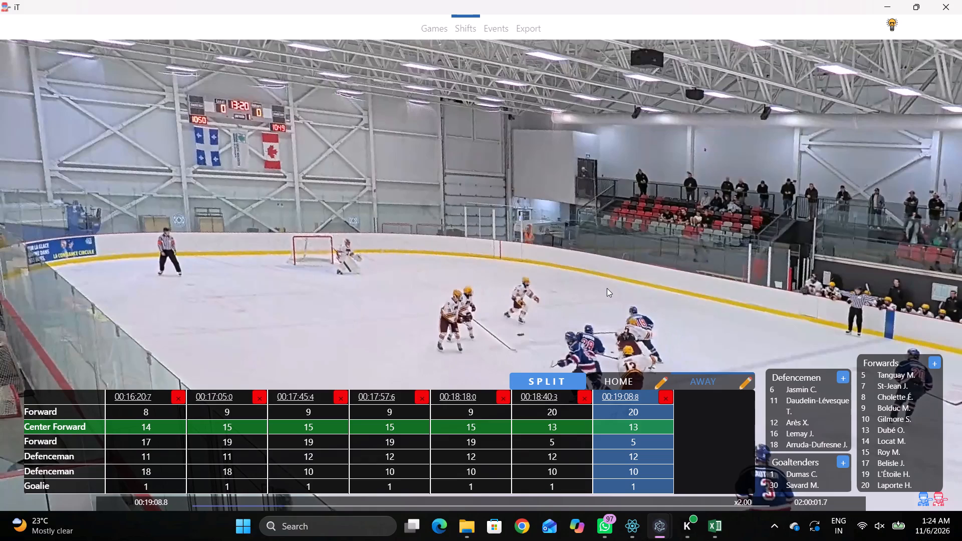
Play the video on, raising playback to x4.00, and add an away team shift at 00:19:17.1.
{"action": "key", "text": "space"}
{"action": "key", "text": "space"}
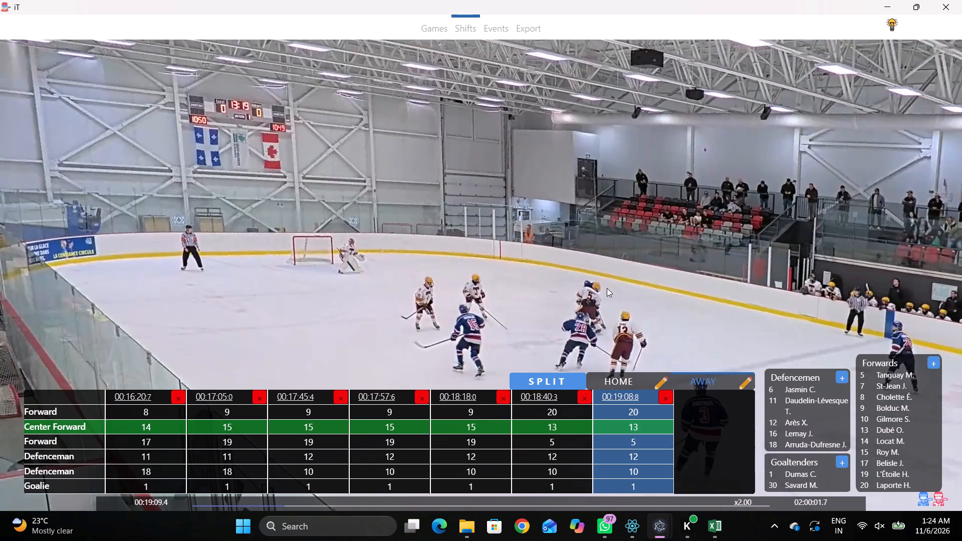
{"action": "type", "text": "D"}
{"action": "key", "text": "space"}
{"action": "key", "text": "v"}
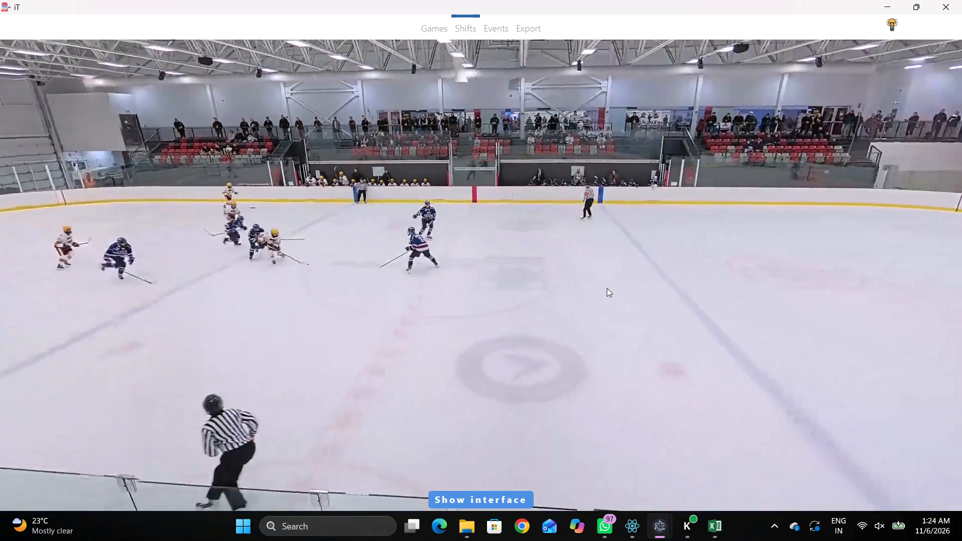
{"action": "key", "text": "space"}
{"action": "key", "text": "space"}
{"action": "key", "text": "space"}
{"action": "type", "text": "SDDD"}
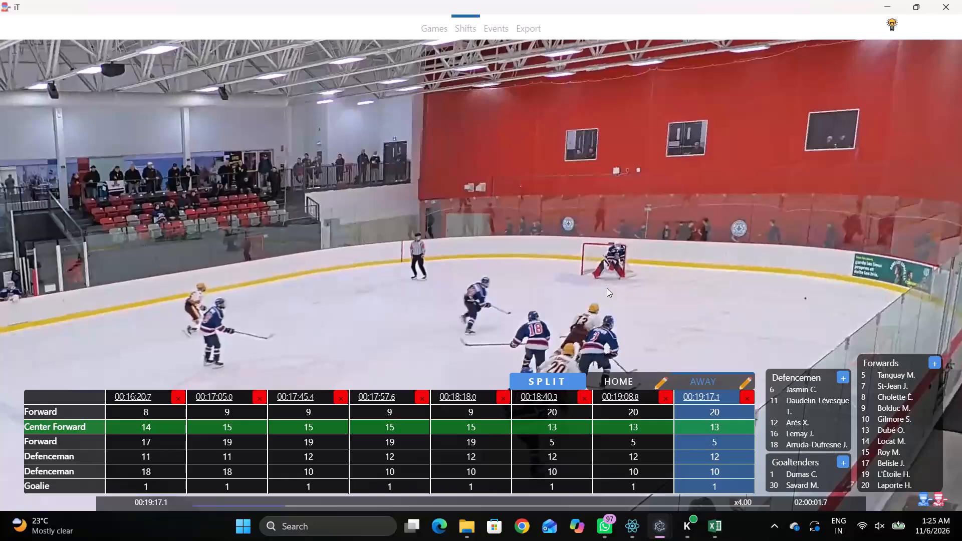
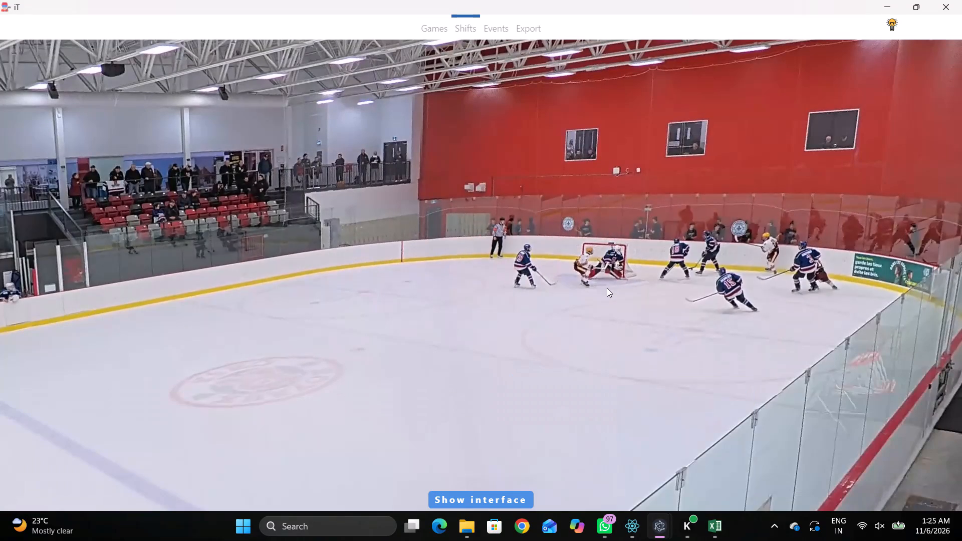
Play the video on to 00:19:20.6 and set the first defenceman of the away shift at 00:19:19.4 to 16.
{"action": "key", "text": "space"}
{"action": "key", "text": "space"}
{"action": "key", "text": "space"}
{"action": "key", "text": "space"}
{"action": "type", "text": "D"}
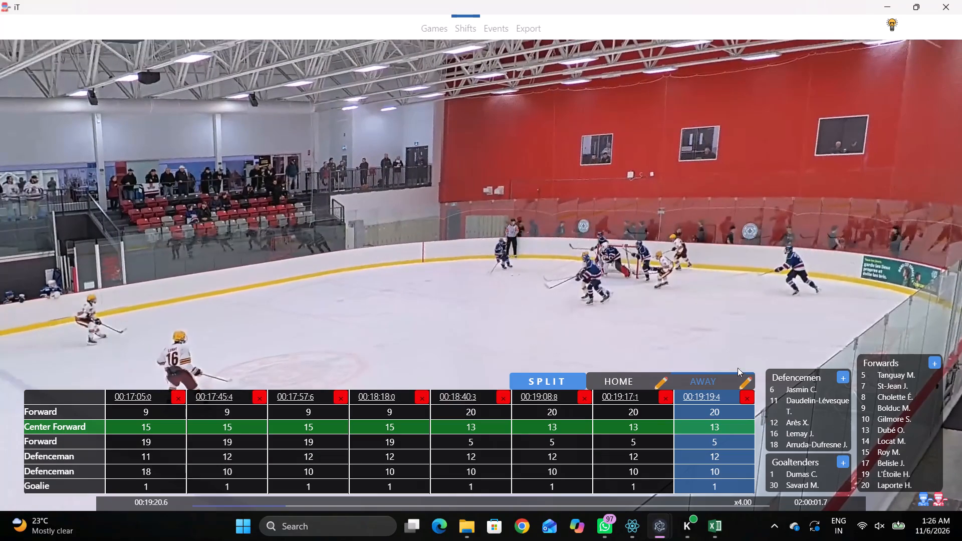
{"action": "left_click", "coordinate": [717, 452]}
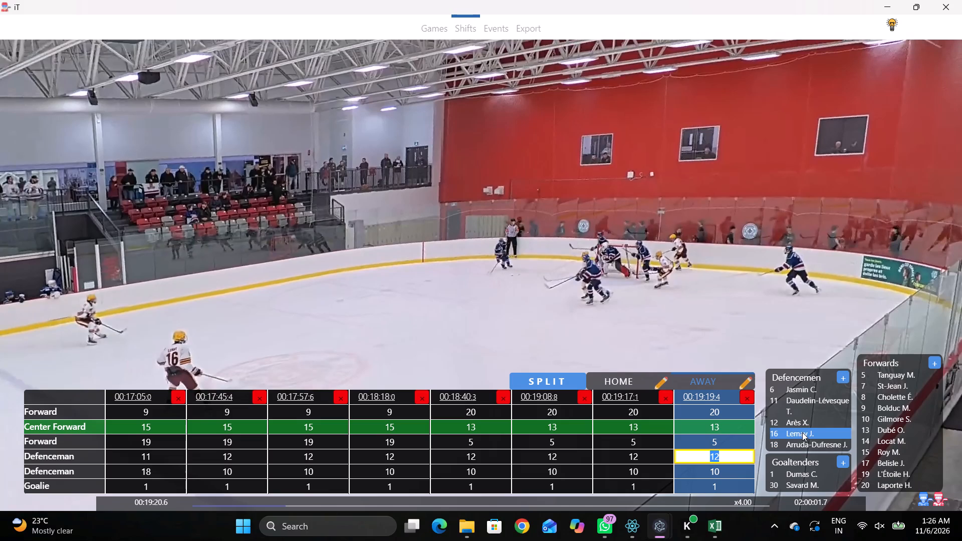
{"action": "left_click", "coordinate": [802, 432]}
{"action": "left_click", "coordinate": [660, 284]}
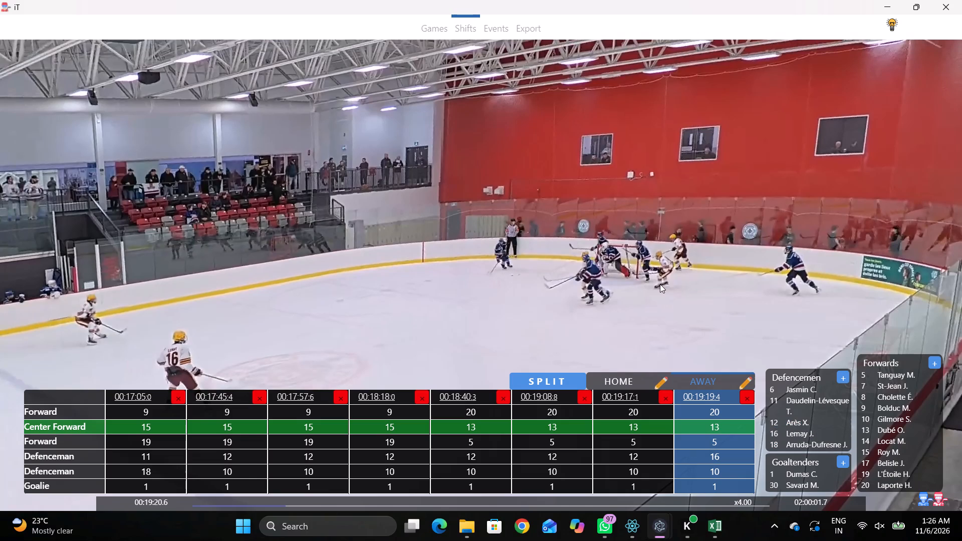
Advance the video to 00:19:22.5 and set the second defenceman of the away shift at 00:19:19.4 to 6.
{"action": "key", "text": "space"}
{"action": "key", "text": "space"}
{"action": "type", "text": "D qD"}
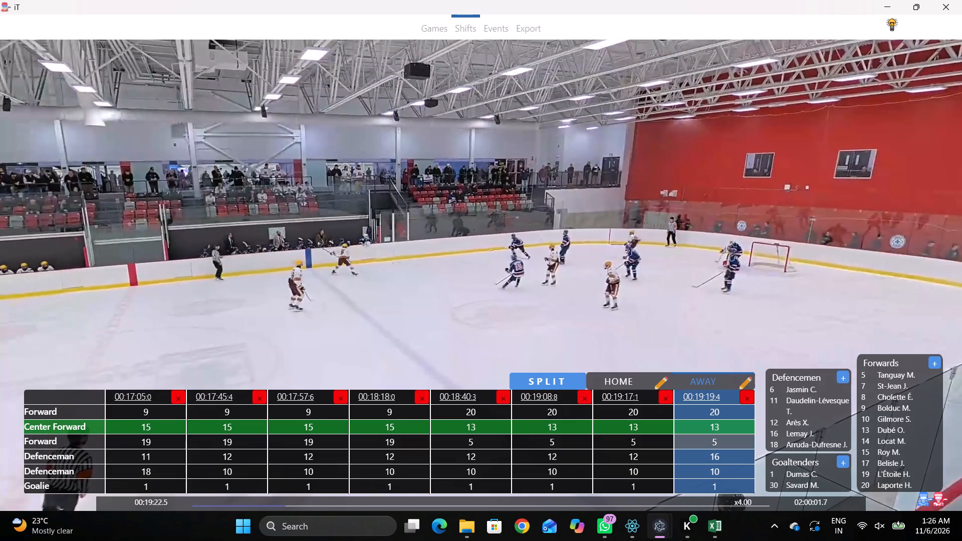
{"action": "left_click", "coordinate": [693, 468]}
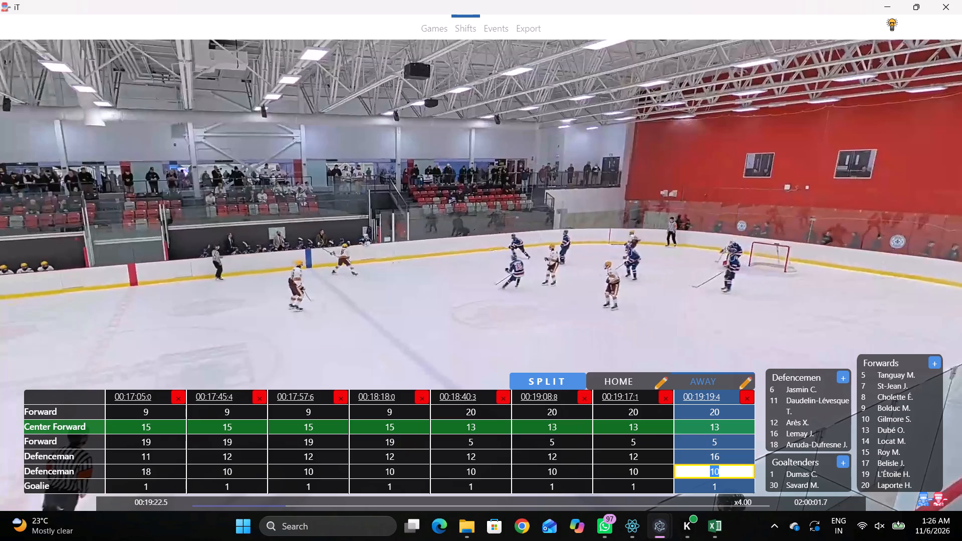
{"action": "key", "text": "6"}
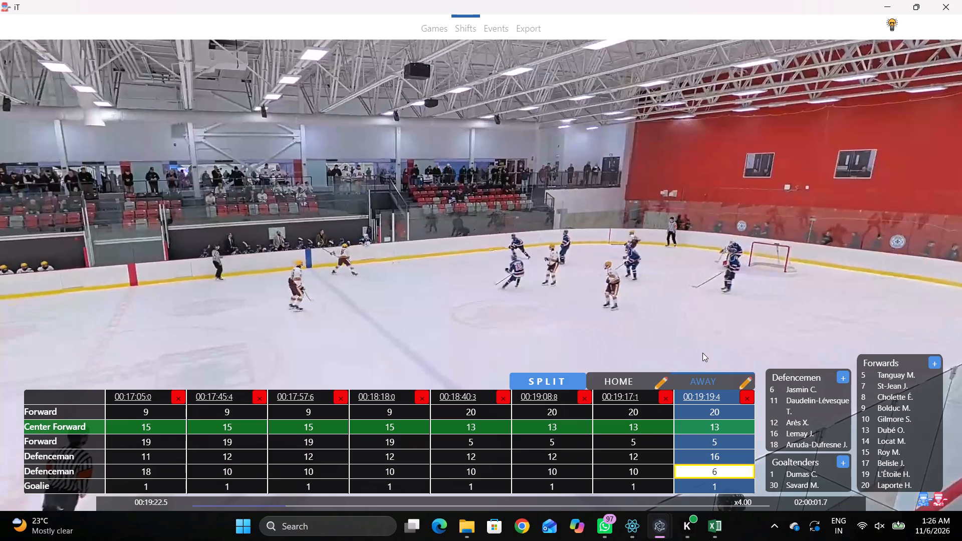
{"action": "left_click", "coordinate": [702, 353]}
Play the video in short bursts past 00:19:26.8 to examine the away skaters for the next line change.
{"action": "key", "text": "space"}
{"action": "key", "text": "space"}
{"action": "key", "text": "space"}
{"action": "key", "text": "space"}
{"action": "key", "text": "space"}
{"action": "key", "text": "space"}
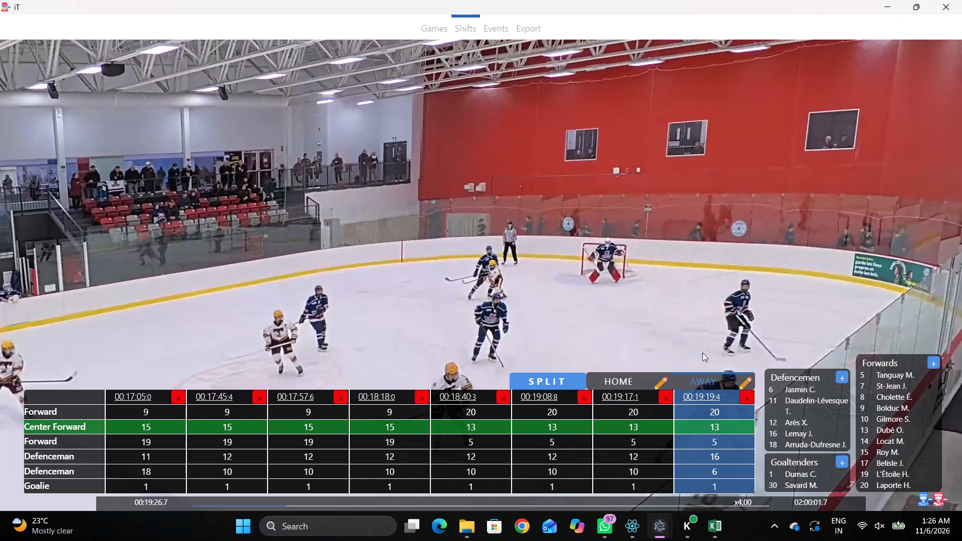
{"action": "key", "text": "space"}
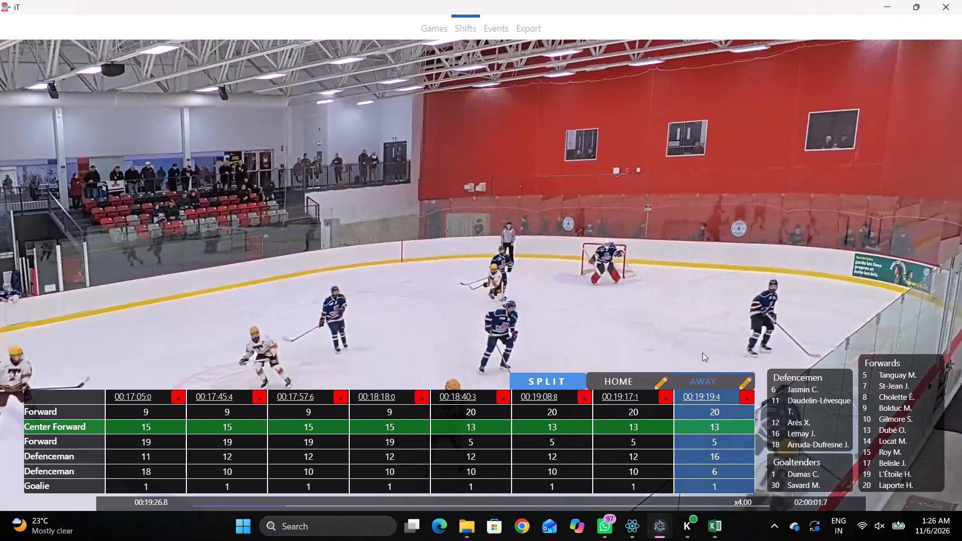
{"action": "key", "text": "space"}
{"action": "key", "text": "space"}
{"action": "key", "text": "space"}
{"action": "type", "text": "DDD"}
{"action": "key", "text": "space"}
{"action": "key", "text": "space"}
{"action": "key", "text": "space"}
{"action": "key", "text": "space"}
{"action": "key", "text": "space"}
{"action": "key", "text": "space"}
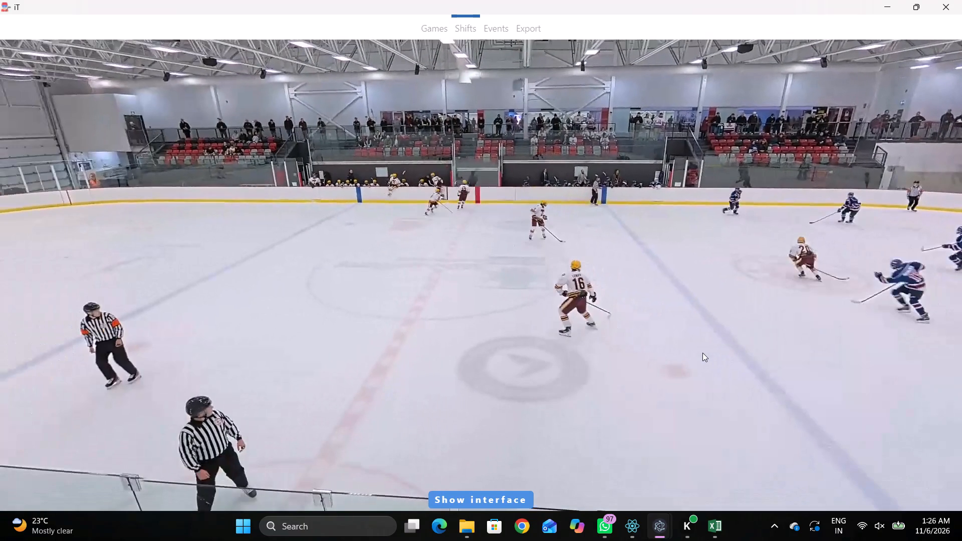
Add an away team shift at 00:19:31.7 and set its center forward to 14 and its second forward to 17.
{"action": "type", "text": "SDDD D qDDD"}
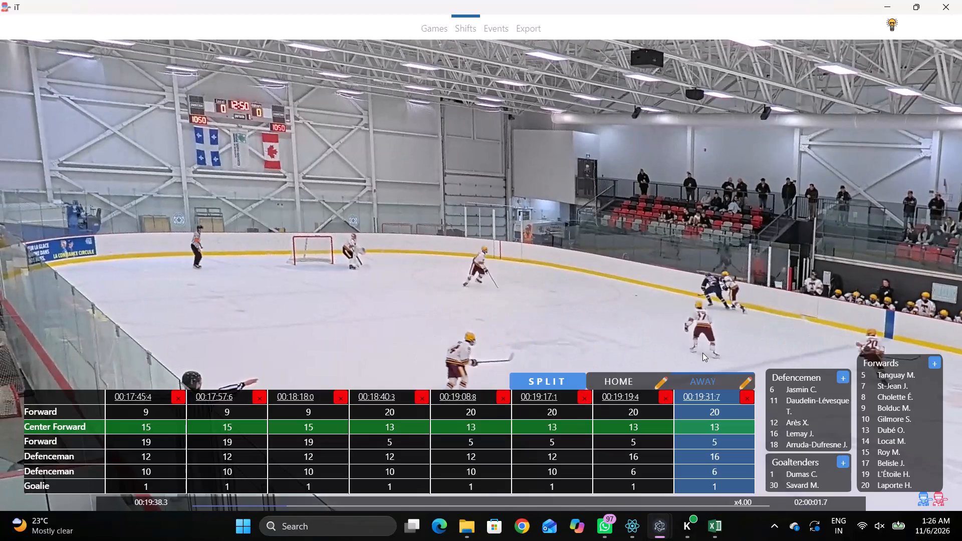
{"action": "left_click", "coordinate": [715, 429]}
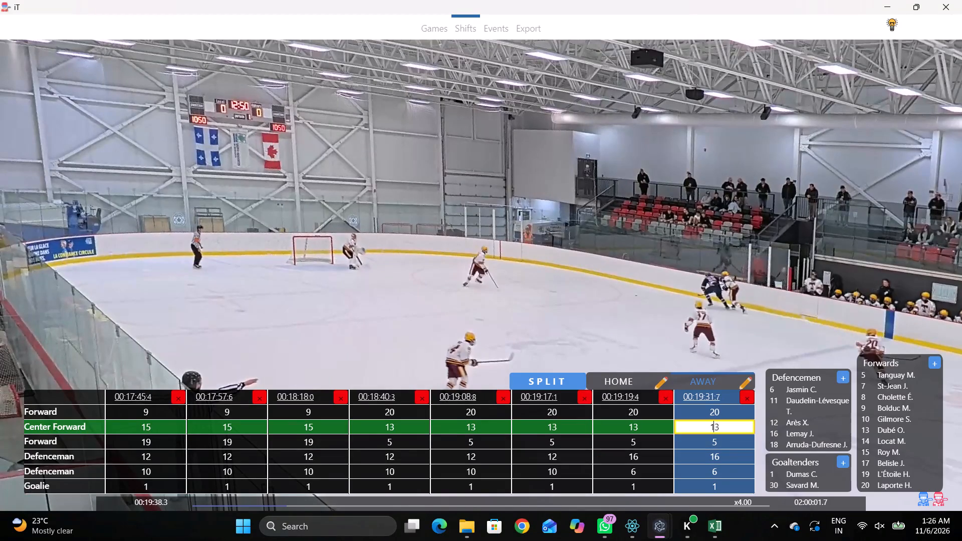
{"action": "type", "text": "14"}
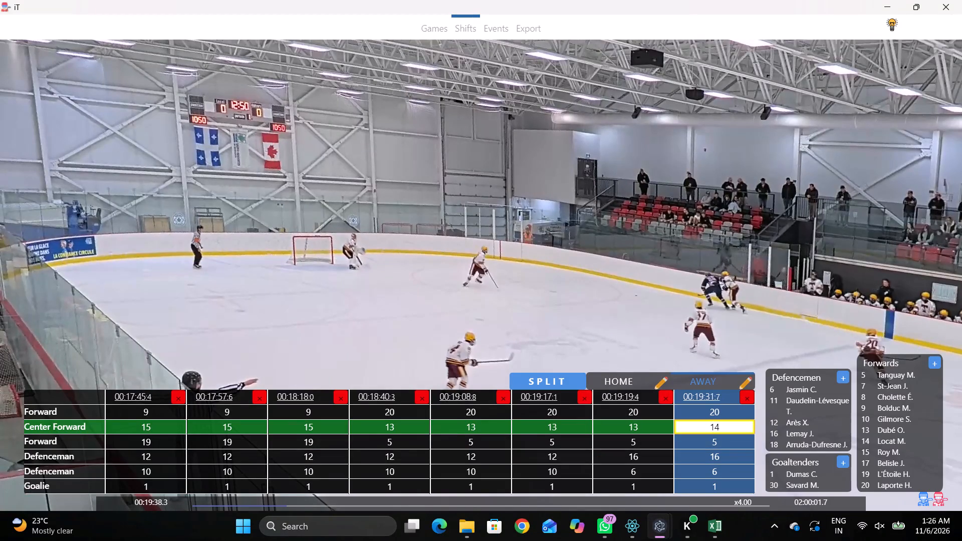
{"action": "left_click", "coordinate": [718, 437]}
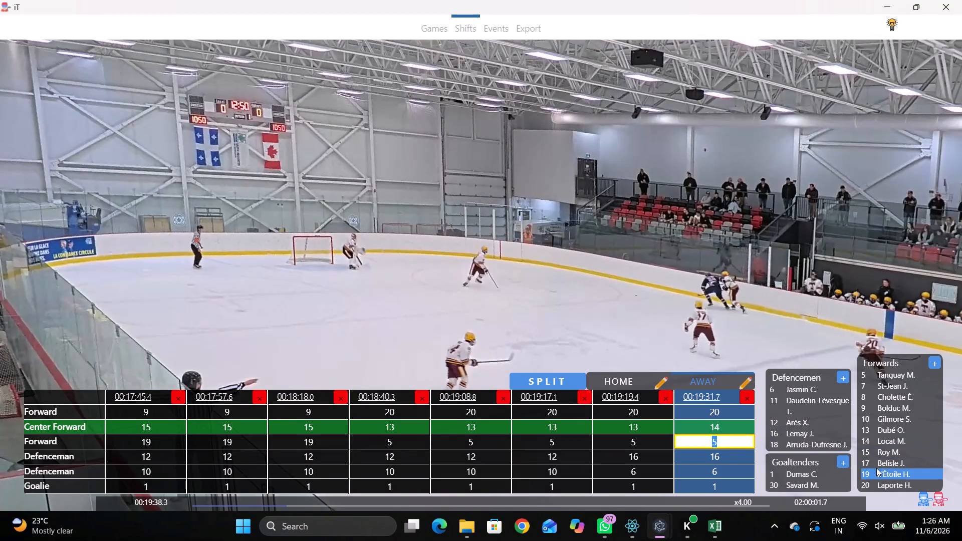
{"action": "left_click", "coordinate": [876, 467]}
{"action": "left_click", "coordinate": [699, 277]}
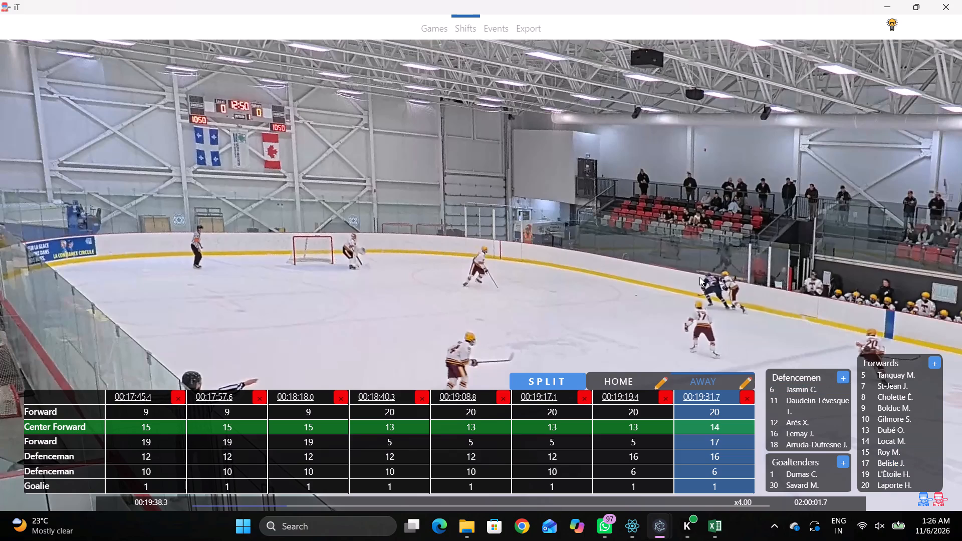
Play the video on past 00:19:42.0 and add an away team shift at 00:19:43.5.
{"action": "key", "text": "space"}
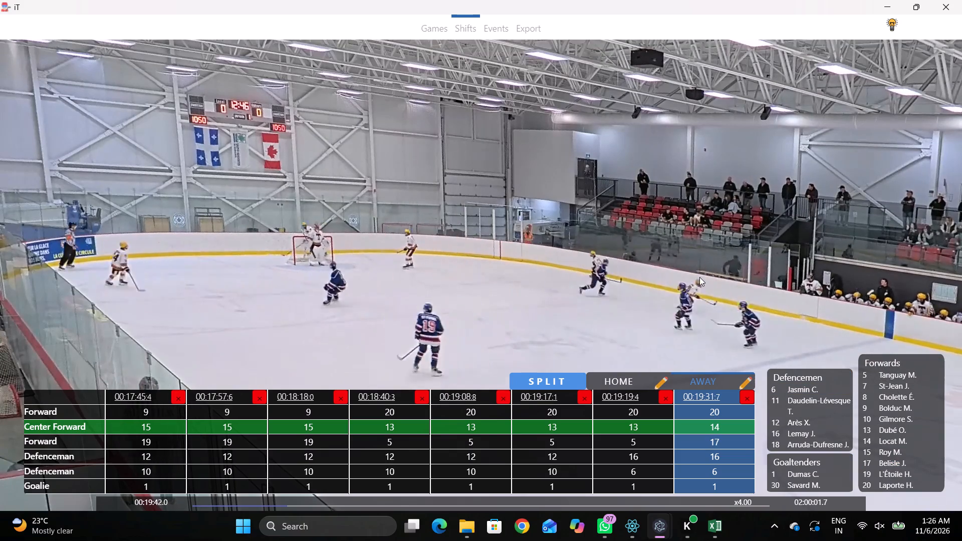
{"action": "key", "text": "space"}
{"action": "key", "text": "space"}
{"action": "key", "text": "space"}
{"action": "type", "text": "SDD D"}
Play the video in bursts to 00:19:50.8 and set the first forward of the away shift at 00:19:43.5 to 8.
{"action": "key", "text": "space"}
{"action": "key", "text": "space"}
{"action": "key", "text": "space"}
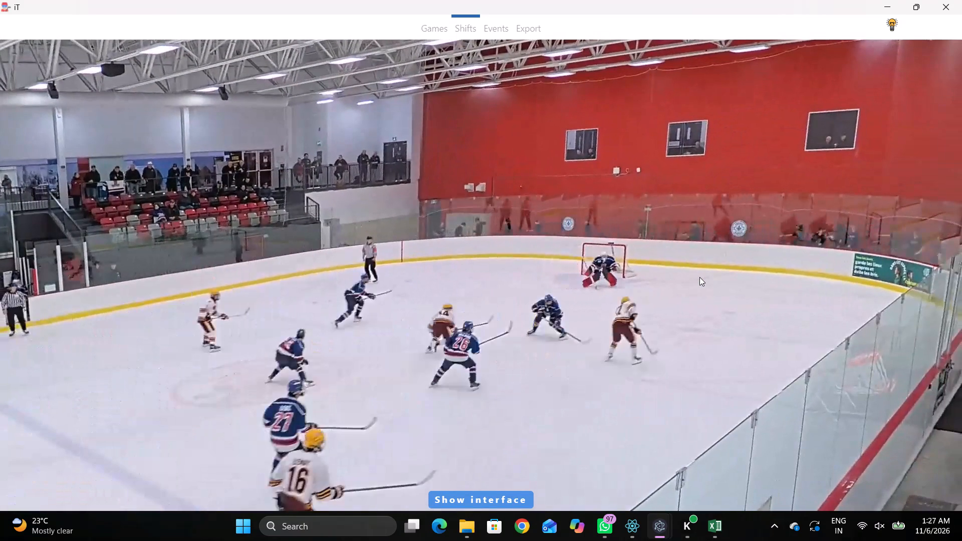
{"action": "key", "text": "space"}
{"action": "key", "text": "space"}
{"action": "key", "text": "space"}
{"action": "key", "text": "space"}
{"action": "key", "text": "space"}
{"action": "key", "text": "space"}
{"action": "type", "text": "qqqqD"}
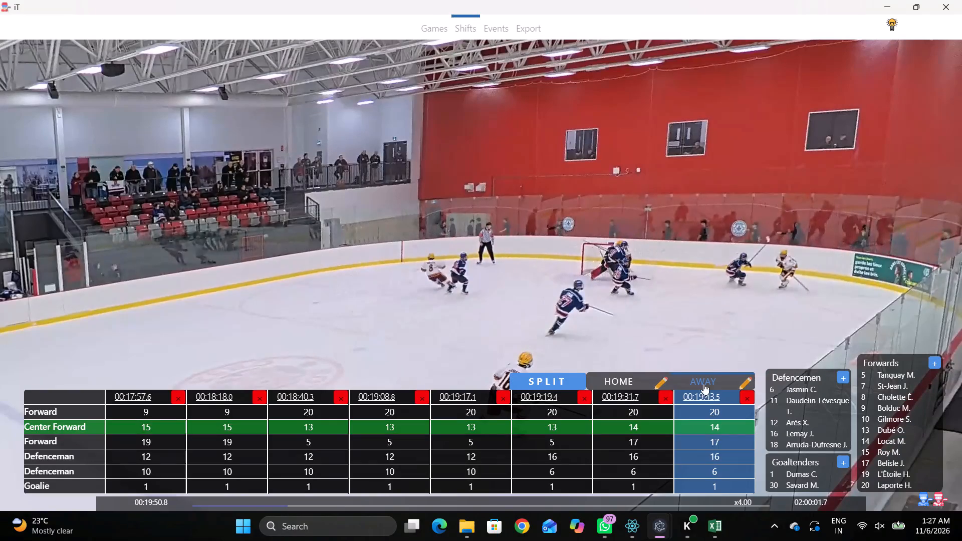
{"action": "left_click", "coordinate": [712, 416]}
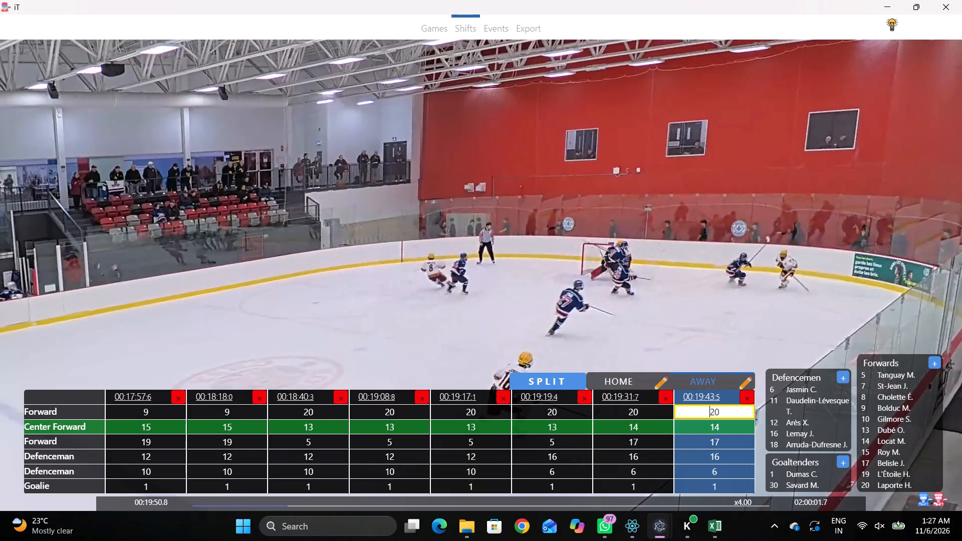
{"action": "left_click", "coordinate": [922, 395]}
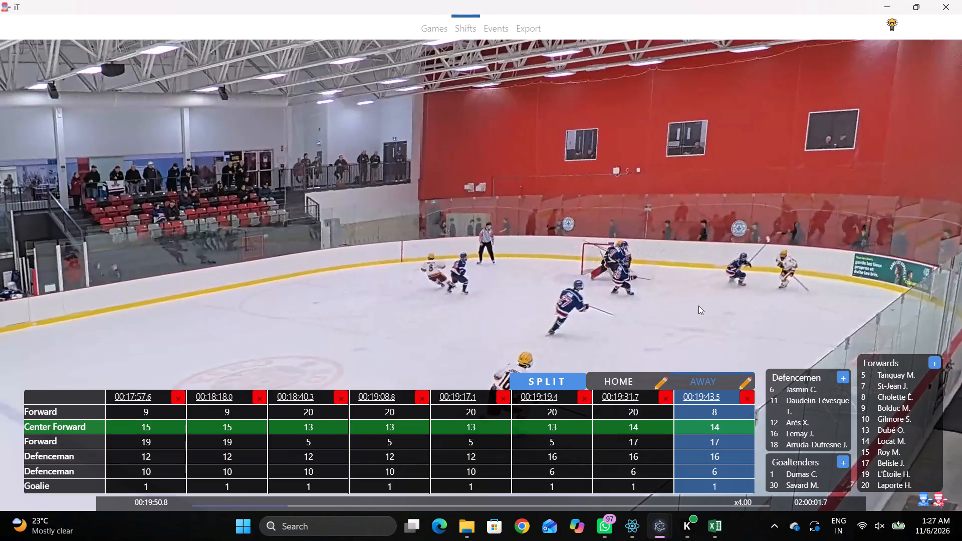
{"action": "left_click", "coordinate": [698, 306]}
Add an away team shift at 00:19:50.8 and set its second defenceman to 11.
{"action": "type", "text": "SDDD DDq"}
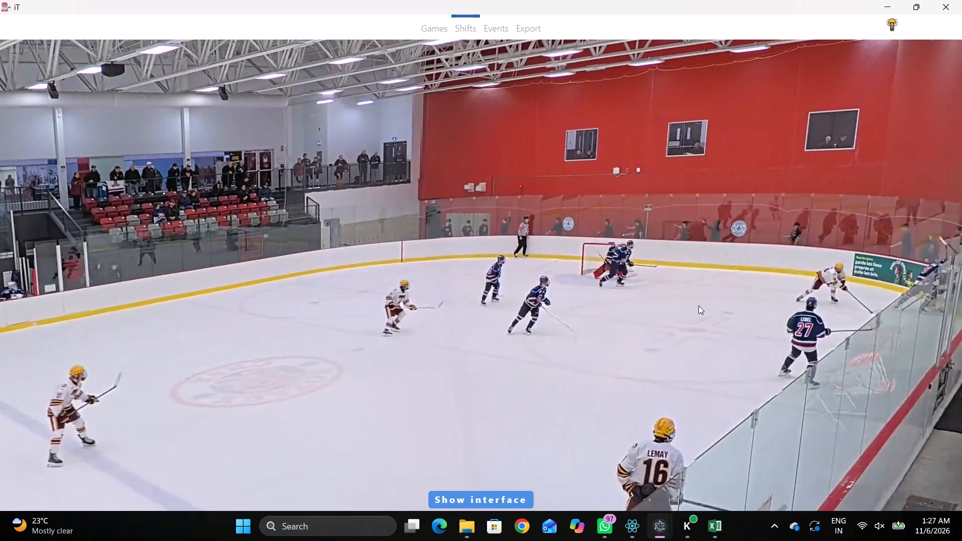
{"action": "type", "text": "SDDD"}
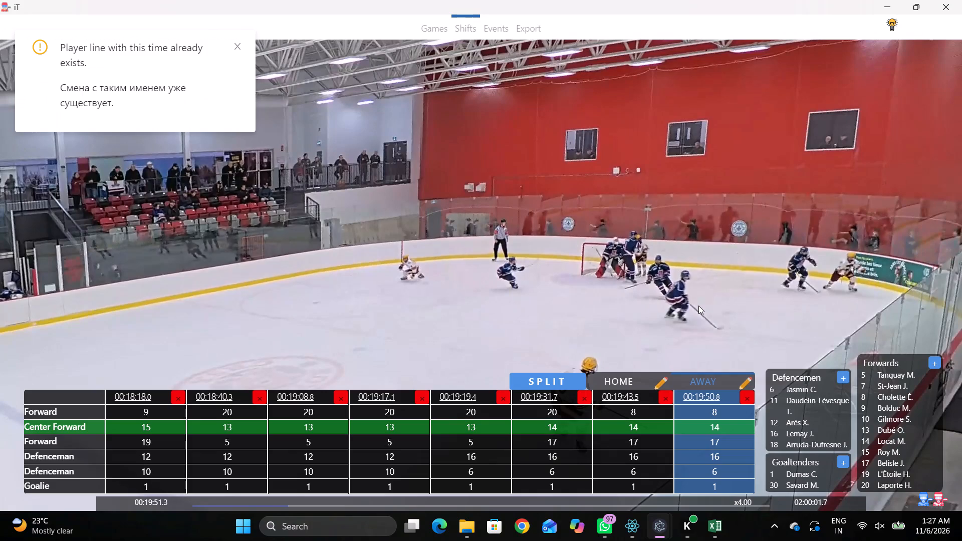
{"action": "left_click", "coordinate": [729, 469]}
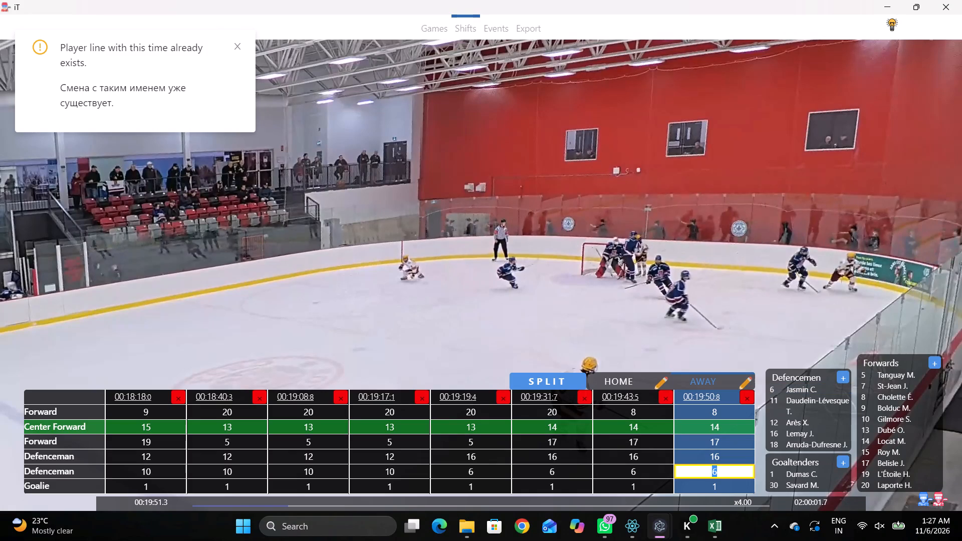
{"action": "type", "text": "11"}
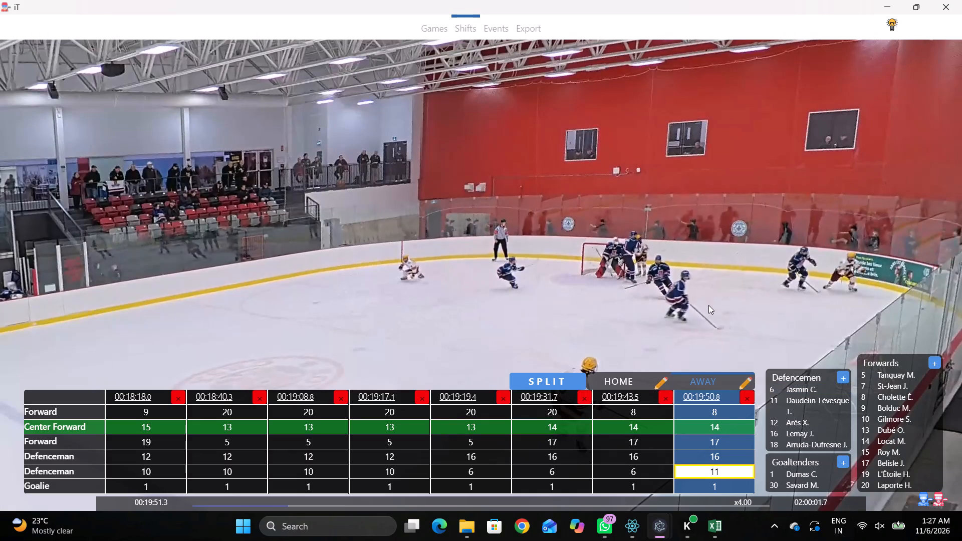
{"action": "left_click", "coordinate": [707, 299]}
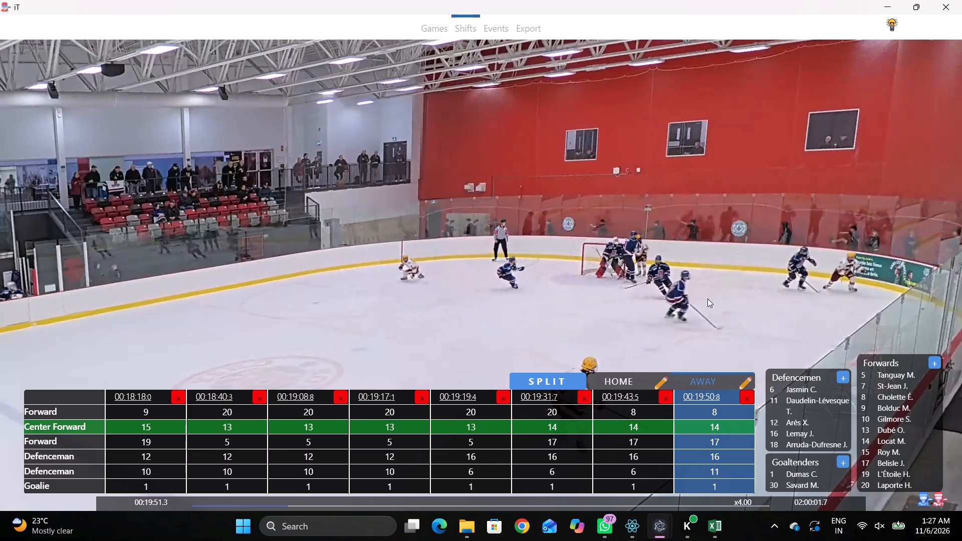
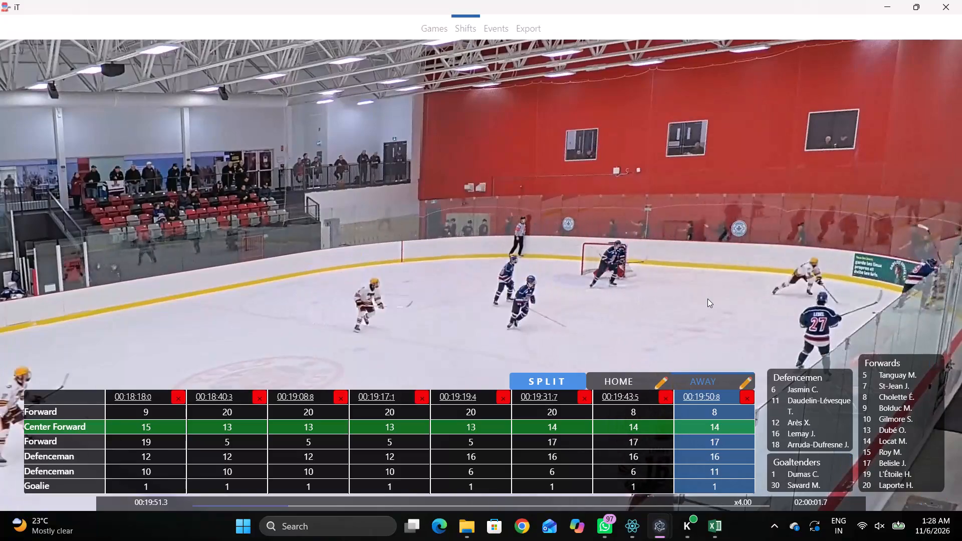
Play the video on in bursts from 00:19:51.3 to 00:20:37.6, watching for the away team's next line change.
{"action": "type", "text": "D"}
{"action": "key", "text": "space"}
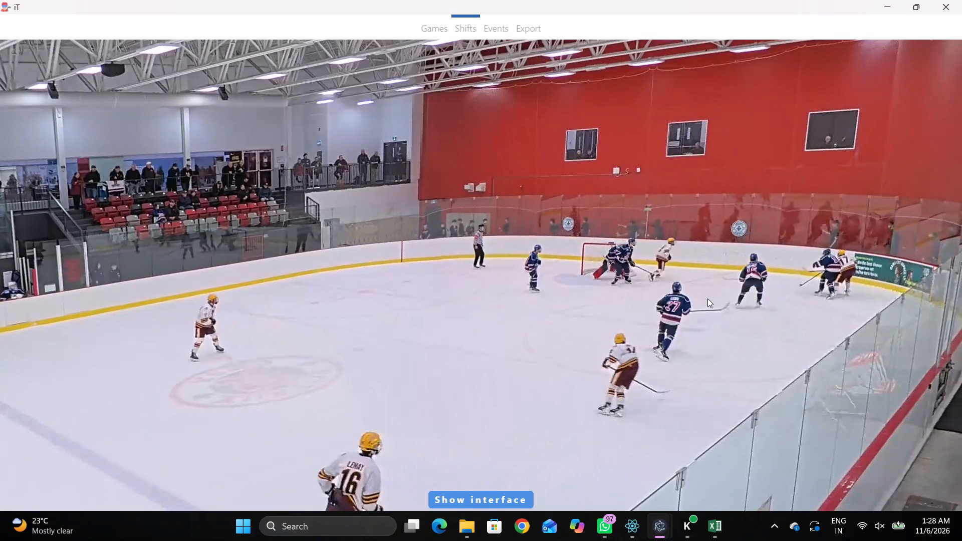
{"action": "key", "text": "space"}
{"action": "key", "text": "space"}
{"action": "key", "text": "space"}
{"action": "key", "text": "space"}
{"action": "key", "text": "space"}
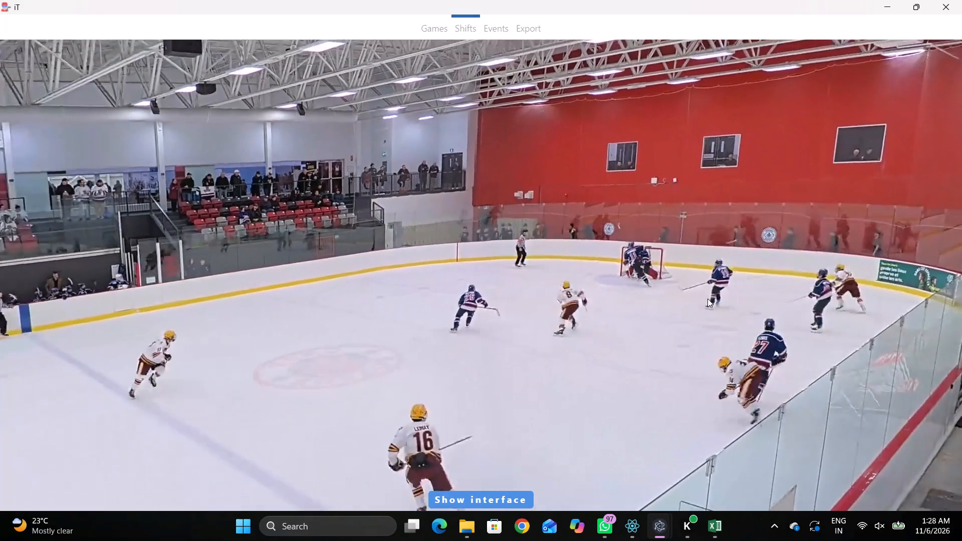
{"action": "key", "text": "space"}
{"action": "key", "text": "space"}
{"action": "key", "text": "space"}
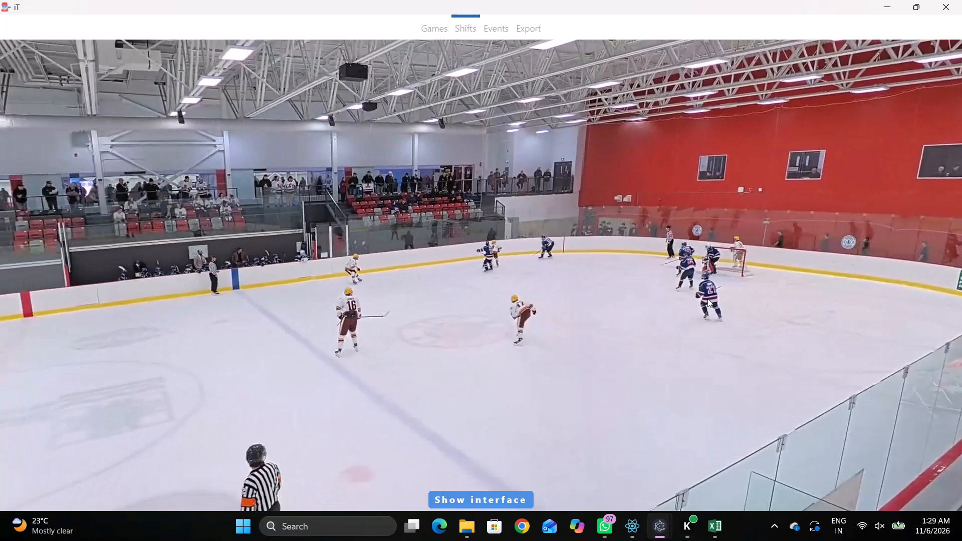
{"action": "key", "text": "space"}
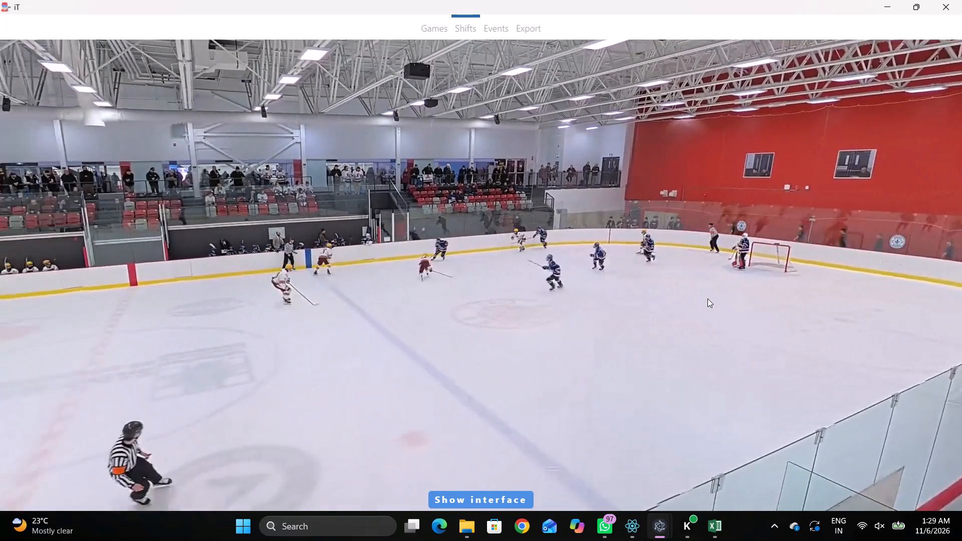
{"action": "key", "text": "space"}
{"action": "key", "text": "space"}
{"action": "key", "text": "space"}
{"action": "key", "text": "space"}
{"action": "key", "text": "space"}
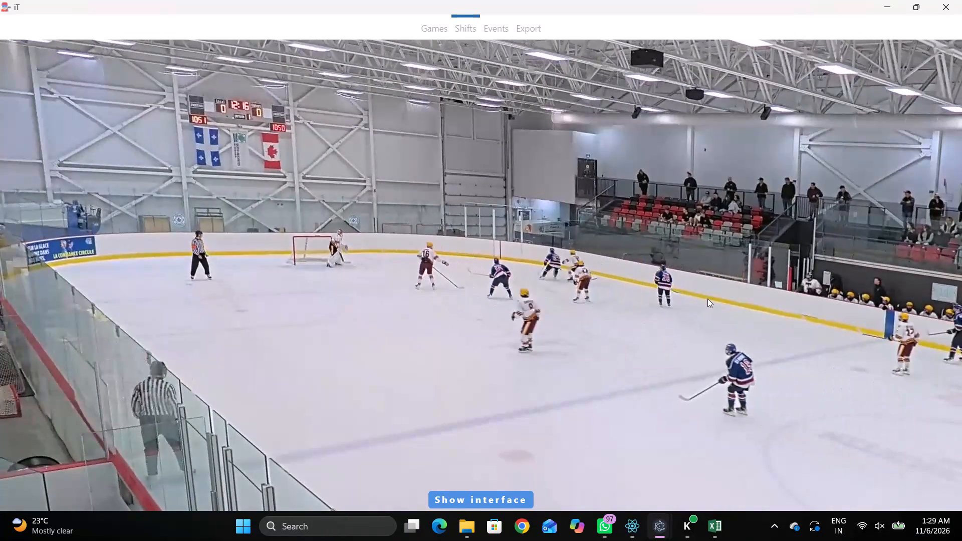
{"action": "key", "text": "space"}
{"action": "key", "text": "space"}
{"action": "key", "text": "space"}
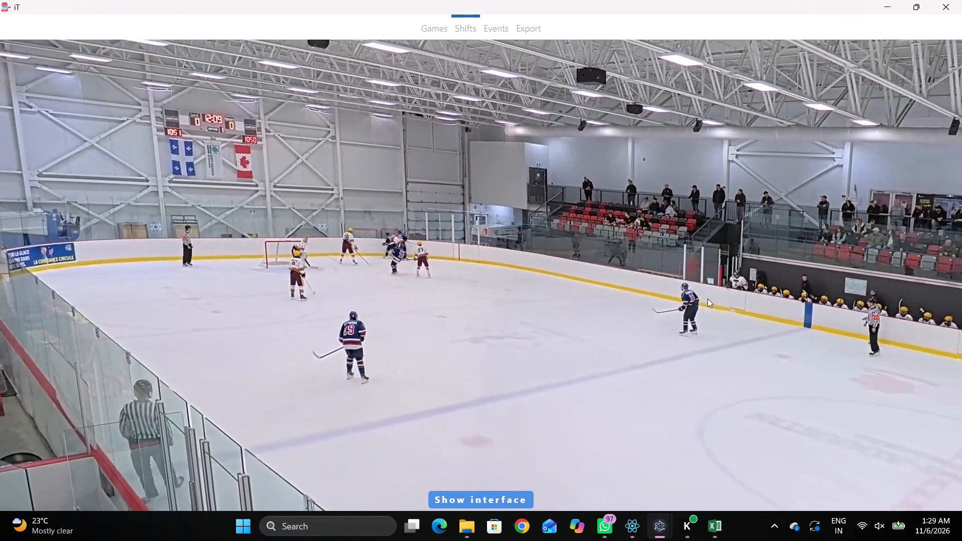
{"action": "key", "text": "space"}
{"action": "key", "text": "space"}
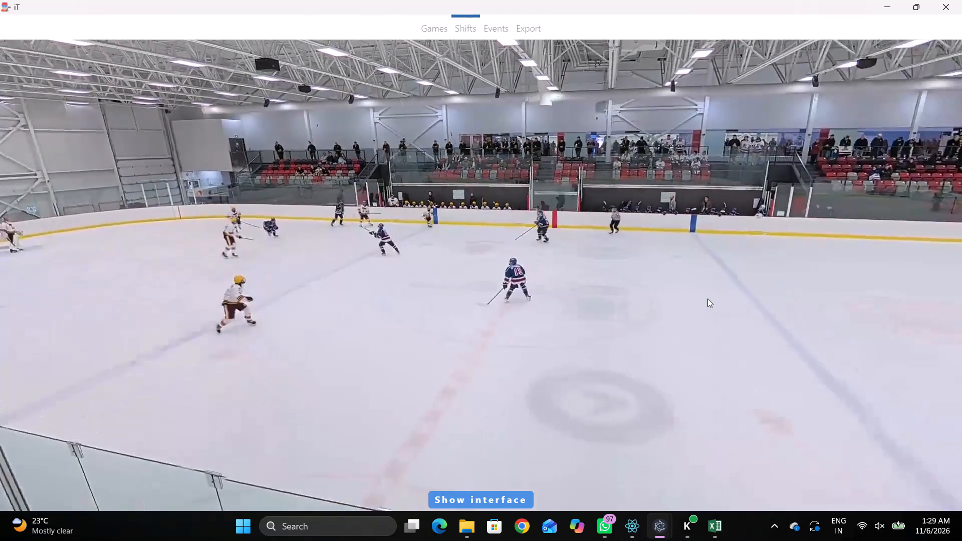
{"action": "key", "text": "space"}
{"action": "key", "text": "space"}
{"action": "key", "text": "space"}
{"action": "key", "text": "space"}
{"action": "key", "text": "space"}
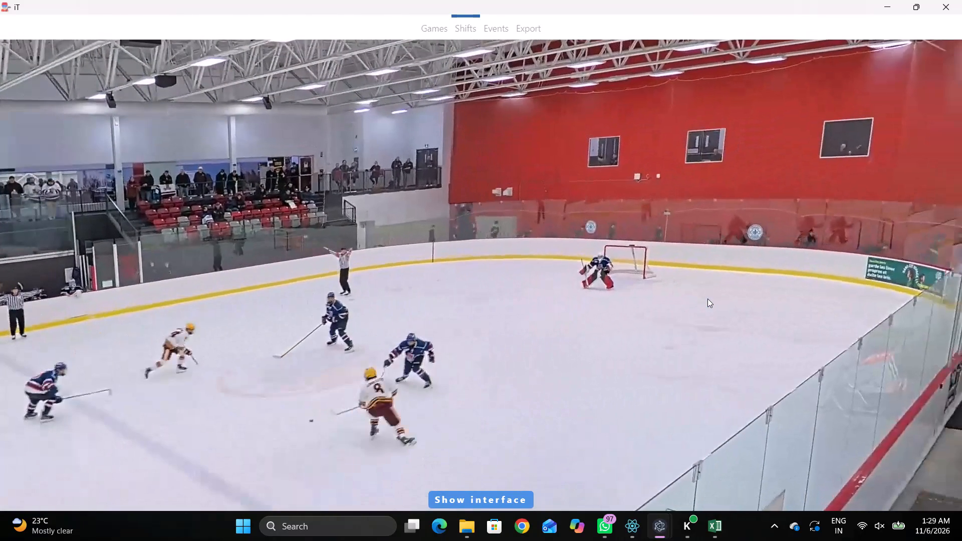
Add an away team shift at 00:20:37.6 and set its first defenceman to 18.
{"action": "type", "text": "SDDD"}
{"action": "type", "text": "D qqqqqqqqqDD"}
{"action": "key", "text": "space"}
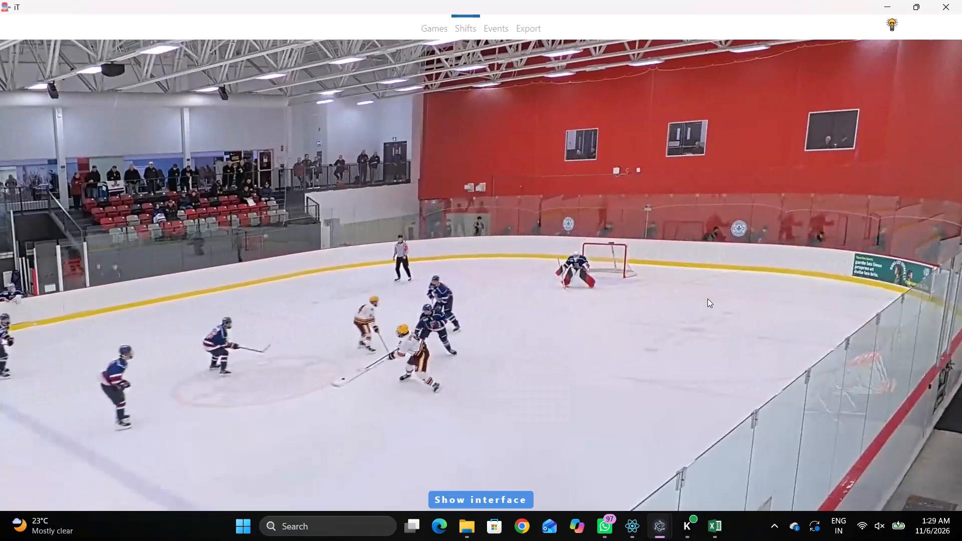
{"action": "key", "text": "space"}
{"action": "key", "text": "space"}
{"action": "key", "text": "space"}
{"action": "key", "text": "shift+d"}
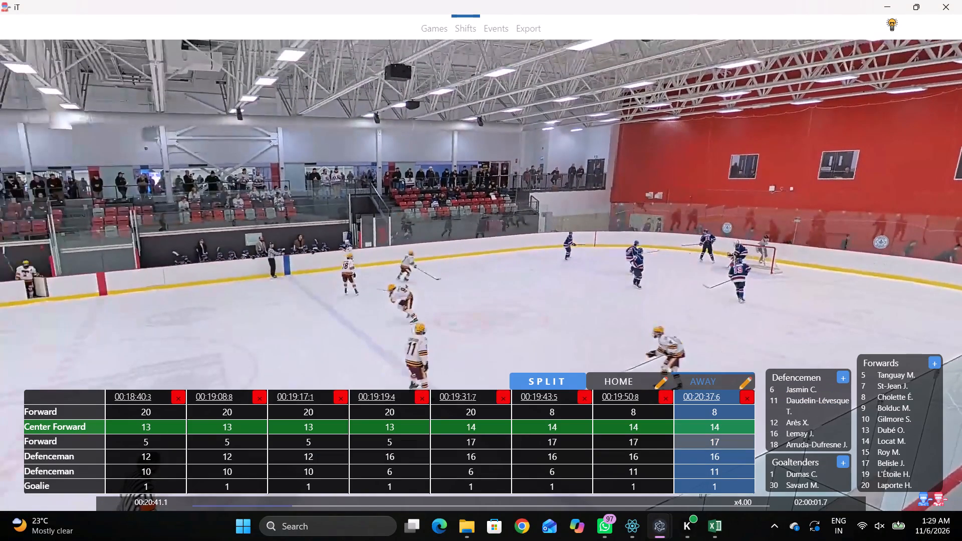
{"action": "left_click", "coordinate": [710, 459]}
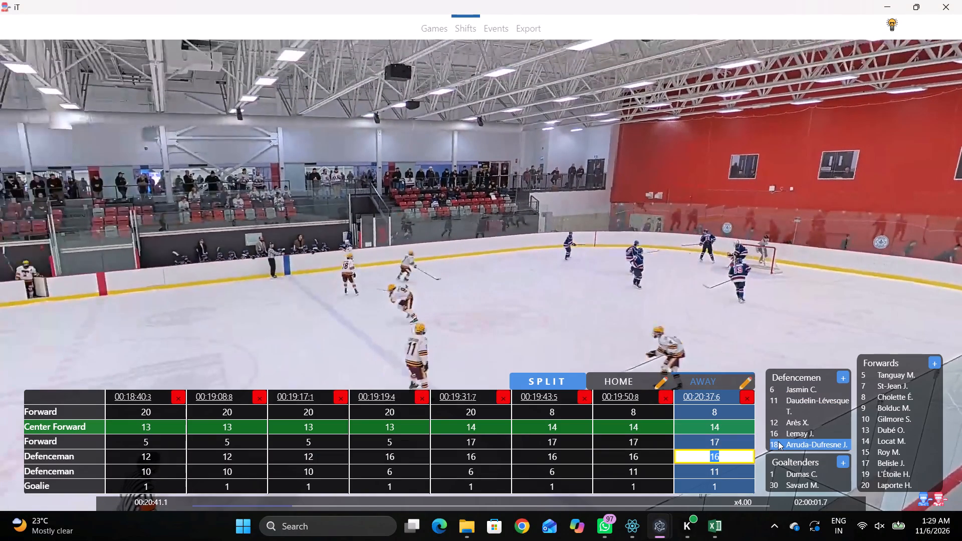
{"action": "left_click", "coordinate": [778, 441]}
{"action": "left_click", "coordinate": [708, 308]}
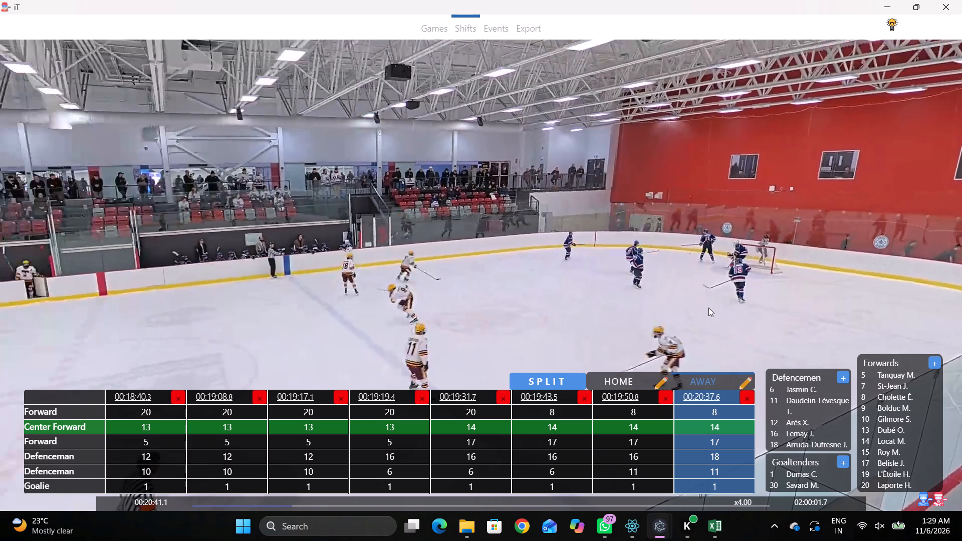
Play the video on to 00:20:54.2 and set the second forward of the away shift at 00:20:37.6 to 7.
{"action": "key", "text": "space"}
{"action": "key", "text": "space"}
{"action": "key", "text": "space"}
{"action": "key", "text": "space"}
{"action": "key", "text": "space"}
{"action": "key", "text": "space"}
{"action": "type", "text": "qqqqDDDD"}
{"action": "type", "text": "D DD"}
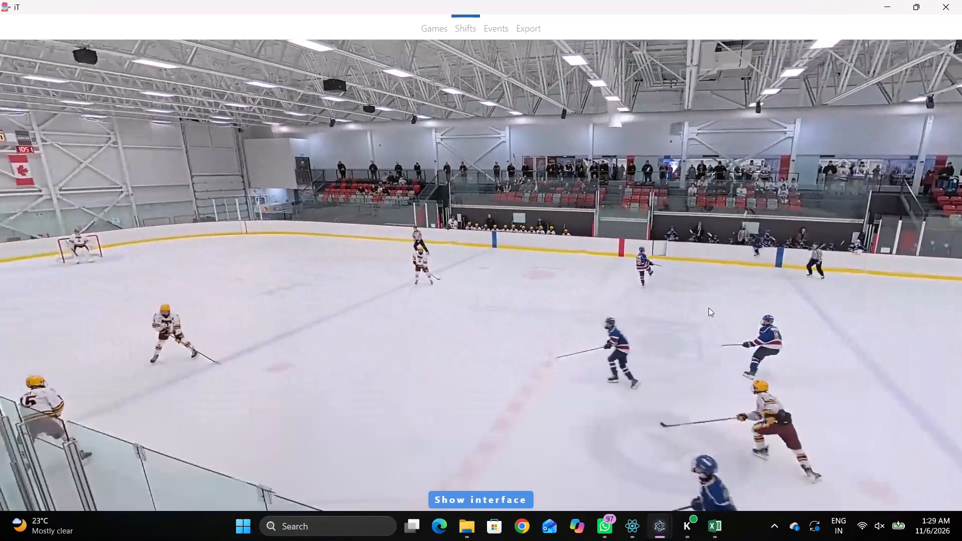
{"action": "key", "text": "shift+d"}
{"action": "left_click", "coordinate": [711, 434]}
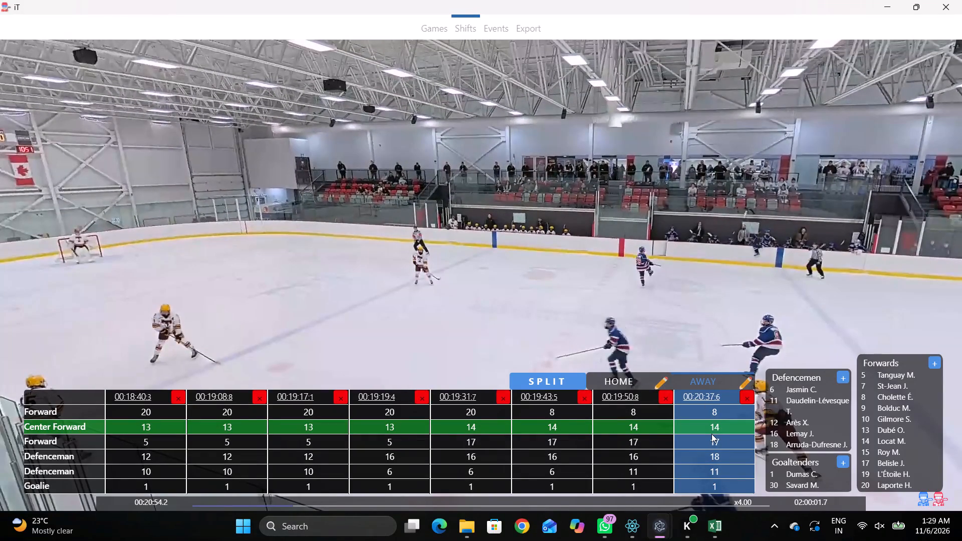
{"action": "left_click", "coordinate": [713, 443]}
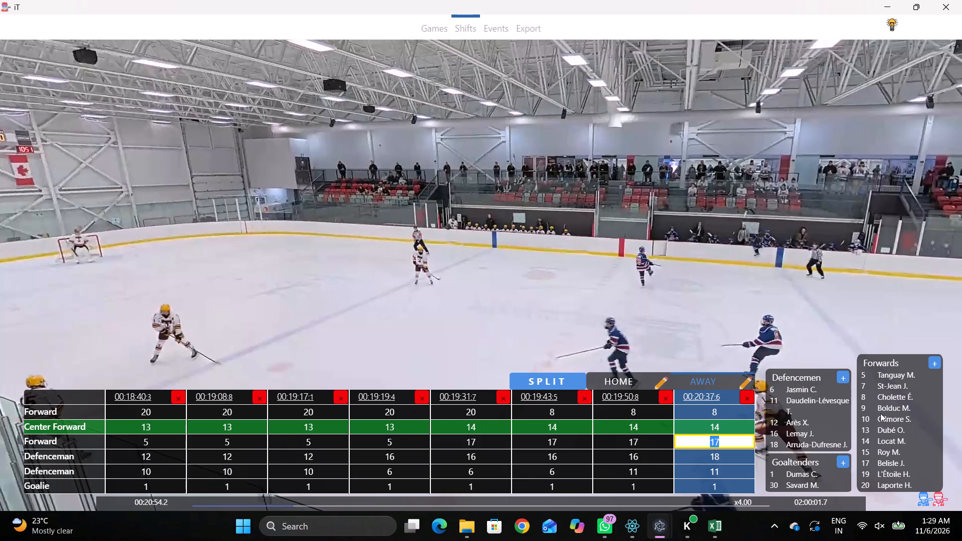
{"action": "left_click", "coordinate": [903, 389]}
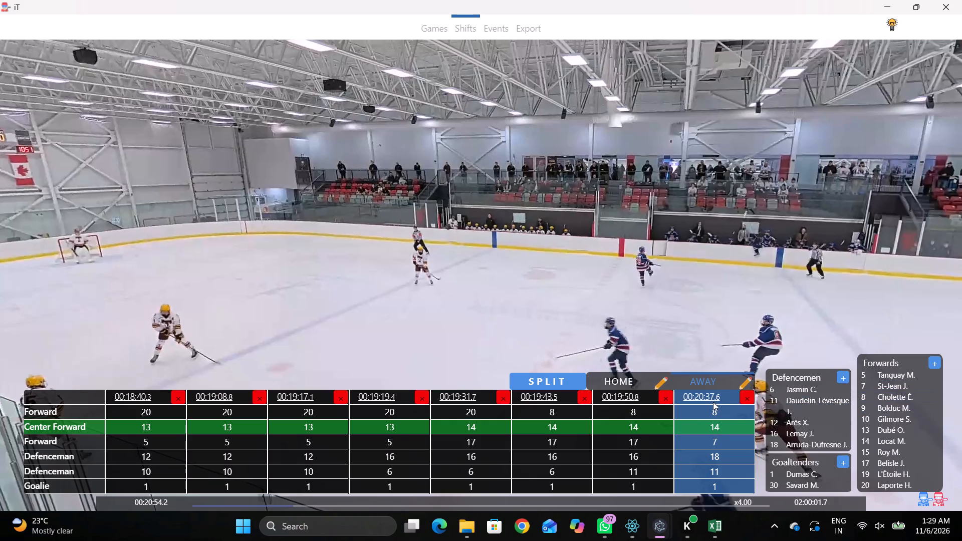
Return the video to the start of the 00:20:37.6 shift, play on and add an away team shift at 00:20:44.6.
{"action": "left_click", "coordinate": [709, 398]}
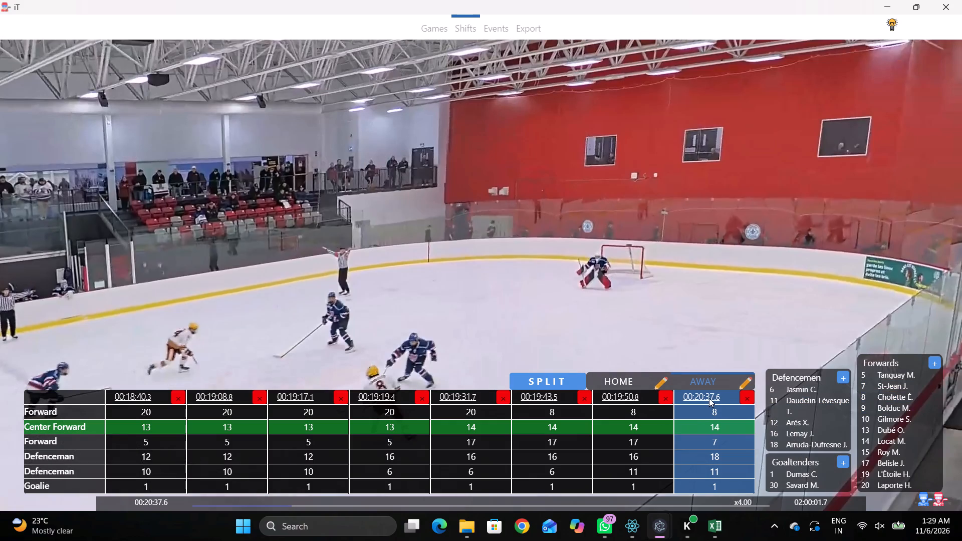
{"action": "key", "text": "space"}
{"action": "type", "text": "D"}
{"action": "key", "text": "space"}
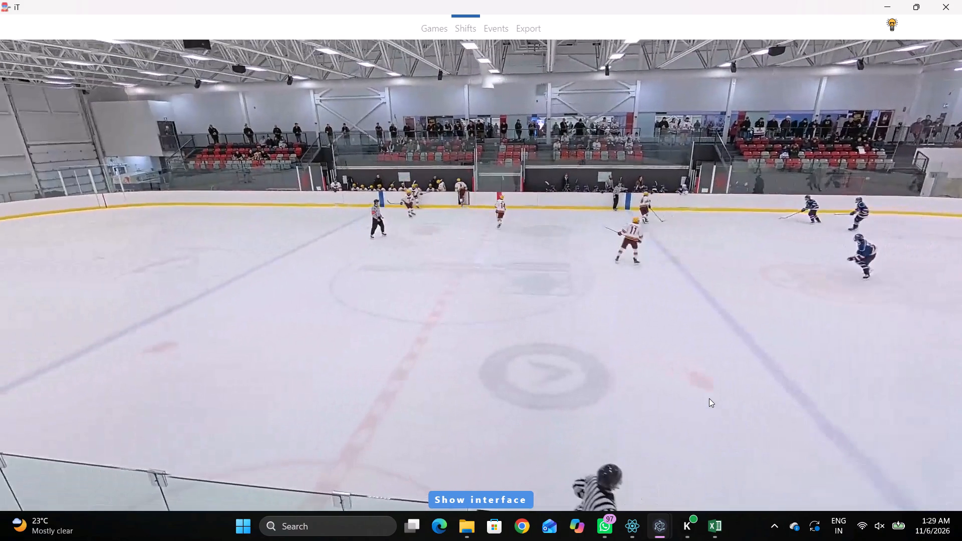
{"action": "type", "text": "SDDDD"}
Play the video on to 00:20:57.2 and set the 00:20:44.6 away shift's center forward to 15 and first forward to 19.
{"action": "key", "text": "space"}
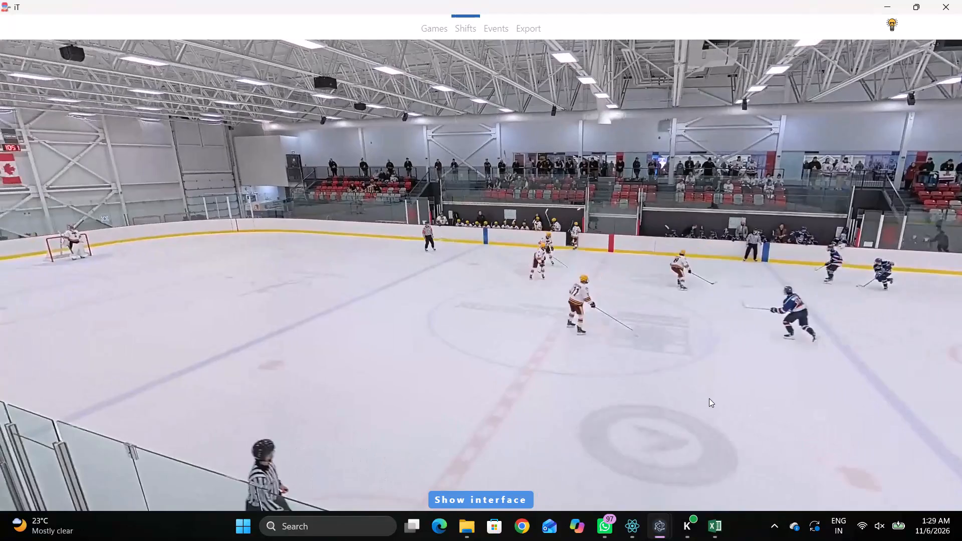
{"action": "key", "text": "space"}
{"action": "key", "text": "space"}
{"action": "key", "text": "space"}
{"action": "key", "text": "space"}
{"action": "key", "text": "space"}
{"action": "key", "text": "space"}
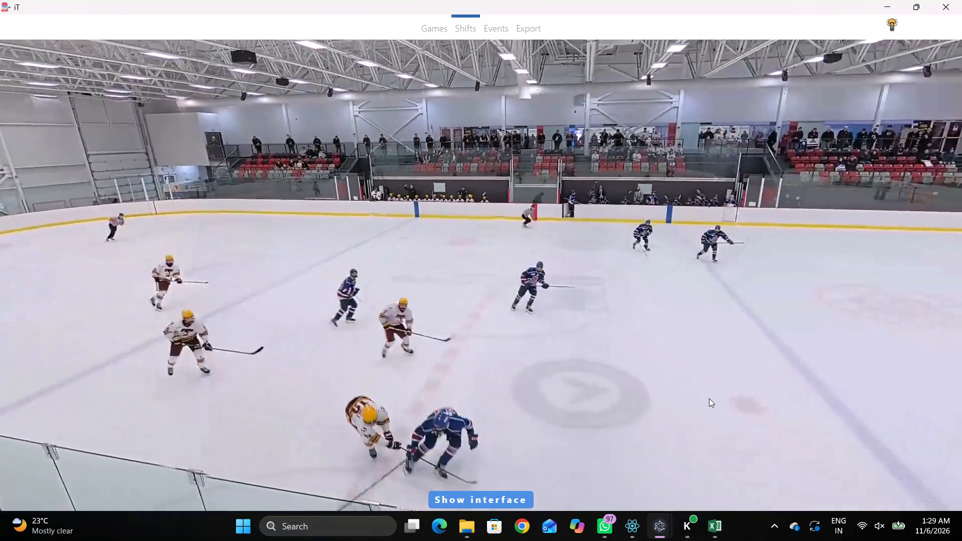
{"action": "key", "text": "space"}
{"action": "type", "text": "q DDD"}
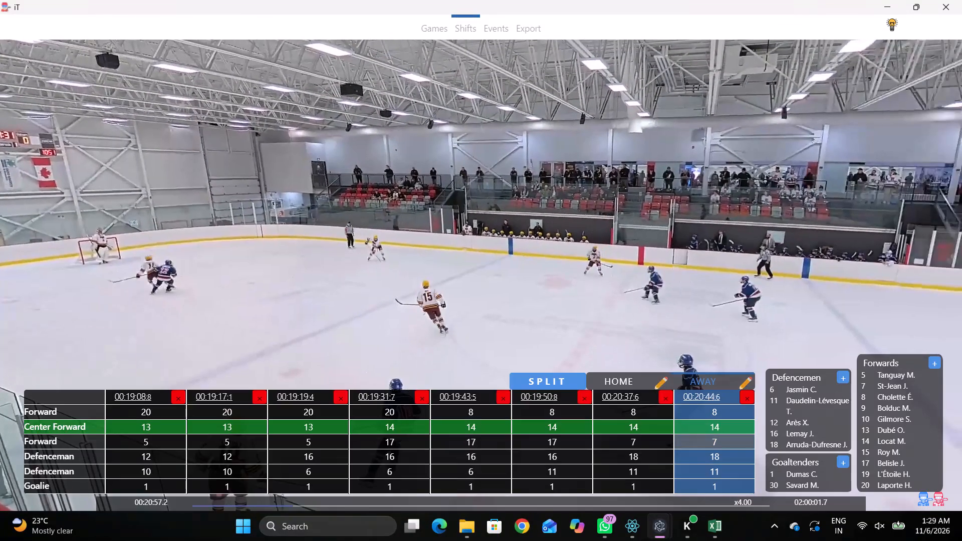
{"action": "left_click", "coordinate": [720, 426]}
{"action": "type", "text": "15"}
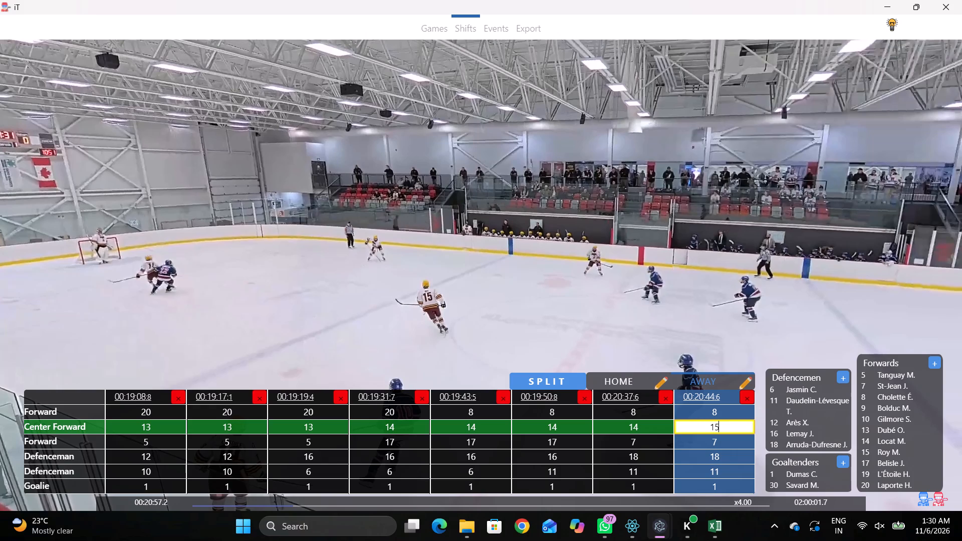
{"action": "left_click", "coordinate": [723, 414]}
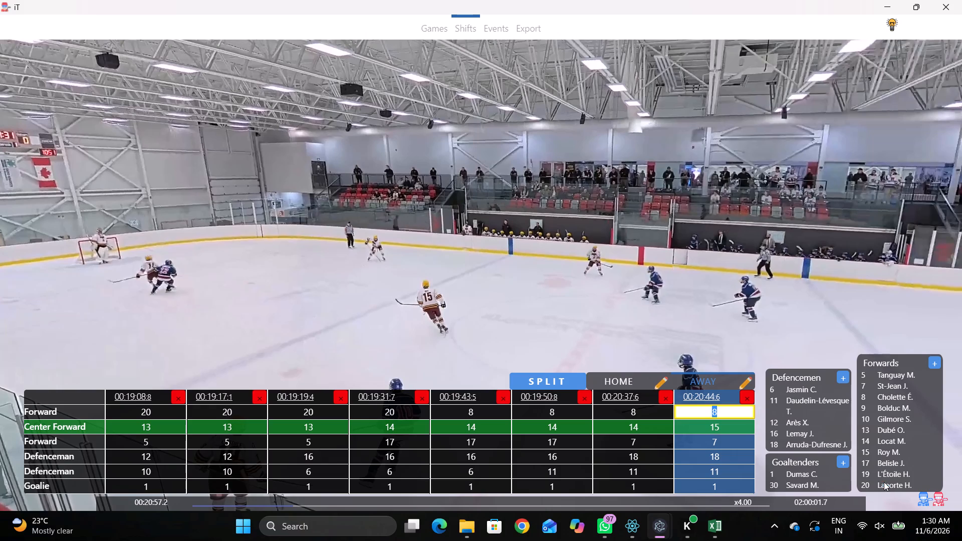
{"action": "left_click", "coordinate": [882, 476]}
{"action": "left_click", "coordinate": [750, 344]}
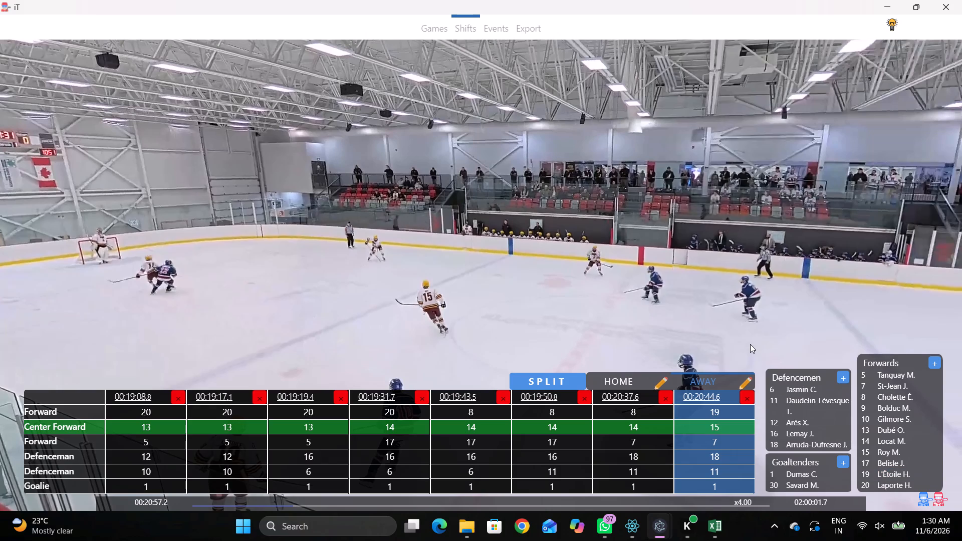
Play the video on past 00:21:01.6 and add an away team shift at 00:21:03.1.
{"action": "key", "text": "space"}
{"action": "key", "text": "space"}
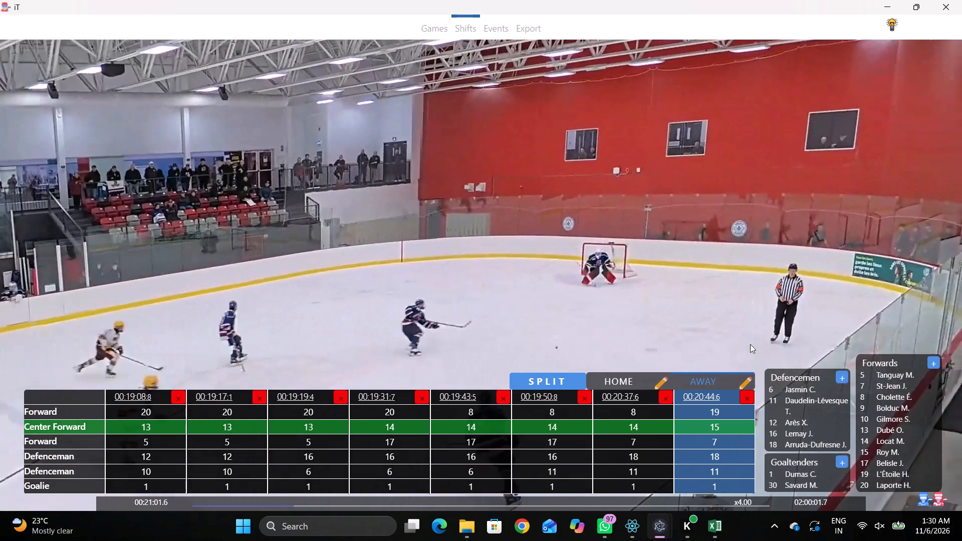
{"action": "key", "text": "space"}
{"action": "key", "text": "space"}
{"action": "type", "text": "SDDD"}
Play the video on in bursts and add an away team shift at 00:21:06.4.
{"action": "key", "text": "space"}
{"action": "key", "text": "space"}
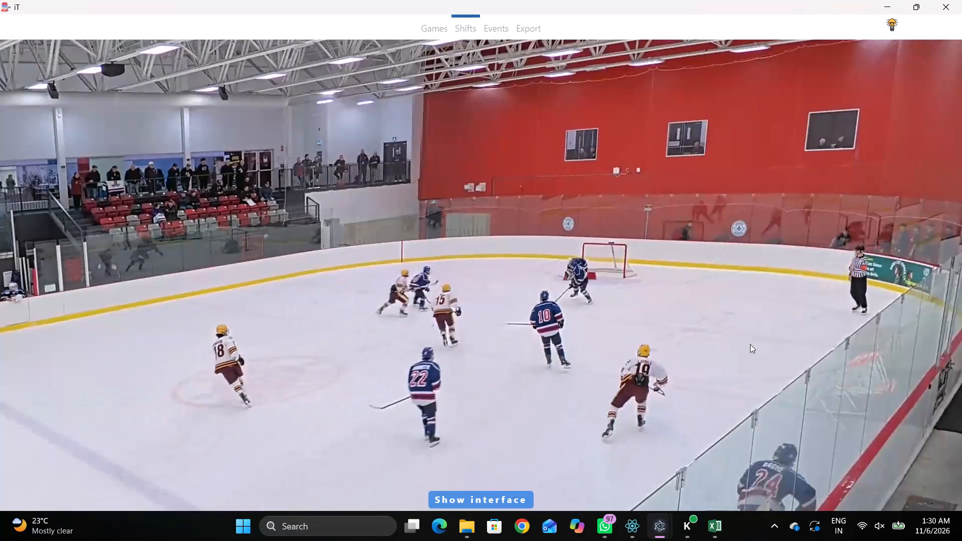
{"action": "key", "text": "space"}
{"action": "key", "text": "space"}
{"action": "key", "text": "space"}
{"action": "key", "text": "space"}
{"action": "key", "text": "space"}
{"action": "key", "text": "space"}
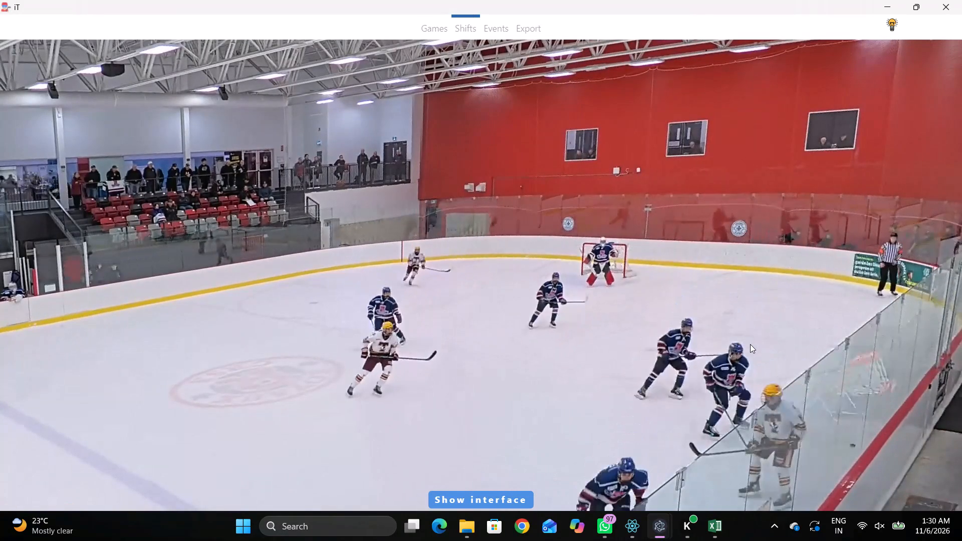
{"action": "type", "text": "q"}
{"action": "type", "text": "SDD"}
Play the video on to 00:21:13.4 and set the second defenceman of the away shift at 00:21:06.4 to 12.
{"action": "key", "text": "space"}
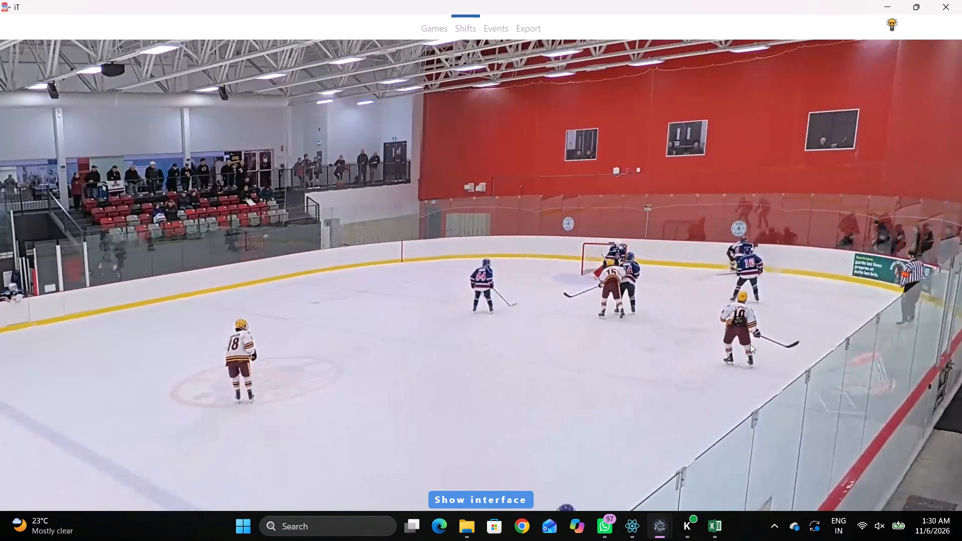
{"action": "key", "text": "space"}
{"action": "key", "text": "space"}
{"action": "key", "text": "space"}
{"action": "type", "text": "D"}
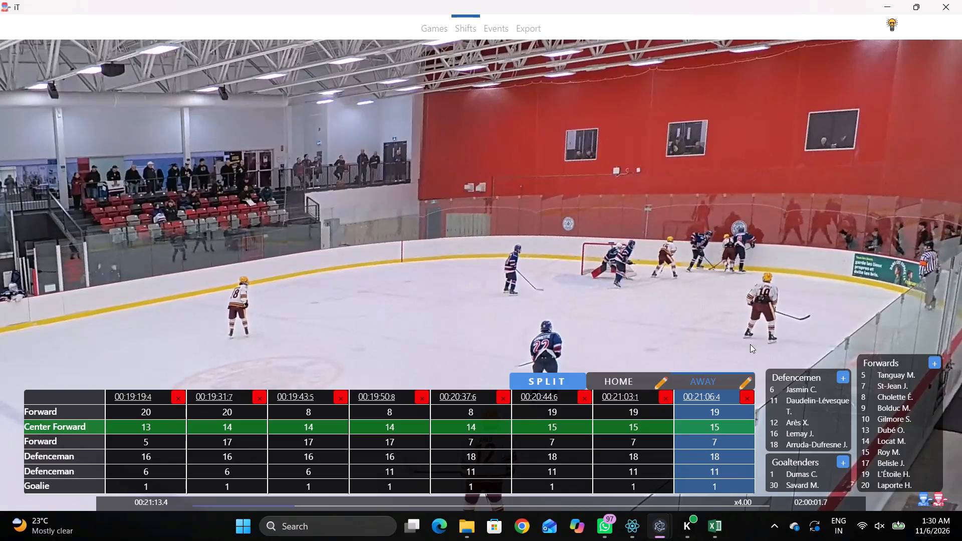
{"action": "left_click", "coordinate": [718, 473]}
{"action": "type", "text": "12"}
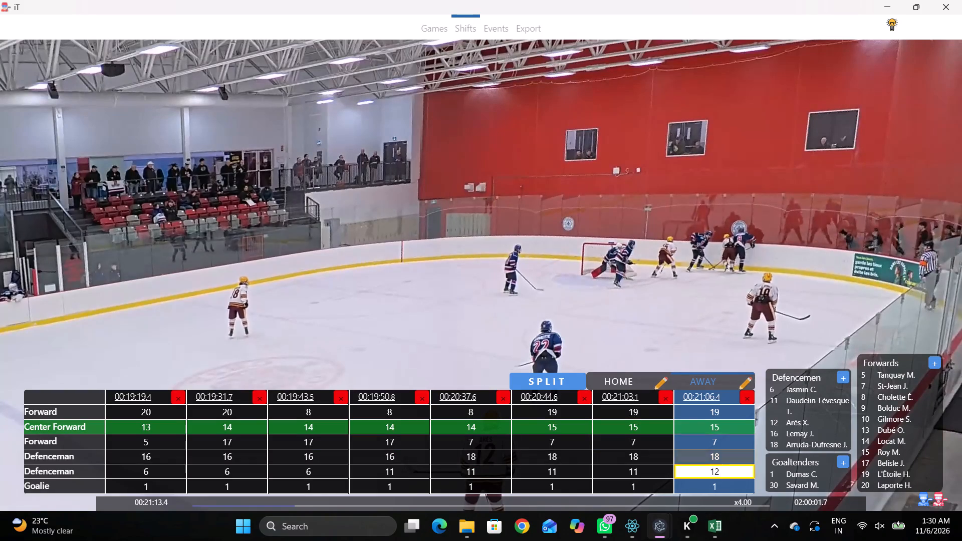
{"action": "left_click", "coordinate": [713, 334]}
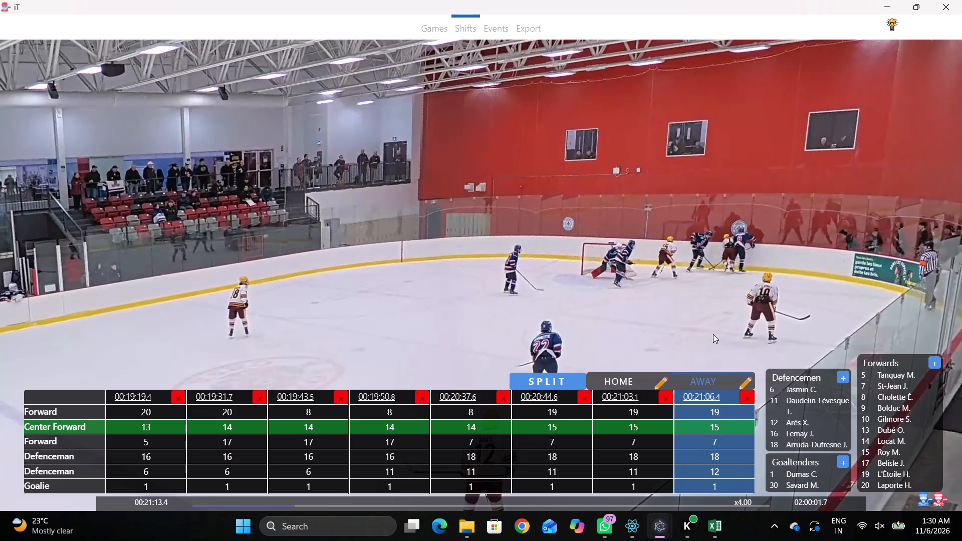
Play the video on past 00:21:21.2, add an away team shift at 00:21:26.8 and advance to 00:21:30.0.
{"action": "key", "text": "space"}
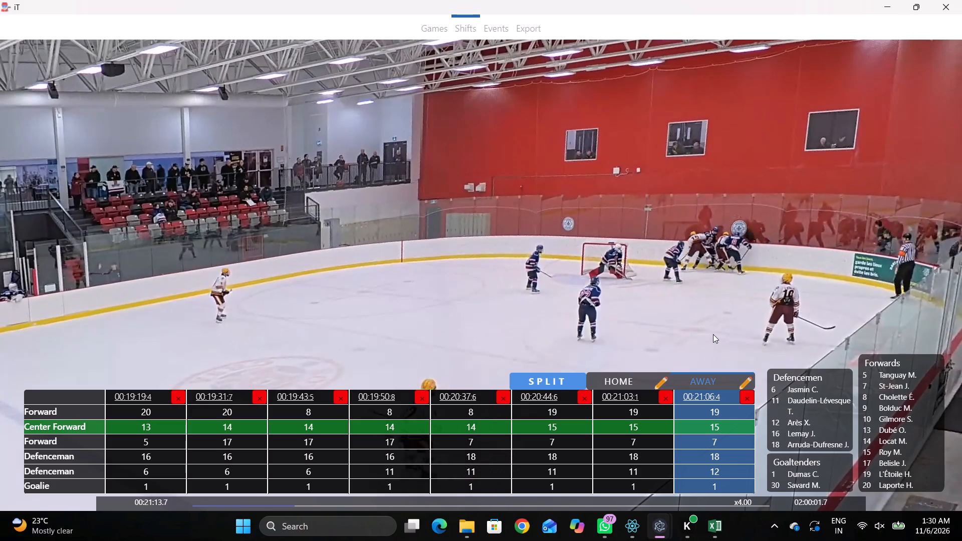
{"action": "key", "text": "space"}
{"action": "key", "text": "space"}
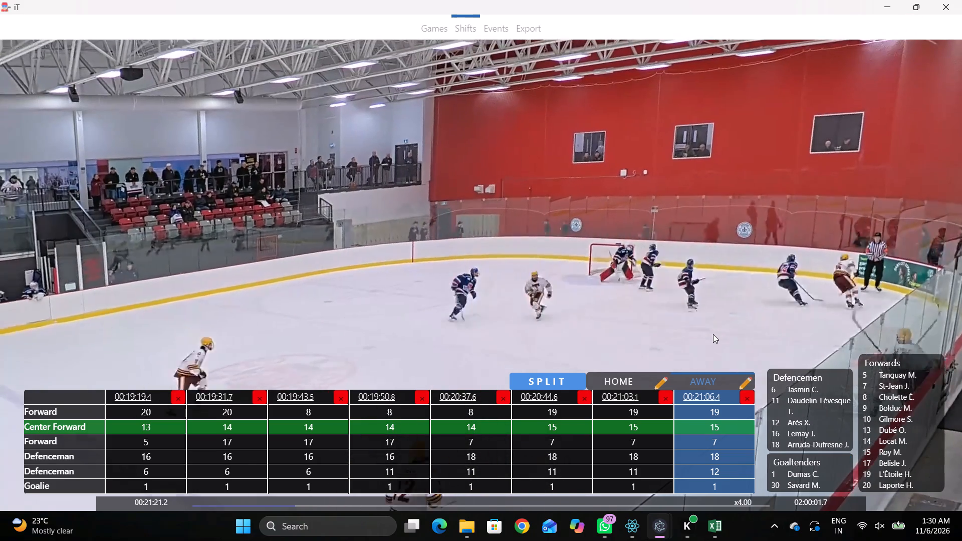
{"action": "key", "text": "space"}
{"action": "key", "text": "space"}
{"action": "key", "text": "space"}
{"action": "key", "text": "space"}
{"action": "key", "text": "space"}
{"action": "key", "text": "space"}
{"action": "key", "text": "space"}
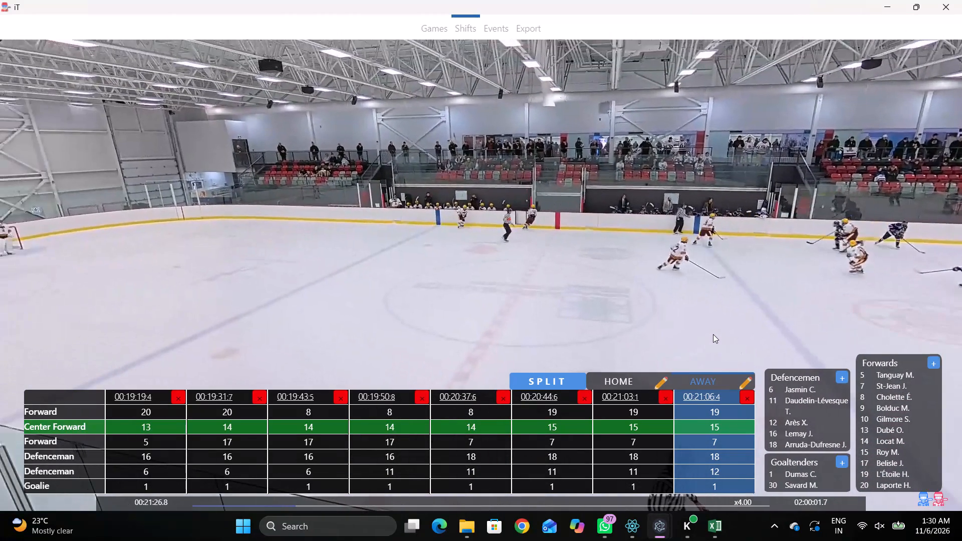
{"action": "type", "text": "SDDDSDD D"}
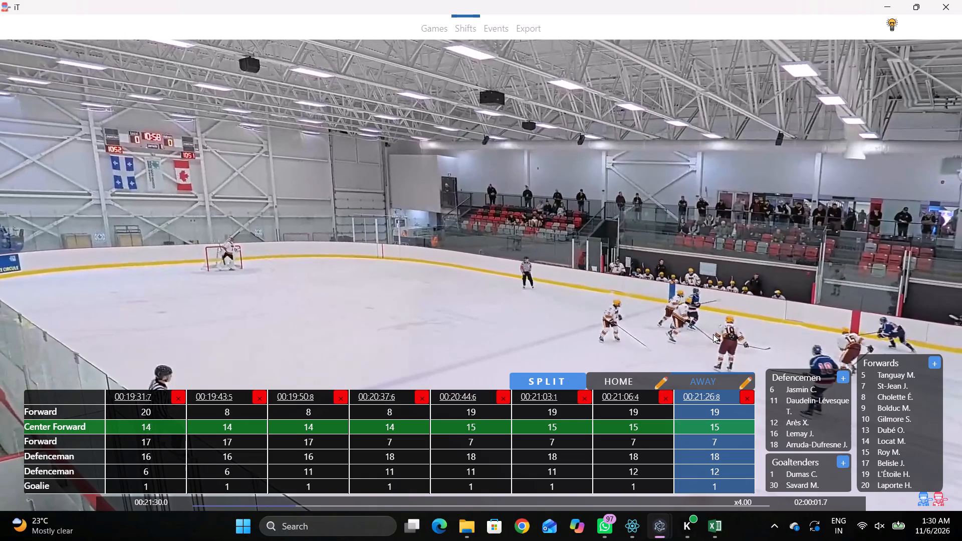
Set the second forward, below the center forward, of the away shift at 00:21:26.8 to 13.
{"action": "left_click", "coordinate": [711, 432]}
{"action": "left_click", "coordinate": [711, 436]}
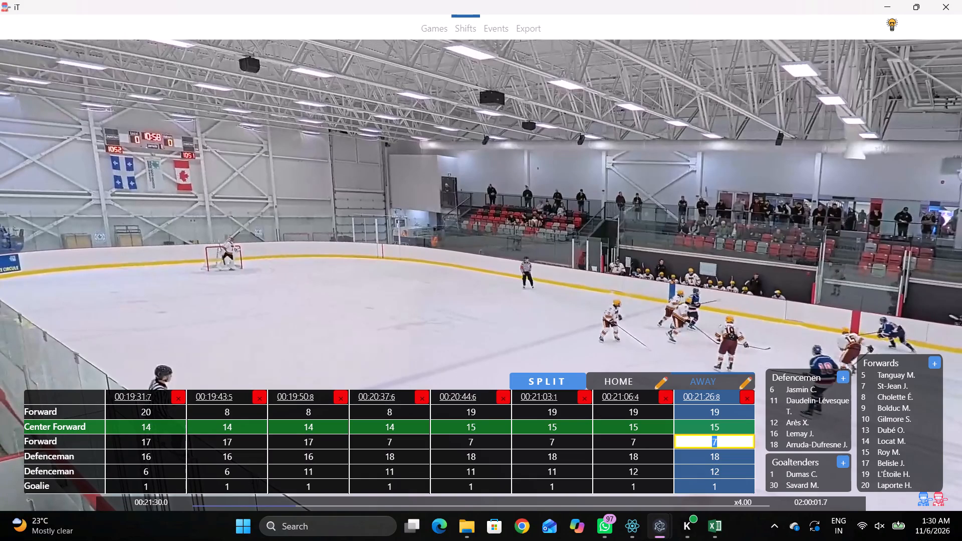
{"action": "key", "text": "1"}
{"action": "key", "text": "Return"}
{"action": "key", "text": "3"}
{"action": "left_click", "coordinate": [786, 291]}
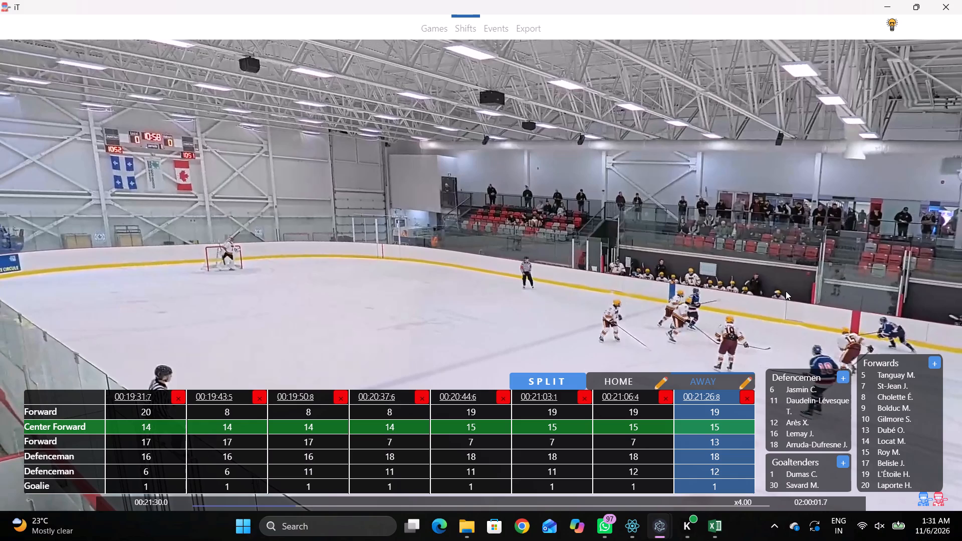
Play the video on in bursts to 00:21:33.5, step back slightly and add an away team shift at 00:21:32.5.
{"action": "key", "text": "space"}
{"action": "key", "text": "space"}
{"action": "key", "text": "space"}
{"action": "key", "text": "space"}
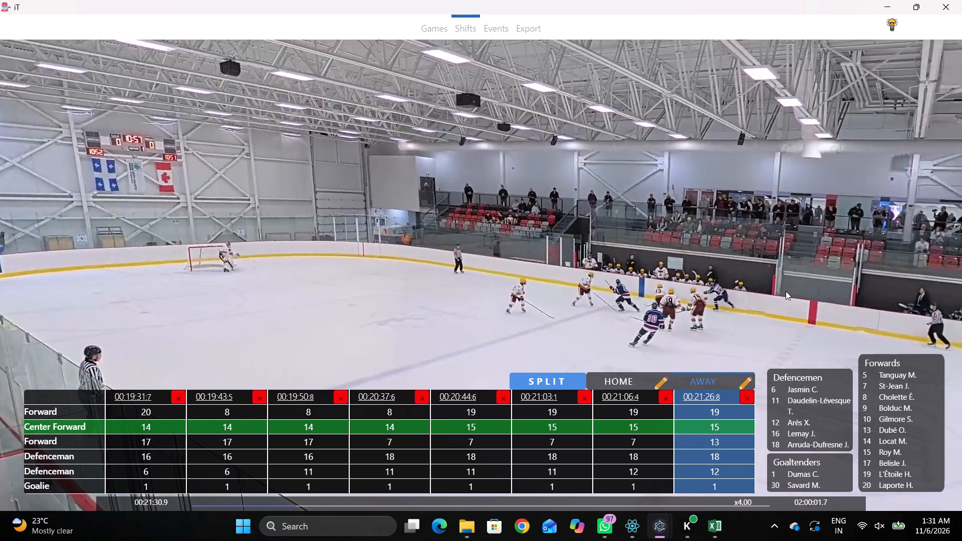
{"action": "key", "text": "space"}
{"action": "key", "text": "space"}
{"action": "key", "text": "space"}
{"action": "key", "text": "space"}
{"action": "key", "text": "space"}
{"action": "key", "text": "space"}
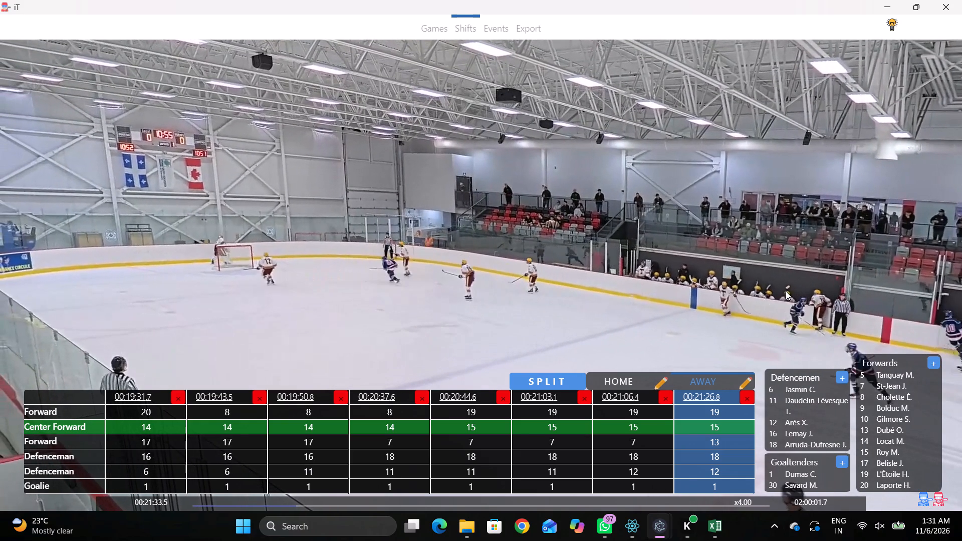
{"action": "type", "text": "ASSSSSS"}
Play the video on briefly and add an away team shift at 00:21:34.3.
{"action": "key", "text": "space"}
{"action": "key", "text": "space"}
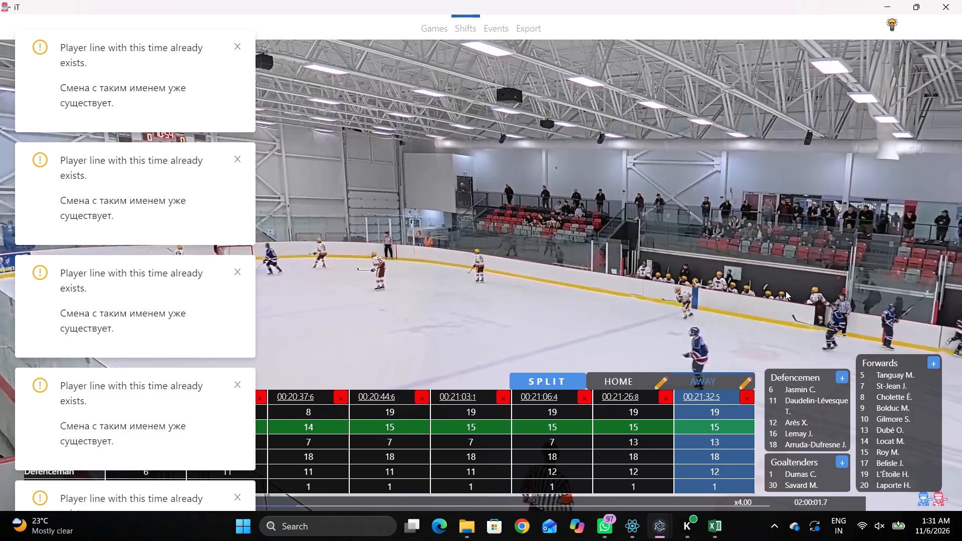
{"action": "key", "text": "shift+s"}
Play the video on to 00:21:37.5 and set the first forward of the away shift at 00:21:34.3 to 20.
{"action": "key", "text": "space"}
{"action": "key", "text": "space"}
{"action": "key", "text": "space"}
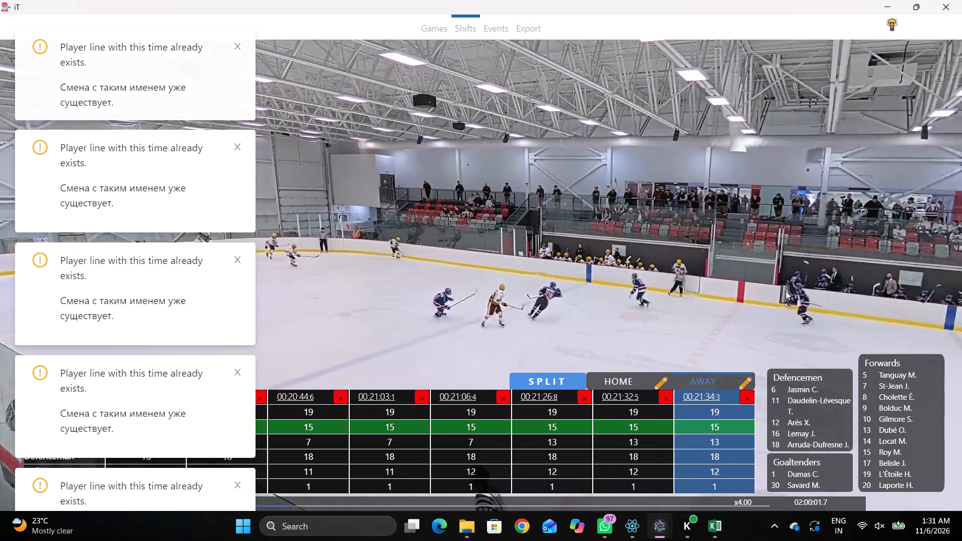
{"action": "key", "text": "space"}
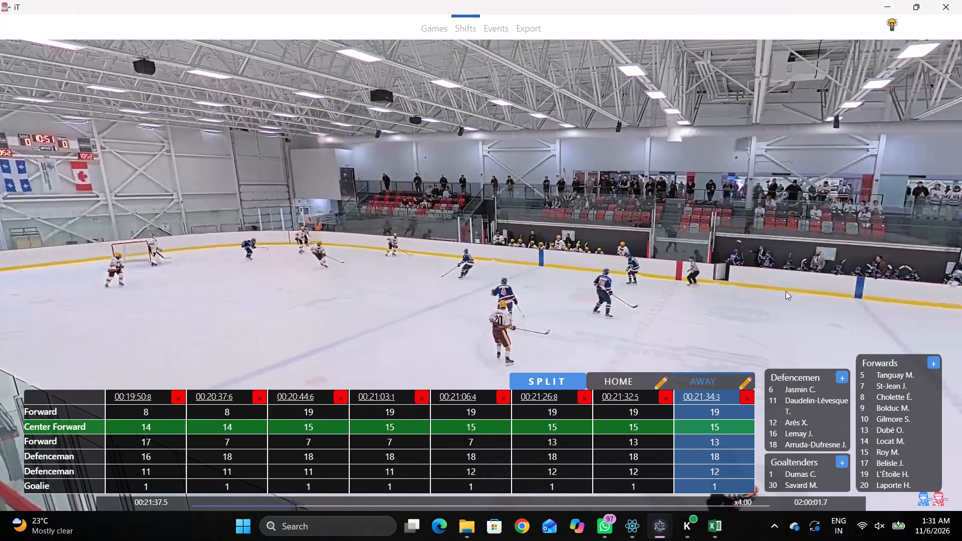
{"action": "left_click", "coordinate": [708, 406]}
{"action": "type", "text": "20"}
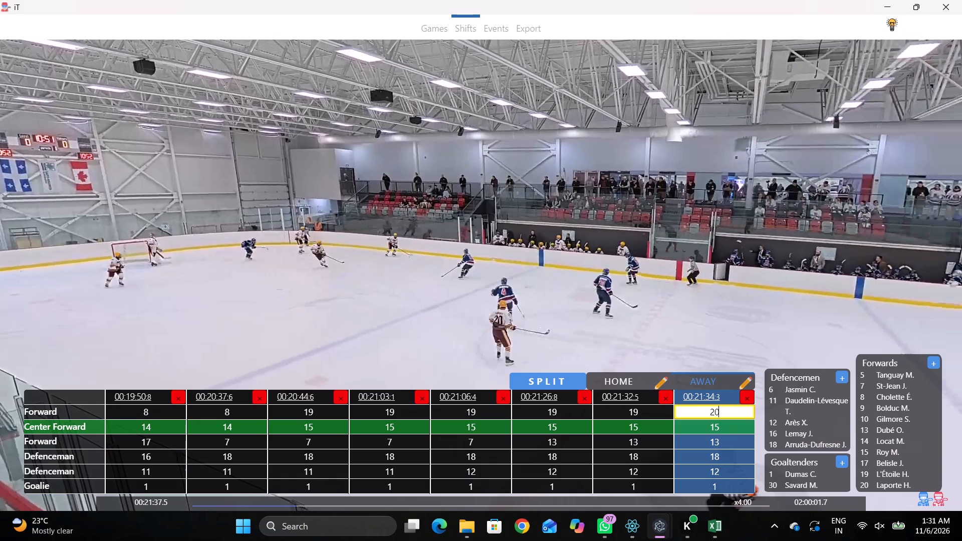
{"action": "left_click", "coordinate": [731, 351]}
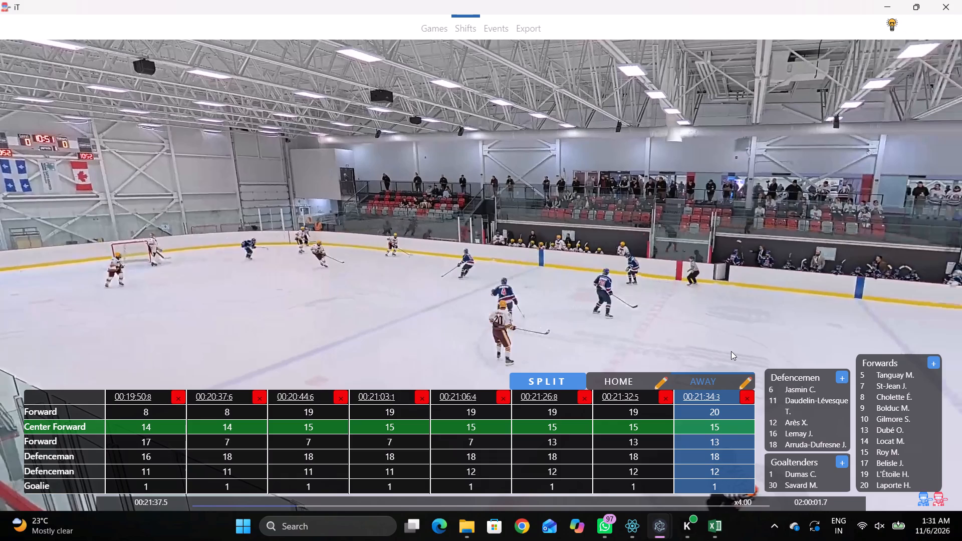
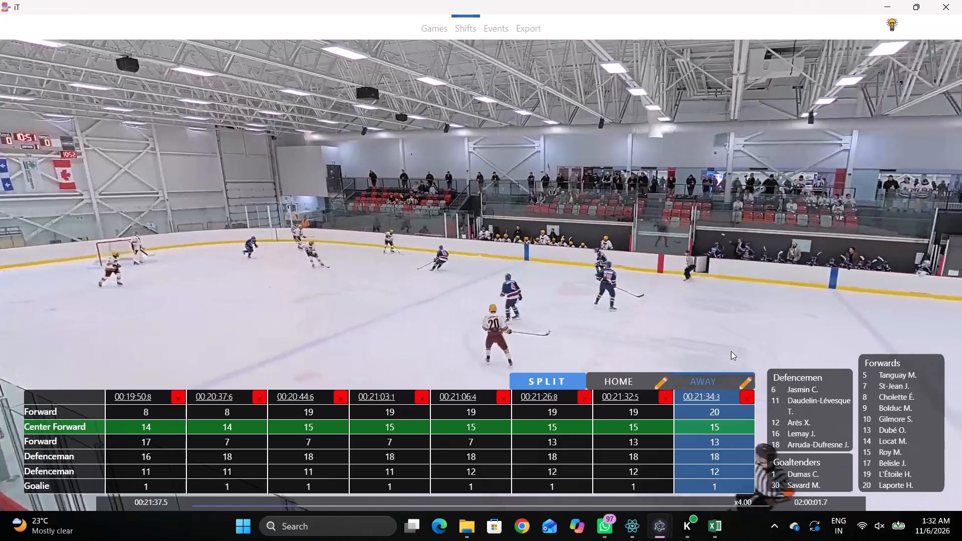
Play the video on, add an away team shift at 00:21:40.9 and advance the video to 00:21:45.5.
{"action": "key", "text": "space"}
{"action": "key", "text": "space"}
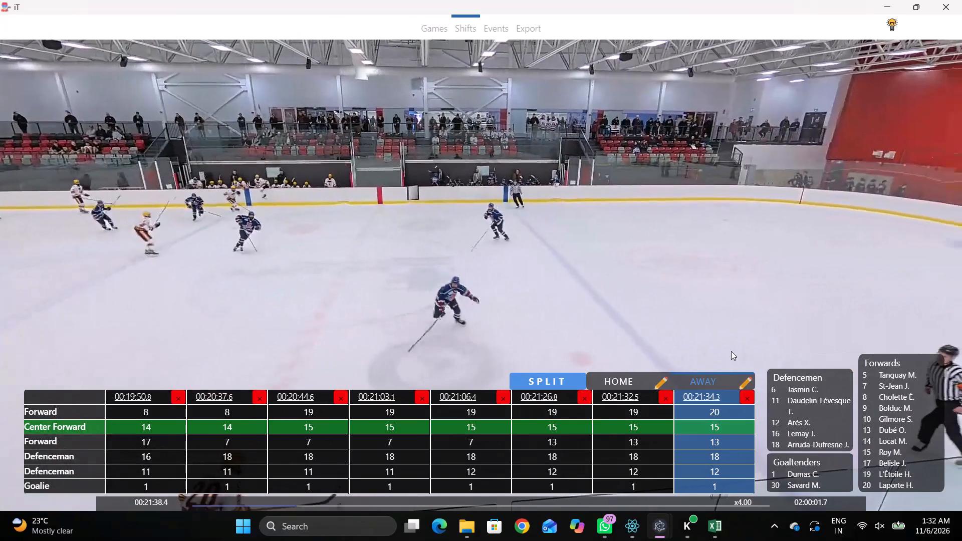
{"action": "key", "text": "space"}
{"action": "type", "text": "SDDDDD DD D"}
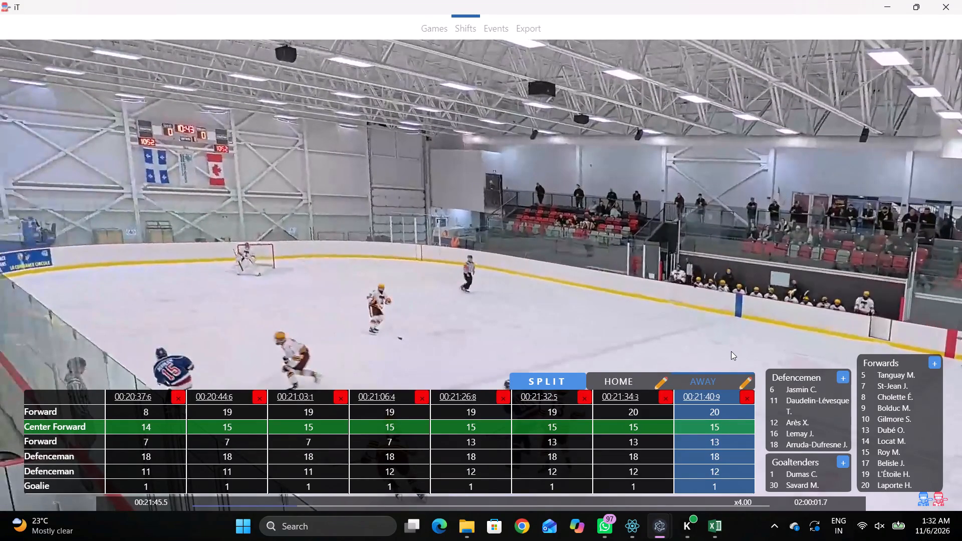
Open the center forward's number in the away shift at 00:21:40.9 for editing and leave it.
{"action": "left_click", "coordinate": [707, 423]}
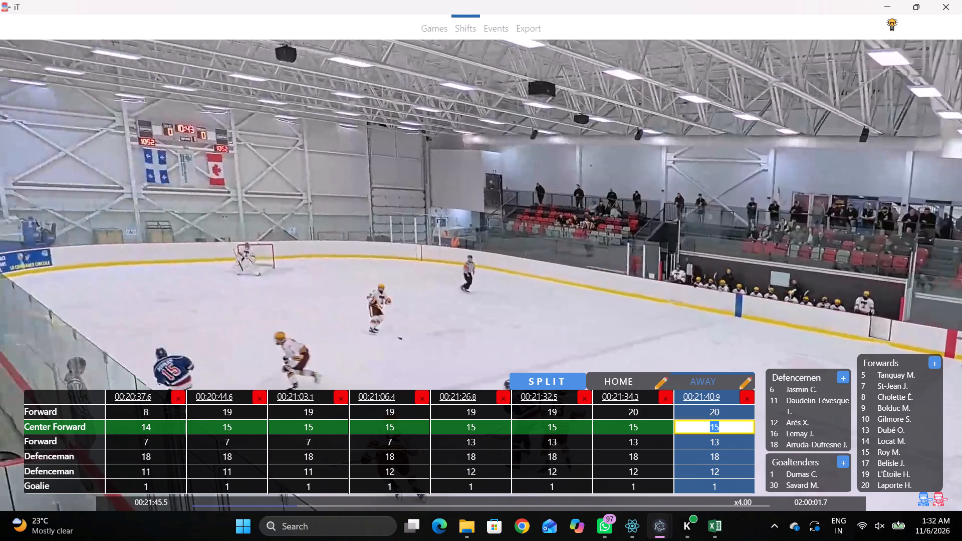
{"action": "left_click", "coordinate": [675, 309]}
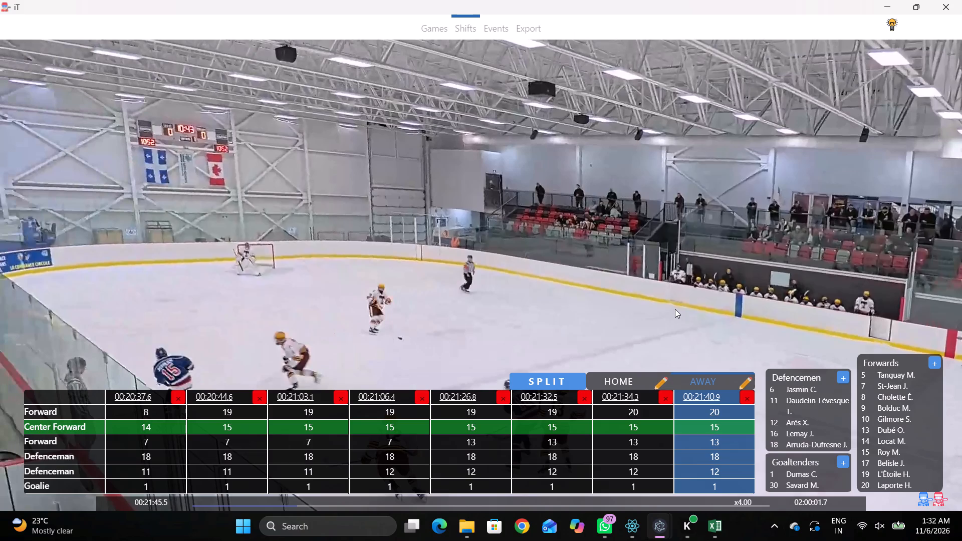
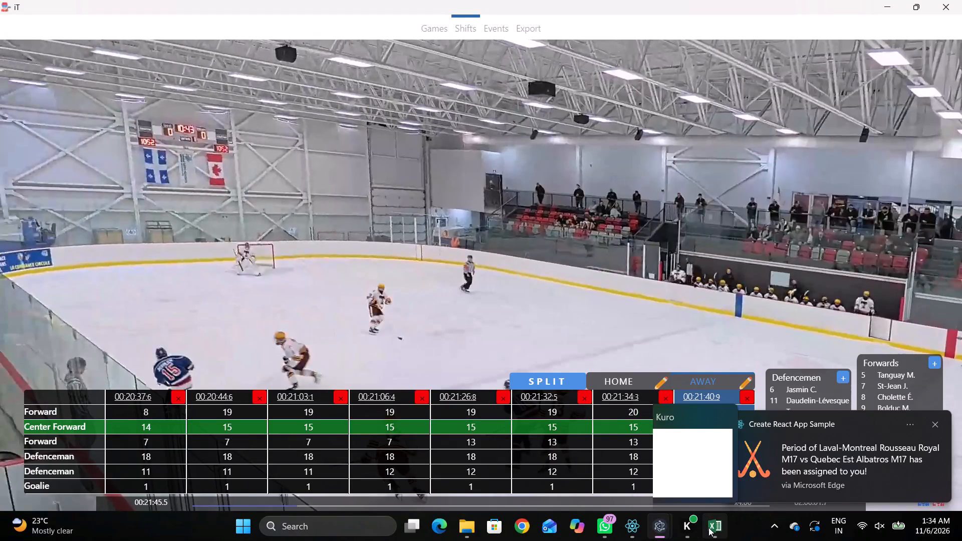
Switch to the TMS tagger, refresh the games list, expand the Laval-Montreal vs Quebec Est game and start its assigned period's timer.
{"action": "left_click", "coordinate": [639, 527]}
{"action": "right_click", "coordinate": [579, 375]}
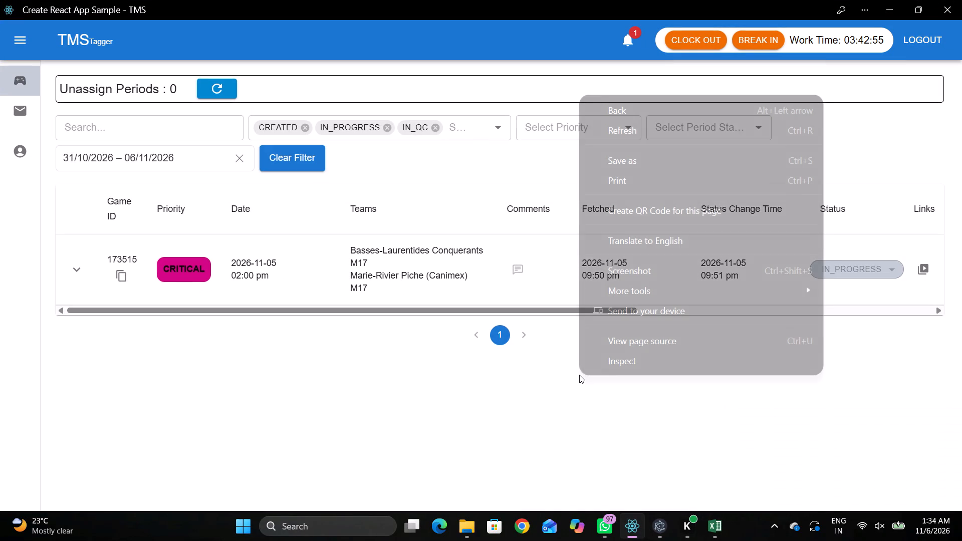
{"action": "left_click", "coordinate": [628, 133]}
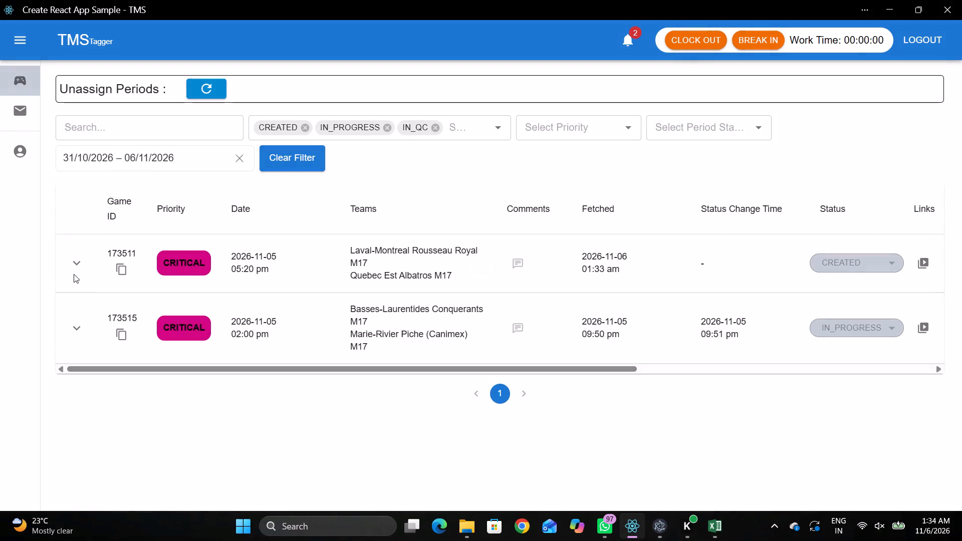
{"action": "left_click", "coordinate": [71, 265]}
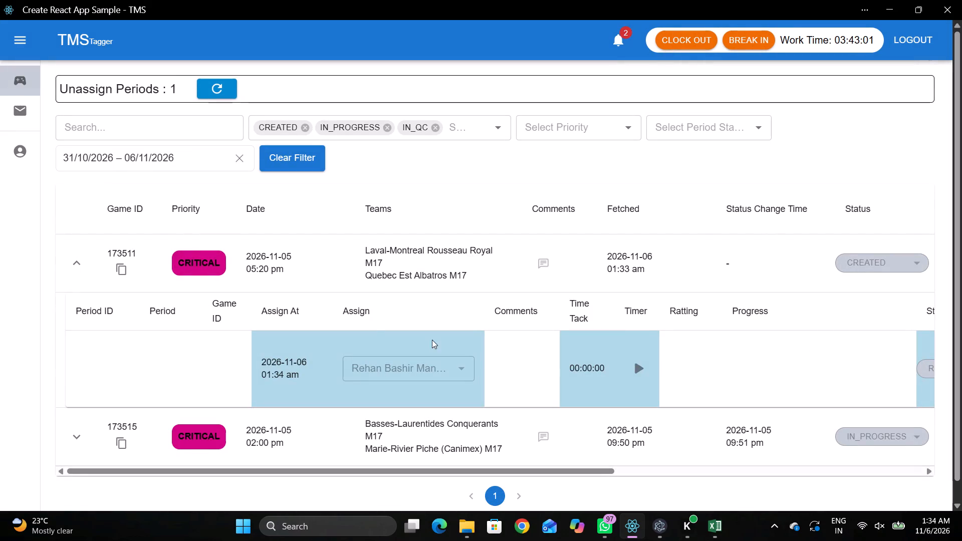
{"action": "left_click", "coordinate": [642, 367]}
{"action": "triple_click", "coordinate": [83, 387]}
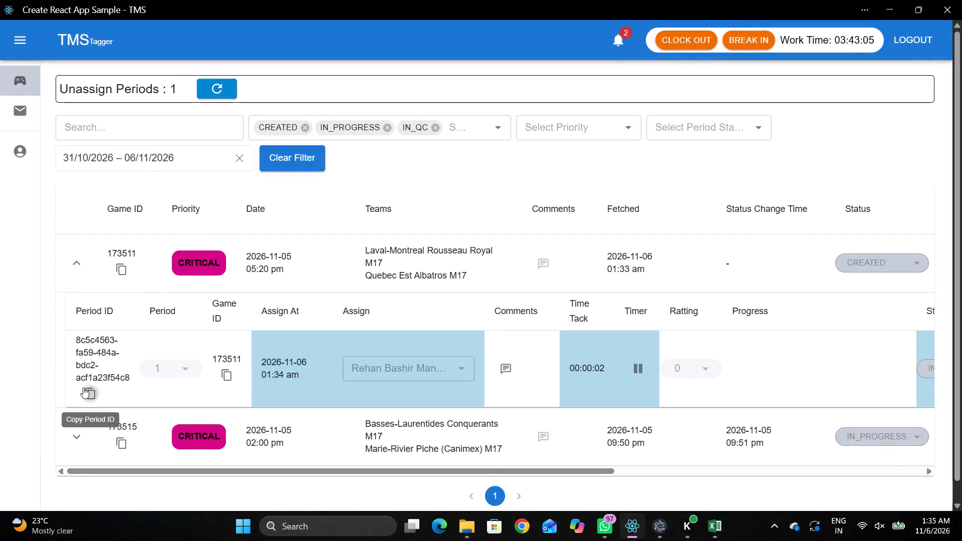
{"action": "right_click", "coordinate": [656, 520]}
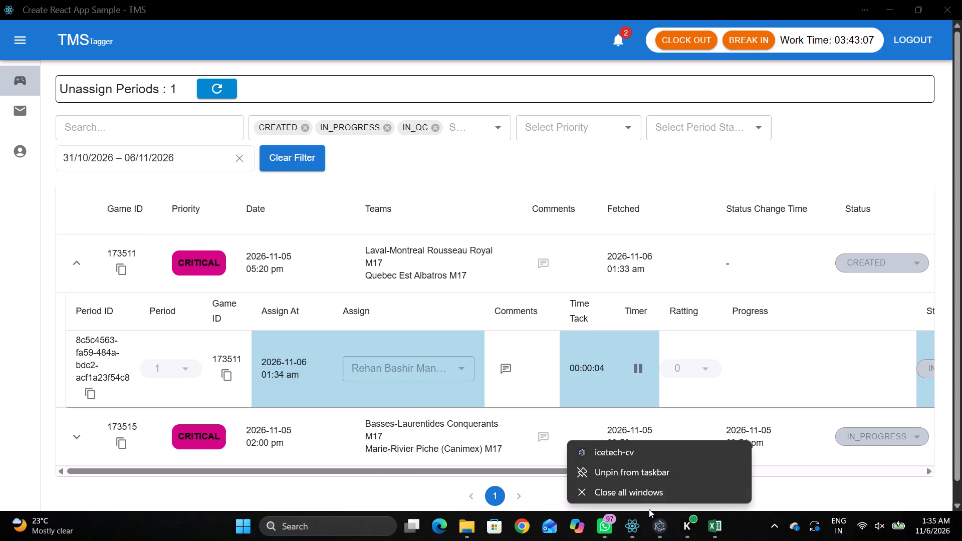
{"action": "left_click", "coordinate": [628, 446]}
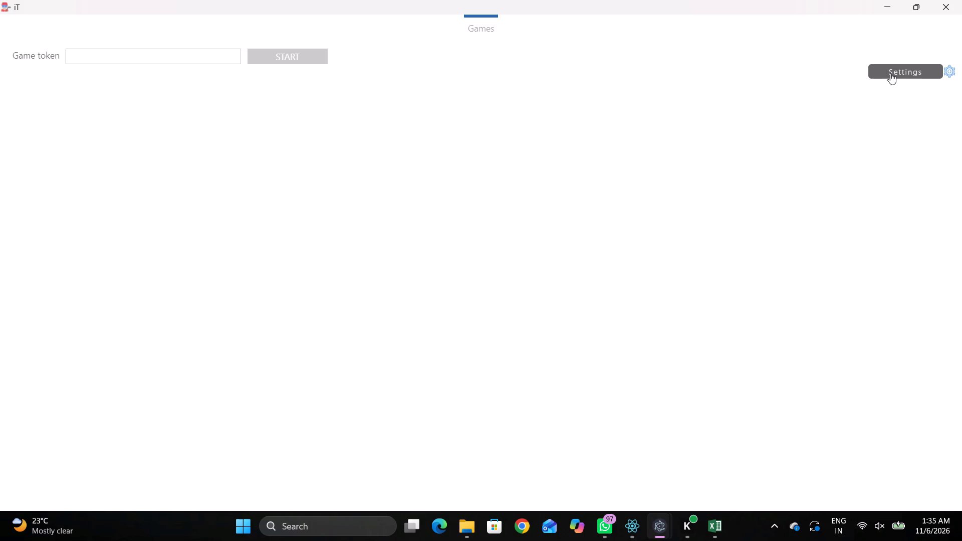
{"action": "left_click", "coordinate": [890, 73]}
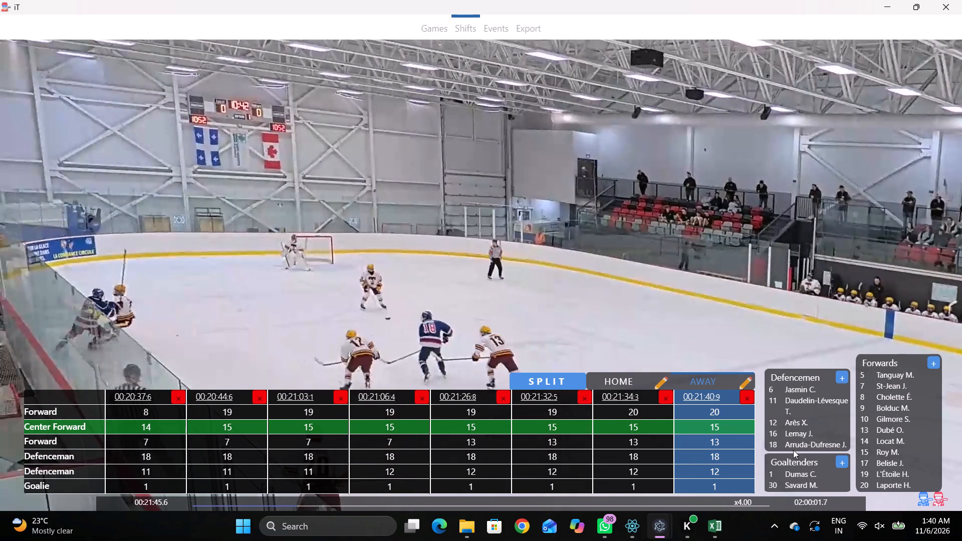
{"action": "type", "text": "Dd"}
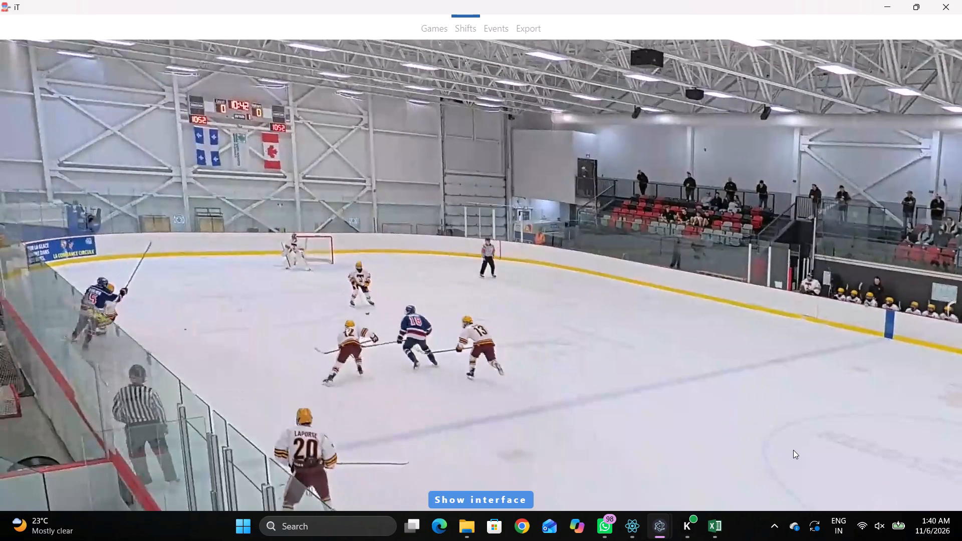
{"action": "key", "text": "shift+d"}
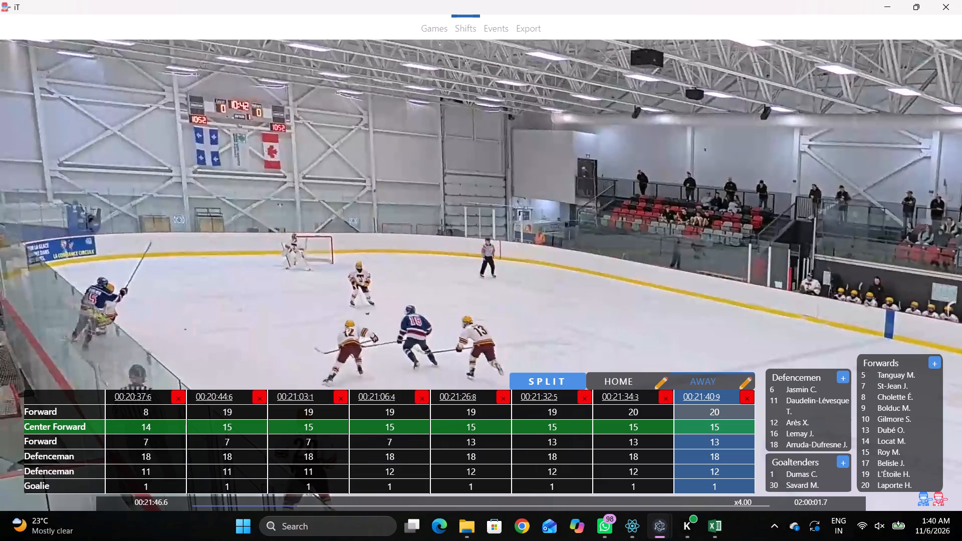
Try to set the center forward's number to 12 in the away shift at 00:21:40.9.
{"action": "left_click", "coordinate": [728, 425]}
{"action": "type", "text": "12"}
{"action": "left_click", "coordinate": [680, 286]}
Play the video on to 00:21:48.2 and step back to 00:21:47.7 to examine the away players' jersey numbers.
{"action": "key", "text": "space"}
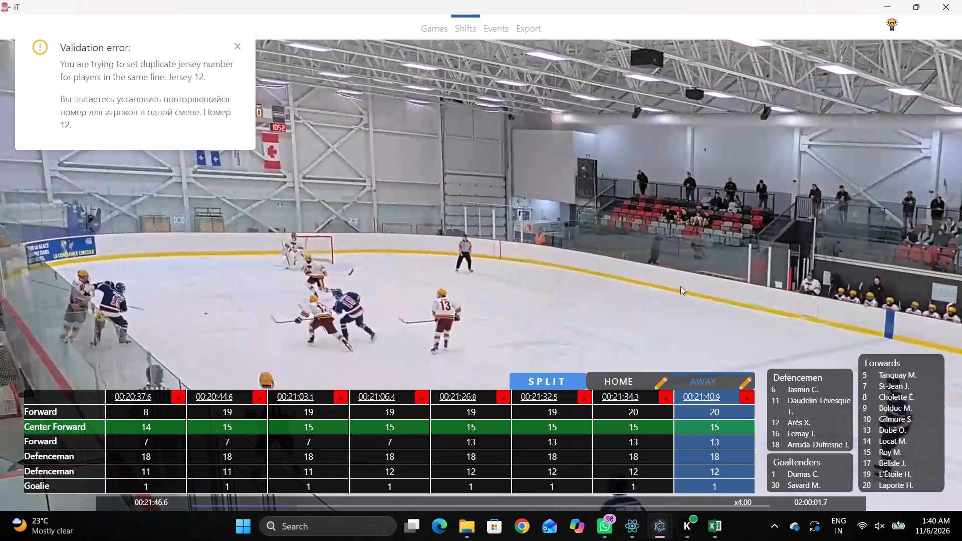
{"action": "key", "text": "space"}
{"action": "type", "text": "D"}
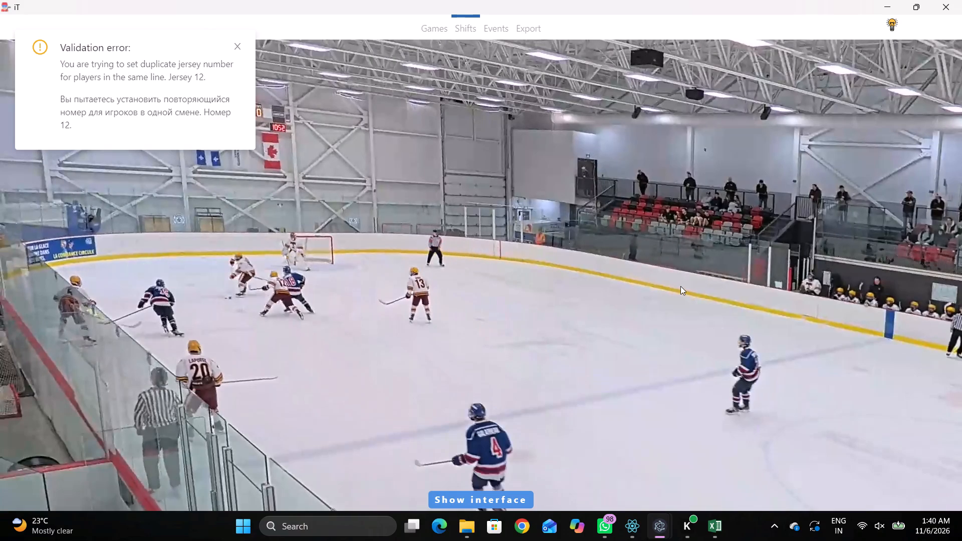
{"action": "key", "text": "space"}
{"action": "key", "text": "space"}
{"action": "type", "text": "qD"}
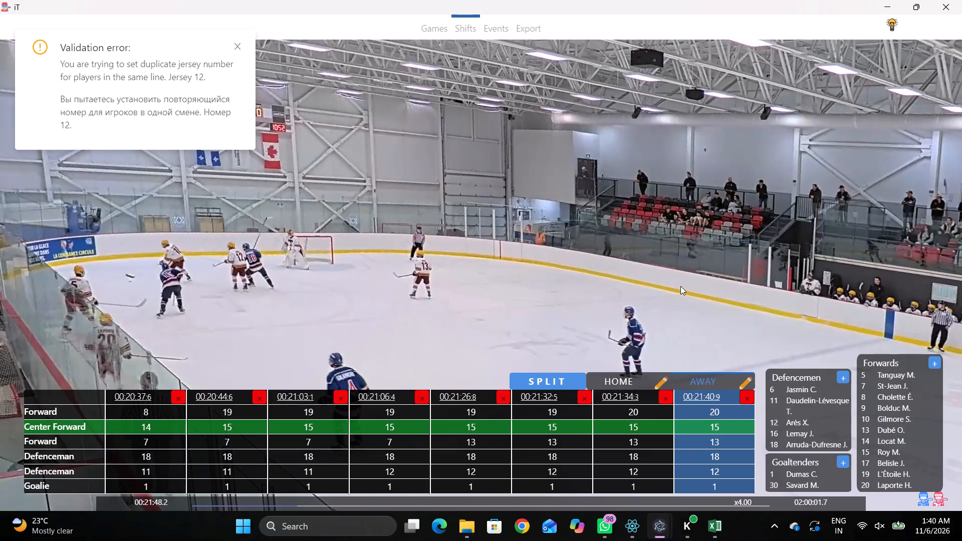
{"action": "type", "text": "qqqqq"}
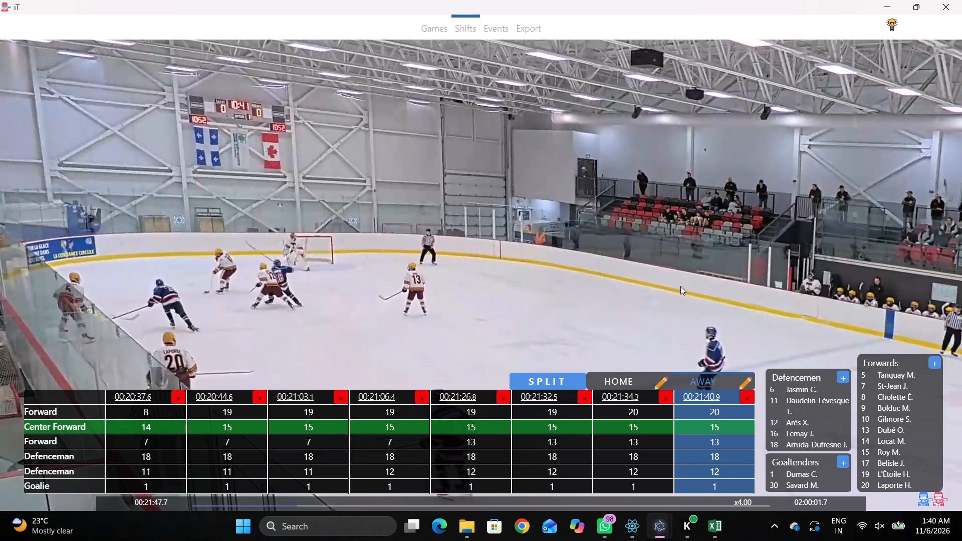
Play the video on to 00:21:53.2 and step back to 00:21:51.9 to check which away players are on the ice.
{"action": "key", "text": "space"}
{"action": "key", "text": "space"}
{"action": "key", "text": "shift+d"}
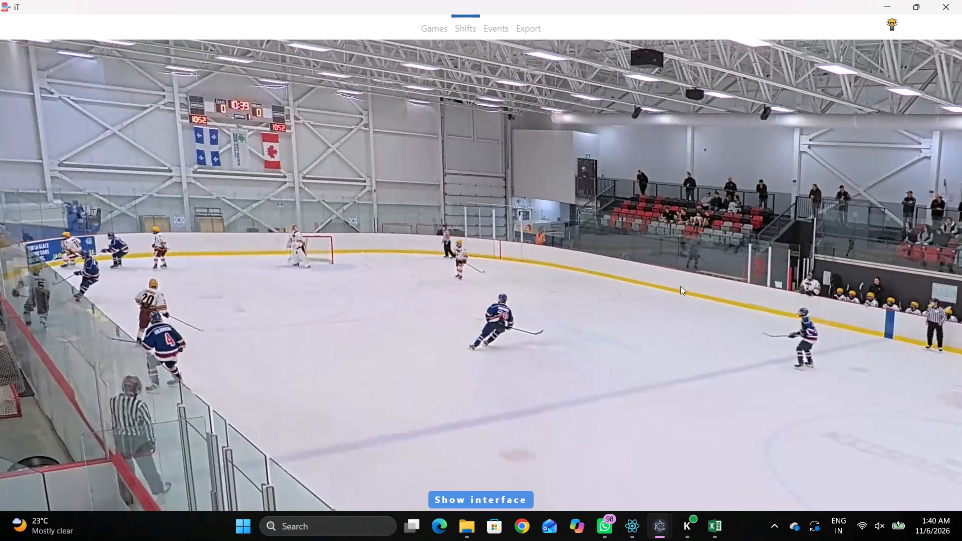
{"action": "key", "text": "space"}
{"action": "key", "text": "space"}
{"action": "key", "text": "space"}
{"action": "key", "text": "space"}
{"action": "key", "text": "space"}
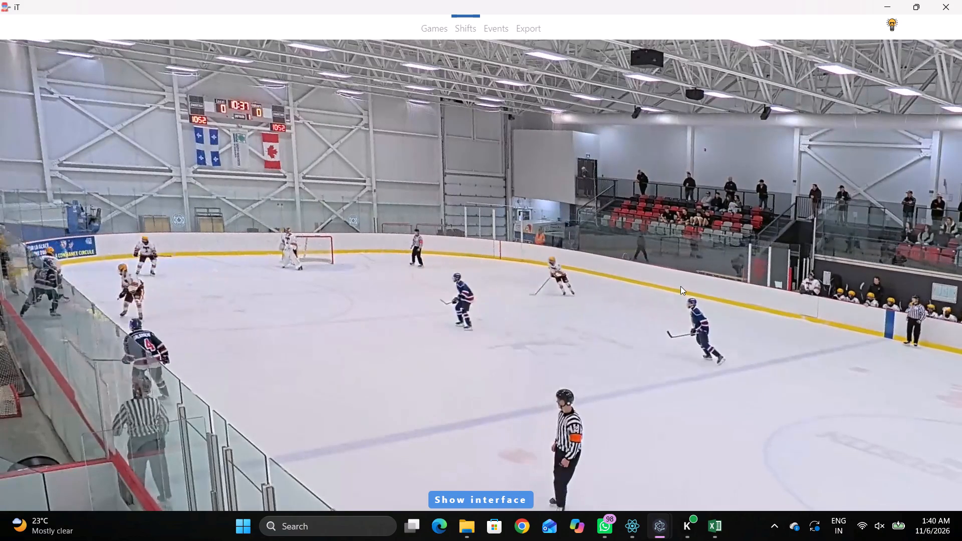
{"action": "key", "text": "space"}
{"action": "type", "text": "qD"}
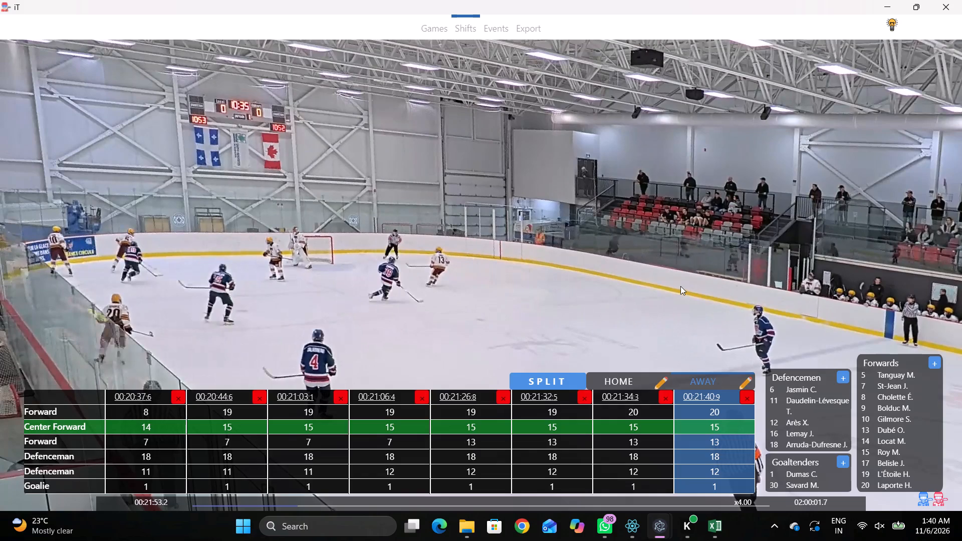
{"action": "type", "text": "qqqqqqqqqq"}
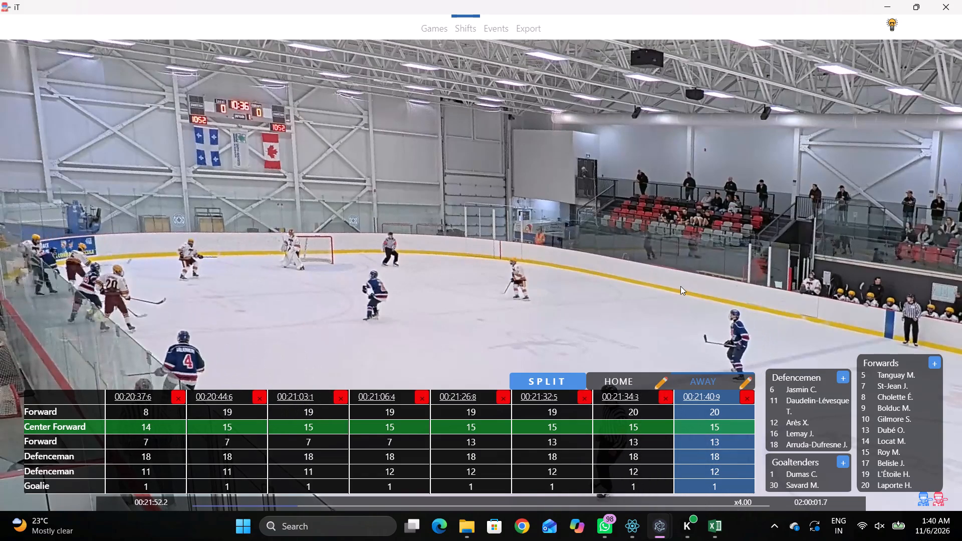
{"action": "type", "text": "qqq"}
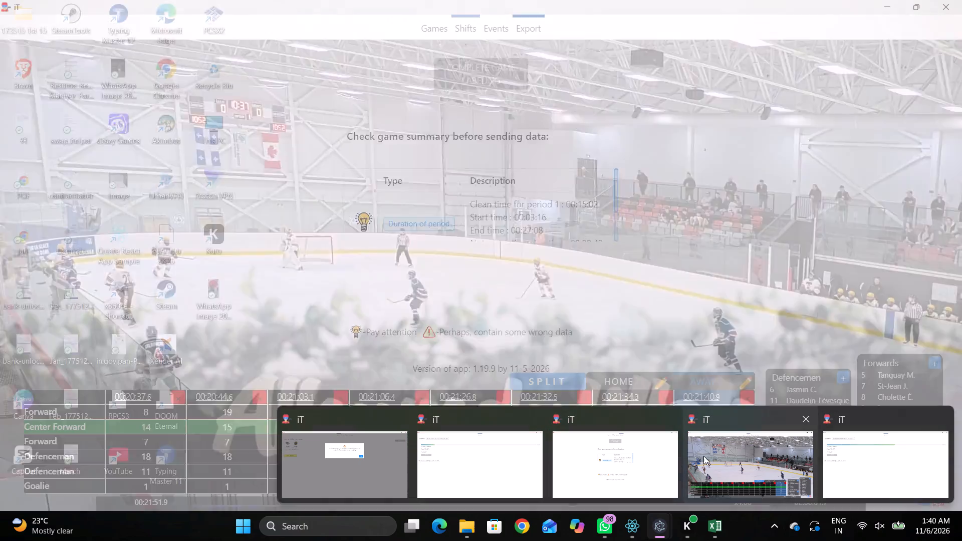
{"action": "left_click", "coordinate": [703, 456]}
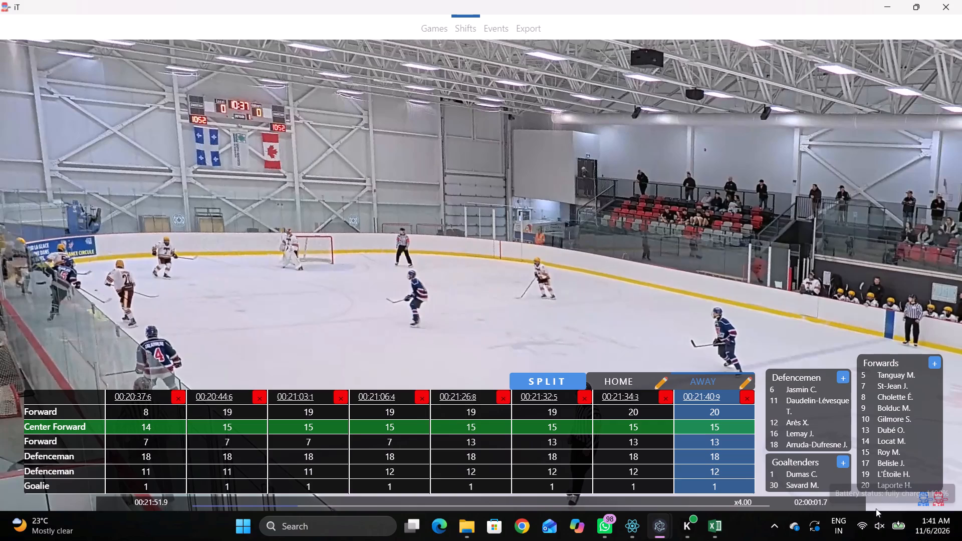
Return to the 00:21:40.9 away shift and play the video from there to examine the away players' jersey numbers.
{"action": "left_click_drag", "start_coordinate": [737, 417], "coordinate": [717, 416]}
{"action": "left_click", "coordinate": [702, 409]}
{"action": "left_click", "coordinate": [702, 400]}
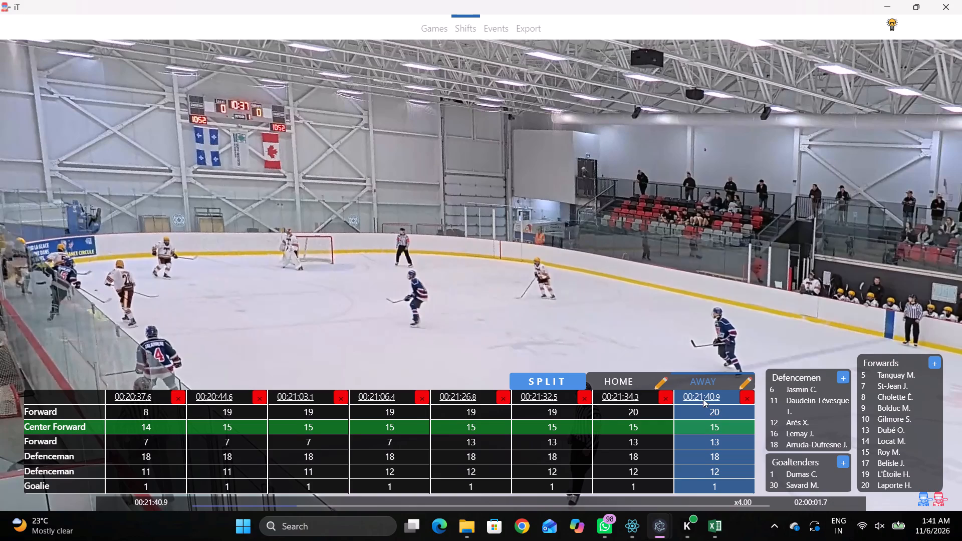
{"action": "left_click", "coordinate": [703, 398]}
{"action": "key", "text": "shift+d"}
{"action": "key", "text": "space"}
{"action": "type", "text": "v"}
{"action": "key", "text": "space"}
{"action": "key", "text": "space"}
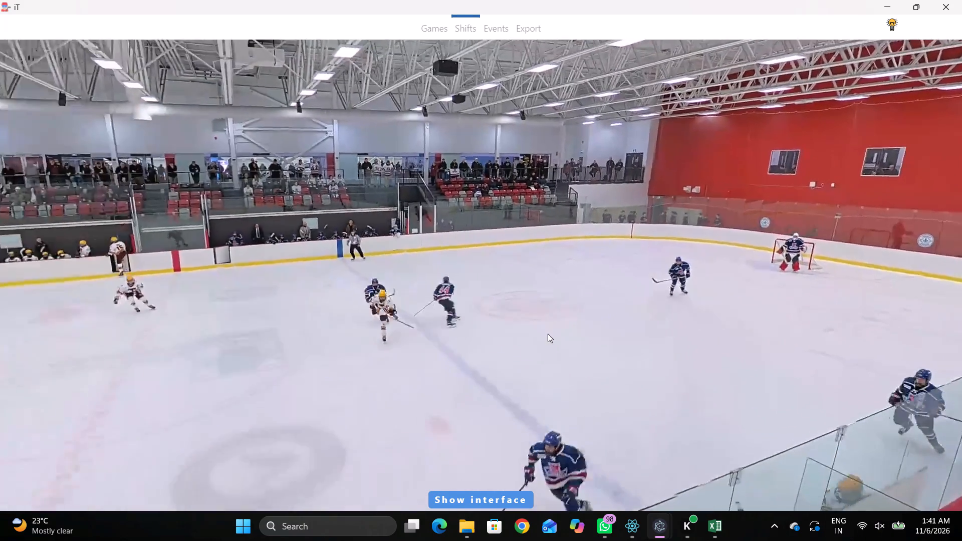
{"action": "key", "text": "space"}
{"action": "key", "text": "space"}
{"action": "key", "text": "space"}
{"action": "key", "text": "space"}
{"action": "key", "text": "space"}
{"action": "key", "text": "shift+d"}
{"action": "key", "text": "shift+d"}
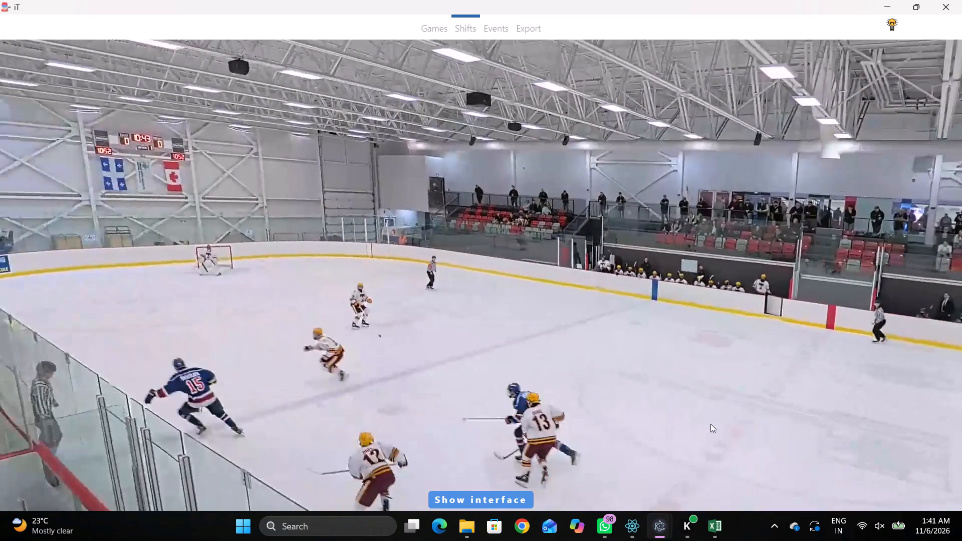
Step the video back to 00:21:40.8 and add an away shift at that time.
{"action": "key", "text": "space"}
{"action": "key", "text": "space"}
{"action": "key", "text": "space"}
{"action": "key", "text": "space"}
{"action": "key", "text": "q"}
{"action": "key", "text": "q"}
{"action": "key", "text": "shift+d"}
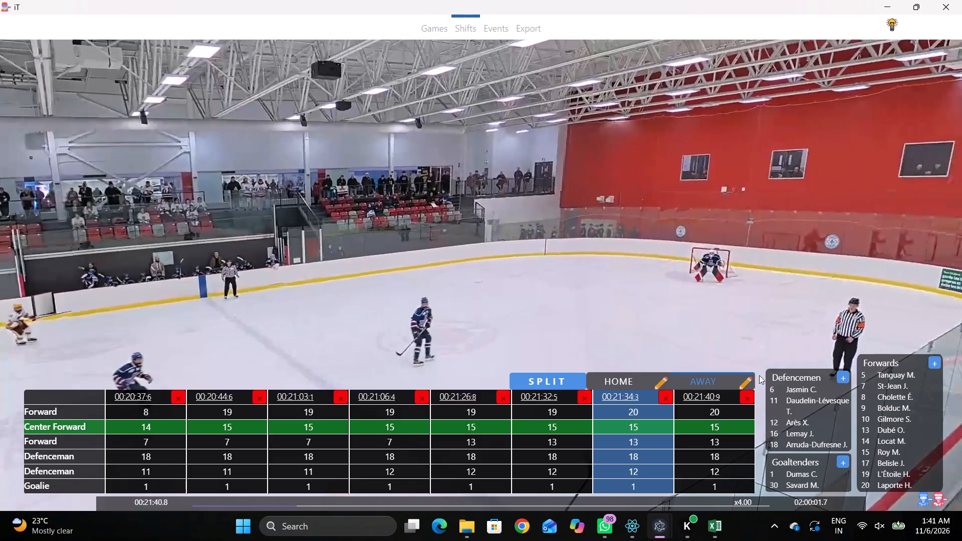
{"action": "key", "text": "shift+s"}
Advance the video to 00:21:46.2 and set the first defenceman to 5 in the away shift at 00:21:40.9.
{"action": "key", "text": "shift+d"}
{"action": "key", "text": "shift+d"}
{"action": "key", "text": "space"}
{"action": "key", "text": "shift+d"}
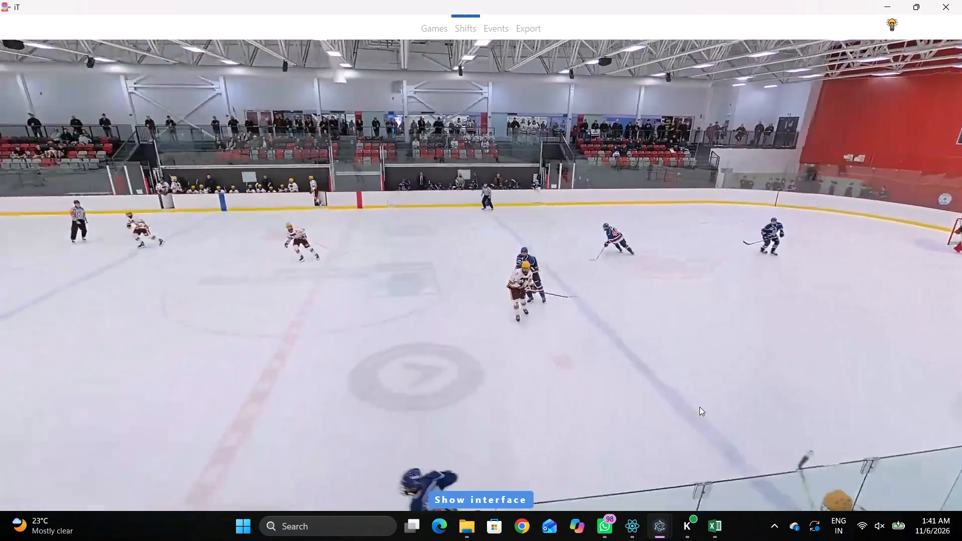
{"action": "key", "text": "space"}
{"action": "key", "text": "space"}
{"action": "key", "text": "space"}
{"action": "key", "text": "r"}
{"action": "key", "text": "space"}
{"action": "key", "text": "space"}
{"action": "key", "text": "space"}
{"action": "key", "text": "space"}
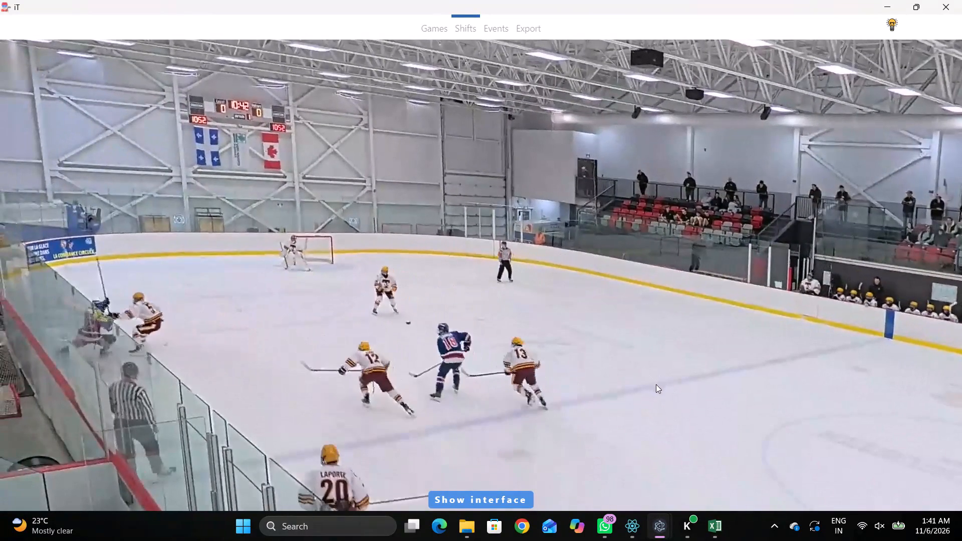
{"action": "key", "text": "shift+d"}
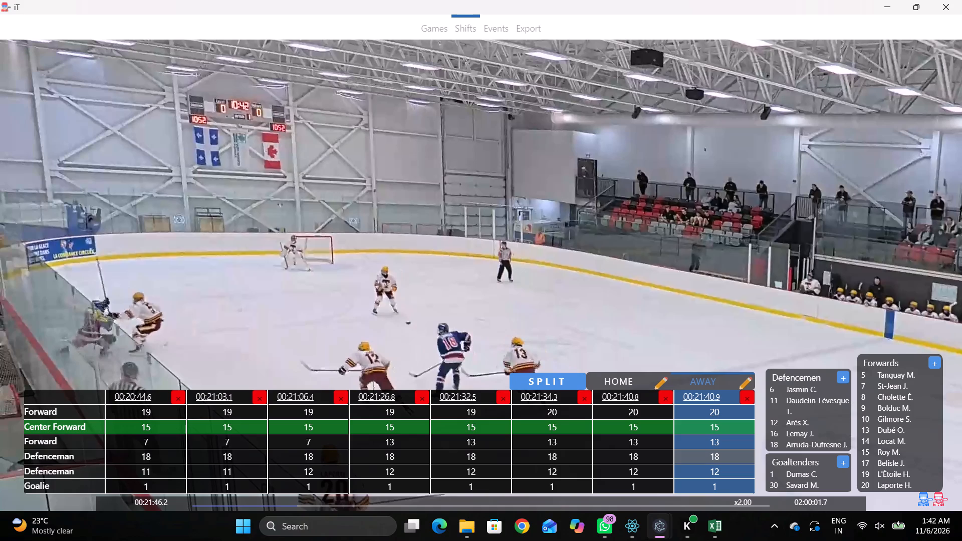
{"action": "type", "text": "DD"}
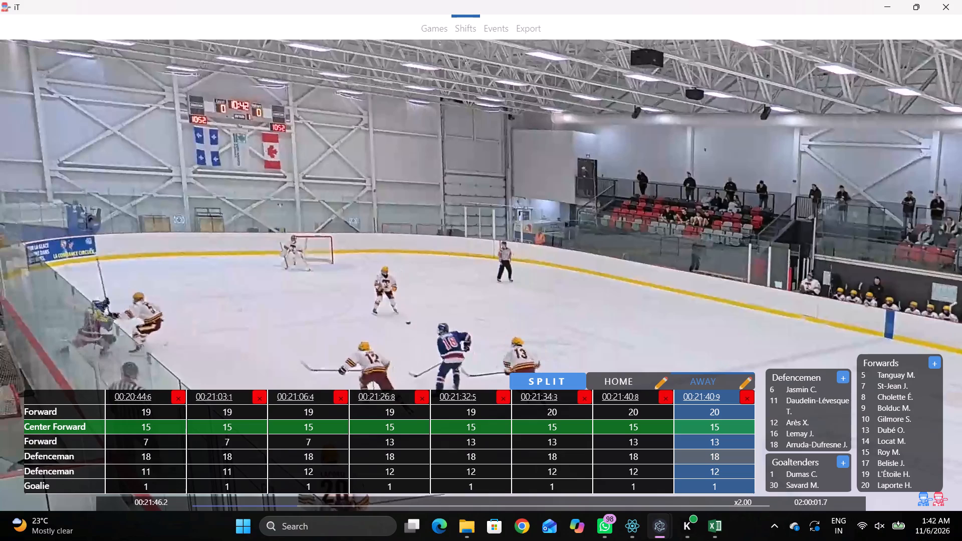
{"action": "left_click", "coordinate": [708, 459]}
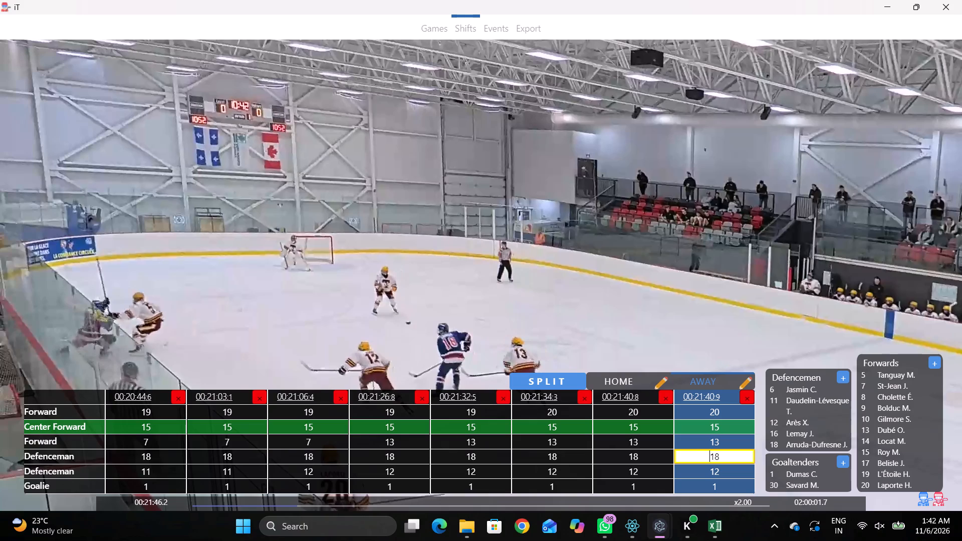
{"action": "left_click", "coordinate": [881, 372]}
{"action": "left_click", "coordinate": [759, 290]}
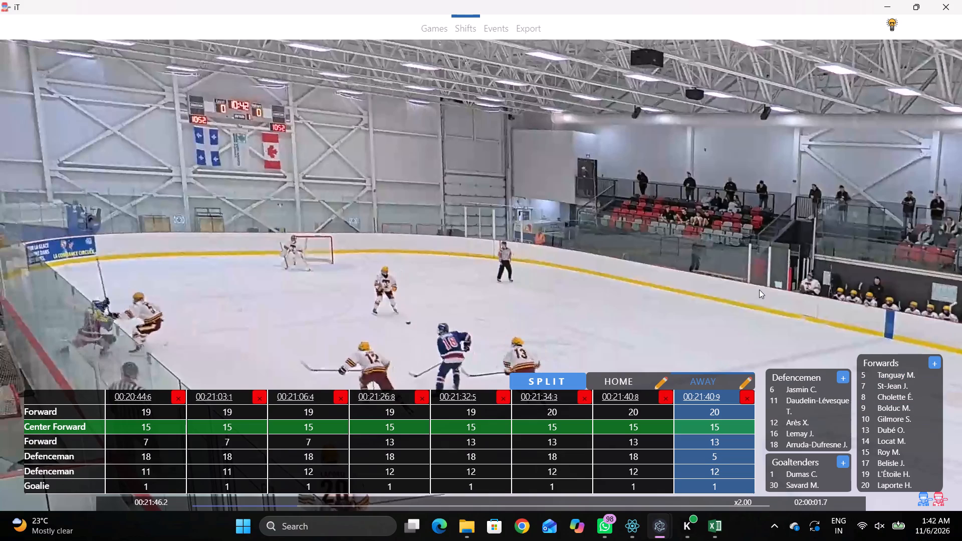
Play the video at x4.00 on to 00:22:00.8 to examine which away players are on the ice.
{"action": "key", "text": "space"}
{"action": "key", "text": "space"}
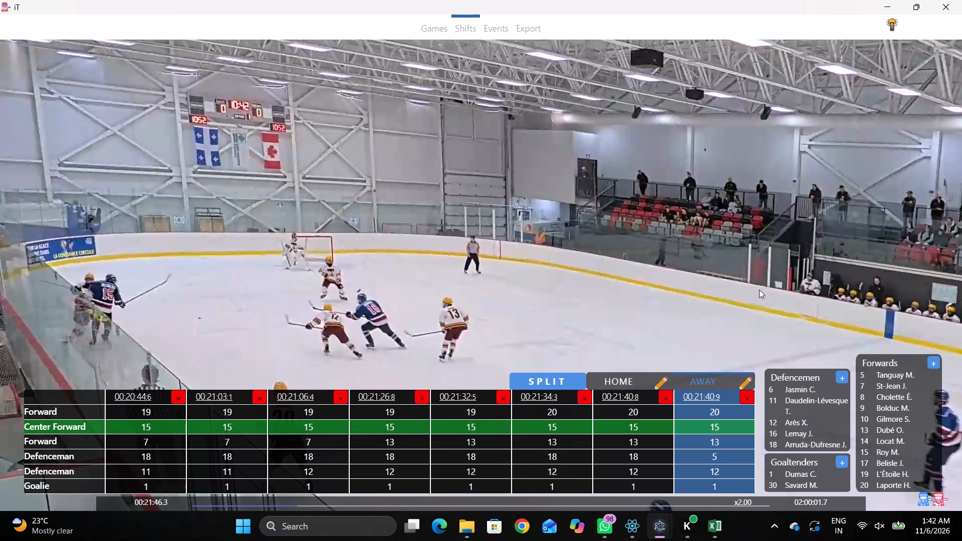
{"action": "type", "text": "D v"}
{"action": "key", "text": "space"}
{"action": "key", "text": "space"}
{"action": "key", "text": "space"}
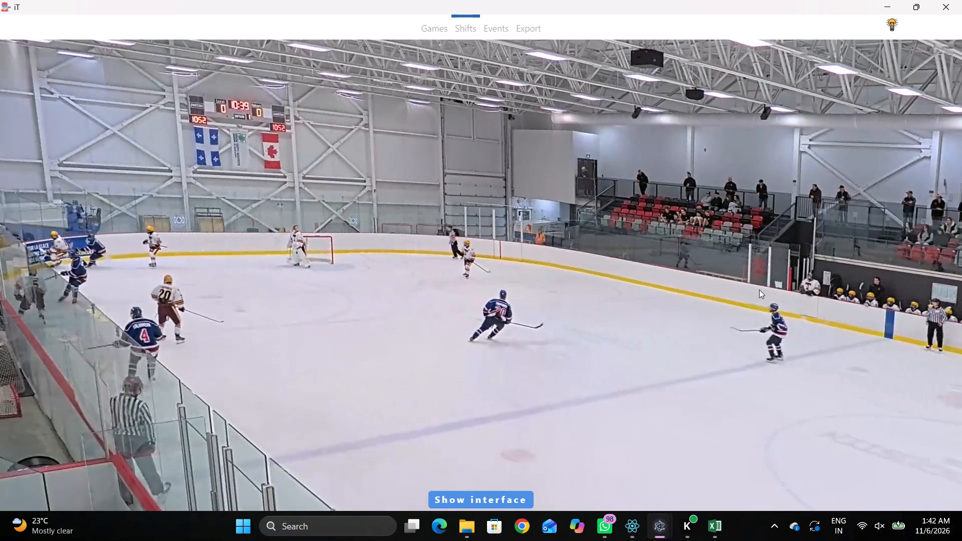
{"action": "key", "text": "space"}
{"action": "key", "text": "space"}
{"action": "key", "text": "space"}
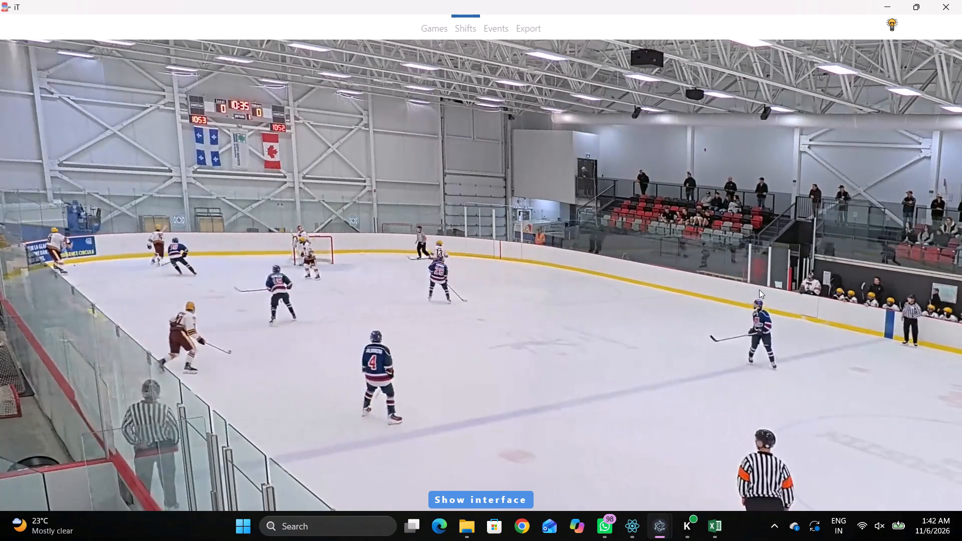
{"action": "key", "text": "space"}
{"action": "key", "text": "space"}
{"action": "key", "text": "space"}
{"action": "key", "text": "space"}
{"action": "key", "text": "space"}
{"action": "key", "text": "space"}
{"action": "key", "text": "space"}
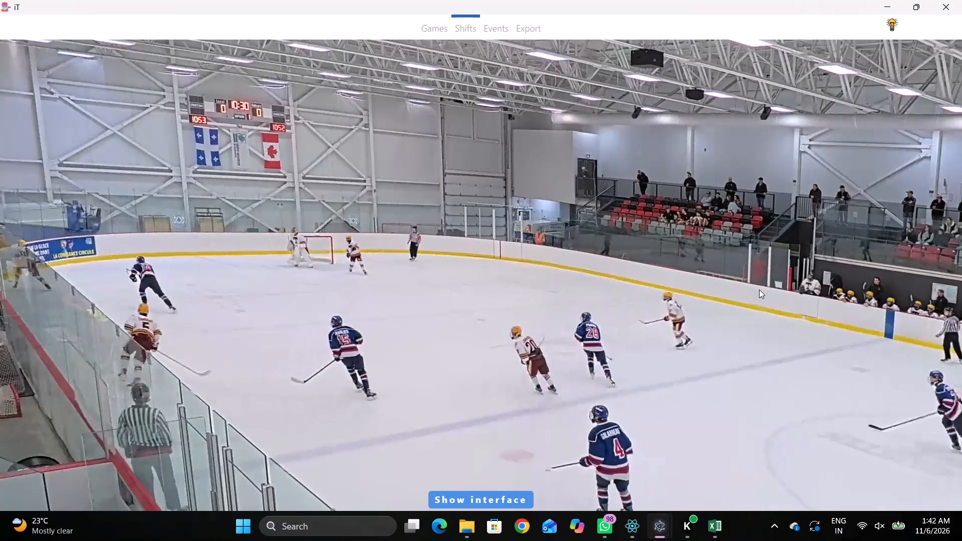
{"action": "key", "text": "space"}
{"action": "key", "text": "space"}
{"action": "key", "text": "space"}
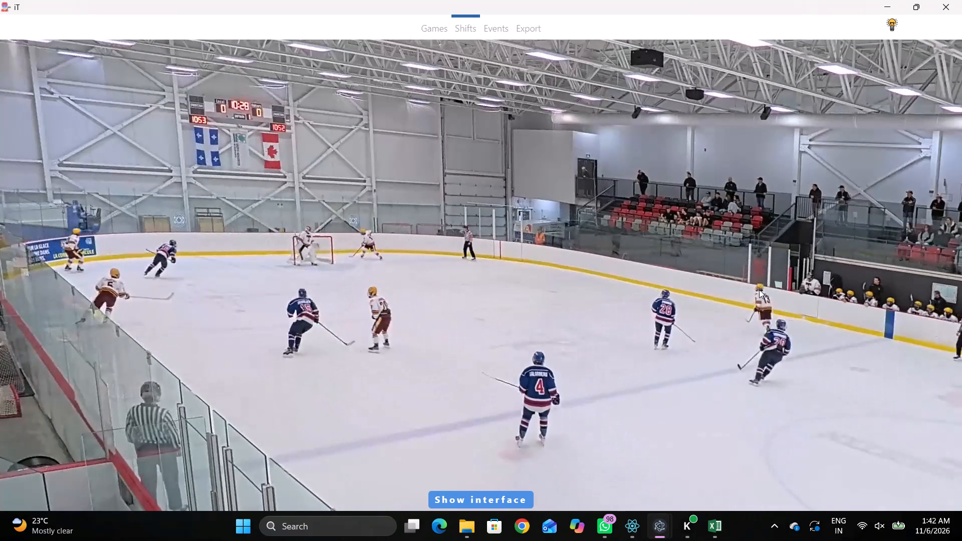
{"action": "key", "text": "space"}
{"action": "key", "text": "space"}
{"action": "key", "text": "space"}
{"action": "type", "text": "D"}
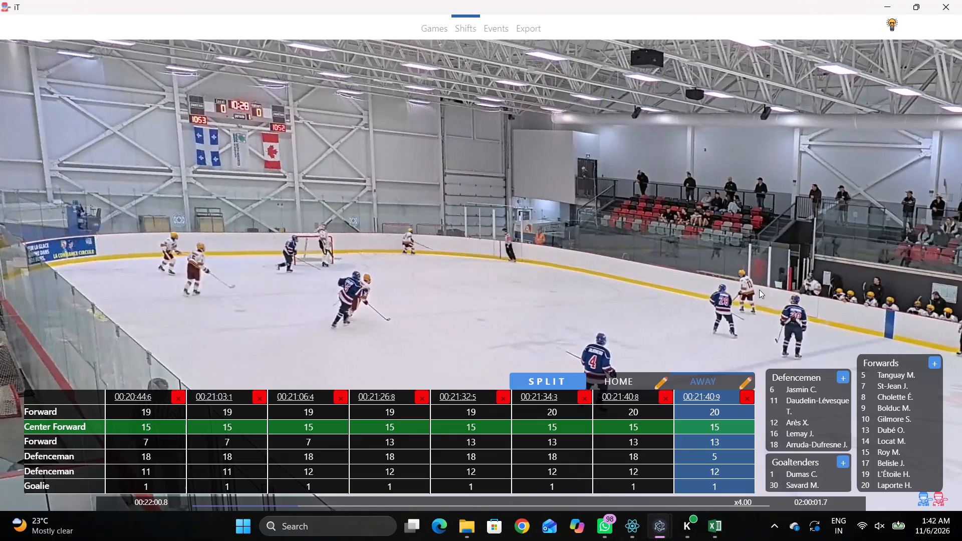
{"action": "type", "text": "D"}
Play the video on to the next away line change and add an away shift at 00:22:09.3.
{"action": "key", "text": "space"}
{"action": "key", "text": "space"}
{"action": "key", "text": "space"}
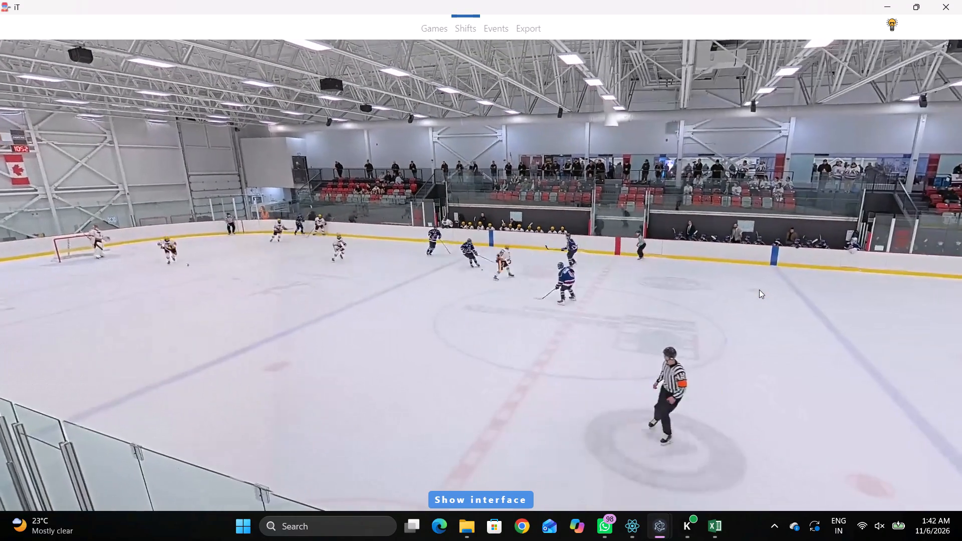
{"action": "key", "text": "space"}
{"action": "key", "text": "space"}
{"action": "key", "text": "space"}
{"action": "key", "text": "space"}
{"action": "key", "text": "space"}
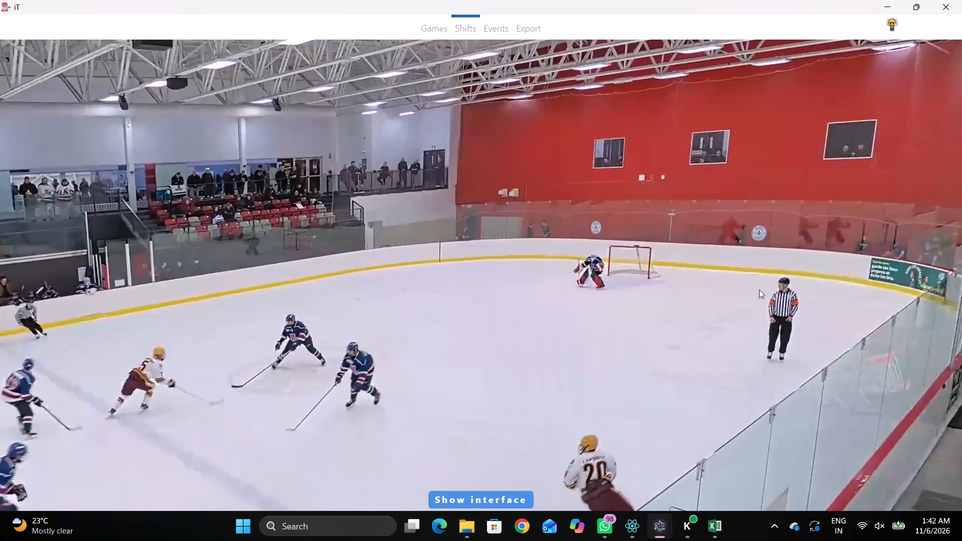
{"action": "type", "text": "SDD"}
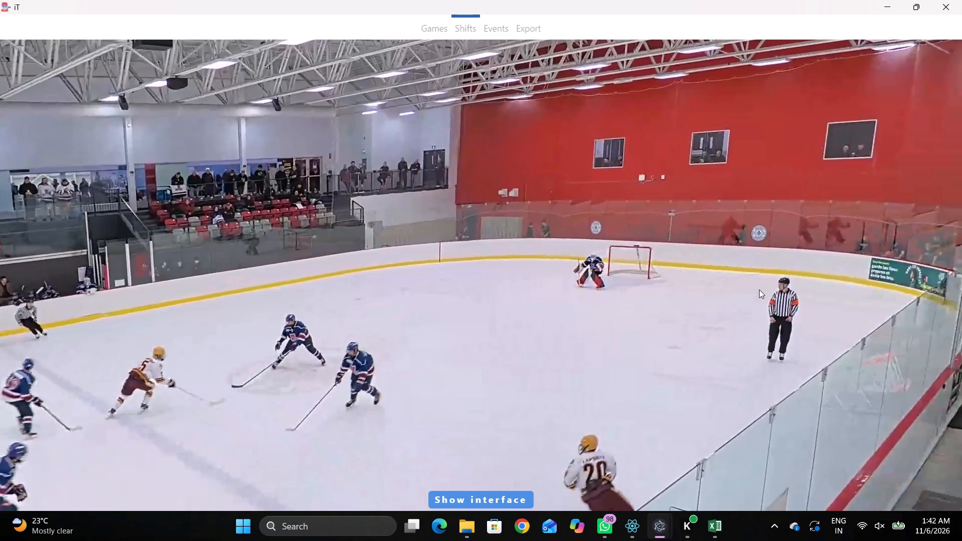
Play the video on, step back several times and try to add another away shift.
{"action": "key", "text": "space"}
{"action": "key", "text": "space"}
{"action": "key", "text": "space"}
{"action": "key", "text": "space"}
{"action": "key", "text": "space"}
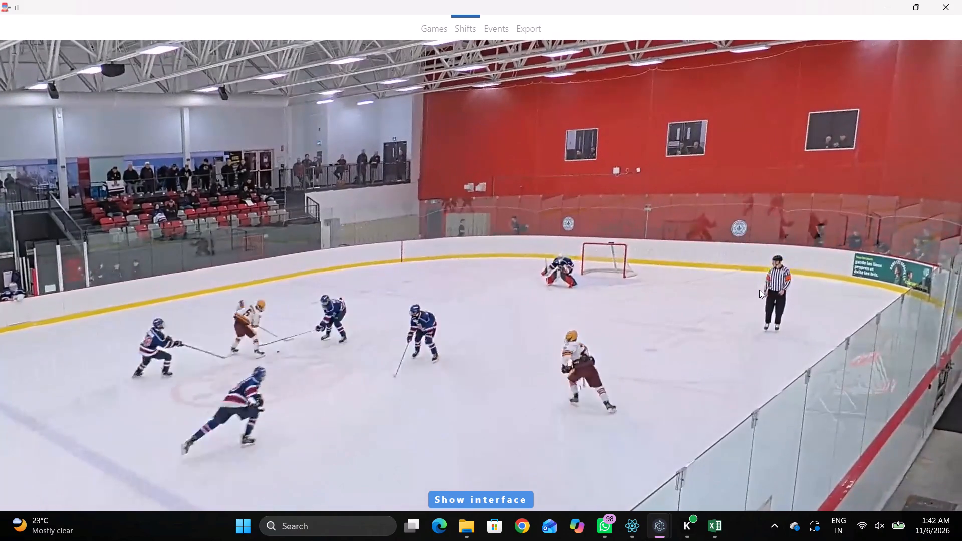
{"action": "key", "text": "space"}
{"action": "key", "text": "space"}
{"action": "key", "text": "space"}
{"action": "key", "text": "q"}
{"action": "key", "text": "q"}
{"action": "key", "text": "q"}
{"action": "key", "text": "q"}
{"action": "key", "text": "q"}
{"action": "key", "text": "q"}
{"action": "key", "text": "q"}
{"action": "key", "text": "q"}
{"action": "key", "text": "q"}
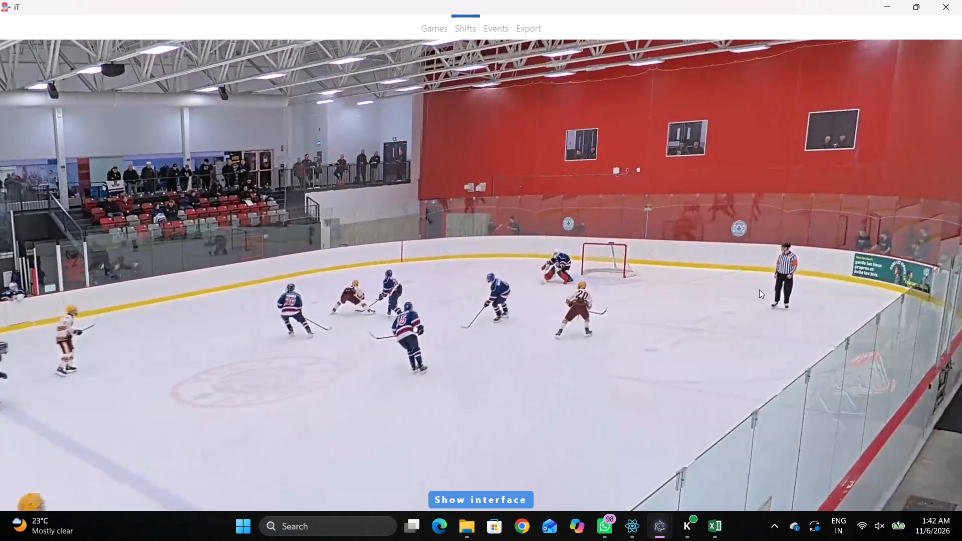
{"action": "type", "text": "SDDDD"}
Play the video on to 00:22:13.6 to check which away players are on the ice.
{"action": "key", "text": "space"}
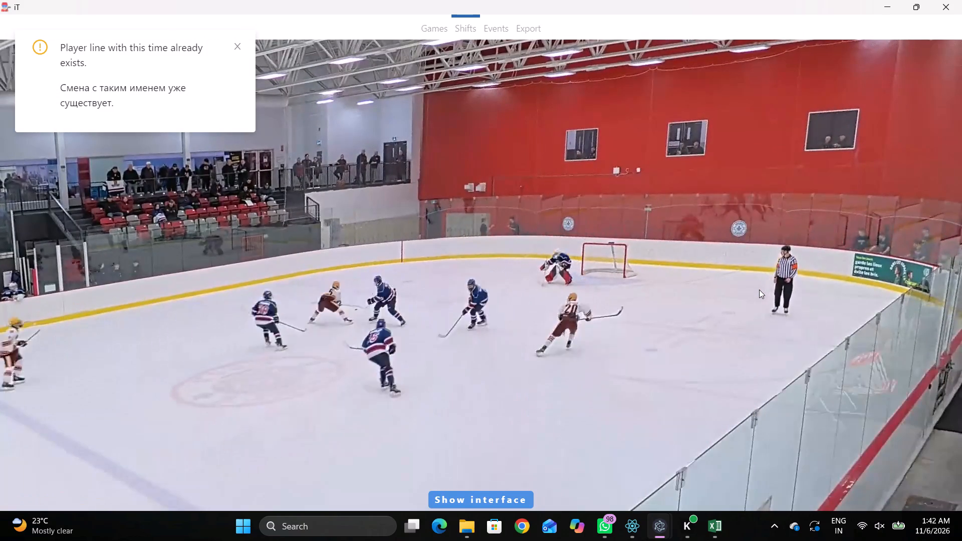
{"action": "key", "text": "space"}
{"action": "key", "text": "space"}
{"action": "key", "text": "space"}
{"action": "type", "text": "DD"}
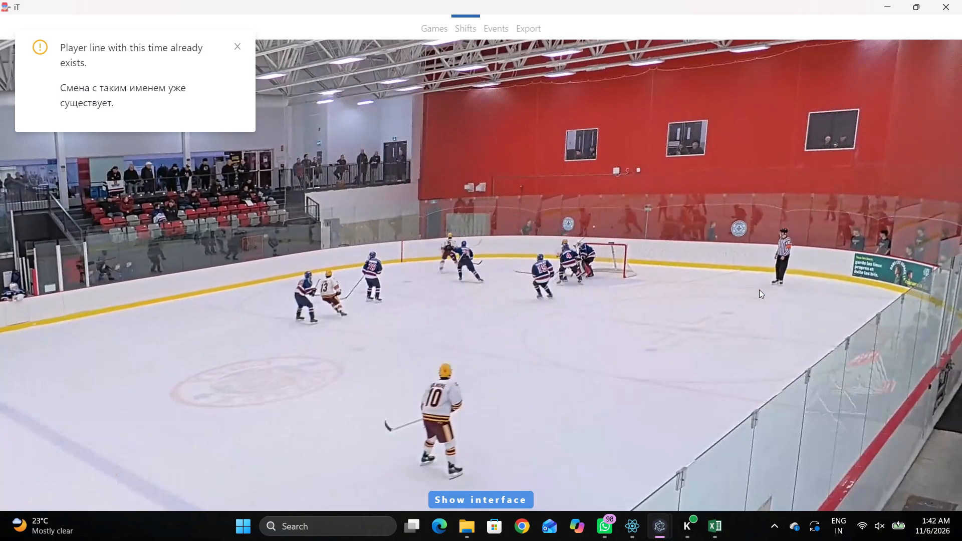
{"action": "key", "text": "space"}
{"action": "key", "text": "space"}
{"action": "key", "text": "space"}
{"action": "key", "text": "space"}
{"action": "type", "text": "D"}
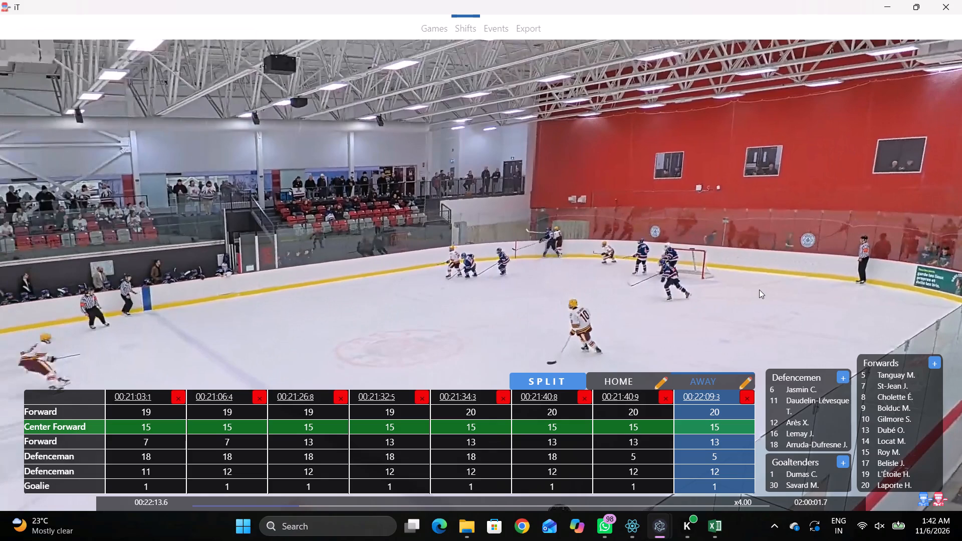
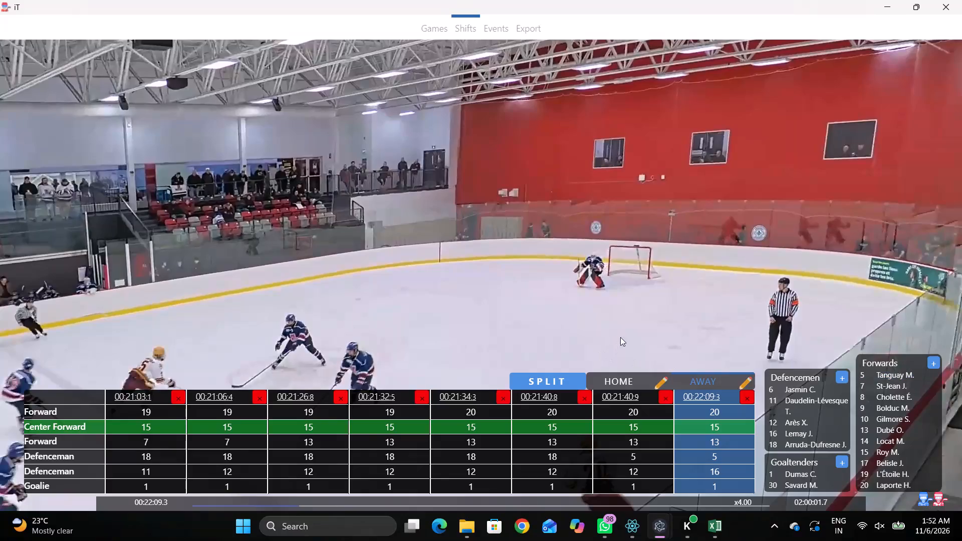
Jump the video to the start of the away shift at 00:22:09.3.
{"action": "left_click", "coordinate": [699, 392]}
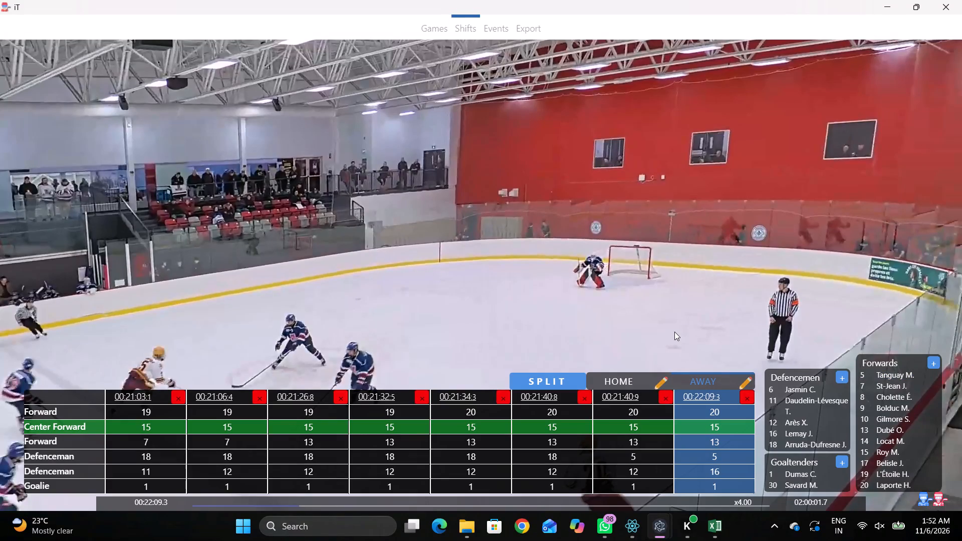
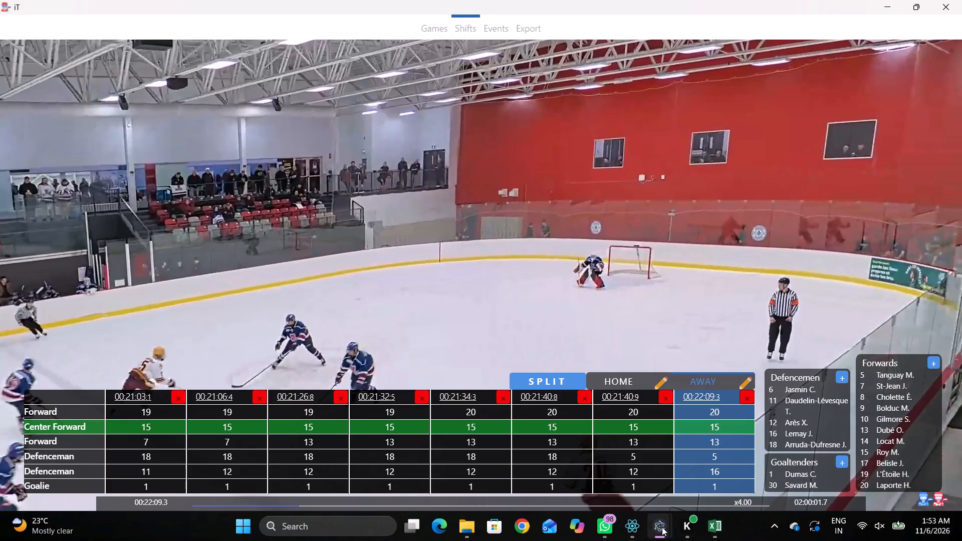
Switch to the newly loaded game's window and set its video playback speed to x4.00.
{"action": "left_click", "coordinate": [845, 466]}
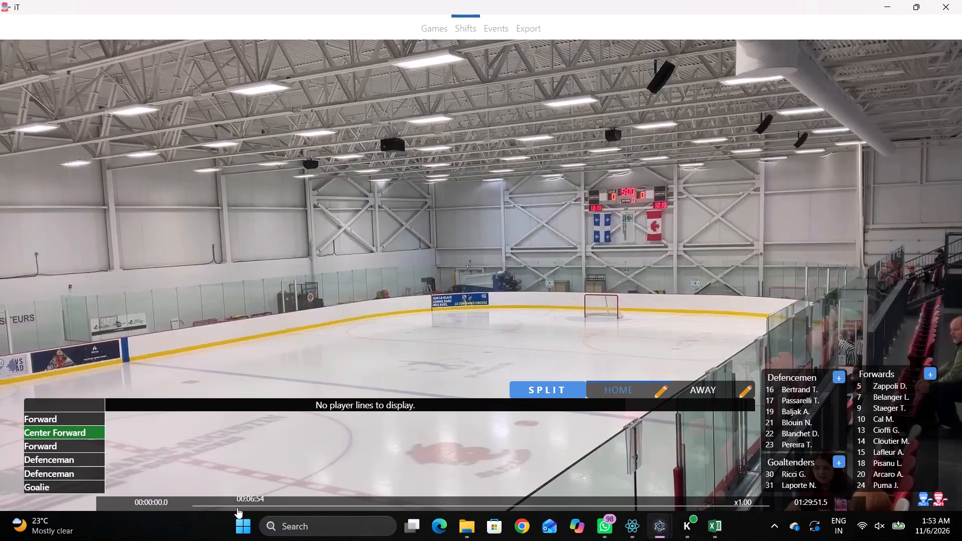
{"action": "key", "text": "space"}
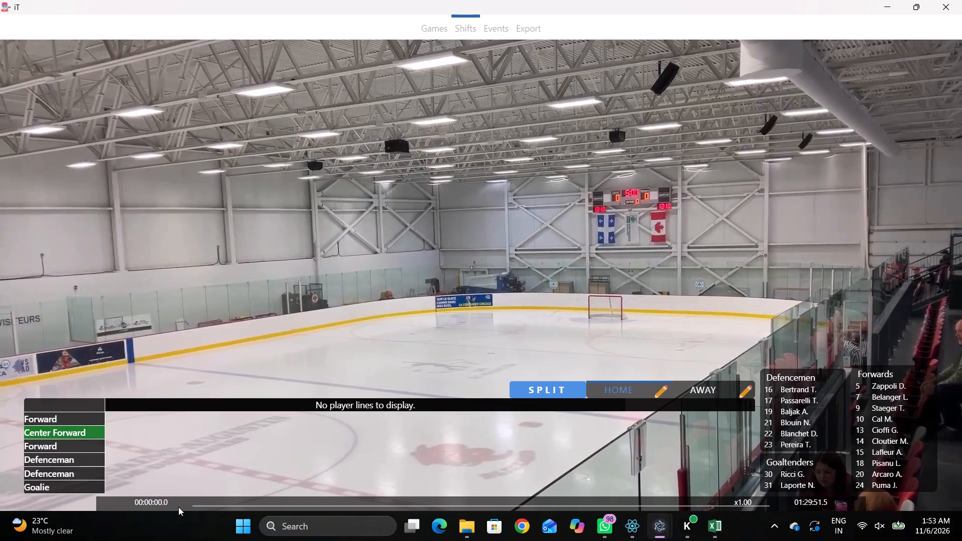
{"action": "left_click", "coordinate": [214, 505]}
{"action": "key", "text": "space"}
{"action": "key", "text": "space"}
{"action": "key", "text": "space"}
{"action": "key", "text": "space"}
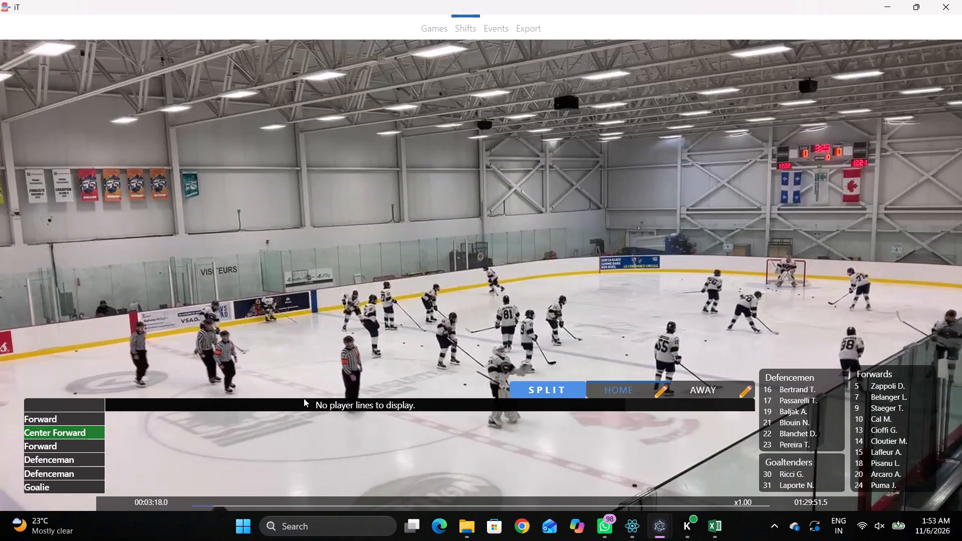
{"action": "type", "text": "vvvvvv"}
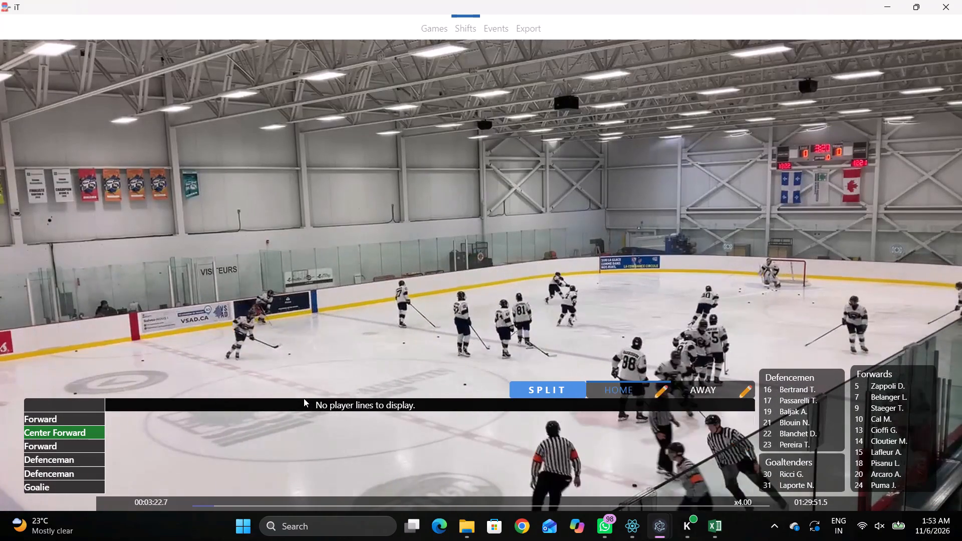
Find the opening centre-ice face-off in the video and pause it at 00:07:18.3.
{"action": "left_click", "coordinate": [252, 504]}
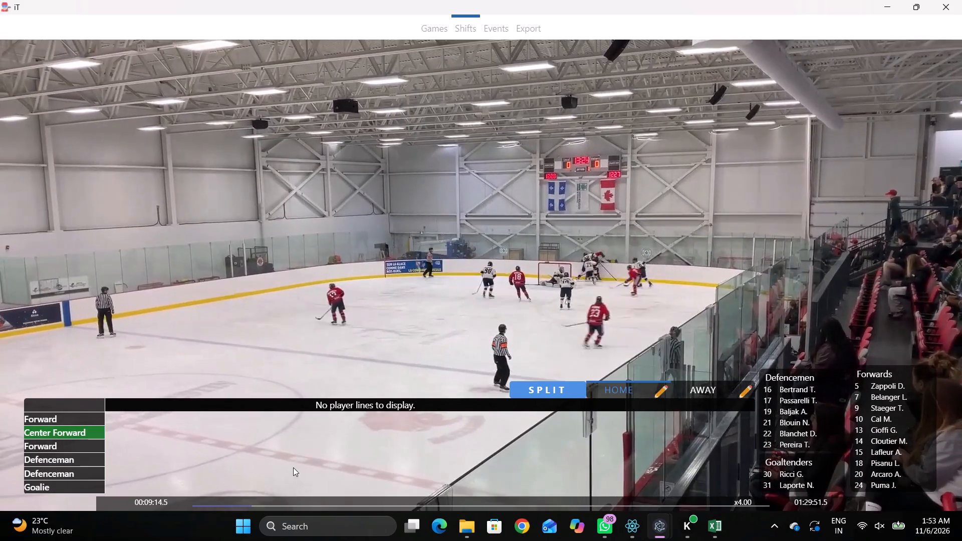
{"action": "key", "text": "space"}
{"action": "key", "text": "space"}
{"action": "key", "text": "space"}
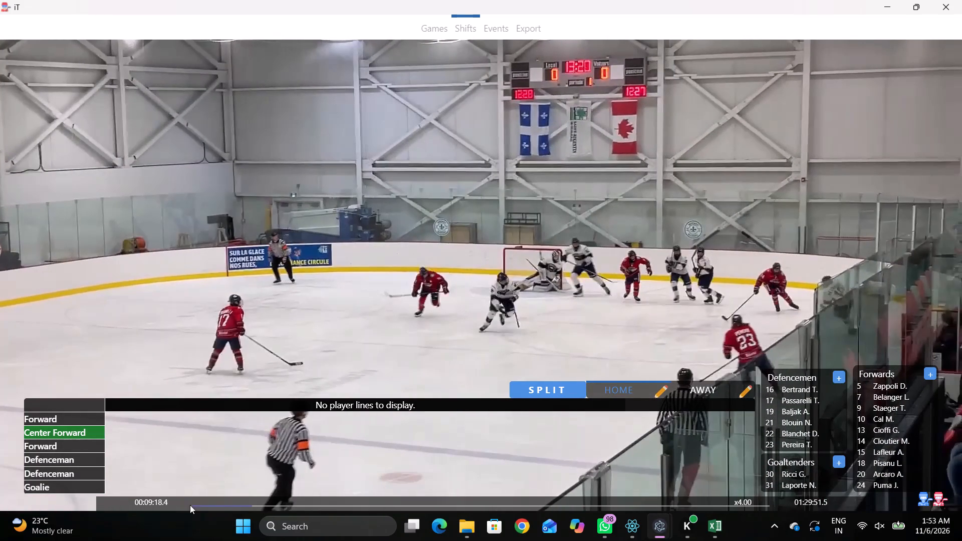
{"action": "left_click", "coordinate": [247, 508]}
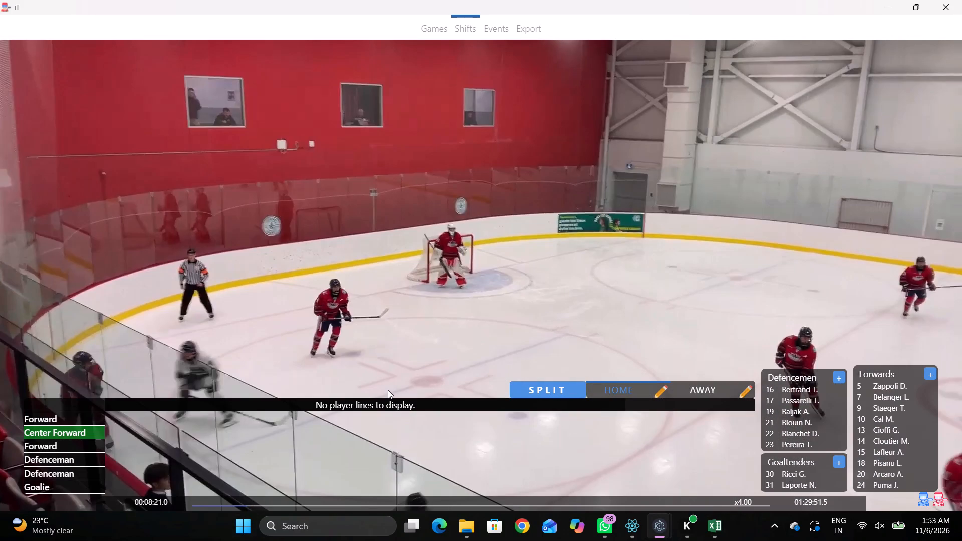
{"action": "left_click", "coordinate": [237, 505]}
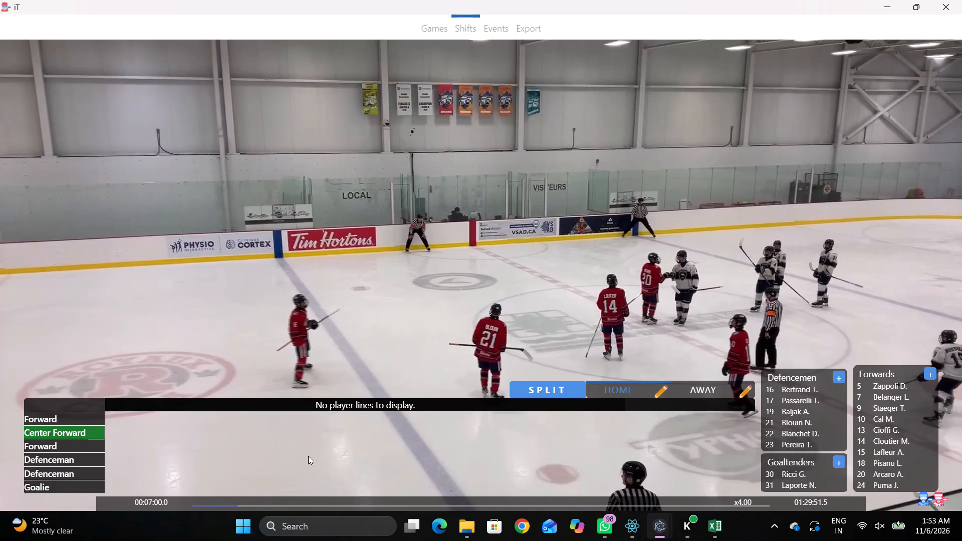
{"action": "key", "text": "space"}
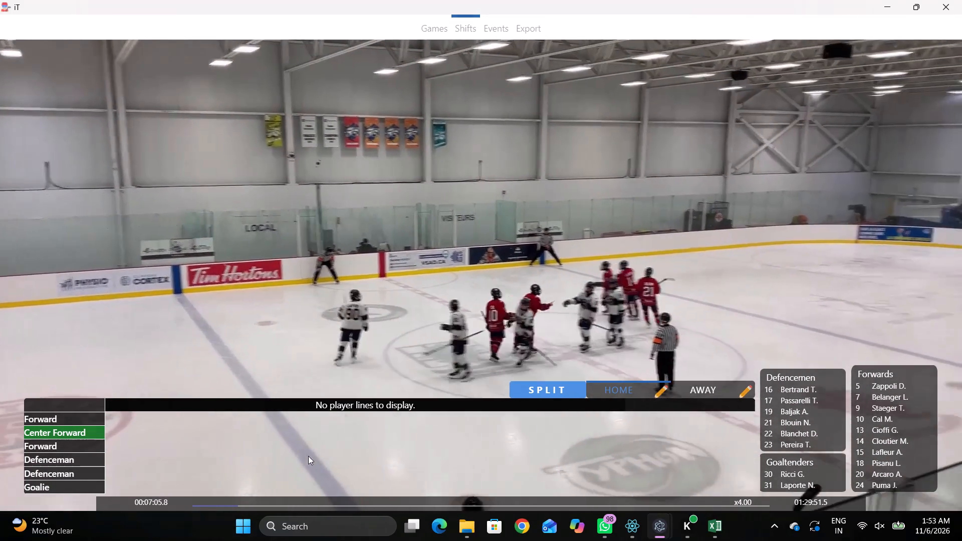
{"action": "key", "text": "space"}
{"action": "key", "text": "space"}
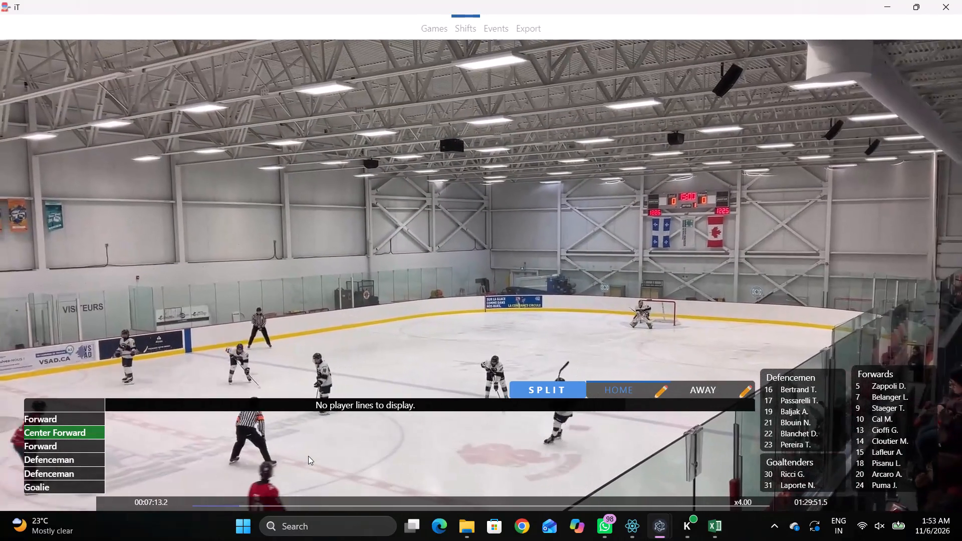
{"action": "key", "text": "space"}
{"action": "key", "text": "space"}
{"action": "key", "text": "space"}
{"action": "key", "text": "space"}
{"action": "key", "text": "space"}
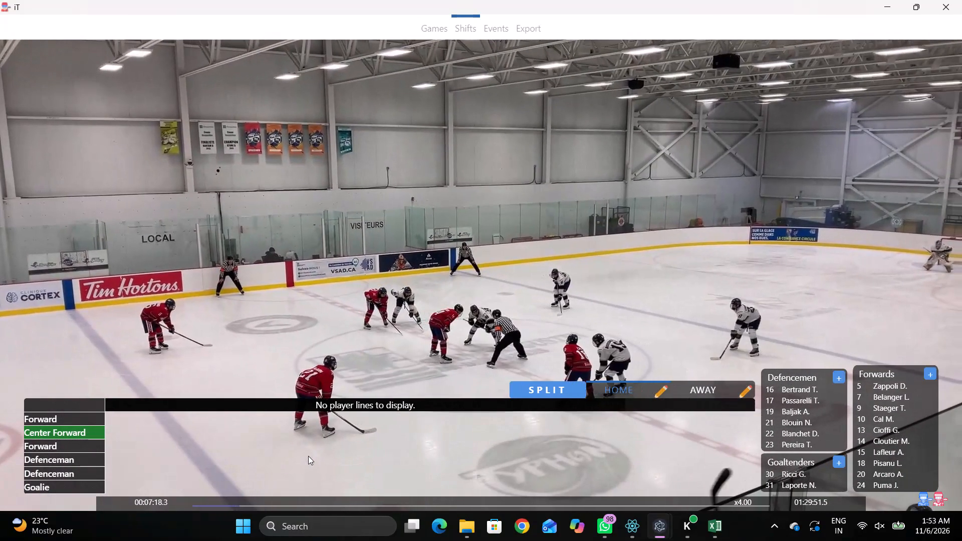
Add an opening shift at 00:07:18.3 for both the home and the away team.
{"action": "type", "text": "SDD"}
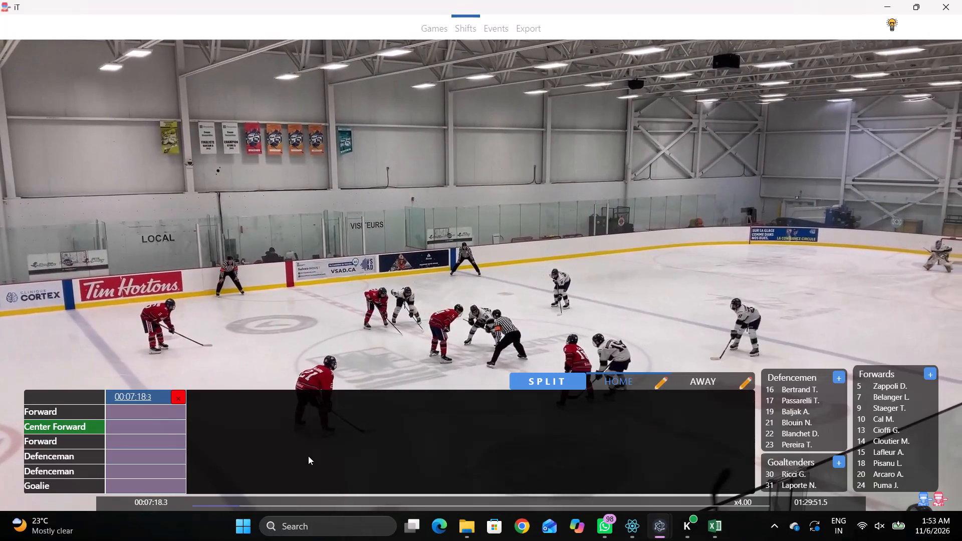
{"action": "left_click", "coordinate": [694, 382]}
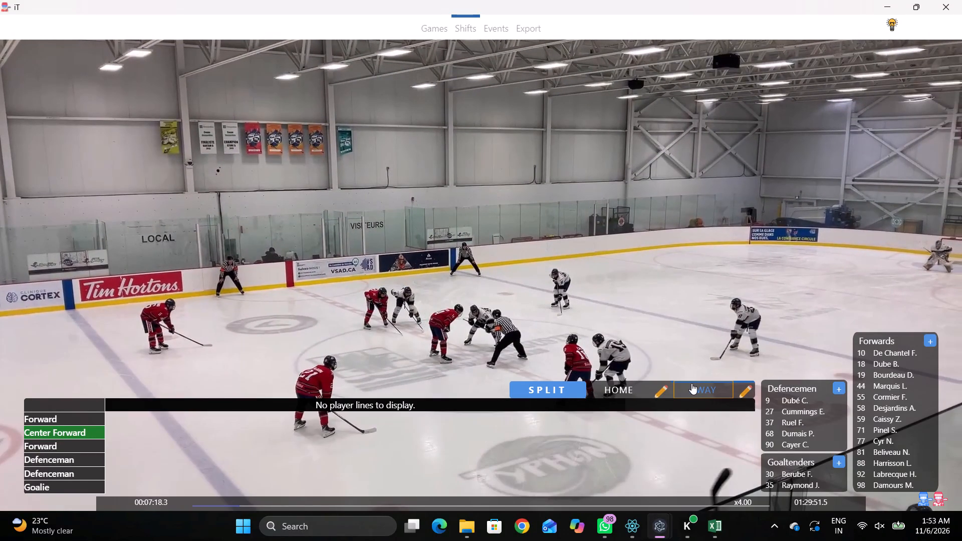
{"action": "key", "text": "shift+s"}
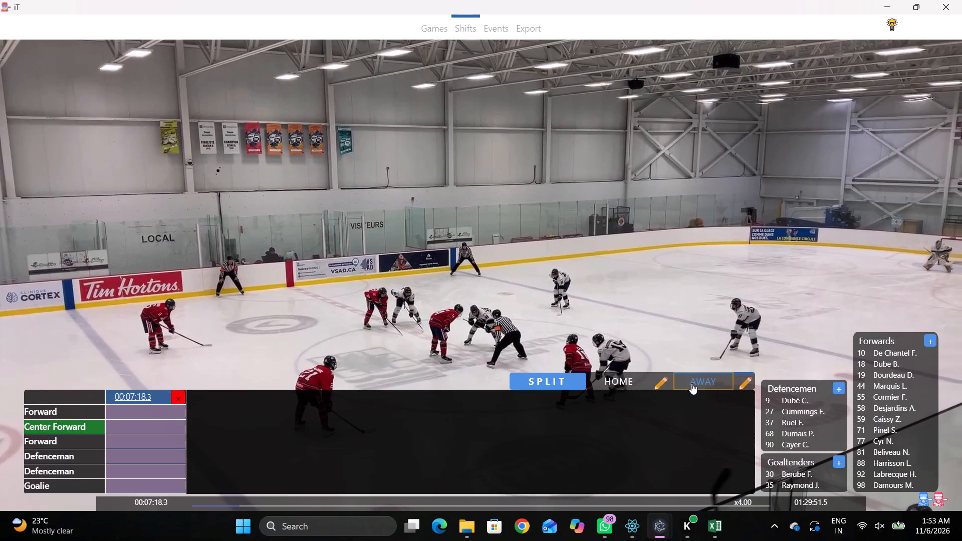
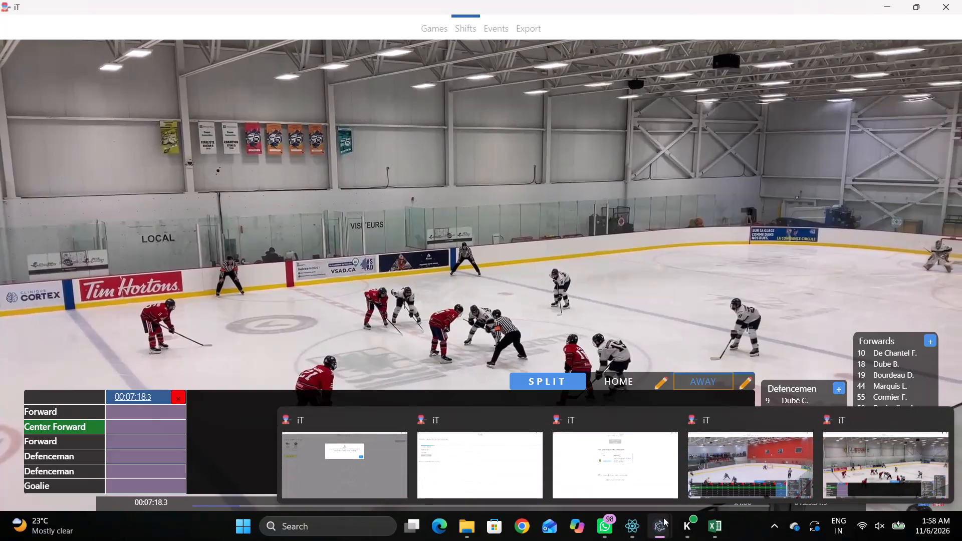
Show the home team's shift table and roster for the newly loaded game.
{"action": "left_click", "coordinate": [634, 284]}
{"action": "left_click", "coordinate": [616, 379]}
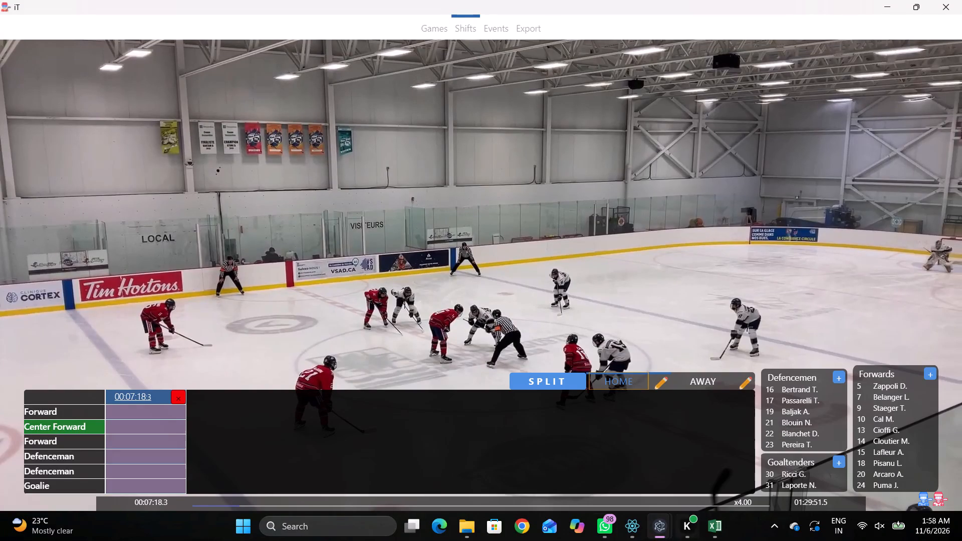
Switch to the other open game's window, where the away team's shifts are tracked up to 00:22:09.3.
{"action": "left_click", "coordinate": [734, 478]}
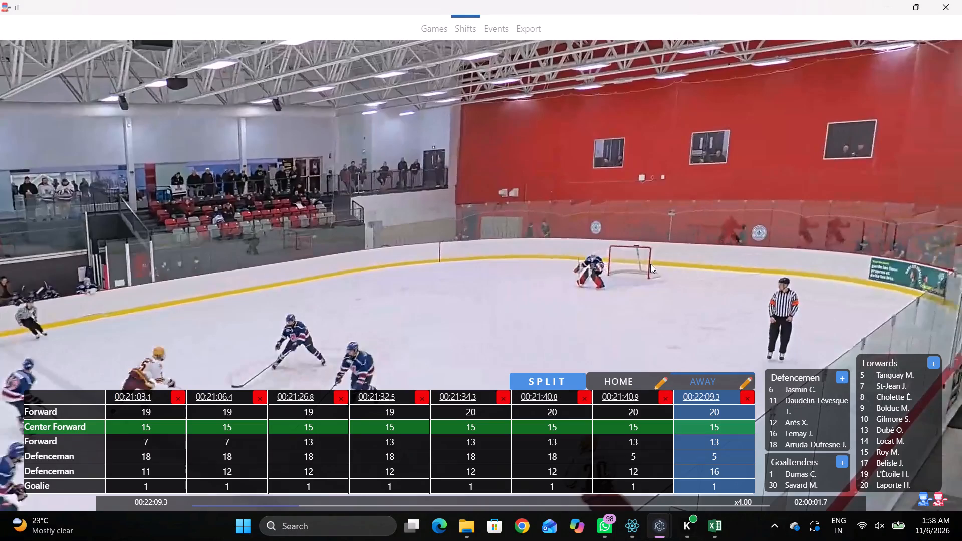
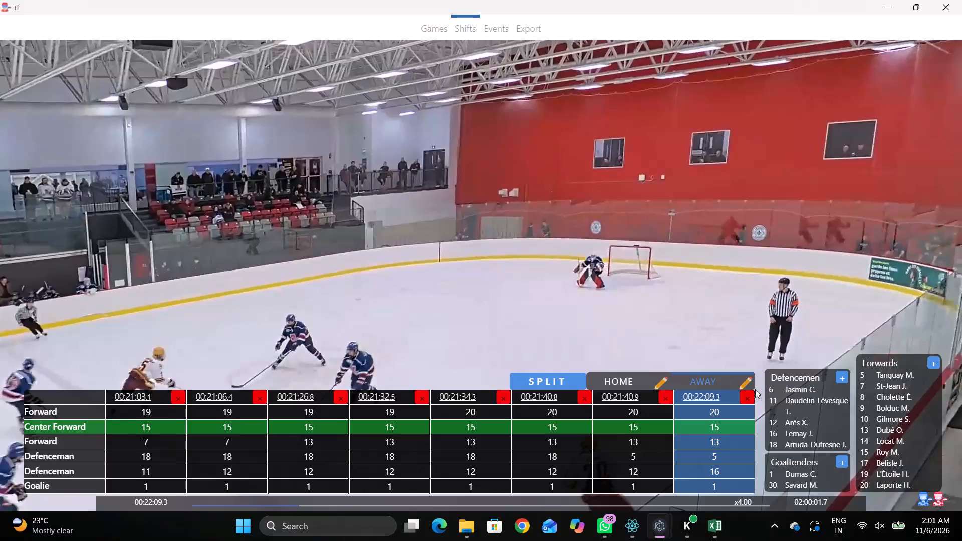
Jump the game video to the away team's shift change at 00:22:09.3.
{"action": "left_click", "coordinate": [692, 395]}
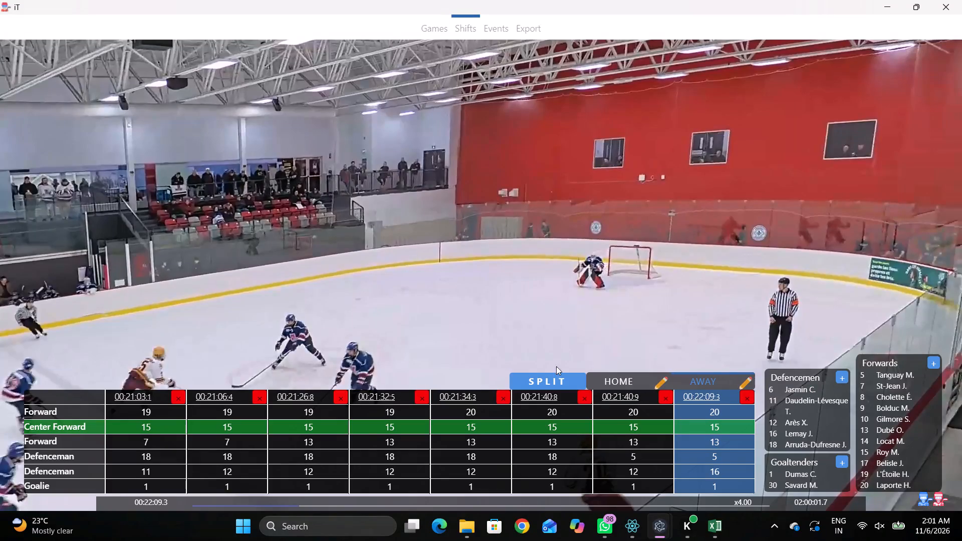
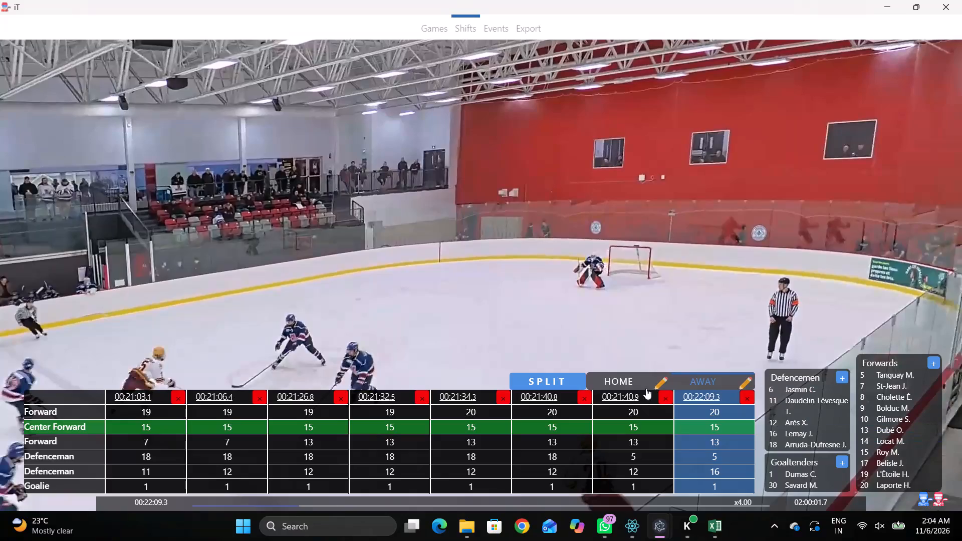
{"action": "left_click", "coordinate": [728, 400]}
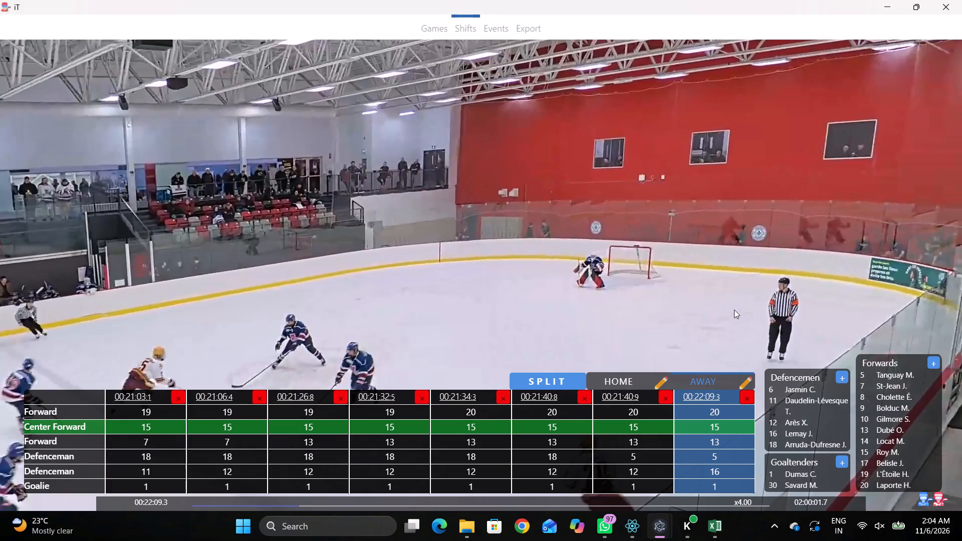
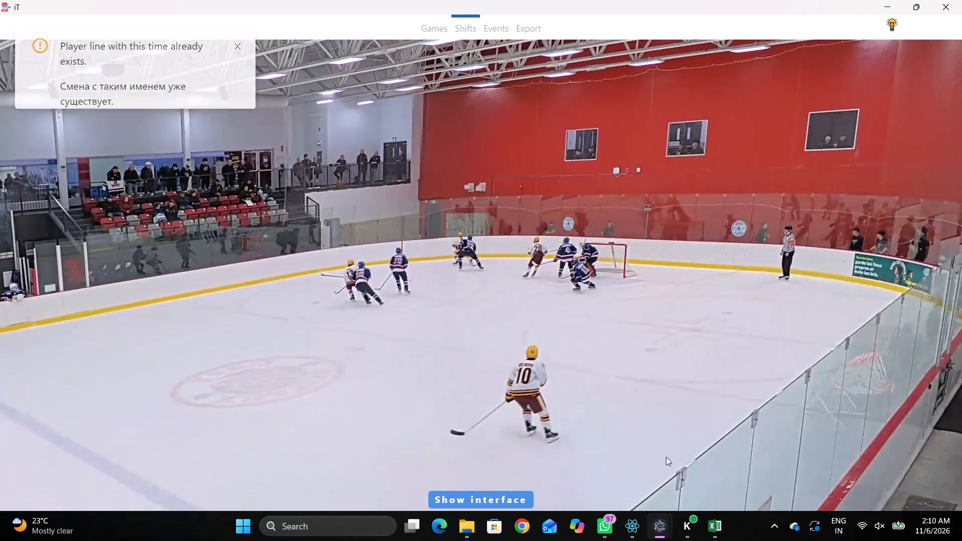
{"action": "key", "text": "shift+d"}
{"action": "left_click", "coordinate": [732, 429]}
{"action": "key", "text": "1"}
{"action": "key", "text": "3"}
{"action": "left_click", "coordinate": [715, 441]}
{"action": "left_click", "coordinate": [909, 375]}
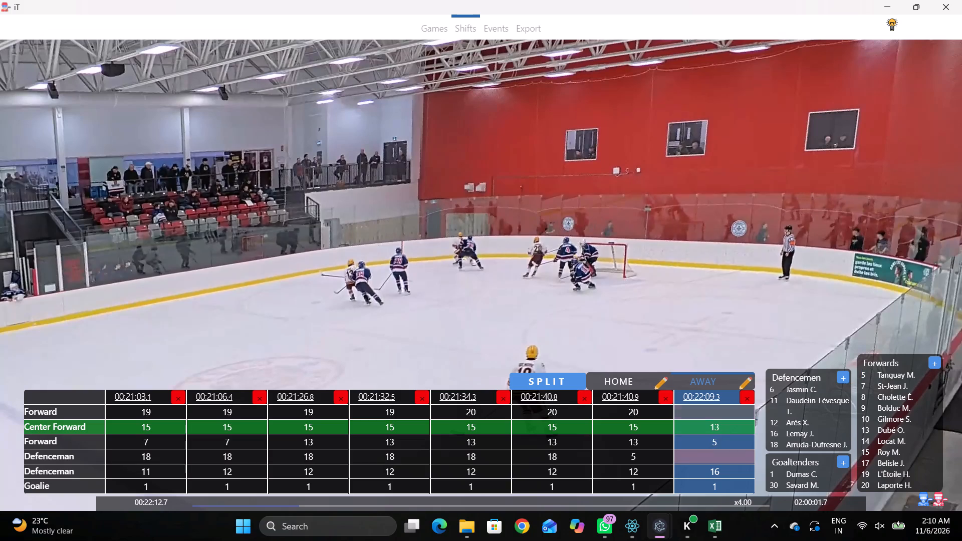
{"action": "left_click", "coordinate": [694, 414]}
{"action": "left_click", "coordinate": [881, 419]}
{"action": "left_click", "coordinate": [724, 458]}
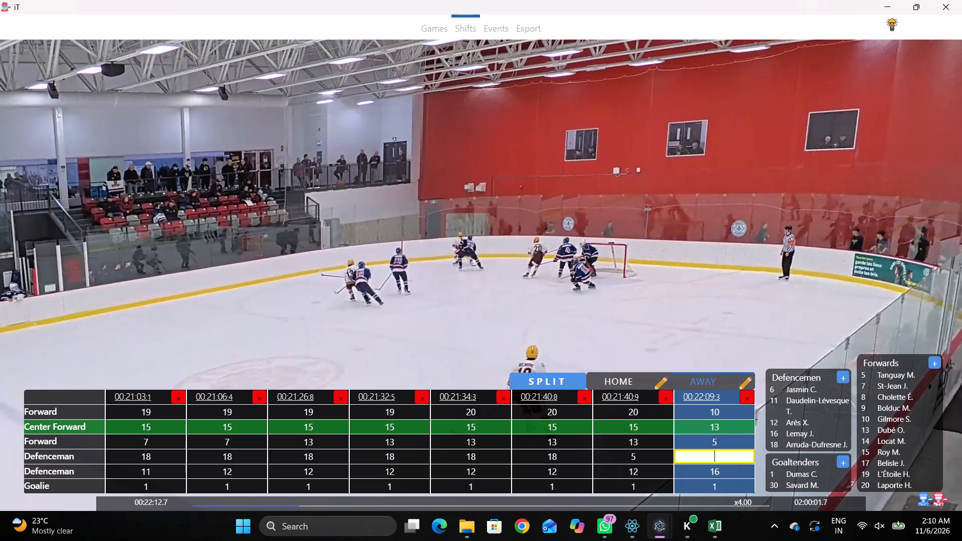
{"action": "left_click", "coordinate": [872, 484]}
{"action": "left_click", "coordinate": [715, 473]}
{"action": "key", "text": "shift+d"}
Follow the play to the next away line change and split a new shift at 00:22:20.7.
{"action": "key", "text": "space"}
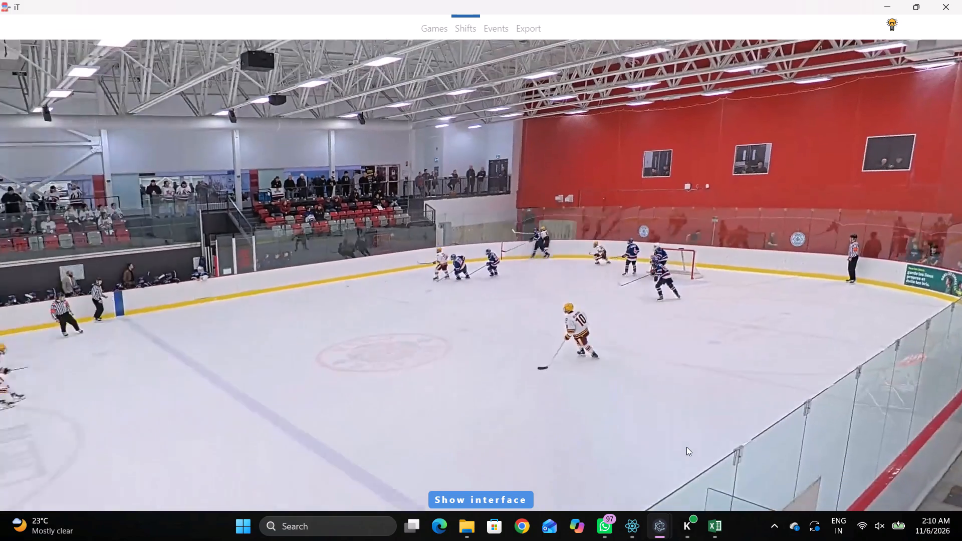
{"action": "key", "text": "space"}
{"action": "key", "text": "space"}
{"action": "key", "text": "space"}
{"action": "key", "text": "space"}
{"action": "key", "text": "space"}
{"action": "key", "text": "q"}
{"action": "key", "text": "space"}
{"action": "type", "text": "vv"}
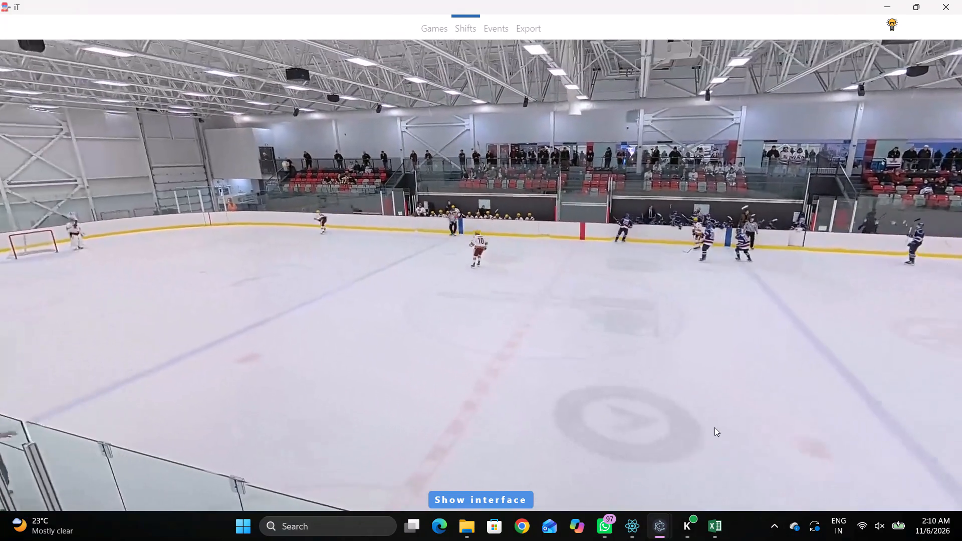
{"action": "key", "text": "space"}
{"action": "key", "text": "space"}
{"action": "key", "text": "space"}
{"action": "key", "text": "space"}
{"action": "key", "text": "space"}
{"action": "key", "text": "shift+s"}
{"action": "key", "text": "shift+d"}
{"action": "key", "text": "shift+d"}
Clear both Forward slots, the Center Forward and the first Defenceman in the away shift at 00:22:20.7.
{"action": "key", "text": "space"}
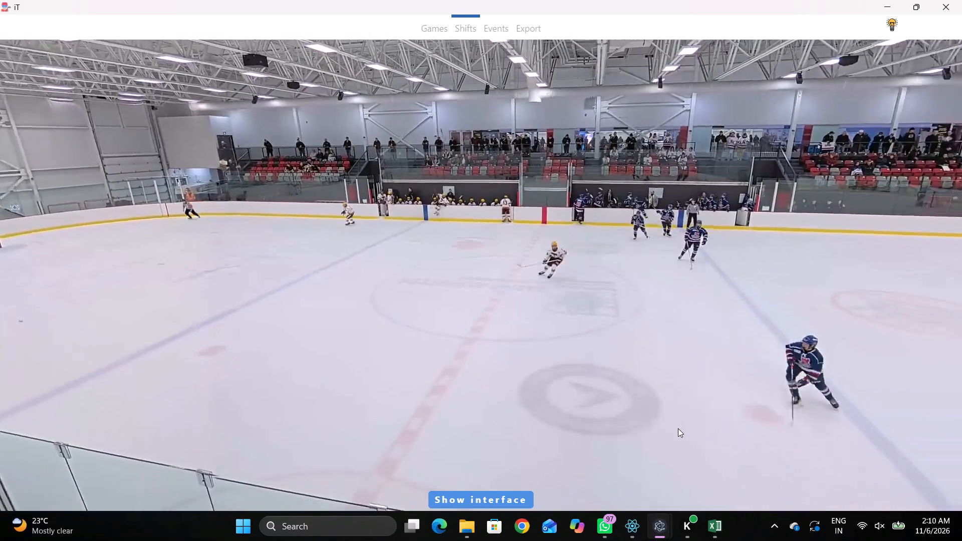
{"action": "key", "text": "v"}
{"action": "key", "text": "space"}
{"action": "key", "text": "space"}
{"action": "key", "text": "space"}
{"action": "key", "text": "q"}
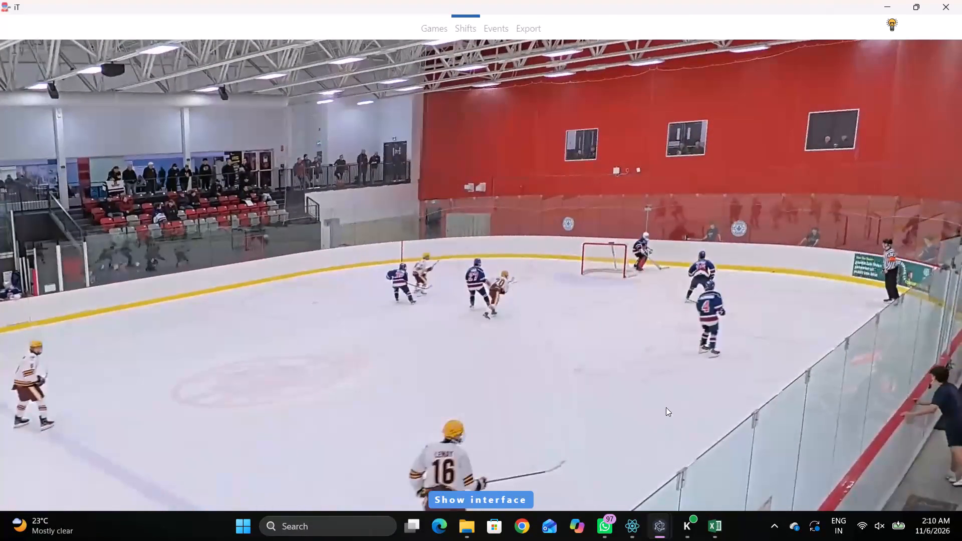
{"action": "key", "text": "space"}
{"action": "key", "text": "space"}
{"action": "key", "text": "space"}
{"action": "key", "text": "space"}
{"action": "key", "text": "q"}
{"action": "key", "text": "shift+d"}
{"action": "left_click", "coordinate": [740, 414]}
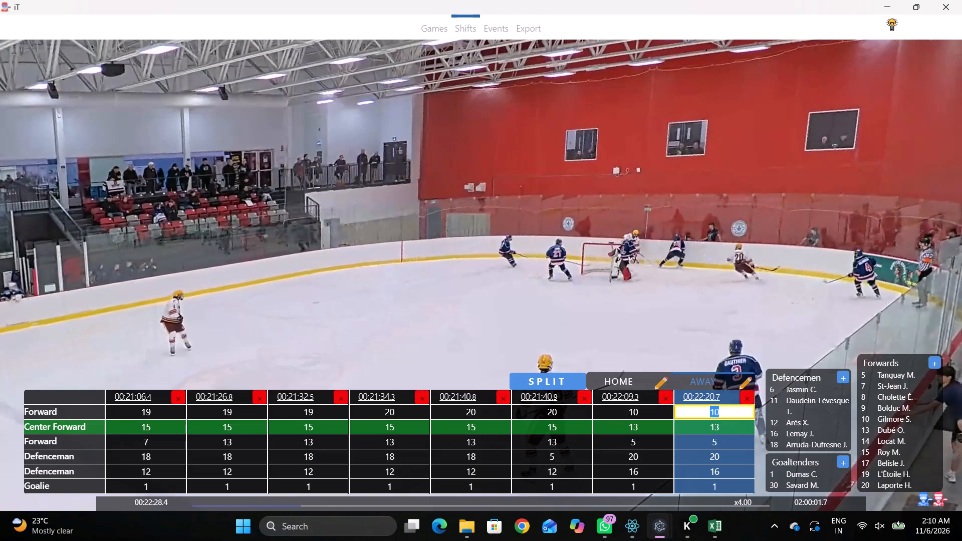
{"action": "key", "text": "BackSpace"}
{"action": "key", "text": "Tab"}
{"action": "key", "text": "BackSpace"}
{"action": "key", "text": "BackSpace"}
{"action": "key", "text": "Tab"}
{"action": "key", "text": "BackSpace"}
{"action": "key", "text": "Tab"}
{"action": "key", "text": "BackSpace"}
{"action": "key", "text": "Tab"}
{"action": "key", "text": "BackSpace"}
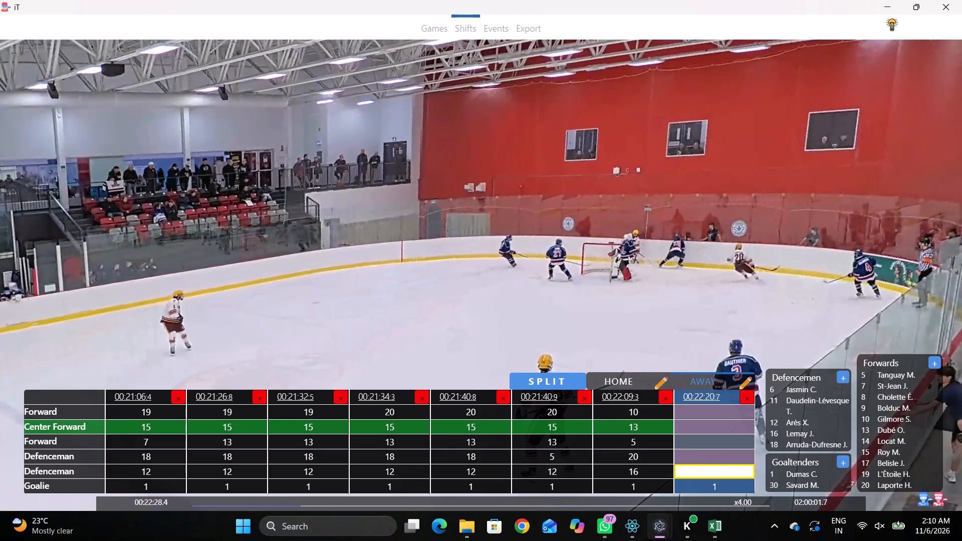
{"action": "key", "text": "shift+d"}
{"action": "key", "text": "shift+d"}
Assign number 6 as first Defenceman and number 20 as first Forward in the 00:22:20.7 away shift.
{"action": "left_click_drag", "start_coordinate": [716, 474], "coordinate": [700, 481]}
{"action": "left_click", "coordinate": [735, 454]}
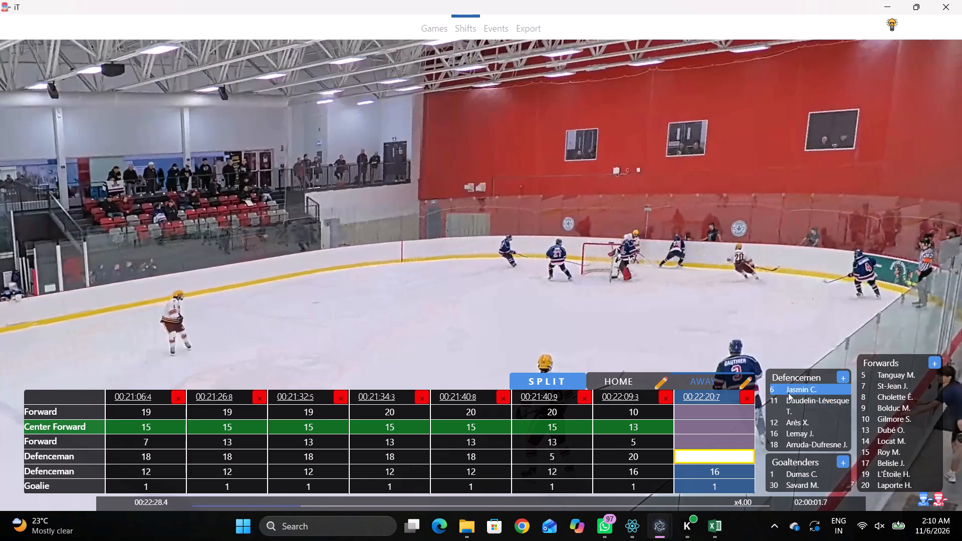
{"action": "left_click", "coordinate": [788, 393]}
{"action": "left_click", "coordinate": [700, 416]}
{"action": "key", "text": "q"}
{"action": "key", "text": "q"}
{"action": "key", "text": "q"}
{"action": "key", "text": "q"}
{"action": "left_click", "coordinate": [885, 486]}
{"action": "key", "text": "q"}
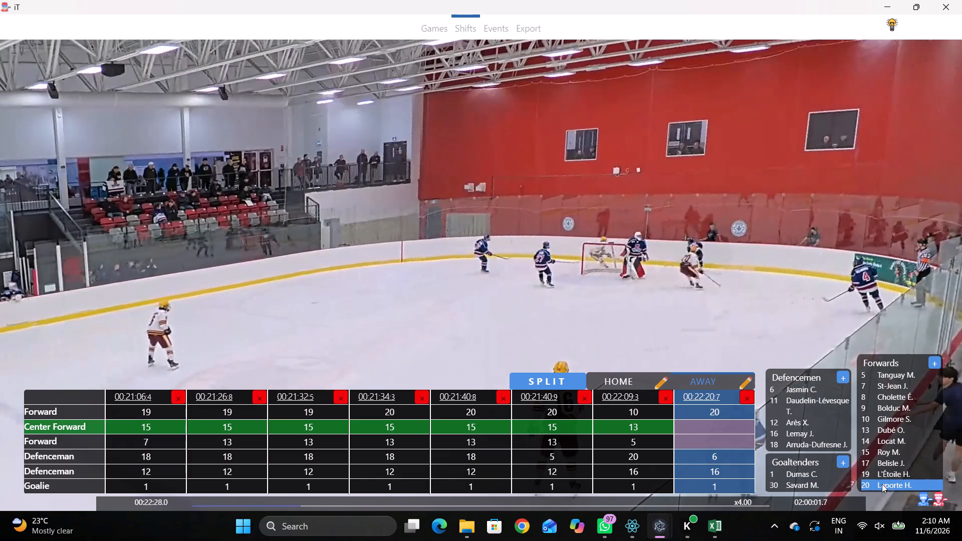
Identify the remaining away forwards in the footage and enter Center Forward 17 and second Forward 14 in the 00:22:20.7 shift.
{"action": "key", "text": "q"}
{"action": "key", "text": "q"}
{"action": "key", "text": "q"}
{"action": "key", "text": "space"}
{"action": "key", "text": "shift+d"}
{"action": "key", "text": "space"}
{"action": "key", "text": "space"}
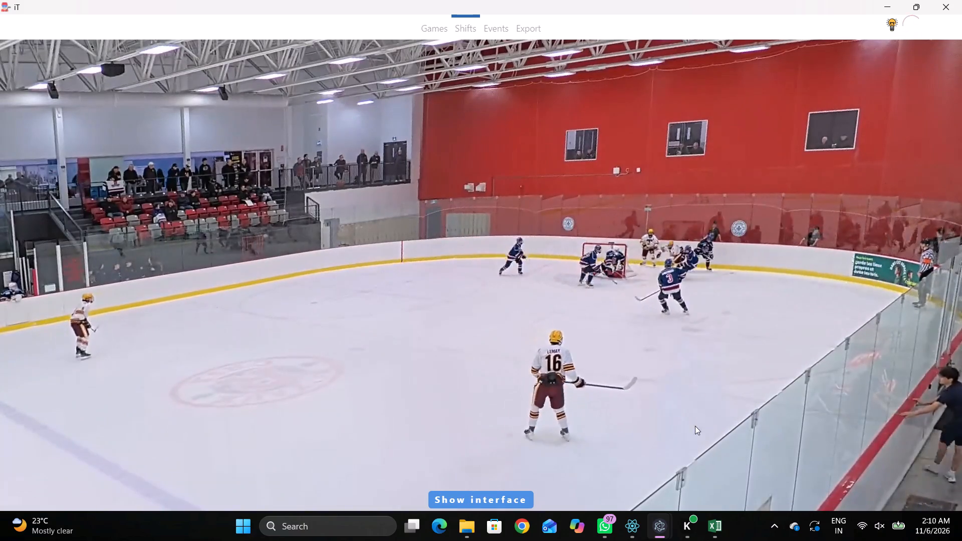
{"action": "key", "text": "space"}
{"action": "key", "text": "space"}
{"action": "key", "text": "space"}
{"action": "key", "text": "space"}
{"action": "key", "text": "space"}
{"action": "key", "text": "space"}
{"action": "key", "text": "space"}
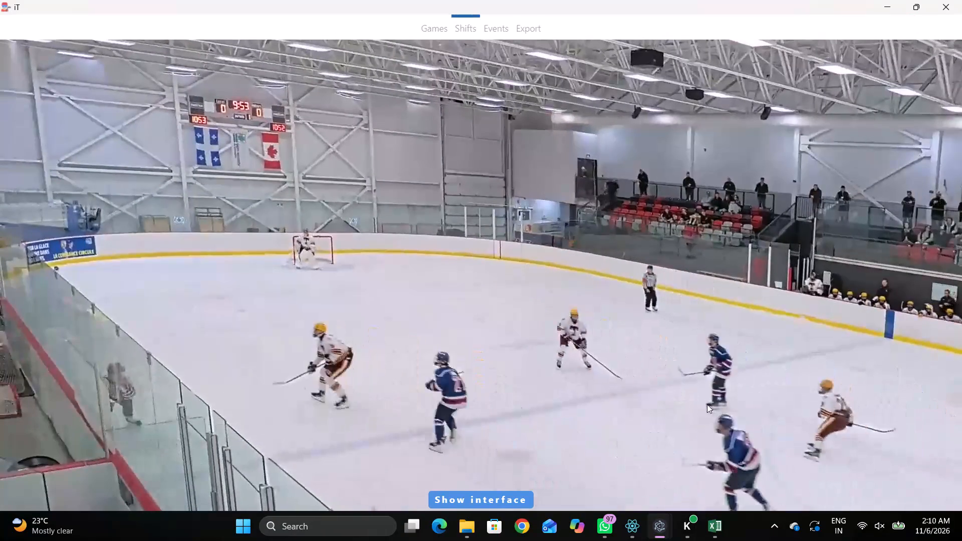
{"action": "key", "text": "space"}
{"action": "key", "text": "space"}
{"action": "key", "text": "space"}
{"action": "key", "text": "space"}
{"action": "key", "text": "shift+d"}
{"action": "key", "text": "shift+d"}
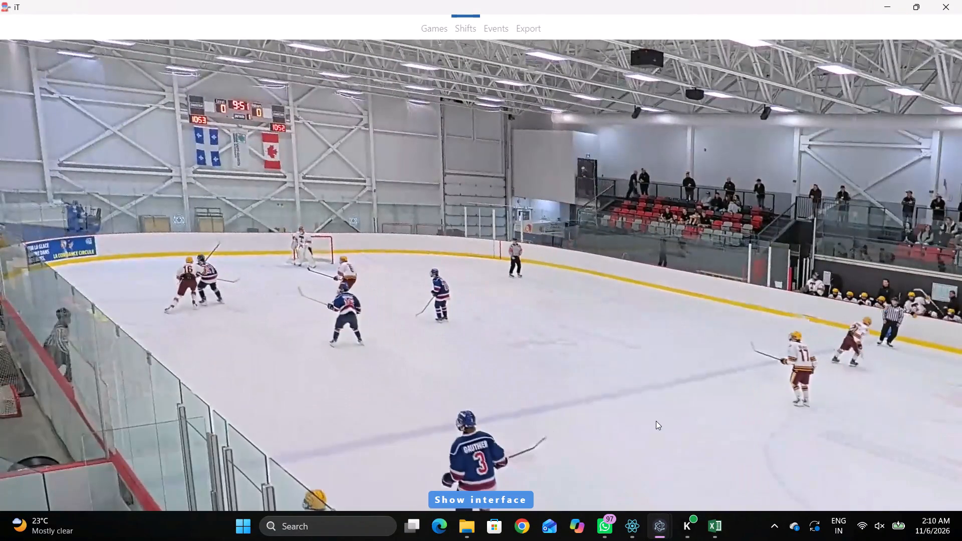
{"action": "key", "text": "space"}
{"action": "key", "text": "space"}
{"action": "key", "text": "q"}
{"action": "key", "text": "shift+d"}
{"action": "left_click_drag", "start_coordinate": [747, 431], "coordinate": [740, 432]}
{"action": "key", "text": "1"}
{"action": "key", "text": "7"}
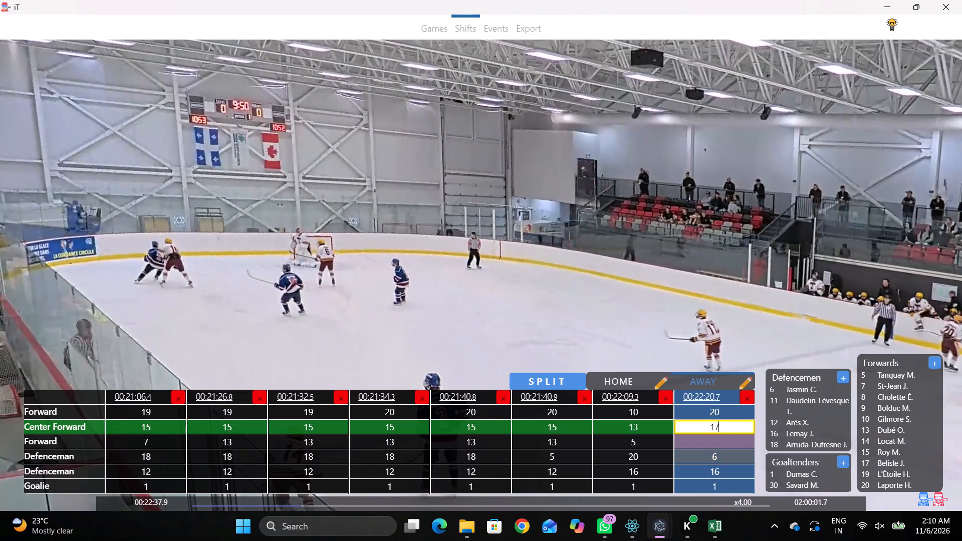
{"action": "left_click", "coordinate": [715, 450]}
{"action": "left_click", "coordinate": [719, 444]}
{"action": "left_click", "coordinate": [875, 438]}
{"action": "key", "text": "shift+d"}
Split a new away shift at 00:22:38.5 when the line changes.
{"action": "key", "text": "space"}
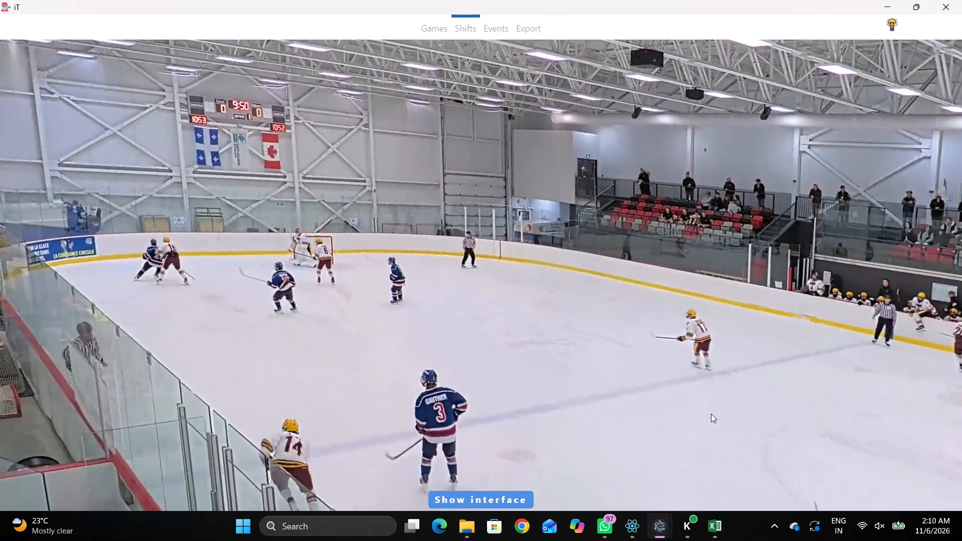
{"action": "key", "text": "space"}
{"action": "key", "text": "shift+s"}
{"action": "key", "text": "shift+d"}
{"action": "key", "text": "shift+d"}
Identify the incoming away forward in the footage and set the first Forward of the 00:22:38.5 shift to 8.
{"action": "key", "text": "space"}
{"action": "key", "text": "v"}
{"action": "type", "text": "v"}
{"action": "key", "text": "space"}
{"action": "key", "text": "space"}
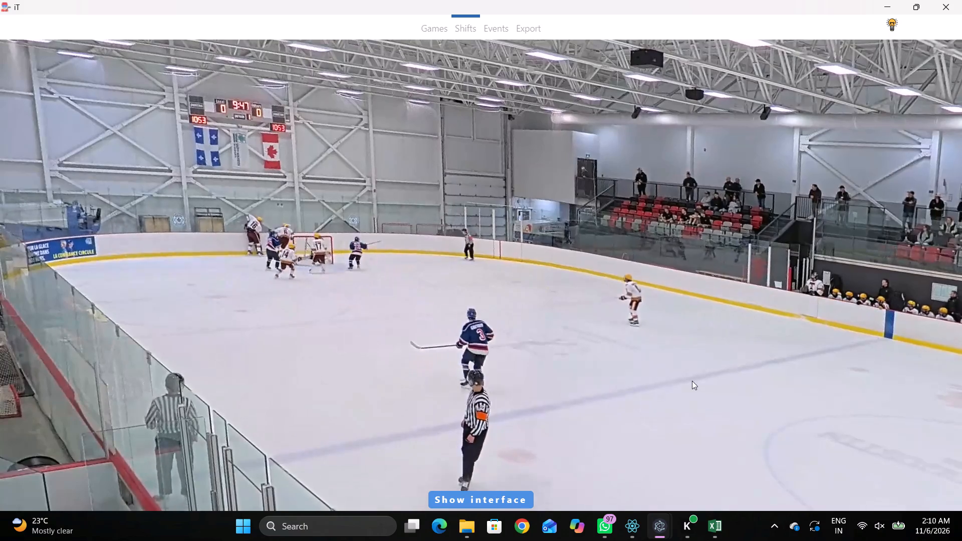
{"action": "key", "text": "space"}
{"action": "key", "text": "shift+d"}
{"action": "key", "text": "space"}
{"action": "key", "text": "space"}
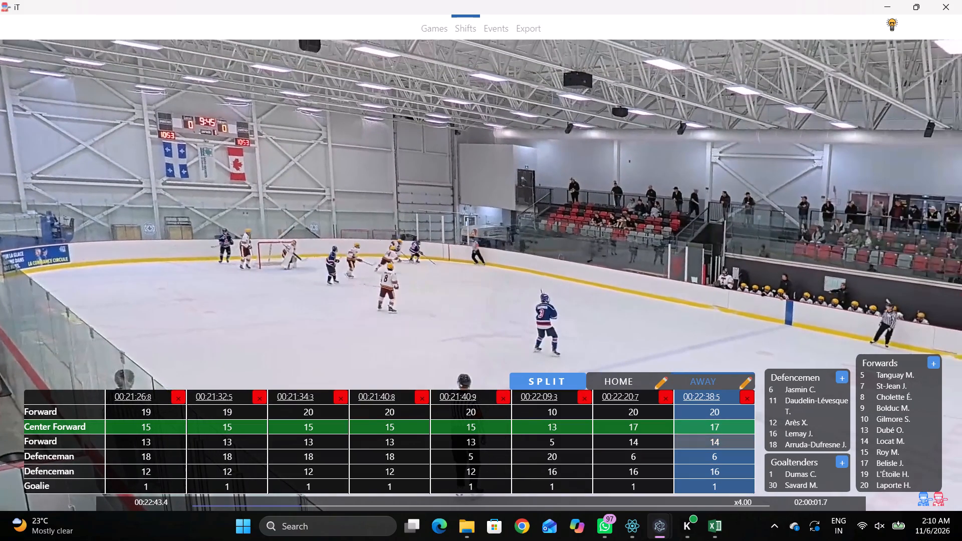
{"action": "key", "text": "shift+d"}
{"action": "key", "text": "shift+d"}
{"action": "left_click", "coordinate": [725, 417]}
{"action": "left_click", "coordinate": [871, 399]}
{"action": "key", "text": "d"}
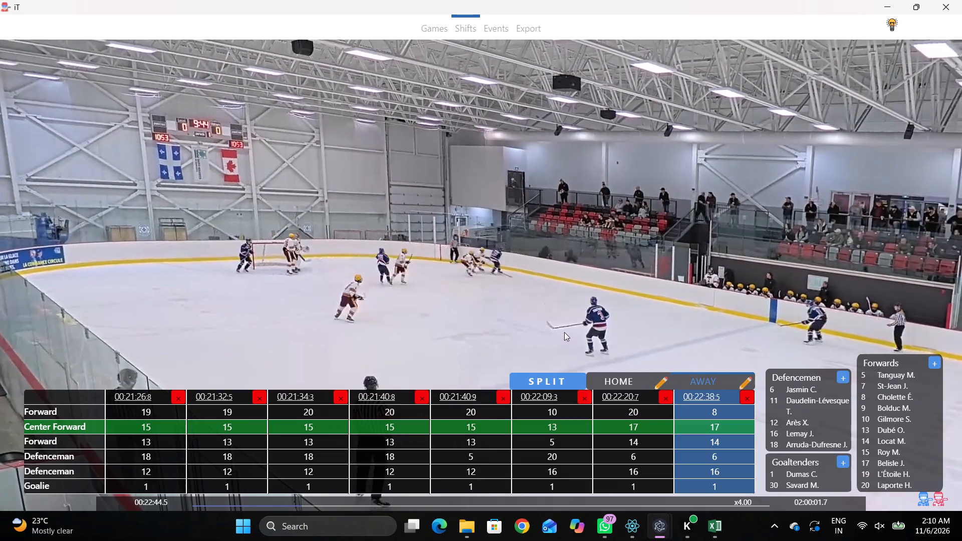
Follow the play past the 00:22:38.5 shift and split another away shift at the next line change.
{"action": "key", "text": "space"}
{"action": "type", "text": "c"}
{"action": "key", "text": "space"}
{"action": "key", "text": "v"}
{"action": "type", "text": "v D"}
{"action": "key", "text": "space"}
{"action": "key", "text": "space"}
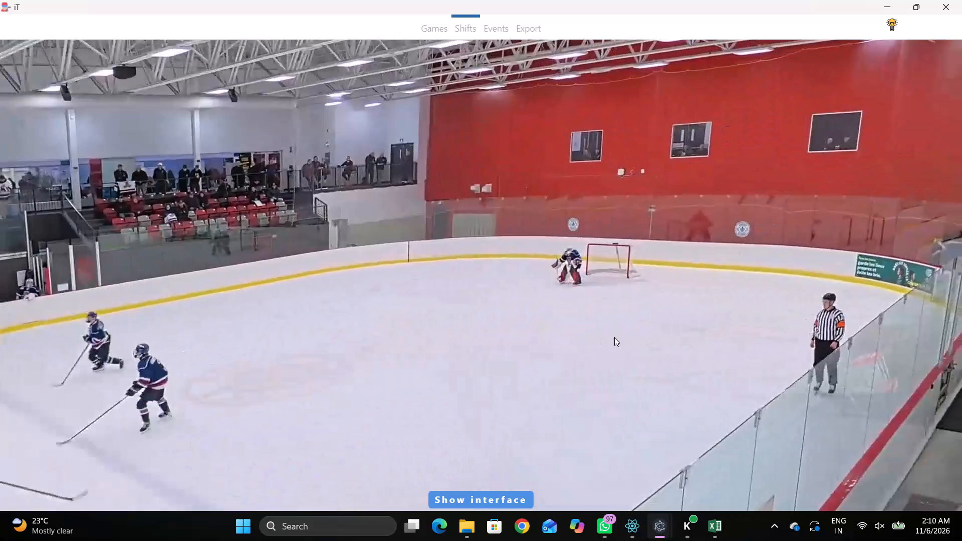
{"action": "key", "text": "space"}
{"action": "type", "text": "SDD"}
Identify the incoming away defenceman in the footage and set the first Defenceman of the 00:23:05.0 shift to 11.
{"action": "key", "text": "space"}
{"action": "type", "text": "v"}
{"action": "key", "text": "space"}
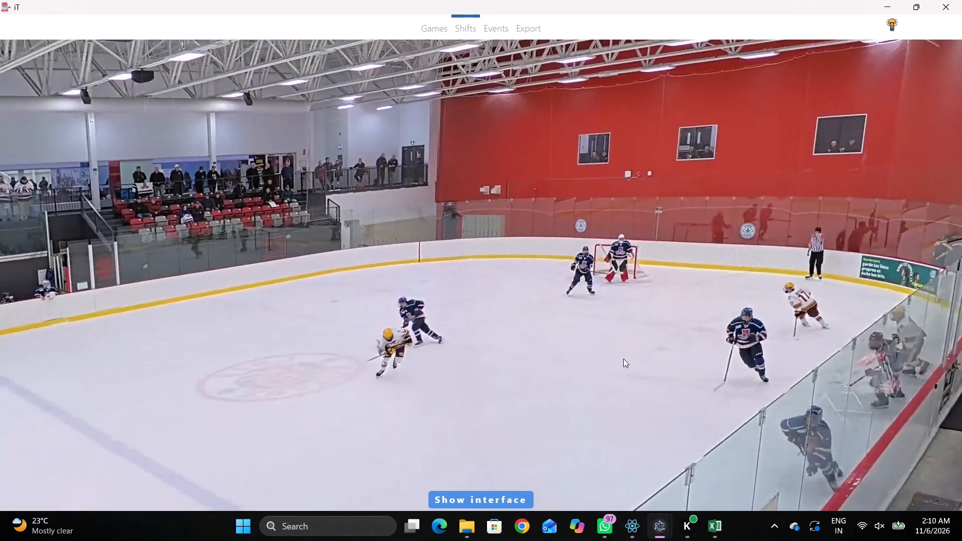
{"action": "key", "text": "space"}
{"action": "key", "text": "v"}
{"action": "key", "text": "space"}
{"action": "key", "text": "space"}
{"action": "key", "text": "space"}
{"action": "key", "text": "space"}
{"action": "key", "text": "space"}
{"action": "key", "text": "shift+d"}
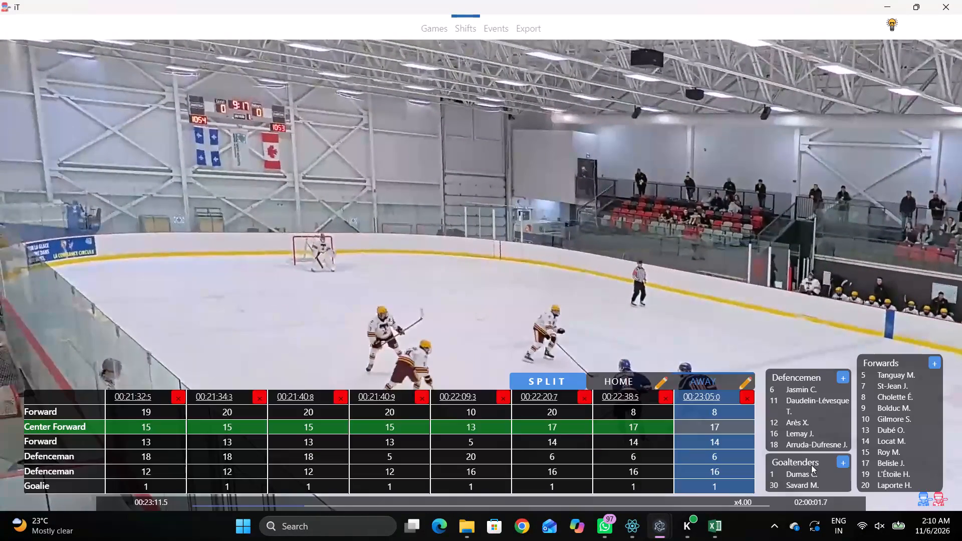
{"action": "left_click", "coordinate": [720, 454]}
{"action": "type", "text": "11"}
{"action": "left_click", "coordinate": [689, 288]}
Identify the other away defenceman in the footage and set the second Defenceman of the 00:23:05.0 shift to 18.
{"action": "key", "text": "space"}
{"action": "key", "text": "space"}
{"action": "key", "text": "space"}
{"action": "key", "text": "space"}
{"action": "key", "text": "space"}
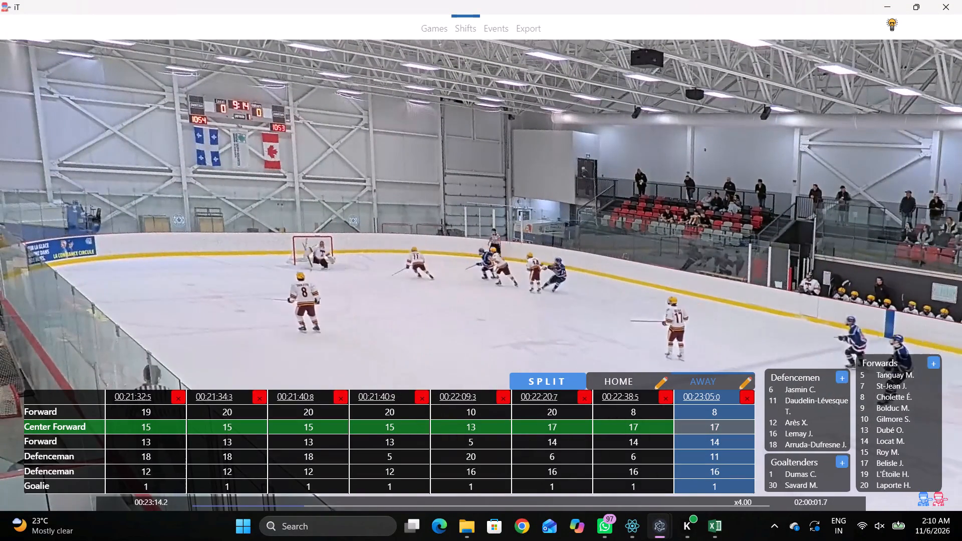
{"action": "key", "text": "space"}
{"action": "key", "text": "q"}
{"action": "key", "text": "space"}
{"action": "key", "text": "space"}
{"action": "left_click", "coordinate": [711, 477]}
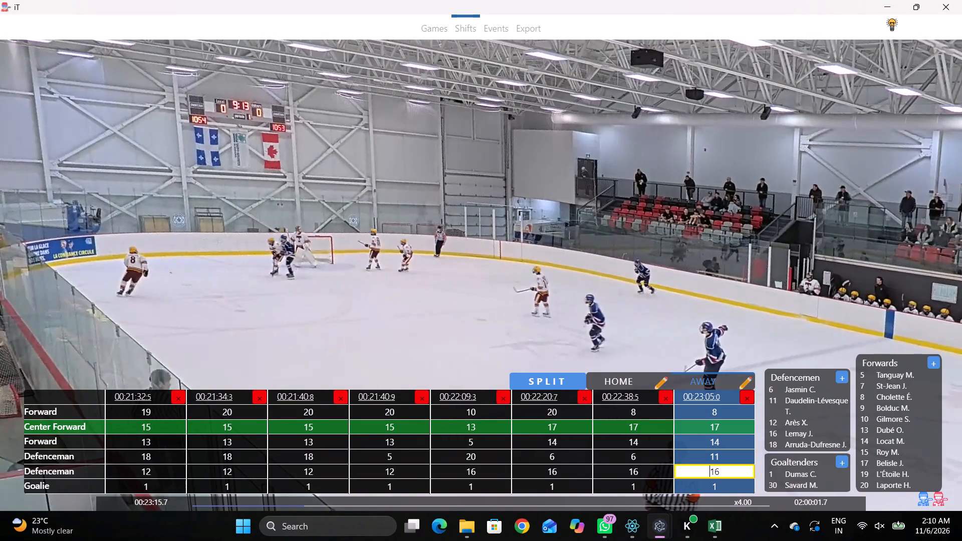
{"action": "key", "text": "shift+d"}
{"action": "key", "text": "space"}
{"action": "key", "text": "space"}
{"action": "key", "text": "space"}
{"action": "key", "text": "space"}
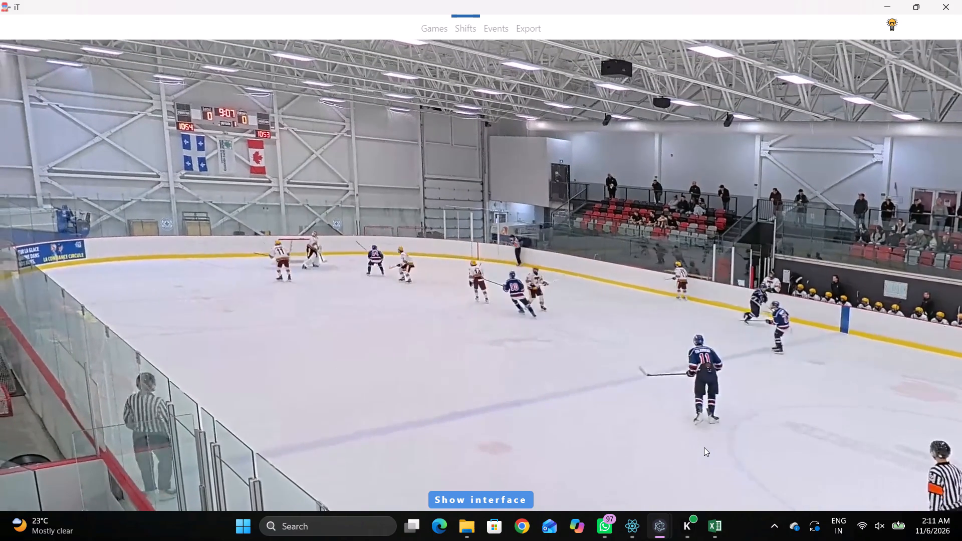
{"action": "key", "text": "space"}
{"action": "key", "text": "space"}
{"action": "key", "text": "q"}
{"action": "key", "text": "shift+d"}
{"action": "left_click", "coordinate": [735, 475]}
{"action": "left_click", "coordinate": [791, 444]}
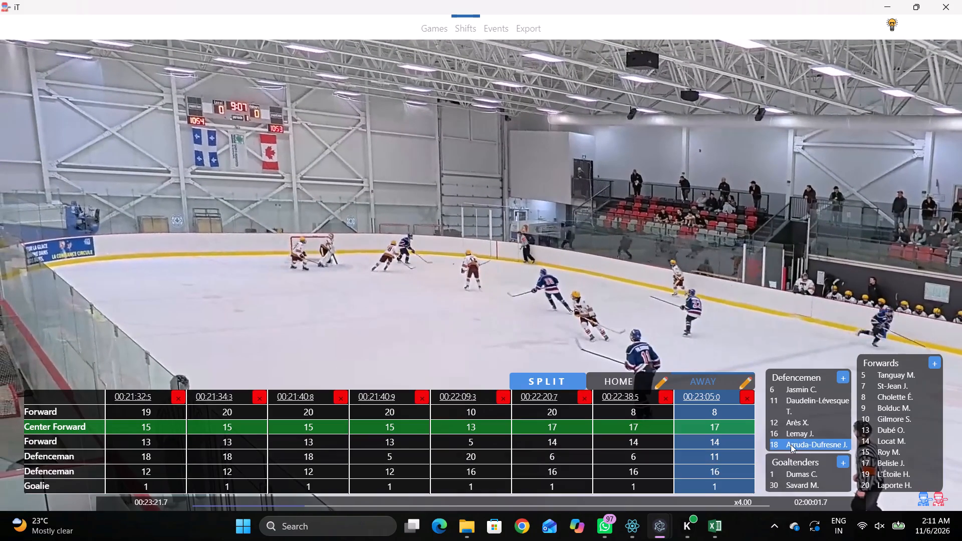
{"action": "key", "text": "shift+d"}
Follow the play to the next away line change and split a new shift at 00:23:30.5.
{"action": "key", "text": "space"}
{"action": "key", "text": "v"}
{"action": "type", "text": "vv"}
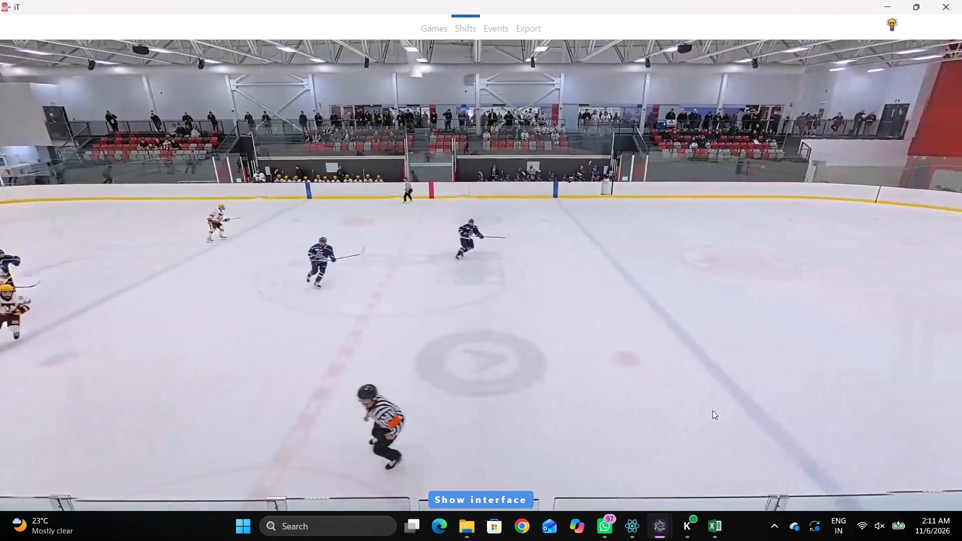
{"action": "key", "text": "space"}
{"action": "key", "text": "shift+s"}
{"action": "type", "text": "DD"}
Identify the incoming away player in the footage and set the Center Forward of the 00:23:30.5 shift to 7.
{"action": "key", "text": "space"}
{"action": "key", "text": "v"}
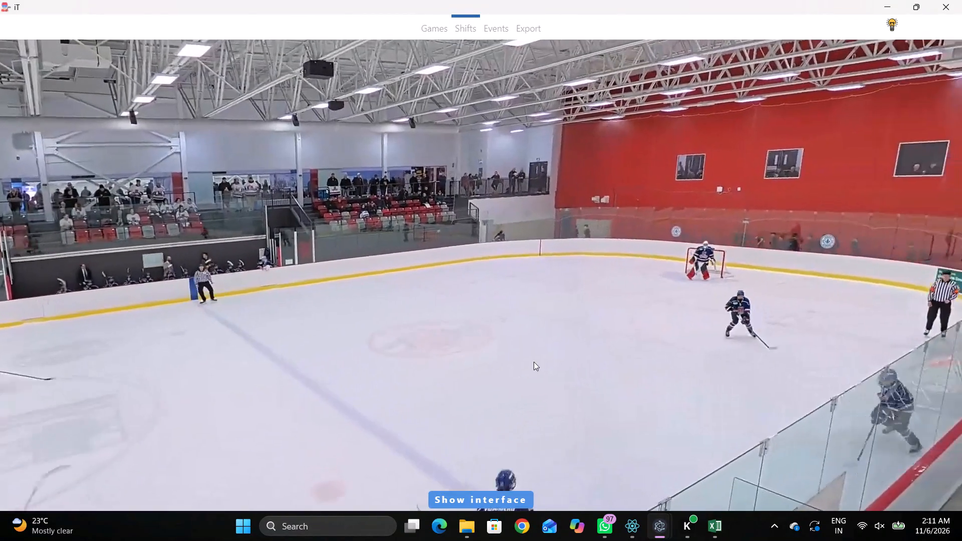
{"action": "key", "text": "space"}
{"action": "key", "text": "space"}
{"action": "key", "text": "space"}
{"action": "key", "text": "shift+d"}
{"action": "left_click_drag", "start_coordinate": [733, 420], "coordinate": [711, 425]}
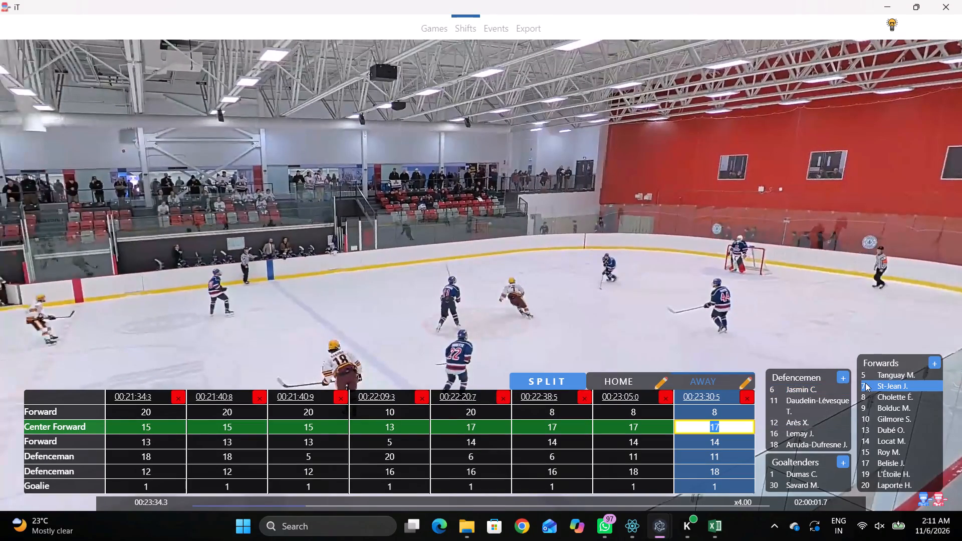
{"action": "left_click", "coordinate": [865, 383]}
{"action": "key", "text": "shift+d"}
Examine the footage around 00:23:35 for the jersey numbers of the other away players on the ice.
{"action": "key", "text": "space"}
{"action": "key", "text": "space"}
{"action": "key", "text": "q"}
{"action": "key", "text": "space"}
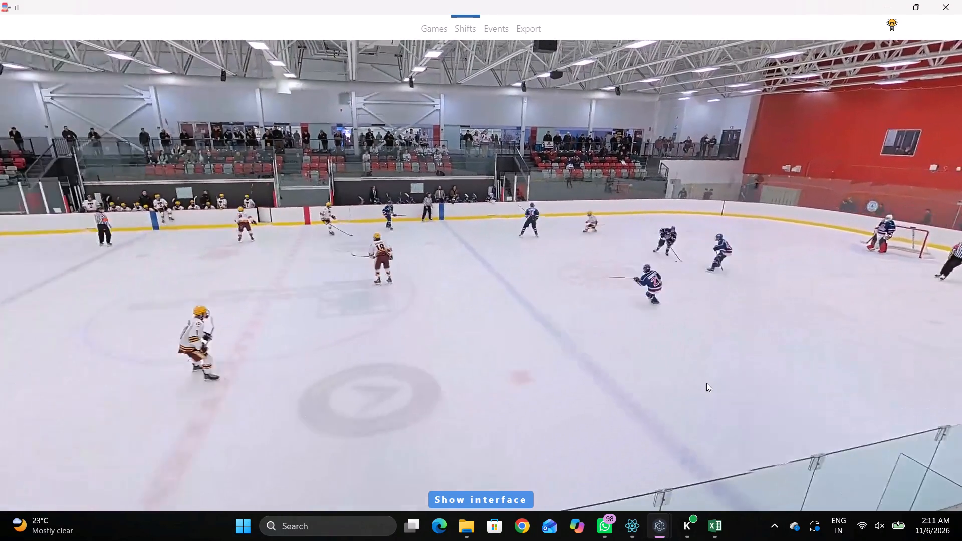
{"action": "key", "text": "space"}
{"action": "key", "text": "q"}
{"action": "key", "text": "shift+d"}
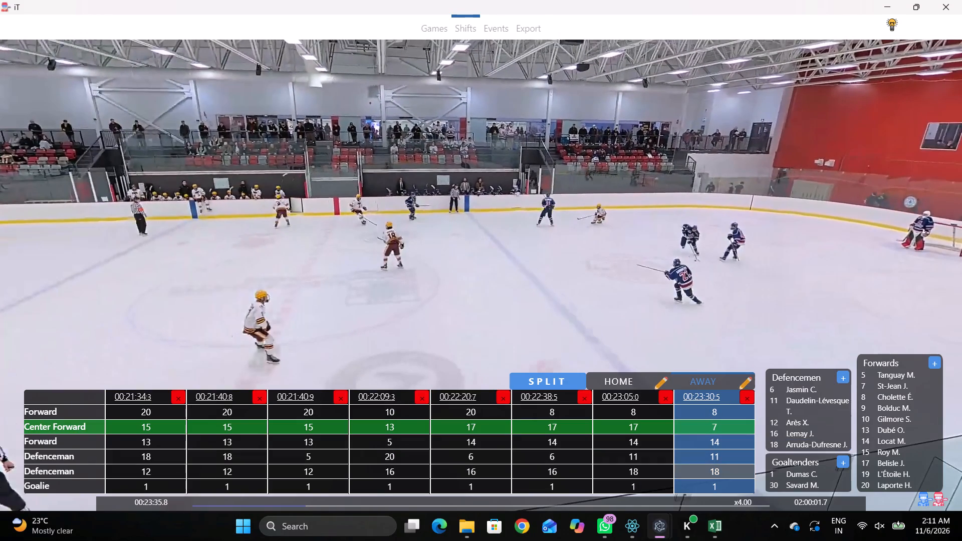
{"action": "key", "text": "shift+d"}
{"action": "key", "text": "q"}
{"action": "key", "text": "q"}
{"action": "type", "text": "qqq"}
{"action": "type", "text": "qq"}
{"action": "key", "text": "shift+d"}
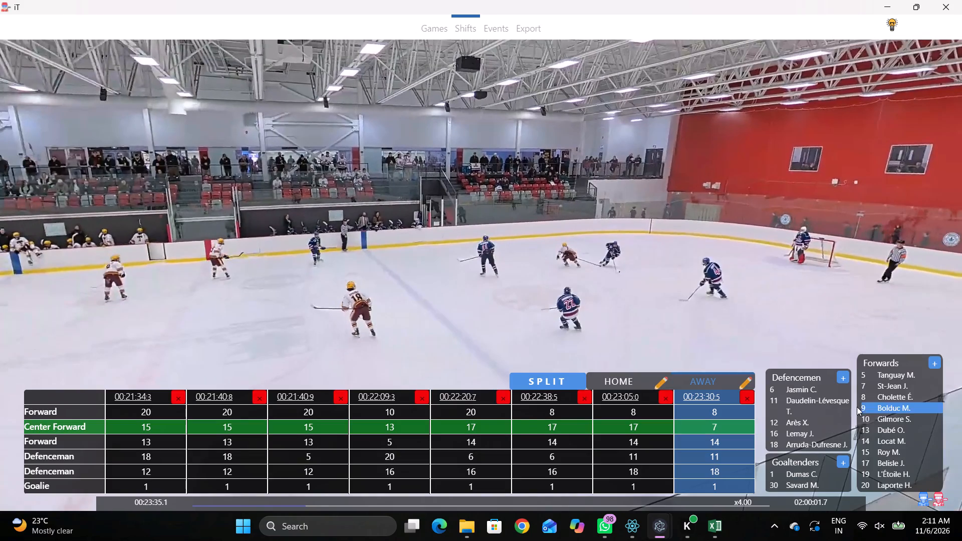
{"action": "key", "text": "q"}
{"action": "key", "text": "q"}
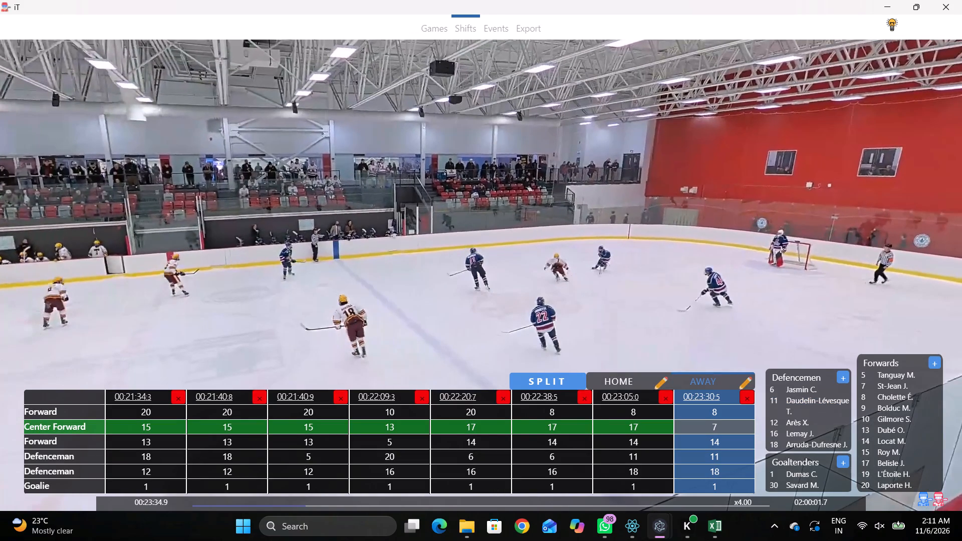
{"action": "key", "text": "shift+d"}
{"action": "key", "text": "shift+d"}
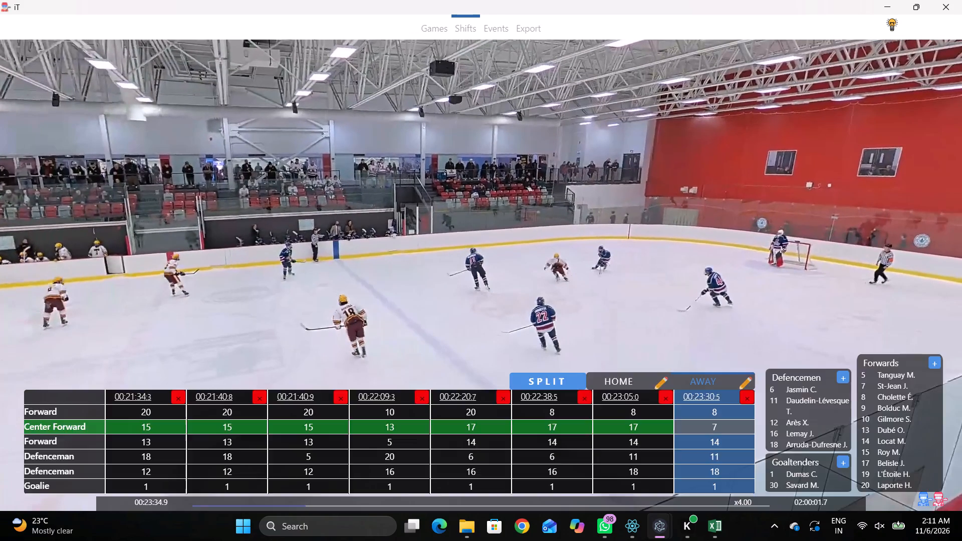
Follow the play to the next away line change and split a new shift at 00:23:38.0.
{"action": "key", "text": "shift+d"}
{"action": "key", "text": "space"}
{"action": "key", "text": "space"}
{"action": "key", "text": "space"}
{"action": "key", "text": "space"}
{"action": "key", "text": "space"}
{"action": "key", "text": "space"}
{"action": "key", "text": "space"}
{"action": "key", "text": "space"}
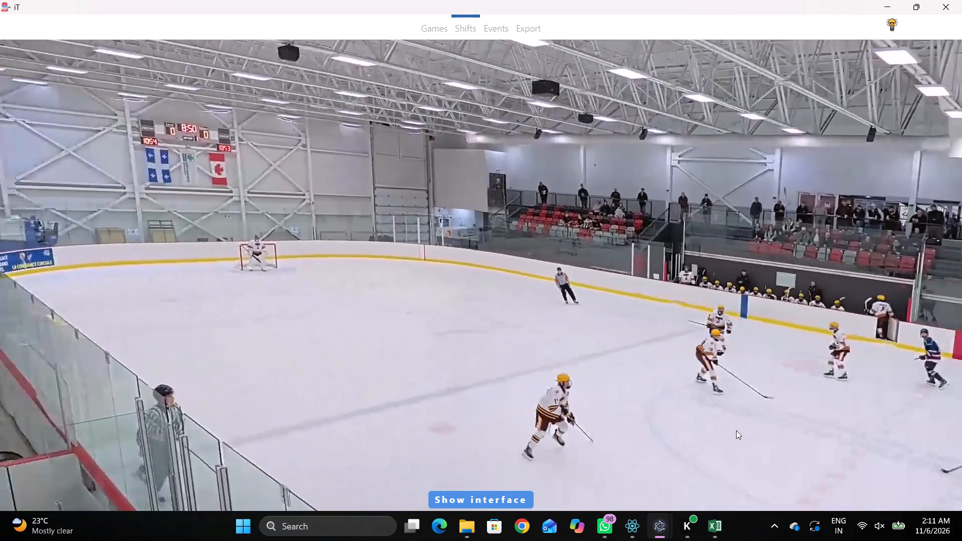
{"action": "key", "text": "q"}
{"action": "key", "text": "shift+s"}
{"action": "key", "text": "shift+d"}
{"action": "key", "text": "shift+d"}
Identify the incoming away forward in the footage and set the first Forward of the 00:23:38.0 shift to 9.
{"action": "key", "text": "space"}
{"action": "key", "text": "space"}
{"action": "key", "text": "space"}
{"action": "key", "text": "space"}
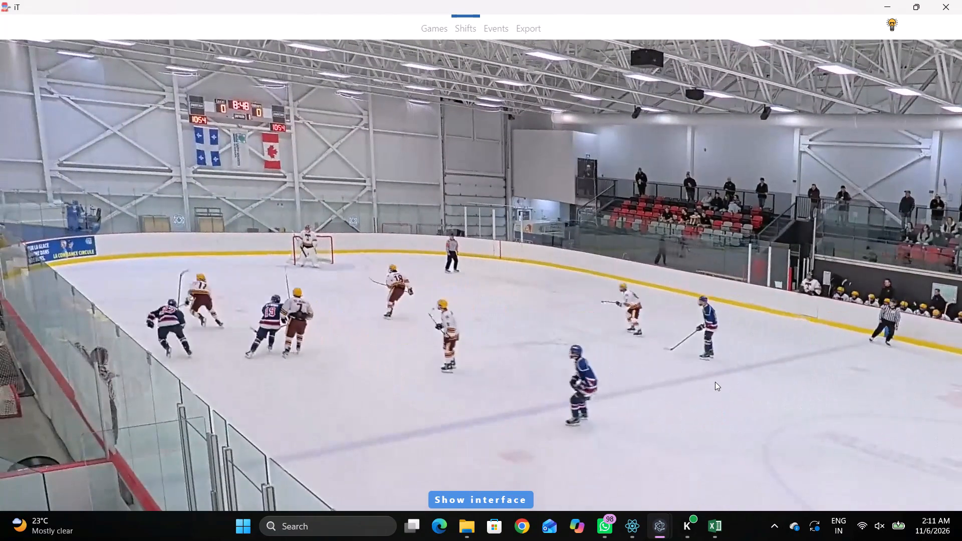
{"action": "key", "text": "space"}
{"action": "key", "text": "space"}
{"action": "key", "text": "q"}
{"action": "key", "text": "space"}
{"action": "key", "text": "space"}
{"action": "key", "text": "shift+d"}
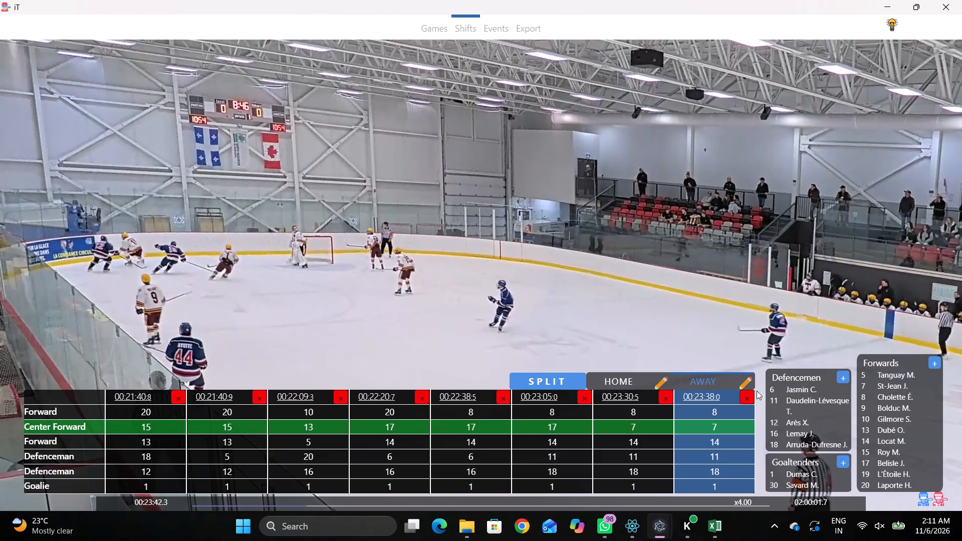
{"action": "left_click", "coordinate": [738, 400]}
{"action": "left_click", "coordinate": [722, 408]}
{"action": "left_click", "coordinate": [870, 410]}
{"action": "key", "text": "shift+d"}
Review the footage from 00:23:38.0 to about 00:23:42 to check the away players against the shift's lineup.
{"action": "key", "text": "space"}
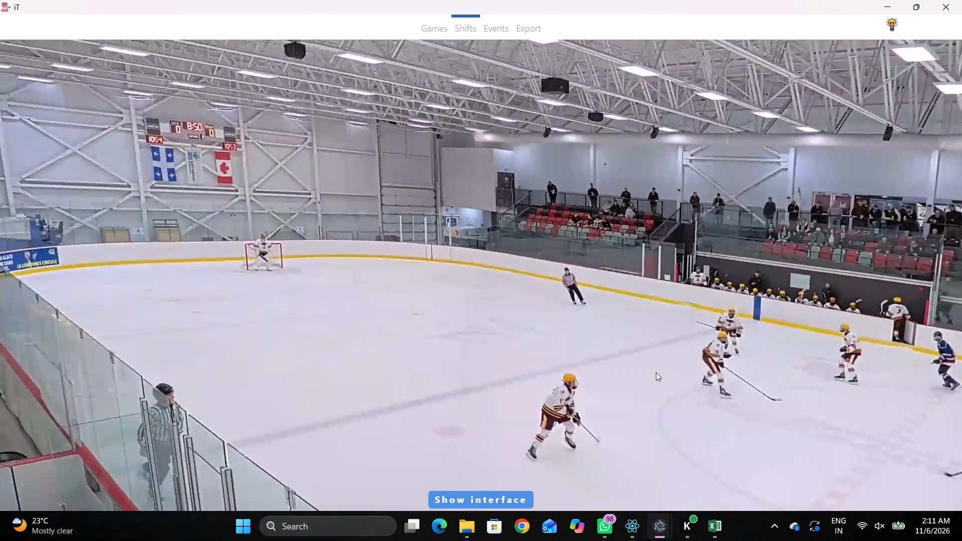
{"action": "key", "text": "v"}
{"action": "key", "text": "space"}
{"action": "key", "text": "space"}
{"action": "key", "text": "space"}
{"action": "key", "text": "shift+d"}
{"action": "key", "text": "shift+d"}
{"action": "key", "text": "space"}
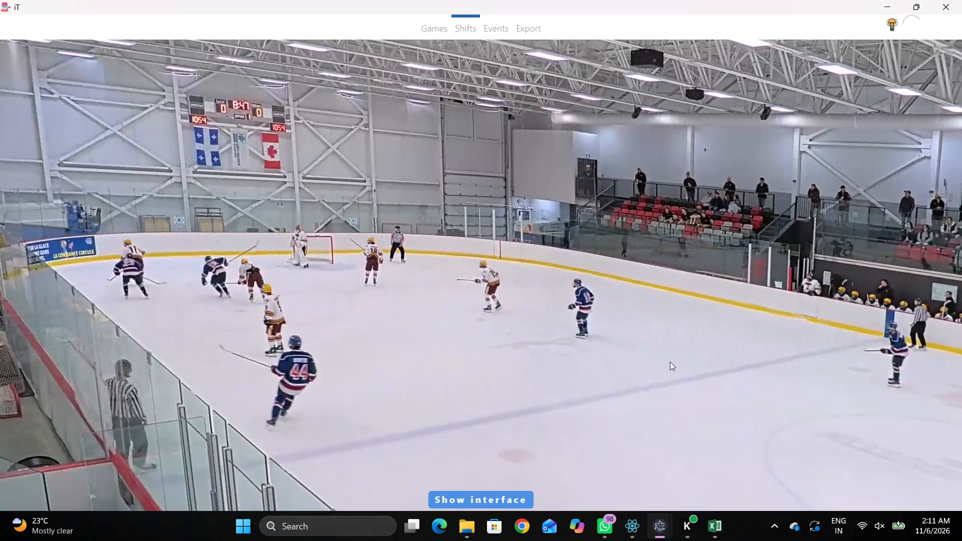
{"action": "key", "text": "space"}
{"action": "key", "text": "shift+d"}
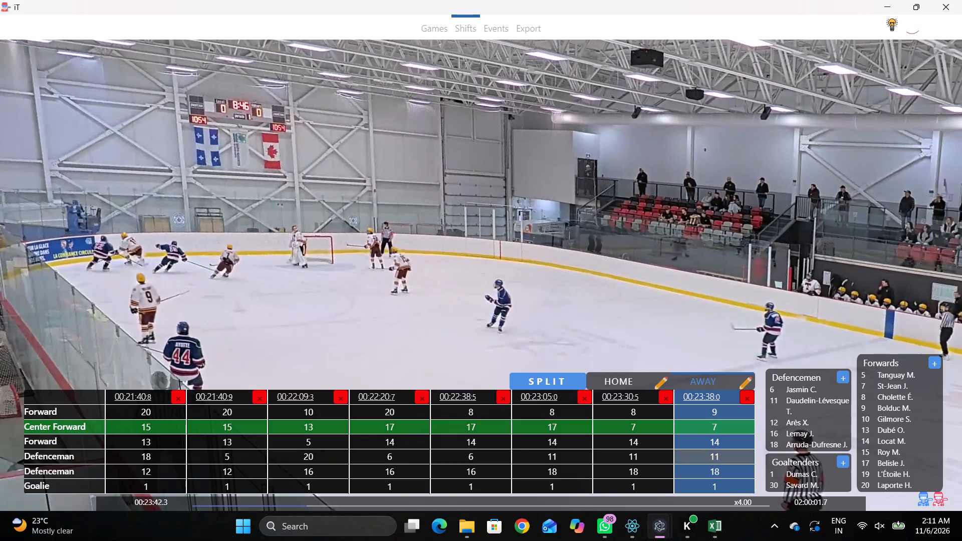
{"action": "key", "text": "shift+d"}
Follow the play to the next away line change and split a new shift at 00:24:01.6.
{"action": "key", "text": "space"}
{"action": "key", "text": "v"}
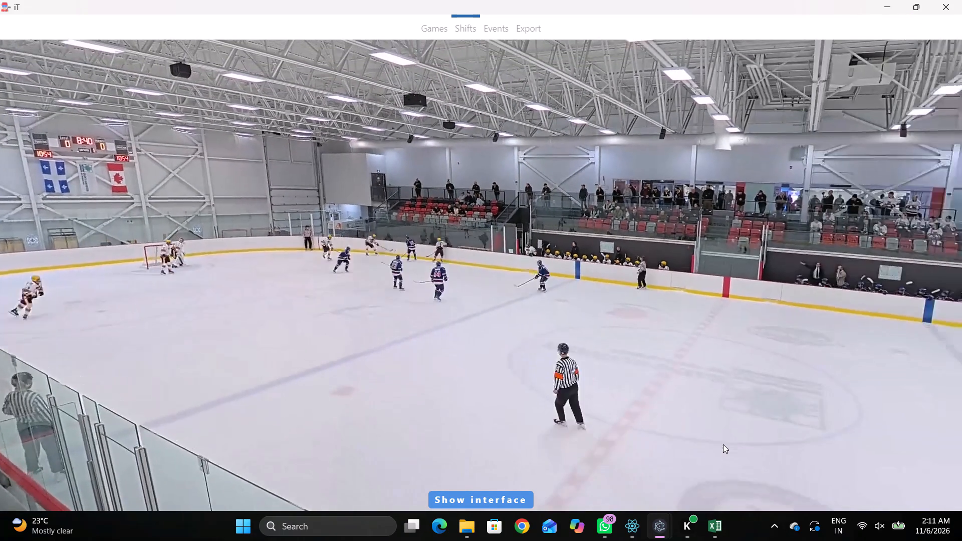
{"action": "key", "text": "v"}
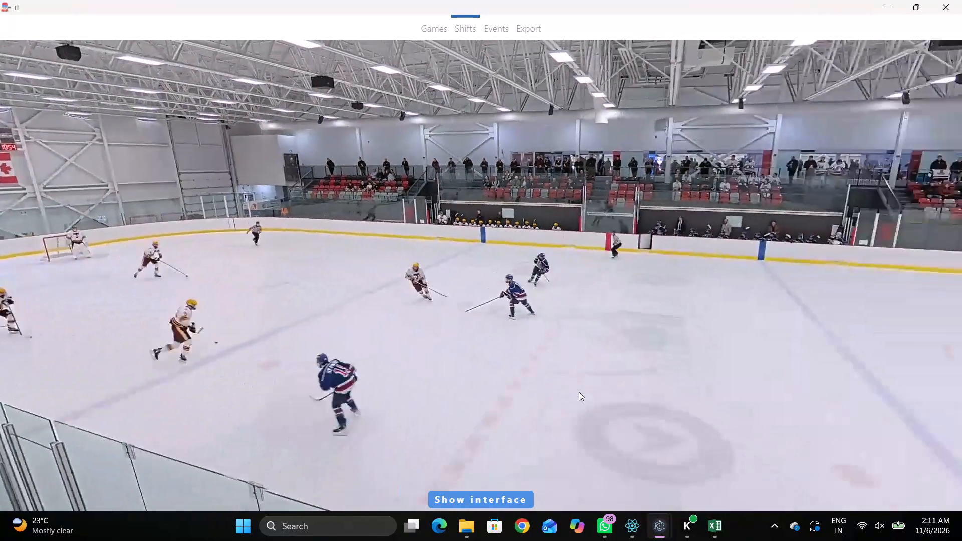
{"action": "key", "text": "space"}
{"action": "key", "text": "shift+s"}
{"action": "key", "text": "shift+d"}
{"action": "key", "text": "shift+d"}
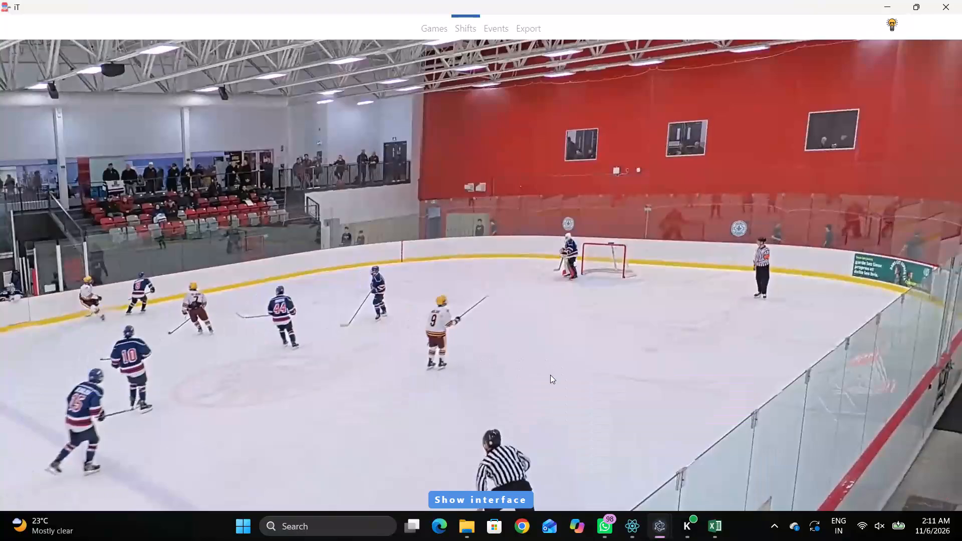
Follow the play on to the faceoff and split another away shift at 00:24:19.3.
{"action": "key", "text": "space"}
{"action": "key", "text": "space"}
{"action": "key", "text": "space"}
{"action": "key", "text": "c"}
{"action": "key", "text": "space"}
{"action": "key", "text": "c"}
{"action": "key", "text": "space"}
{"action": "key", "text": "c"}
{"action": "key", "text": "space"}
{"action": "key", "text": "c"}
{"action": "key", "text": "space"}
{"action": "key", "text": "space"}
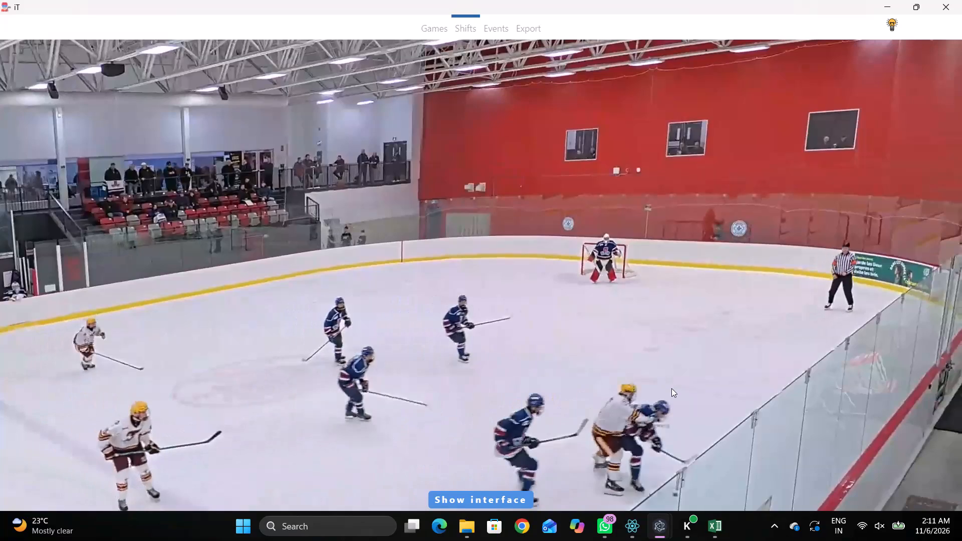
{"action": "type", "text": "q"}
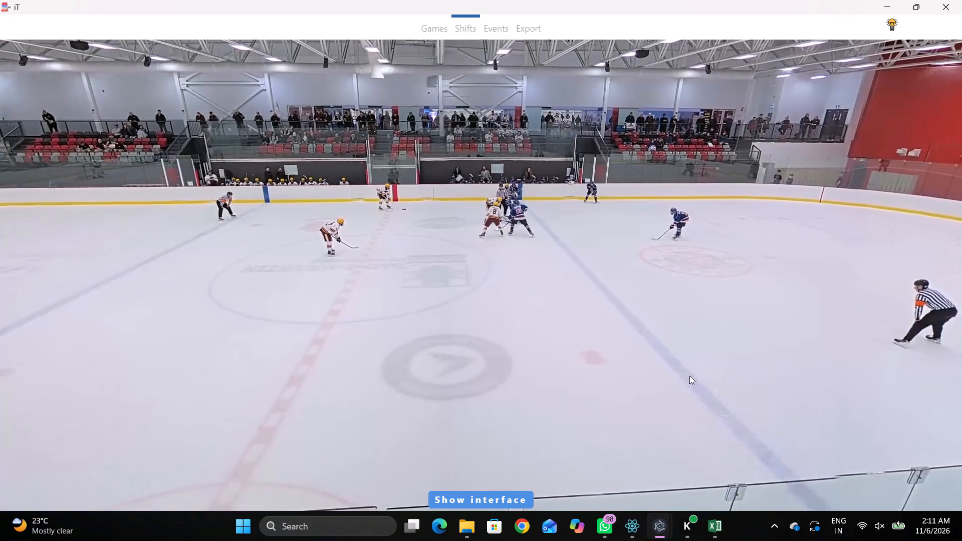
{"action": "key", "text": "shift+s"}
{"action": "key", "text": "shift+d"}
Clear both Forward and both Defenceman numbers in the away shift at 00:24:19.3.
{"action": "left_click_drag", "start_coordinate": [757, 419], "coordinate": [745, 416]}
{"action": "left_click", "coordinate": [744, 416]}
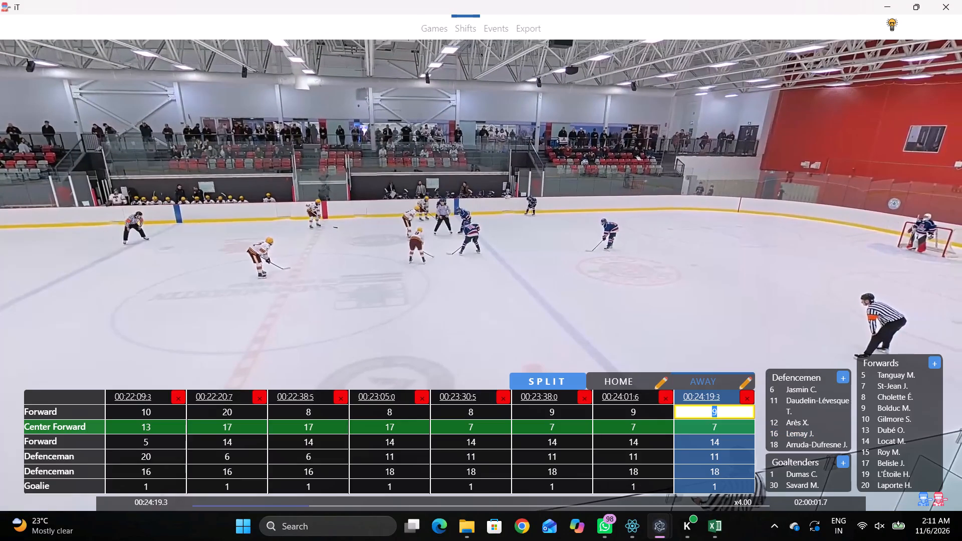
{"action": "key", "text": "BackSpace"}
{"action": "key", "text": "Tab"}
{"action": "key", "text": "Tab"}
{"action": "key", "text": "BackSpace"}
{"action": "key", "text": "Tab"}
{"action": "key", "text": "BackSpace"}
{"action": "key", "text": "BackSpace"}
{"action": "key", "text": "Tab"}
{"action": "key", "text": "BackSpace"}
Set the first Forward of the 00:24:19.3 away shift to 9.
{"action": "left_click", "coordinate": [744, 415]}
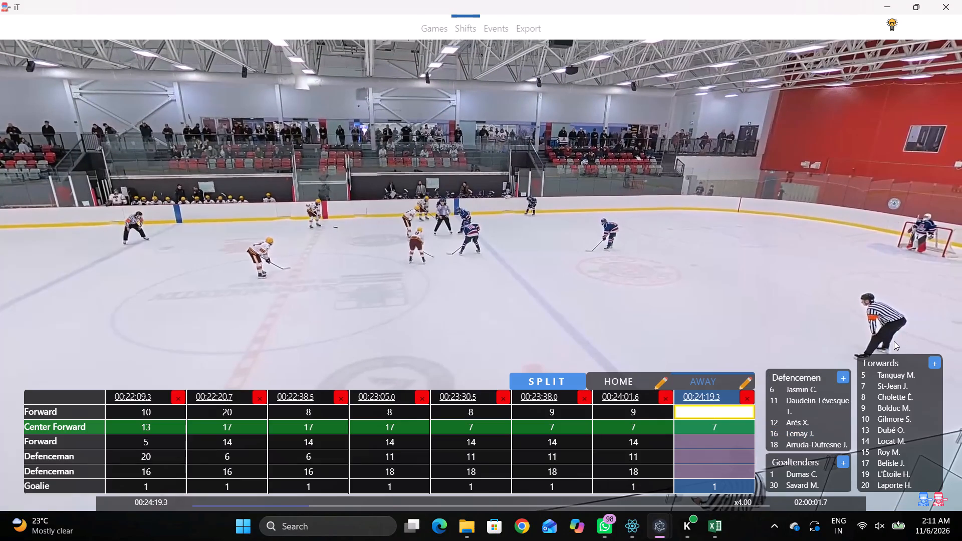
{"action": "left_click", "coordinate": [876, 407]}
{"action": "key", "text": "shift+d"}
Follow the play and set the Center Forward to 15 and the second Forward to 7 in the 00:24:19.3 away shift.
{"action": "key", "text": "space"}
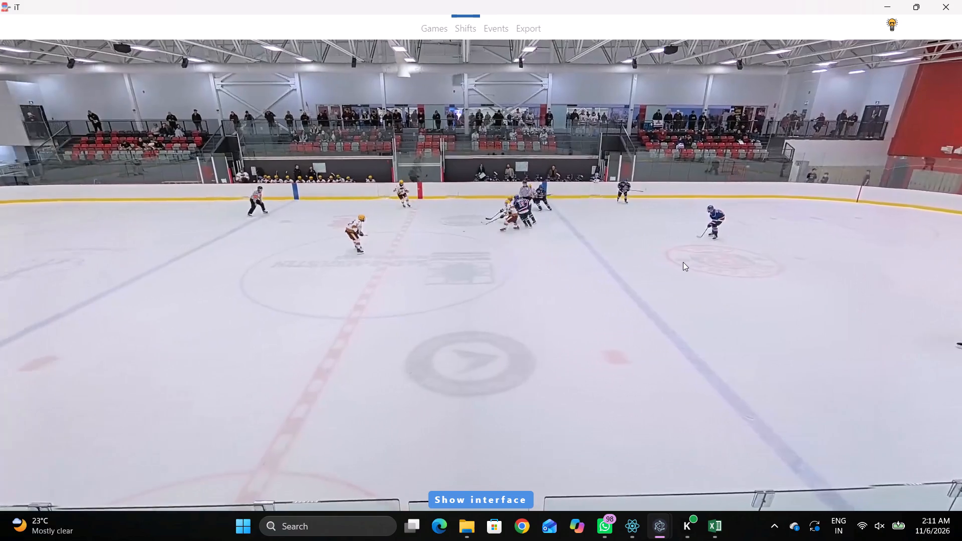
{"action": "key", "text": "space"}
{"action": "key", "text": "space"}
{"action": "key", "text": "space"}
{"action": "key", "text": "space"}
{"action": "key", "text": "space"}
{"action": "key", "text": "space"}
{"action": "key", "text": "space"}
{"action": "key", "text": "space"}
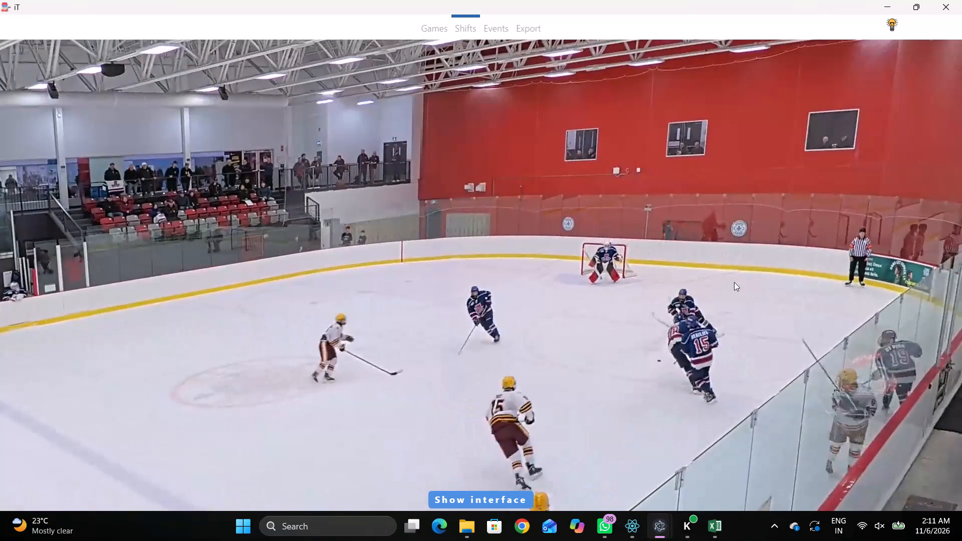
{"action": "key", "text": "space"}
{"action": "key", "text": "shift+d"}
{"action": "left_click_drag", "start_coordinate": [715, 409], "coordinate": [722, 414]}
{"action": "left_click", "coordinate": [696, 445]}
{"action": "left_click", "coordinate": [717, 428]}
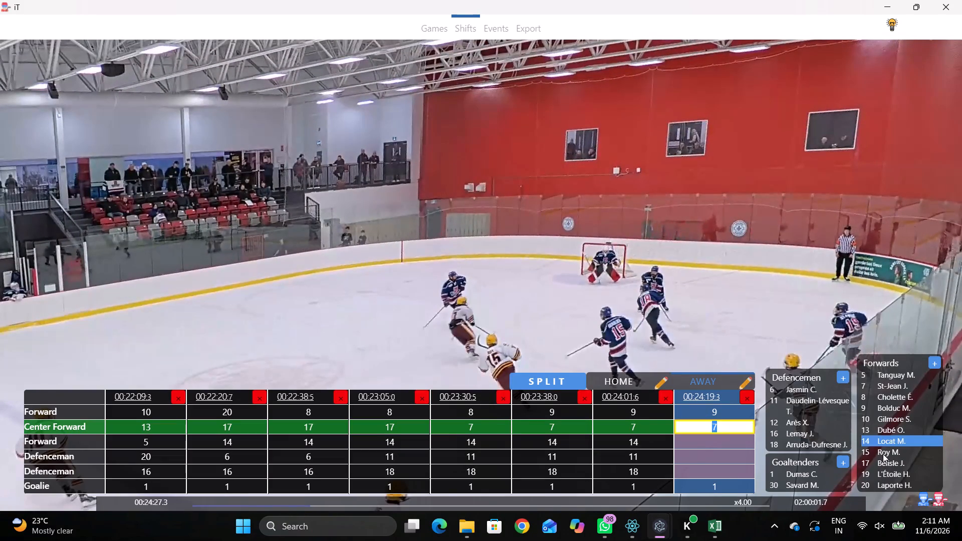
{"action": "left_click", "coordinate": [881, 456]}
{"action": "left_click", "coordinate": [744, 438]}
{"action": "left_click", "coordinate": [879, 388]}
Follow the play and set the two Defencemen of the 00:24:19.3 away shift to 12 and 10.
{"action": "key", "text": "shift+d"}
{"action": "key", "text": "space"}
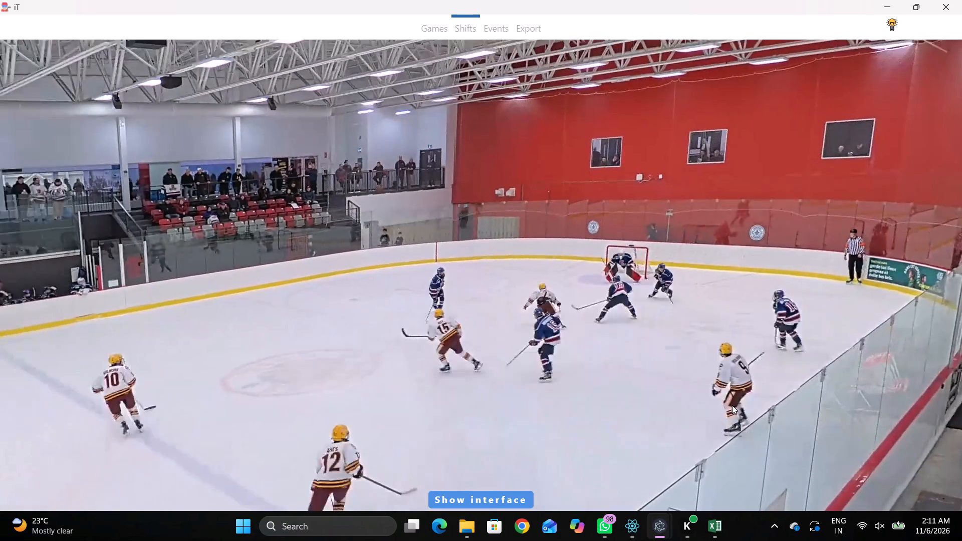
{"action": "key", "text": "space"}
{"action": "key", "text": "shift+d"}
{"action": "key", "text": "shift+d"}
{"action": "key", "text": "shift+d"}
{"action": "key", "text": "shift+d"}
{"action": "key", "text": "shift+d"}
{"action": "left_click", "coordinate": [732, 456]}
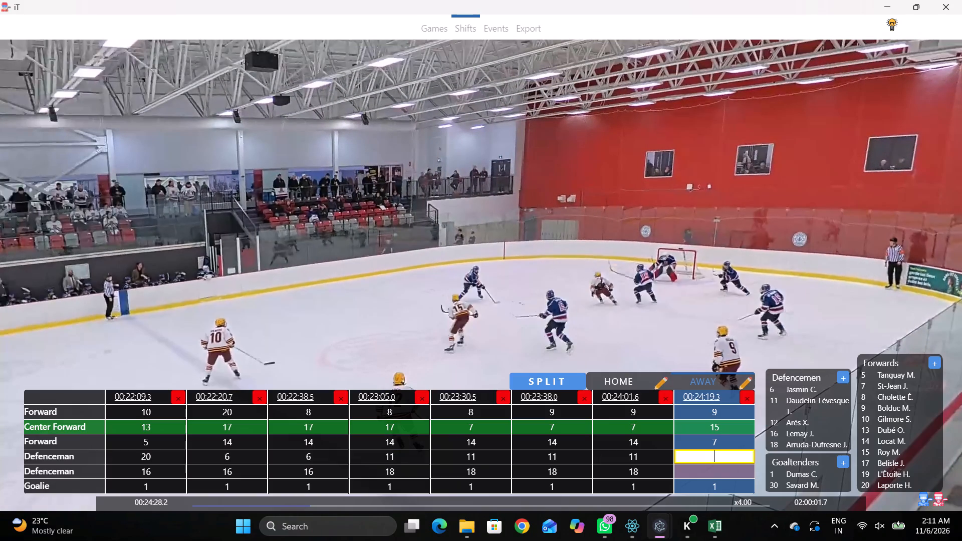
{"action": "key", "text": "1"}
{"action": "key", "text": "2"}
{"action": "left_click", "coordinate": [719, 474]}
{"action": "left_click", "coordinate": [880, 408]}
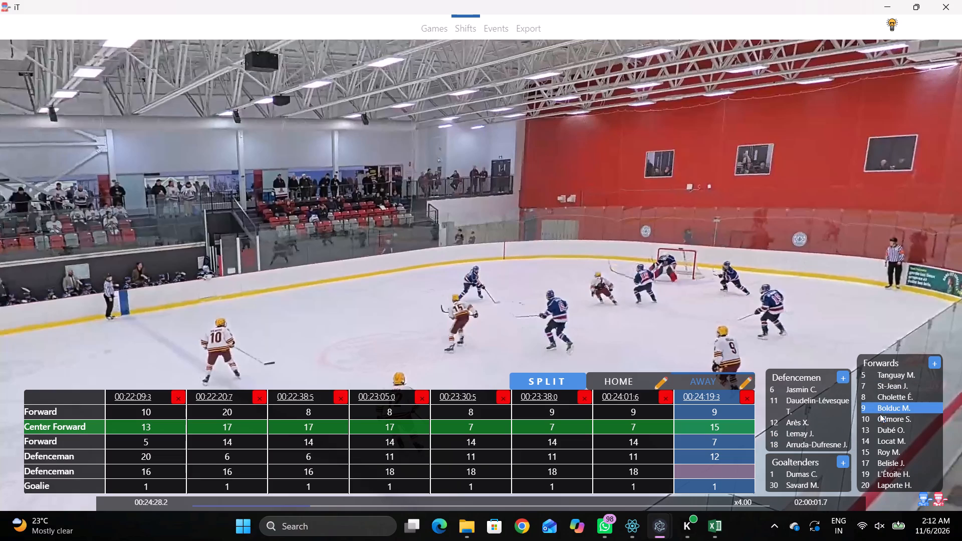
{"action": "left_click", "coordinate": [879, 414]}
{"action": "left_click", "coordinate": [723, 464]}
Follow the play on to the next faceoff and split a new away shift at 00:25:06.2.
{"action": "key", "text": "shift+d"}
{"action": "key", "text": "space"}
{"action": "type", "text": "v"}
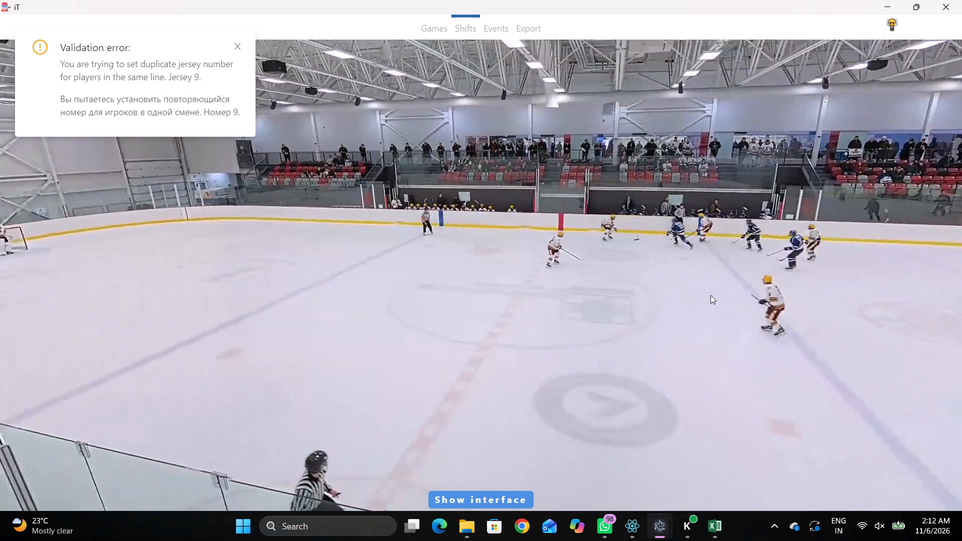
{"action": "key", "text": "space"}
{"action": "key", "text": "space"}
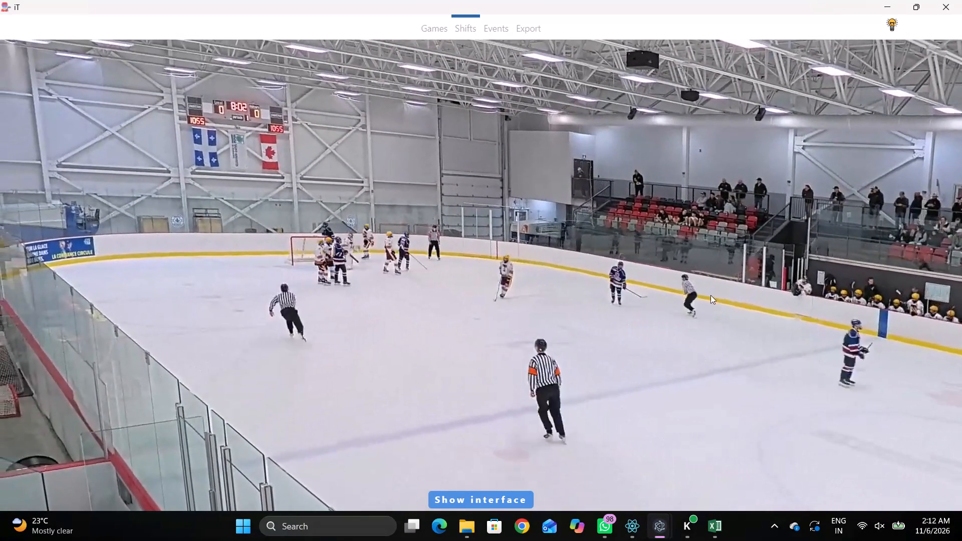
{"action": "type", "text": "c c c"}
{"action": "key", "text": "space"}
{"action": "key", "text": "space"}
{"action": "key", "text": "space"}
{"action": "key", "text": "space"}
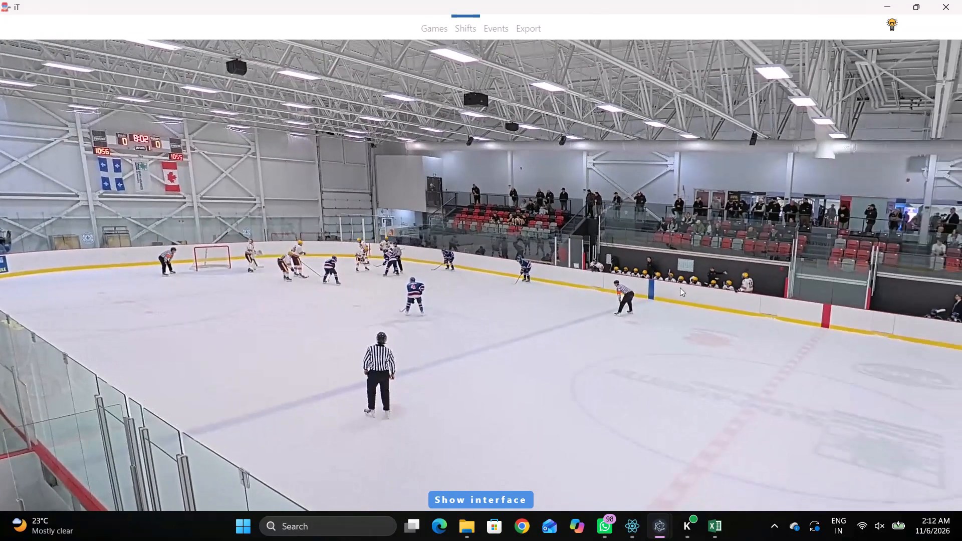
{"action": "key", "text": "shift+s"}
Clear the Forward, Center Forward and Defenceman numbers in the away shift at 00:25:06.2, keeping the Goalie.
{"action": "key", "text": "shift+d"}
{"action": "left_click", "coordinate": [726, 418]}
{"action": "key", "text": "BackSpace"}
{"action": "key", "text": "Tab"}
{"action": "key", "text": "BackSpace"}
{"action": "key", "text": "Tab"}
{"action": "key", "text": "BackSpace"}
{"action": "key", "text": "Tab"}
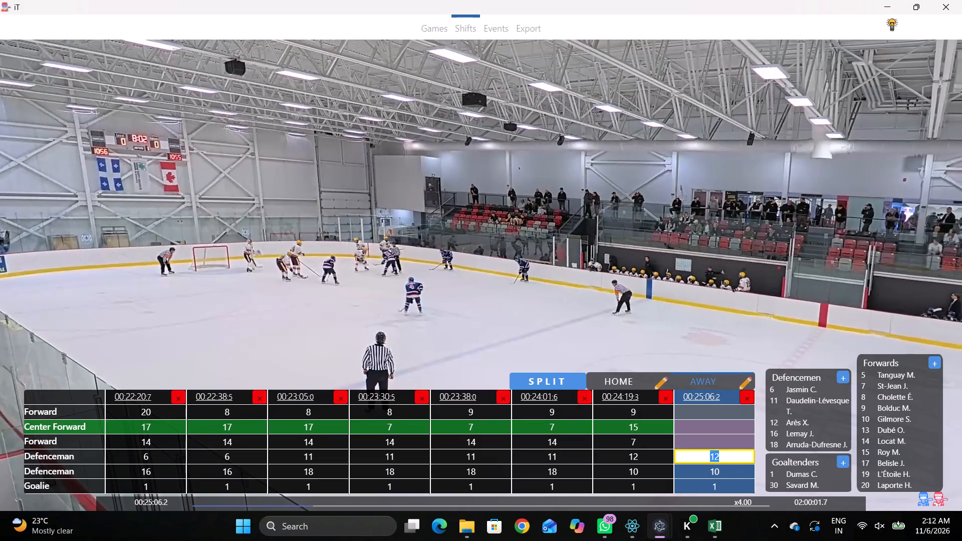
{"action": "key", "text": "BackSpace"}
{"action": "key", "text": "Tab"}
{"action": "key", "text": "BackSpace"}
Set the Center Forward of the 00:25:06.2 away shift to 5.
{"action": "left_click", "coordinate": [726, 418]}
{"action": "left_click", "coordinate": [731, 429]}
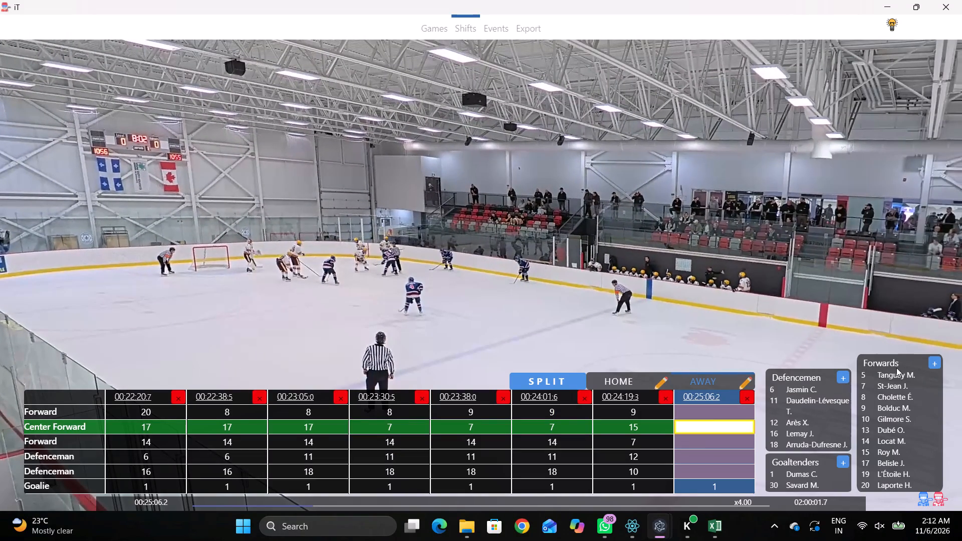
{"action": "left_click", "coordinate": [896, 368]}
{"action": "left_click", "coordinate": [890, 374]}
Follow the play to identify another away forward and set the second Forward of the 00:25:06.2 shift to 20.
{"action": "key", "text": "shift+d"}
{"action": "key", "text": "space"}
{"action": "key", "text": "space"}
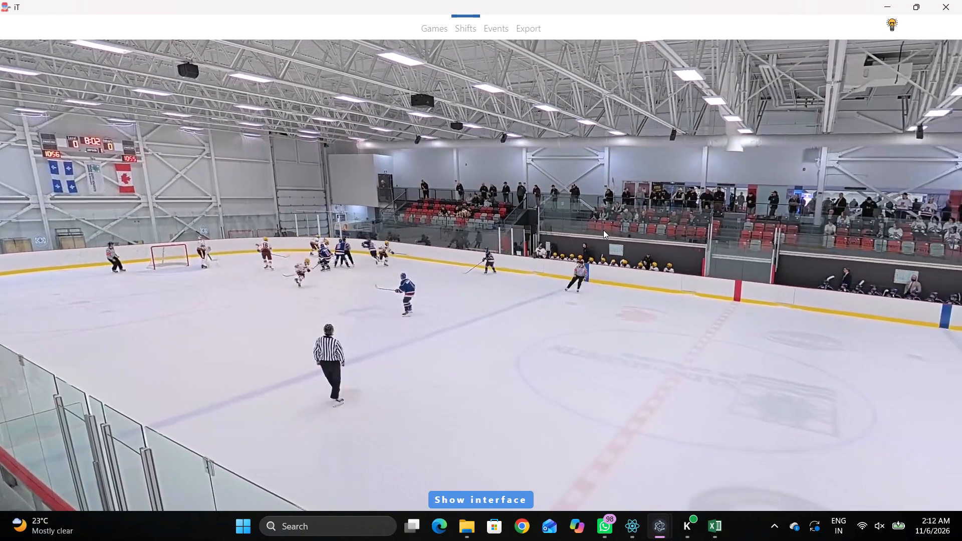
{"action": "type", "text": "q"}
{"action": "key", "text": "q"}
{"action": "key", "text": "q"}
{"action": "key", "text": "q"}
{"action": "key", "text": "q"}
{"action": "key", "text": "q"}
{"action": "key", "text": "shift+d"}
{"action": "key", "text": "space"}
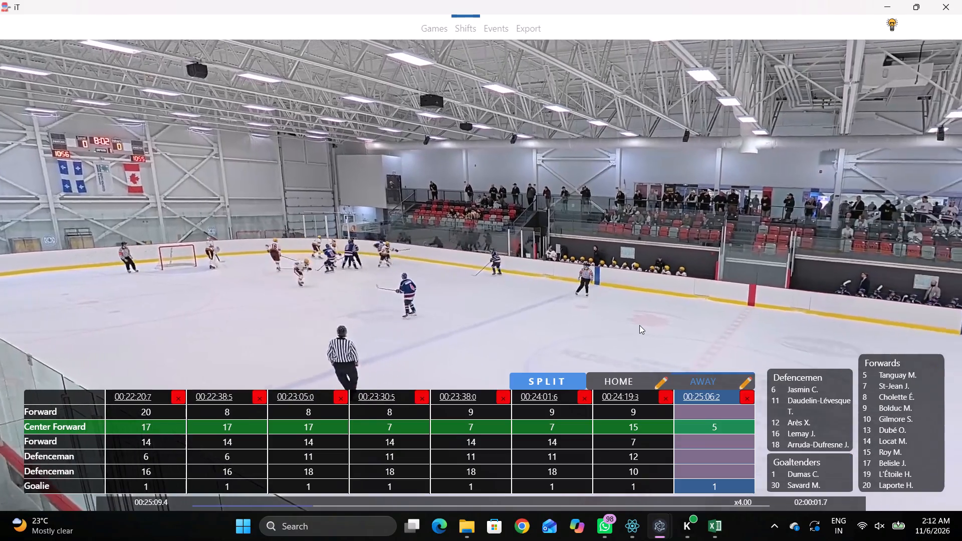
{"action": "key", "text": "shift+d"}
{"action": "key", "text": "space"}
{"action": "key", "text": "space"}
{"action": "key", "text": "space"}
{"action": "key", "text": "space"}
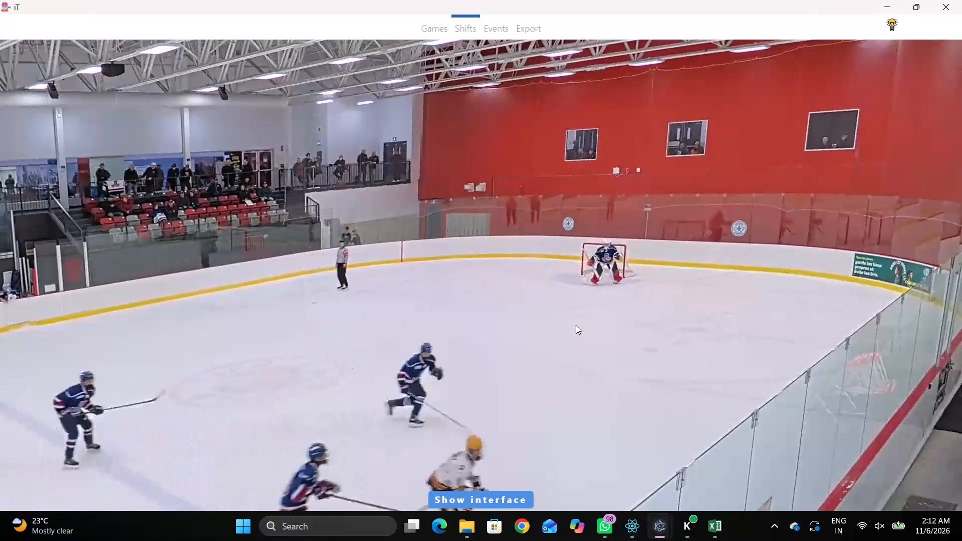
{"action": "key", "text": "space"}
{"action": "key", "text": "space"}
{"action": "key", "text": "space"}
{"action": "key", "text": "space"}
{"action": "key", "text": "space"}
{"action": "key", "text": "space"}
{"action": "key", "text": "space"}
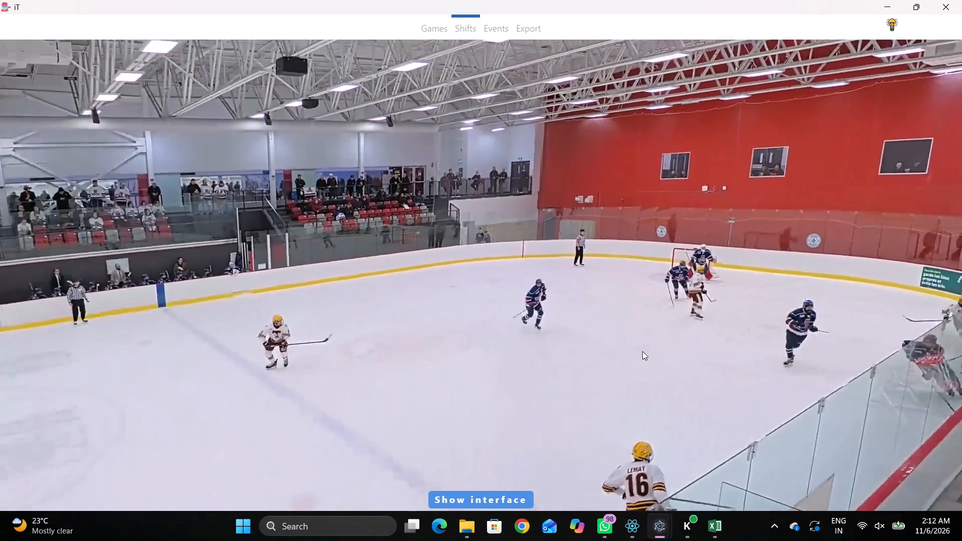
{"action": "key", "text": "shift+d"}
{"action": "left_click", "coordinate": [734, 431]}
{"action": "left_click", "coordinate": [736, 442]}
{"action": "triple_click", "coordinate": [880, 475]}
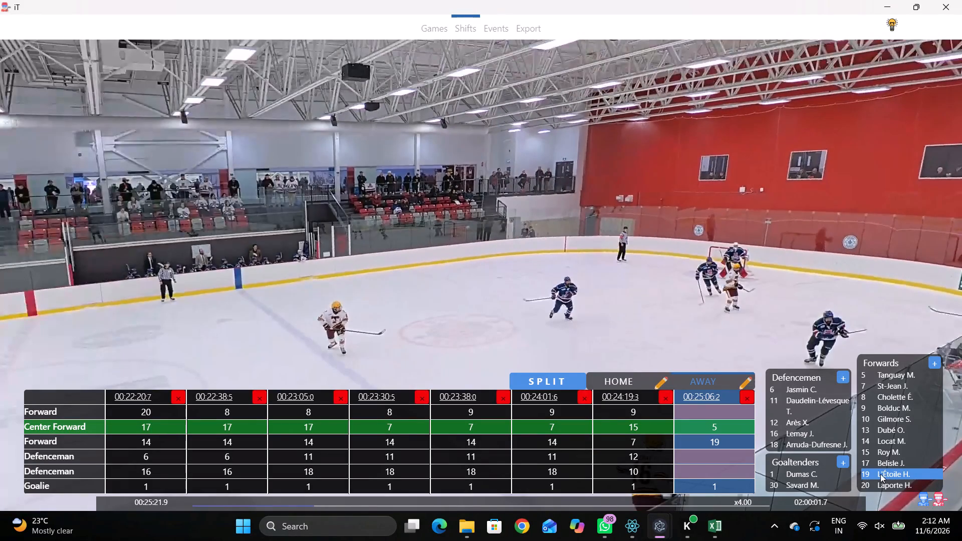
{"action": "left_click", "coordinate": [879, 470]}
{"action": "left_click", "coordinate": [884, 480]}
{"action": "left_click", "coordinate": [753, 440]}
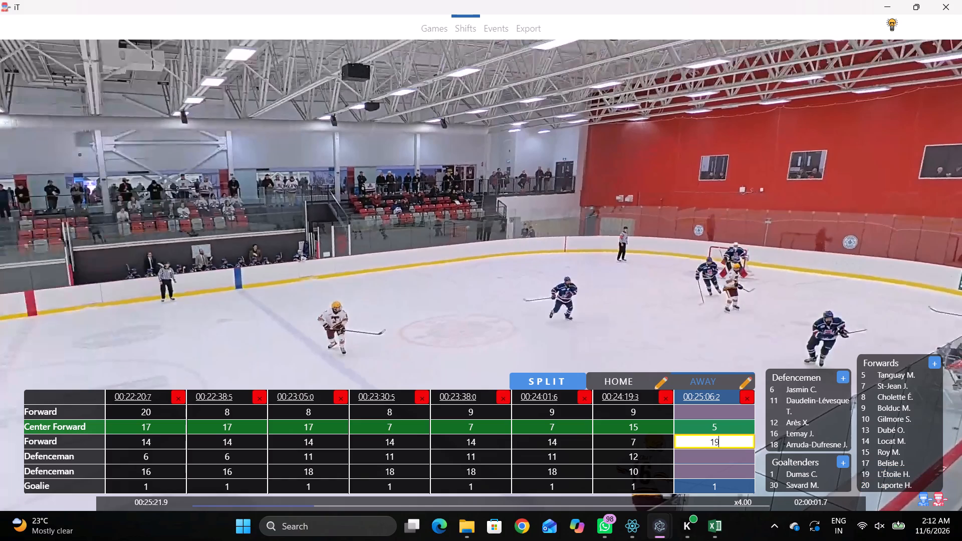
Follow the play and set the first Forward of the 00:25:06.2 away shift to 13.
{"action": "key", "text": "shift+d"}
{"action": "key", "text": "space"}
{"action": "key", "text": "space"}
{"action": "key", "text": "space"}
{"action": "key", "text": "space"}
{"action": "key", "text": "space"}
{"action": "key", "text": "space"}
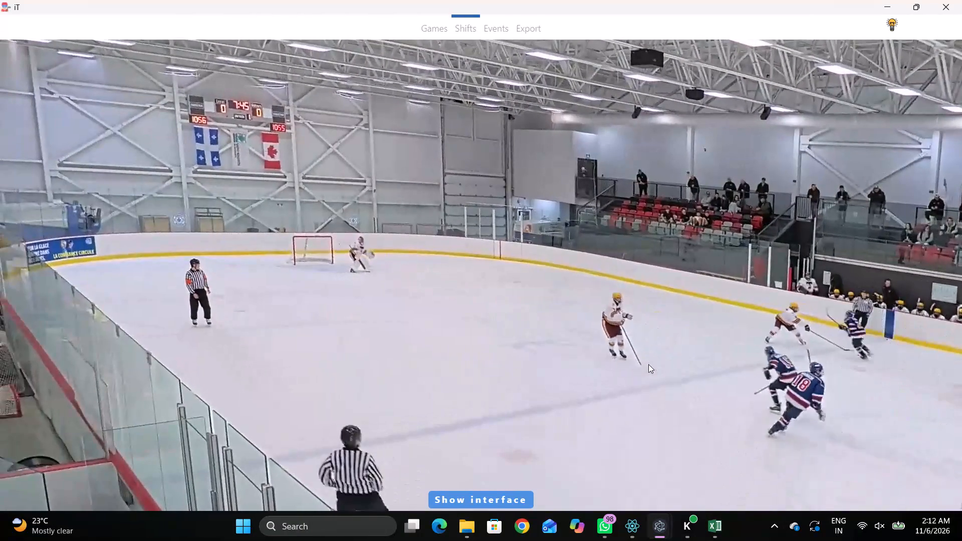
{"action": "key", "text": "space"}
{"action": "key", "text": "space"}
{"action": "key", "text": "space"}
{"action": "key", "text": "space"}
{"action": "key", "text": "shift+d"}
{"action": "left_click", "coordinate": [719, 411]}
{"action": "type", "text": "13"}
{"action": "left_click", "coordinate": [703, 320]}
Follow the play to identify the away defence pair and set the 00:25:06.2 shift's Defencemen to 6 and 16.
{"action": "key", "text": "shift+d"}
{"action": "key", "text": "q"}
{"action": "key", "text": "space"}
{"action": "key", "text": "space"}
{"action": "key", "text": "space"}
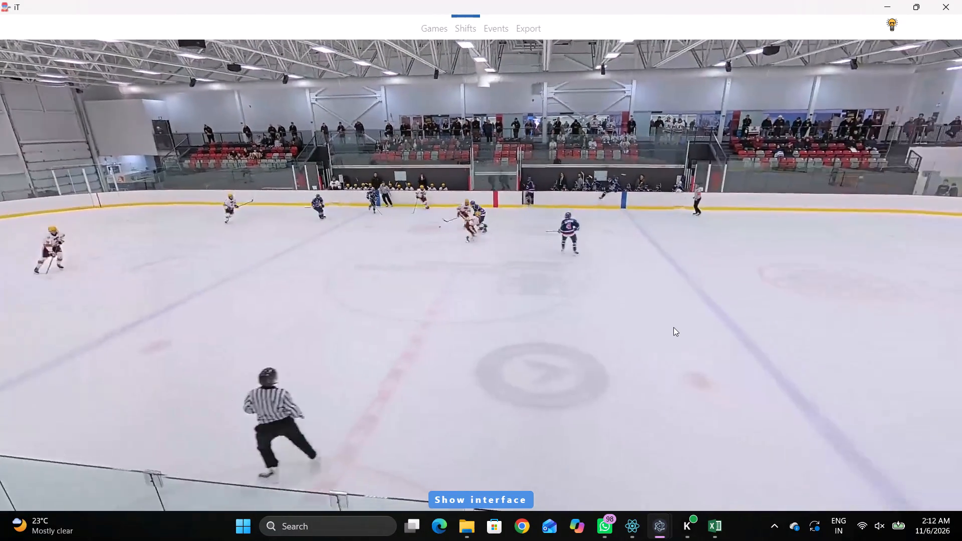
{"action": "key", "text": "space"}
{"action": "key", "text": "space"}
{"action": "key", "text": "space"}
{"action": "key", "text": "space"}
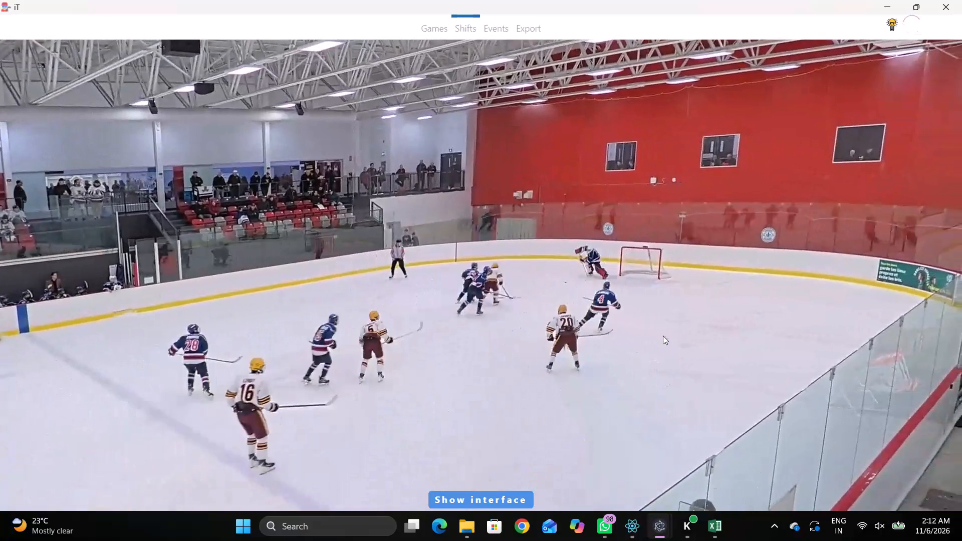
{"action": "key", "text": "space"}
{"action": "key", "text": "space"}
{"action": "key", "text": "space"}
{"action": "key", "text": "q"}
{"action": "key", "text": "shift+d"}
{"action": "left_click", "coordinate": [707, 467]}
{"action": "left_click", "coordinate": [816, 447]}
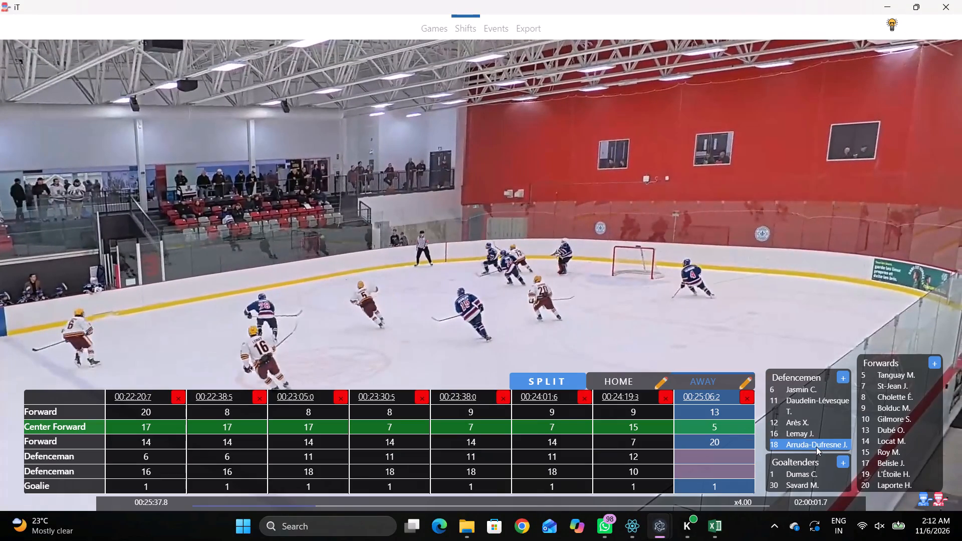
{"action": "left_click", "coordinate": [715, 464]}
{"action": "left_click", "coordinate": [794, 437]}
{"action": "left_click", "coordinate": [746, 452]}
{"action": "left_click", "coordinate": [800, 390]}
Follow the play through the stoppage to the next faceoff and split a new away shift at 00:26:13.5.
{"action": "key", "text": "shift+d"}
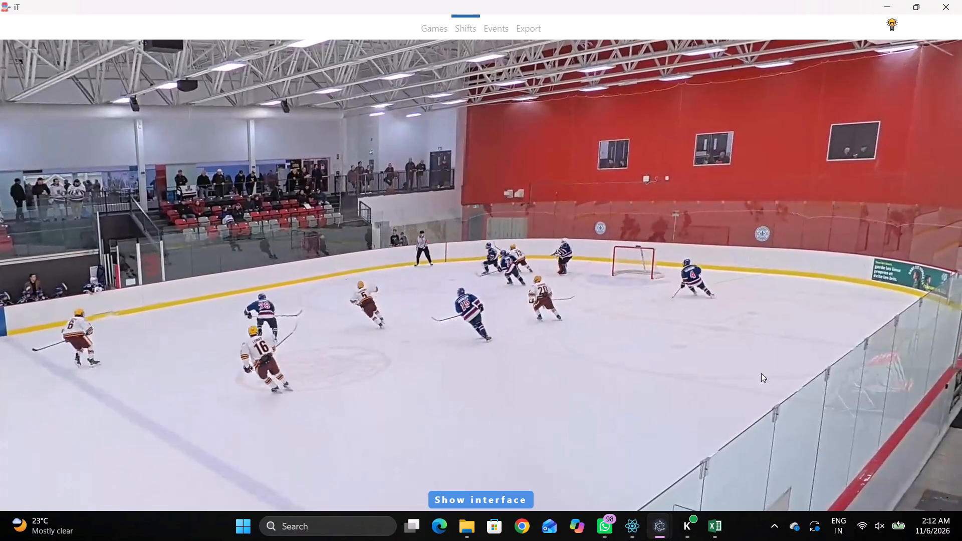
{"action": "key", "text": "space"}
{"action": "key", "text": "v"}
{"action": "key", "text": "v"}
{"action": "type", "text": "vvc"}
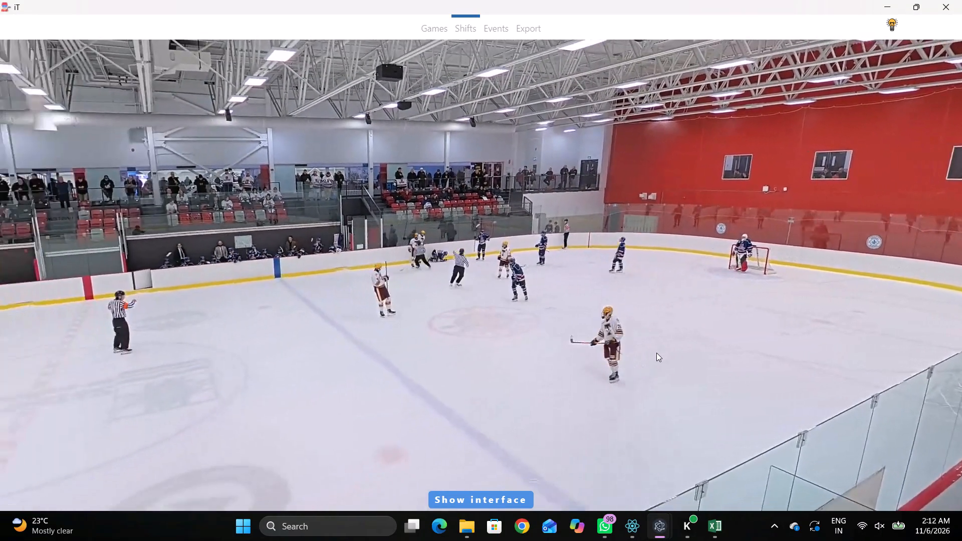
{"action": "key", "text": "space"}
{"action": "type", "text": "c"}
{"action": "key", "text": "space"}
{"action": "key", "text": "c"}
{"action": "key", "text": "space"}
{"action": "key", "text": "c"}
{"action": "key", "text": "space"}
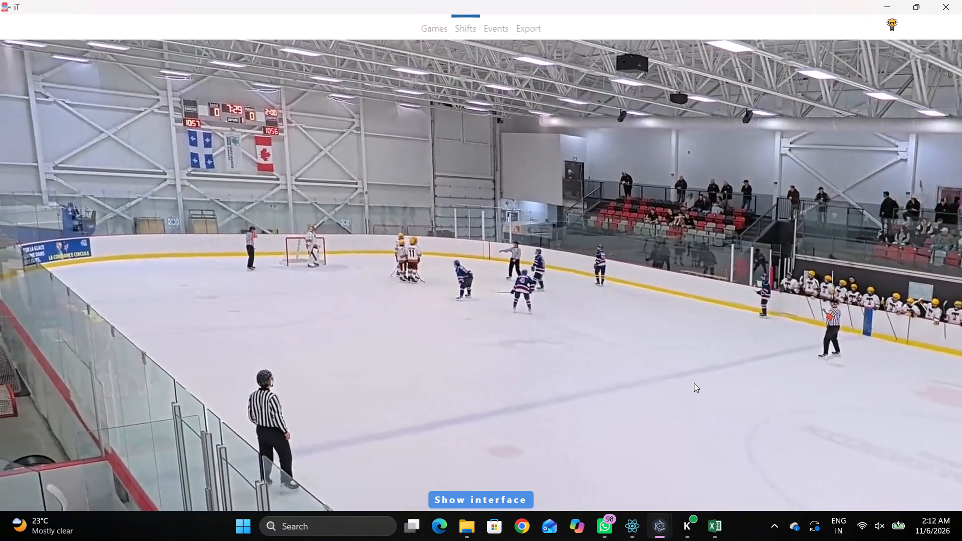
{"action": "key", "text": "space"}
{"action": "key", "text": "shift+s"}
Clear the Forward, Center Forward and Defenceman numbers in the away shift at 00:26:13.5, keeping the Goalie.
{"action": "key", "text": "shift+d"}
{"action": "left_click", "coordinate": [740, 415]}
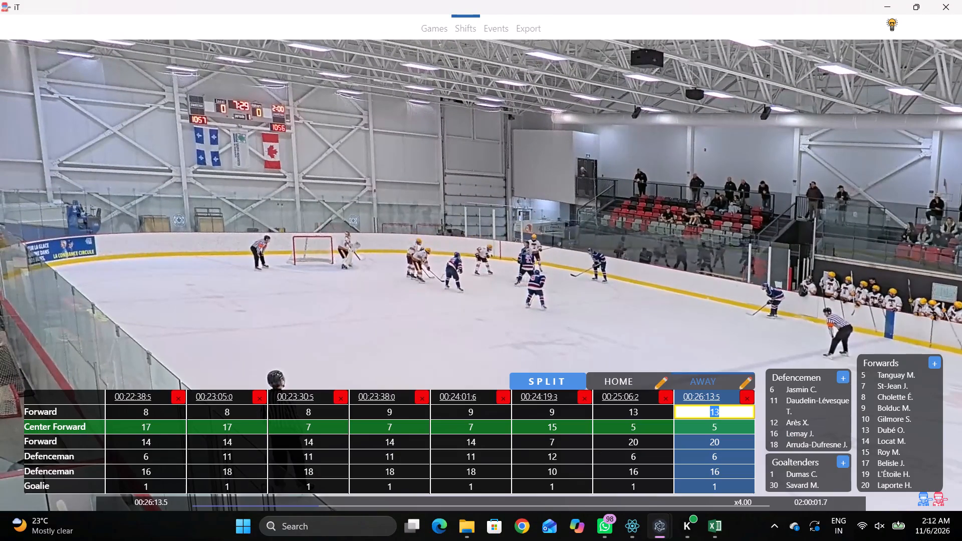
{"action": "key", "text": "BackSpace"}
{"action": "key", "text": "Tab"}
{"action": "key", "text": "BackSpace"}
{"action": "key", "text": "BackSpace"}
{"action": "key", "text": "Tab"}
{"action": "key", "text": "BackSpace"}
{"action": "key", "text": "Tab"}
{"action": "key", "text": "BackSpace"}
{"action": "key", "text": "Tab"}
{"action": "key", "text": "BackSpace"}
Follow the play after the faceoff and set the 00:26:13.5 away shift's Center Forward to 15 and second Forward to 7.
{"action": "type", "text": "D v"}
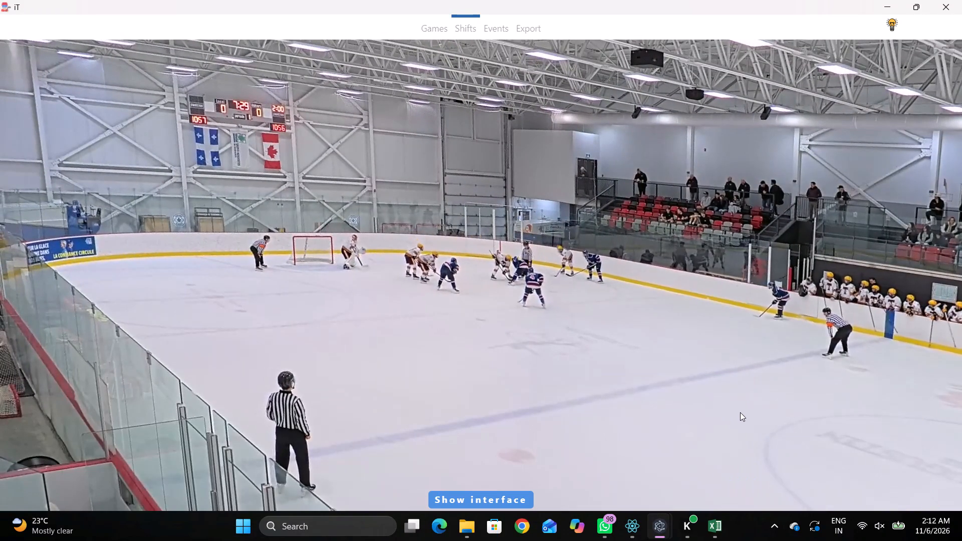
{"action": "key", "text": "space"}
{"action": "key", "text": "space"}
{"action": "key", "text": "space"}
{"action": "key", "text": "space"}
{"action": "key", "text": "space"}
{"action": "key", "text": "q"}
{"action": "key", "text": "q"}
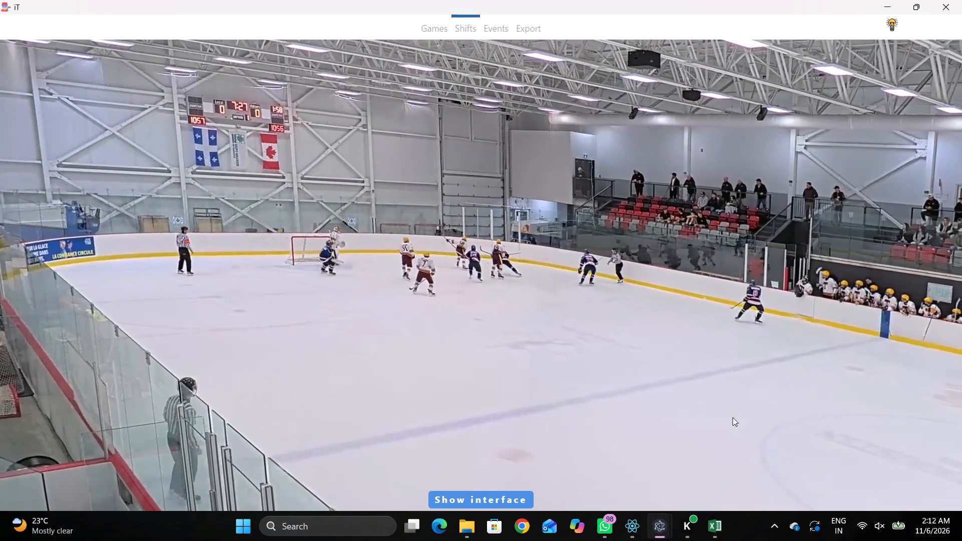
{"action": "key", "text": "shift+d"}
{"action": "left_click", "coordinate": [716, 431]}
{"action": "type", "text": "qq"}
{"action": "key", "text": "space"}
{"action": "key", "text": "space"}
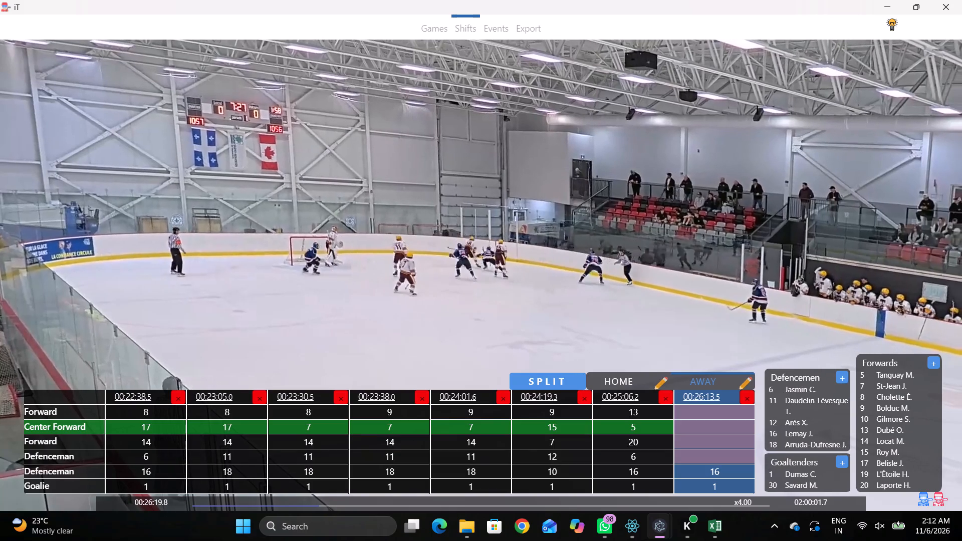
{"action": "left_click", "coordinate": [718, 428]}
{"action": "key", "text": "q"}
{"action": "key", "text": "q"}
{"action": "left_click_drag", "start_coordinate": [720, 429], "coordinate": [712, 434]}
{"action": "left_click", "coordinate": [881, 450]}
{"action": "left_click", "coordinate": [731, 451]}
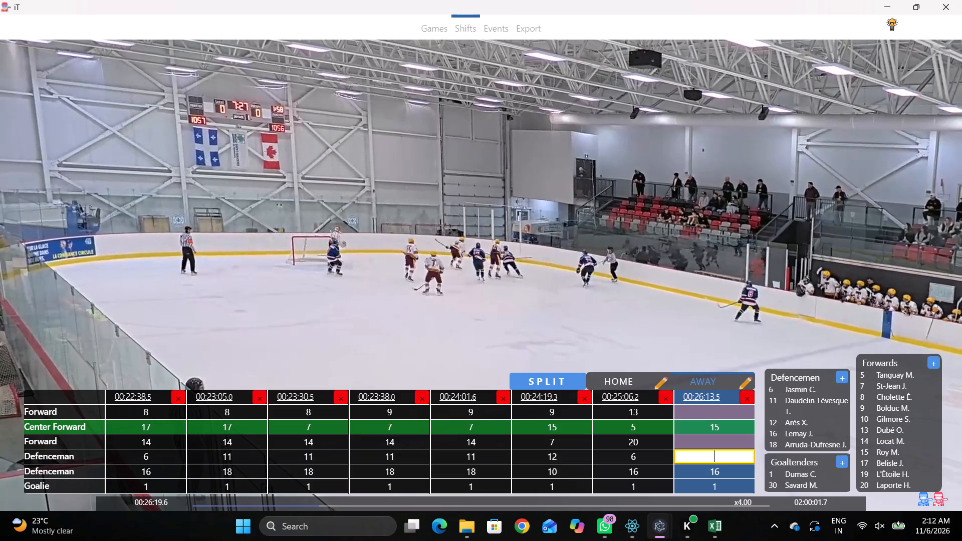
{"action": "left_click", "coordinate": [732, 445]}
{"action": "left_click", "coordinate": [872, 387]}
Set the two Defencemen of the 00:26:13.5 away shift to 11 and 18.
{"action": "left_click", "coordinate": [717, 450]}
{"action": "key", "text": "1"}
{"action": "key", "text": "1"}
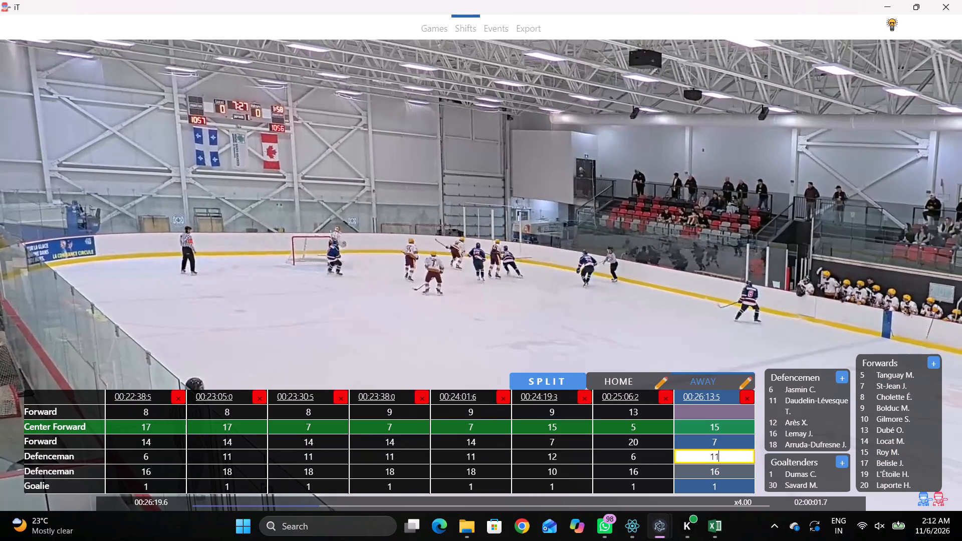
{"action": "left_click", "coordinate": [714, 470]}
{"action": "key", "text": "space"}
{"action": "key", "text": "space"}
{"action": "left_click", "coordinate": [712, 471]}
{"action": "left_click", "coordinate": [809, 441]}
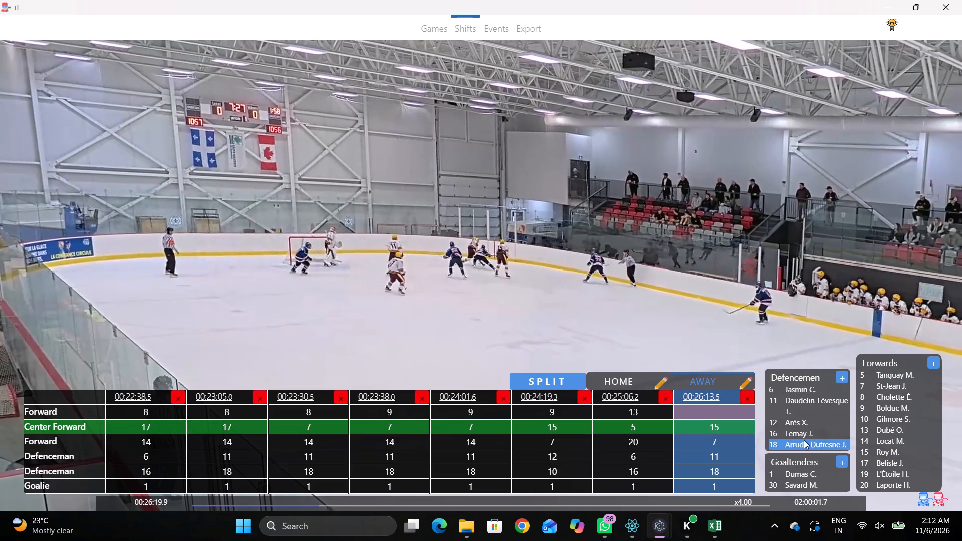
Follow the play to the next away line change and split a new away shift at 00:27:28.7.
{"action": "key", "text": "shift+d"}
{"action": "key", "text": "space"}
{"action": "key", "text": "v"}
{"action": "key", "text": "space"}
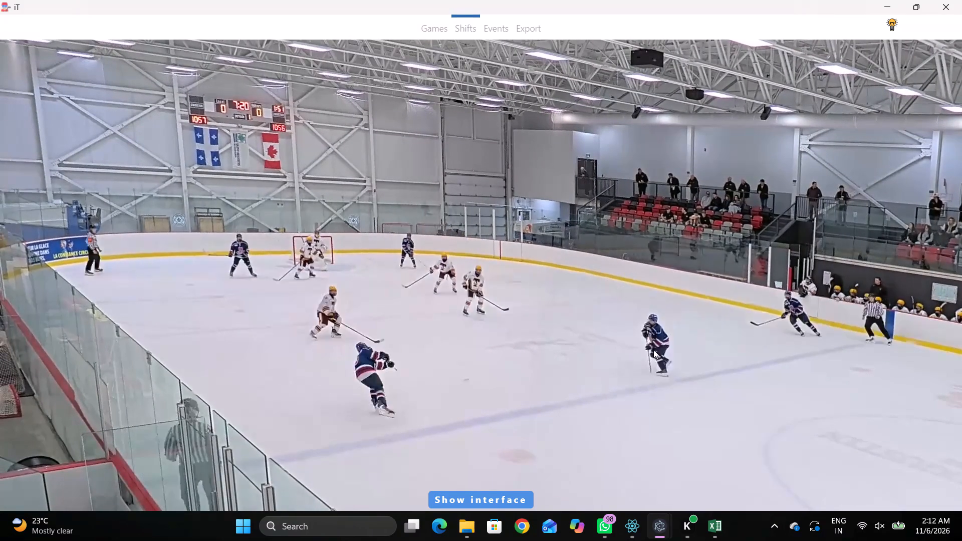
{"action": "key", "text": "space"}
{"action": "key", "text": "space"}
{"action": "key", "text": "space"}
{"action": "type", "text": "c"}
{"action": "key", "text": "space"}
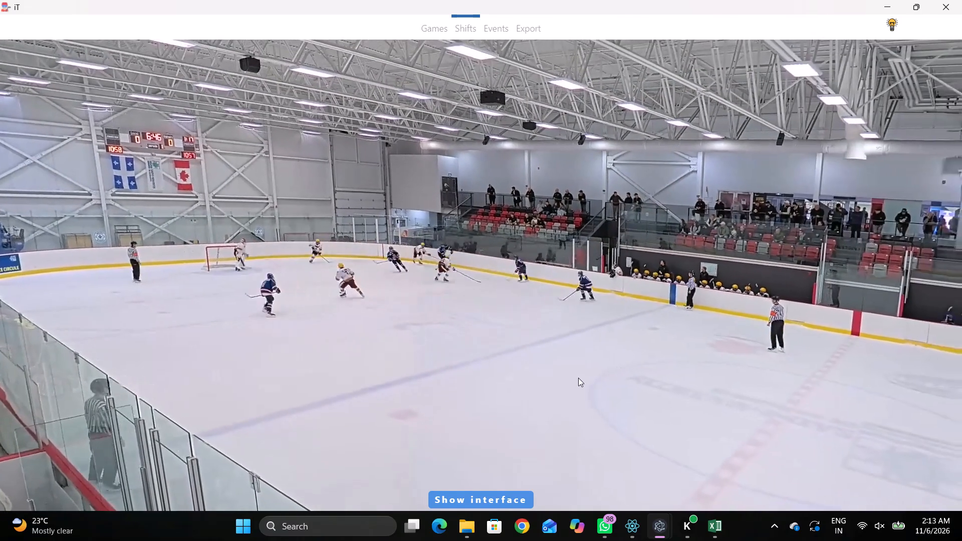
{"action": "key", "text": "v"}
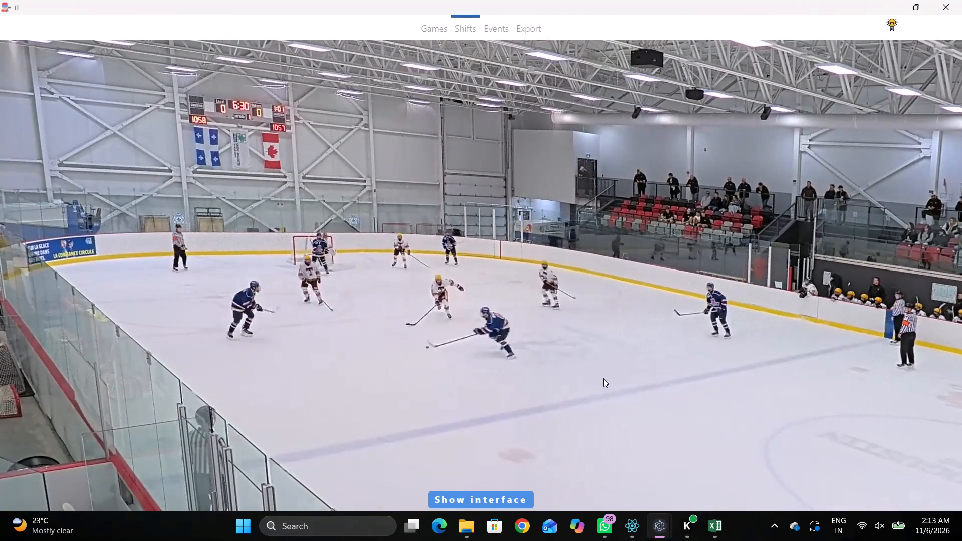
{"action": "key", "text": "space"}
{"action": "key", "text": "space"}
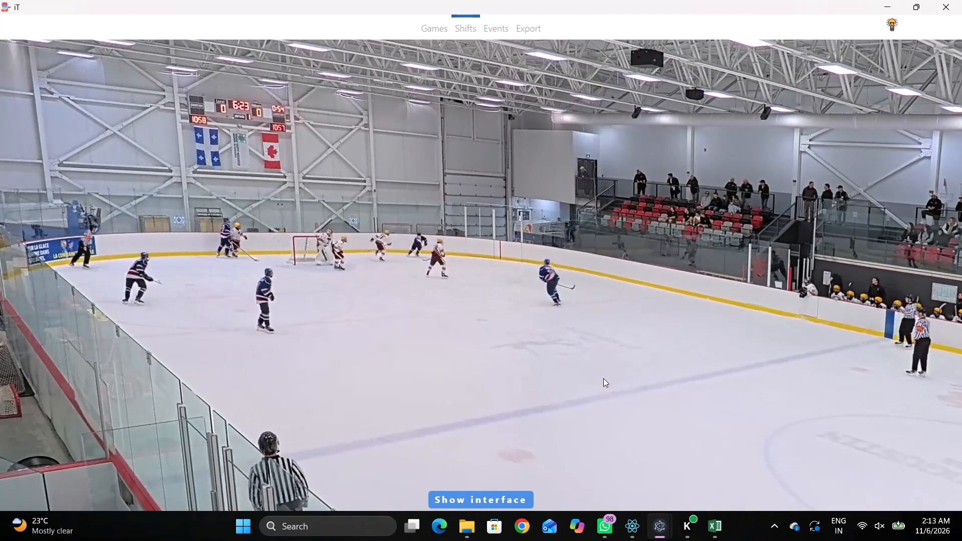
{"action": "key", "text": "space"}
{"action": "key", "text": "space"}
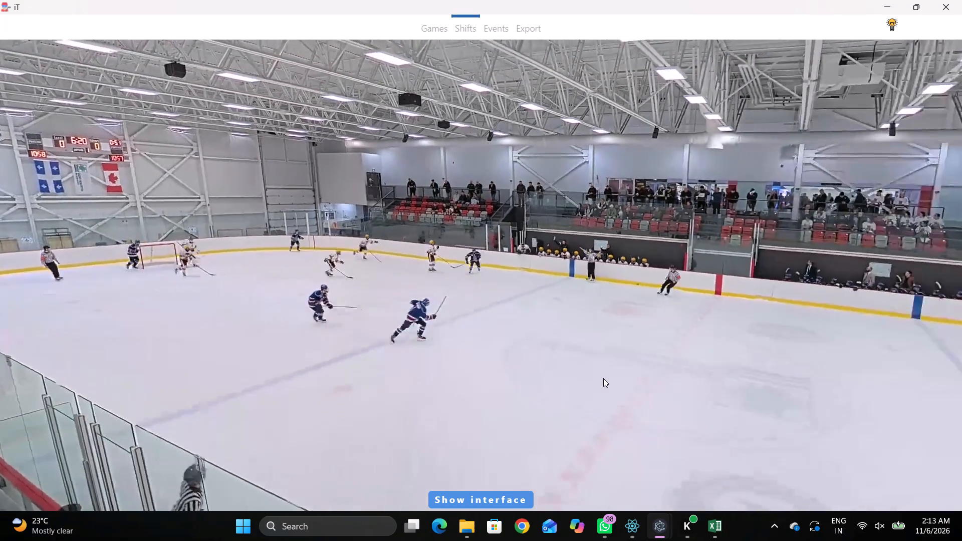
{"action": "key", "text": "space"}
{"action": "key", "text": "shift+s"}
Play on to about 00:27:35 and clear the Center Forward, second Forward and both Defenceman numbers in the 00:27:28.7 away shift, keeping the Goalie.
{"action": "key", "text": "shift+d"}
{"action": "key", "text": "shift+d"}
{"action": "key", "text": "space"}
{"action": "key", "text": "v"}
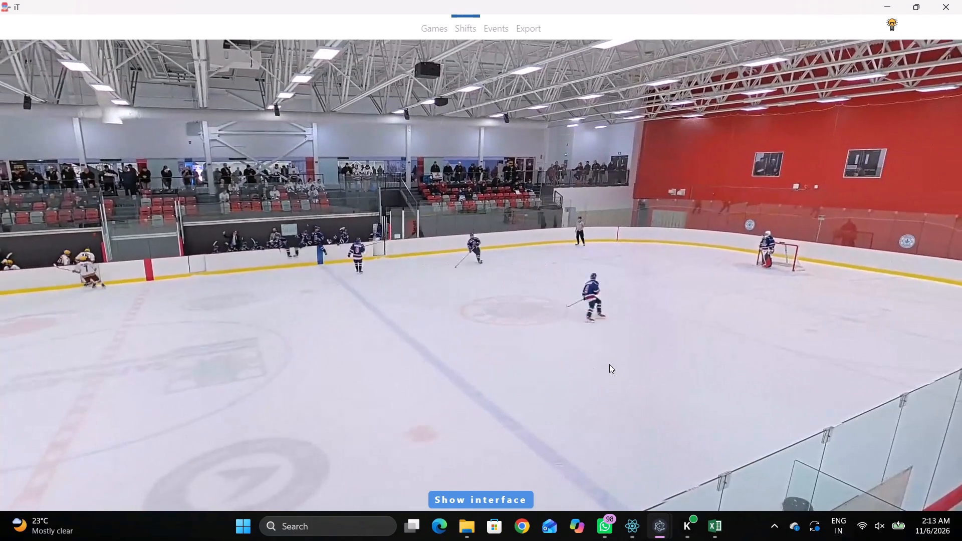
{"action": "key", "text": "space"}
{"action": "key", "text": "space"}
{"action": "key", "text": "space"}
{"action": "key", "text": "space"}
{"action": "key", "text": "space"}
{"action": "key", "text": "shift+d"}
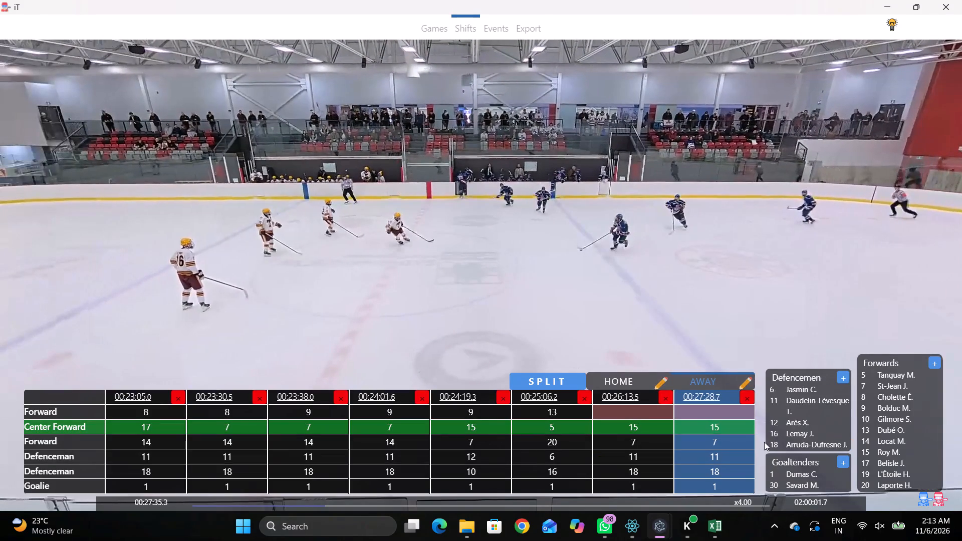
{"action": "left_click", "coordinate": [744, 434]}
{"action": "left_click", "coordinate": [735, 431]}
{"action": "key", "text": "BackSpace"}
{"action": "key", "text": "Tab"}
{"action": "key", "text": "BackSpace"}
{"action": "key", "text": "BackSpace"}
{"action": "key", "text": "Tab"}
{"action": "key", "text": "BackSpace"}
{"action": "key", "text": "BackSpace"}
{"action": "key", "text": "Tab"}
{"action": "key", "text": "BackSpace"}
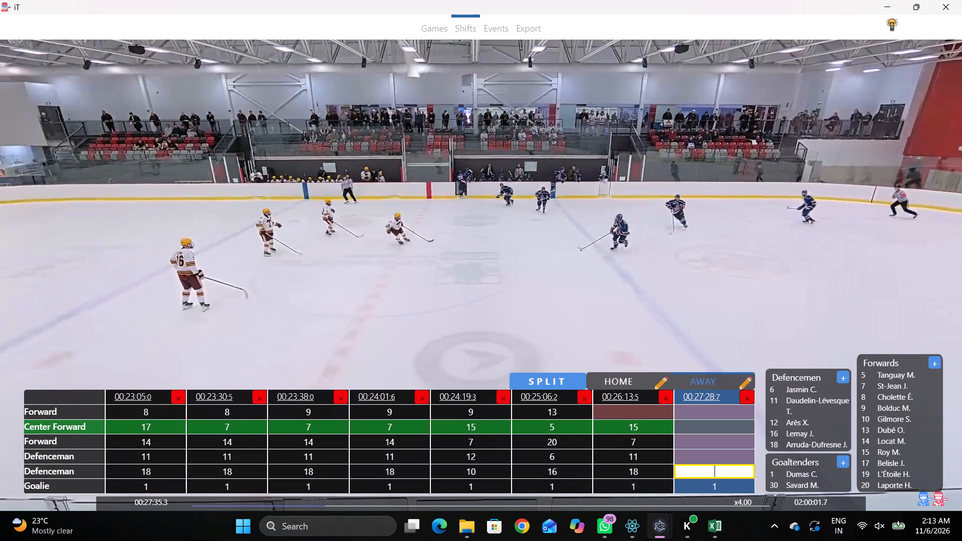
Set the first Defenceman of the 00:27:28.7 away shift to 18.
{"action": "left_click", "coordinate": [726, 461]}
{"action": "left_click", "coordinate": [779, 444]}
Check the away defence in the play and set the first Defenceman of the 00:27:28.7 shift to 16.
{"action": "key", "text": "shift+d"}
{"action": "key", "text": "space"}
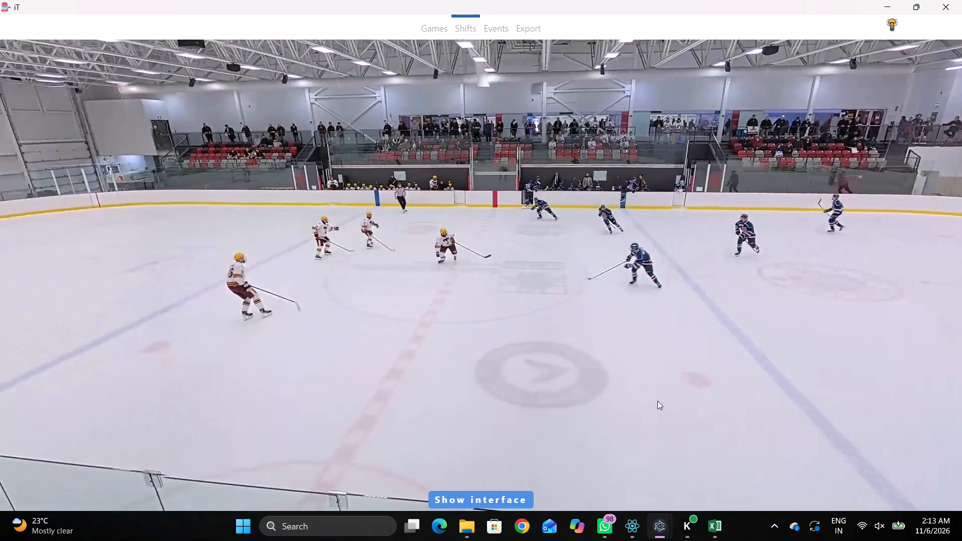
{"action": "key", "text": "space"}
{"action": "key", "text": "shift+d"}
{"action": "left_click", "coordinate": [724, 478]}
{"action": "left_click_drag", "start_coordinate": [723, 463], "coordinate": [710, 463]}
{"action": "left_click", "coordinate": [806, 430]}
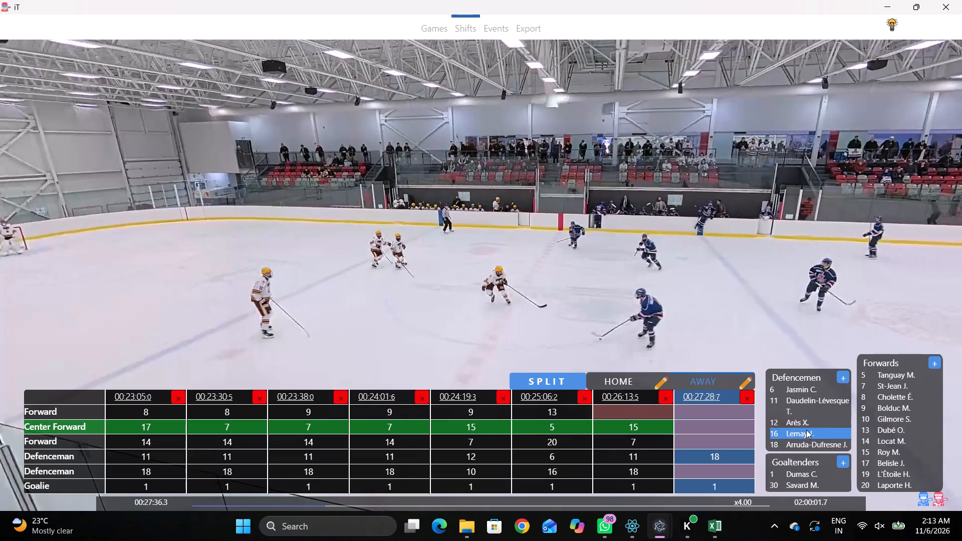
Follow the play to identify the away forwards and set the Center Forward of the 00:27:28.7 shift to 13.
{"action": "key", "text": "shift+d"}
{"action": "key", "text": "space"}
{"action": "key", "text": "space"}
{"action": "key", "text": "space"}
{"action": "key", "text": "space"}
{"action": "key", "text": "space"}
{"action": "key", "text": "space"}
{"action": "key", "text": "space"}
{"action": "key", "text": "space"}
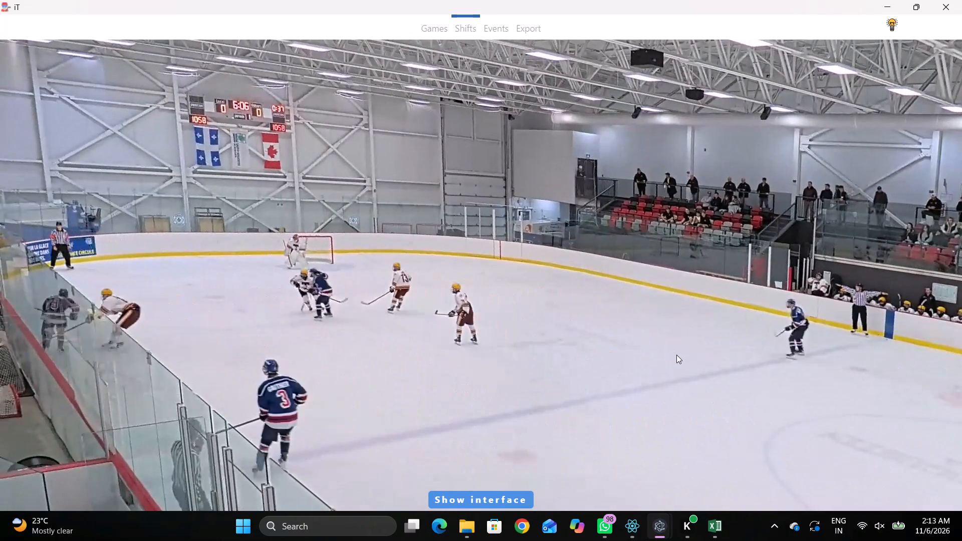
{"action": "key", "text": "space"}
{"action": "key", "text": "space"}
{"action": "key", "text": "q"}
{"action": "key", "text": "q"}
{"action": "key", "text": "shift+d"}
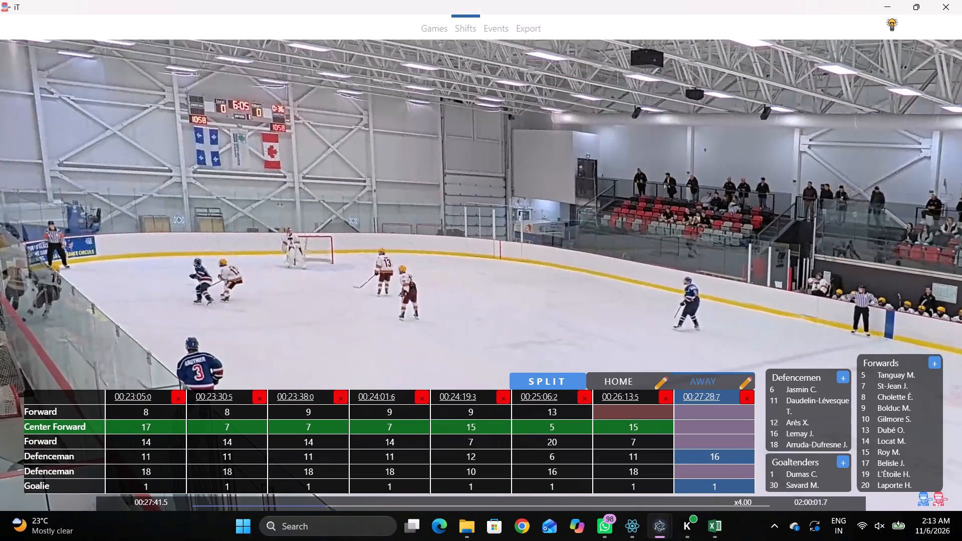
{"action": "left_click", "coordinate": [713, 418]}
{"action": "key", "text": "1"}
{"action": "left_click", "coordinate": [715, 427]}
{"action": "key", "text": "1"}
{"action": "key", "text": "3"}
Play on briefly and set the second Defenceman of the 00:27:28.7 away shift to 12.
{"action": "left_click", "coordinate": [696, 259]}
{"action": "key", "text": "space"}
{"action": "key", "text": "space"}
{"action": "key", "text": "q"}
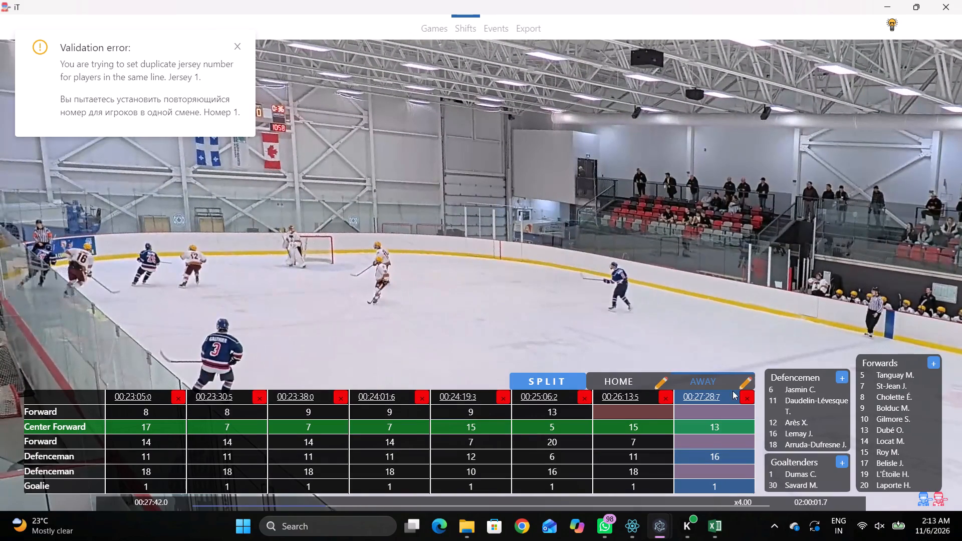
{"action": "left_click", "coordinate": [721, 475]}
{"action": "key", "text": "1"}
{"action": "key", "text": "2"}
Follow the play to about 00:28:03 and set the second Forward of the 00:27:28.7 away shift to 19.
{"action": "left_click", "coordinate": [726, 450]}
{"action": "key", "text": "space"}
{"action": "key", "text": "space"}
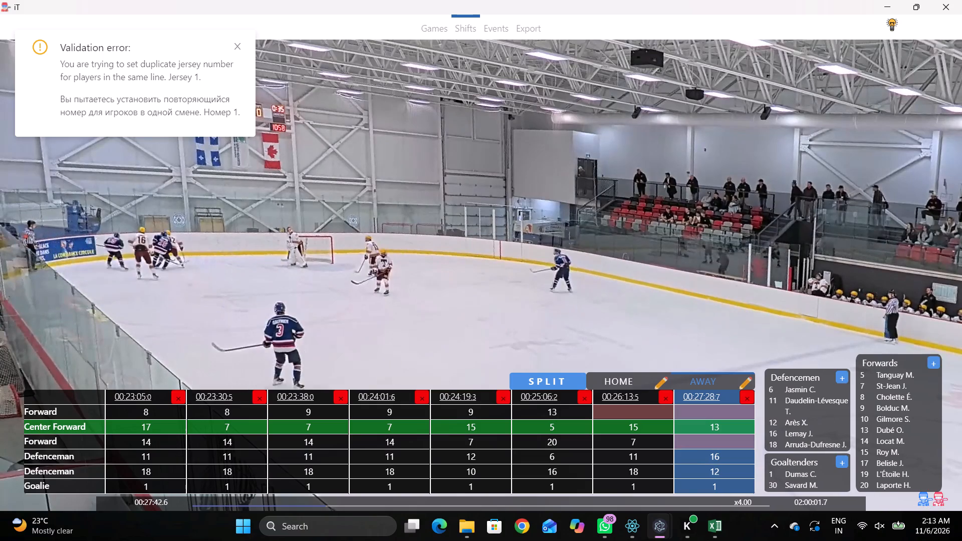
{"action": "key", "text": "space"}
{"action": "key", "text": "space"}
{"action": "key", "text": "space"}
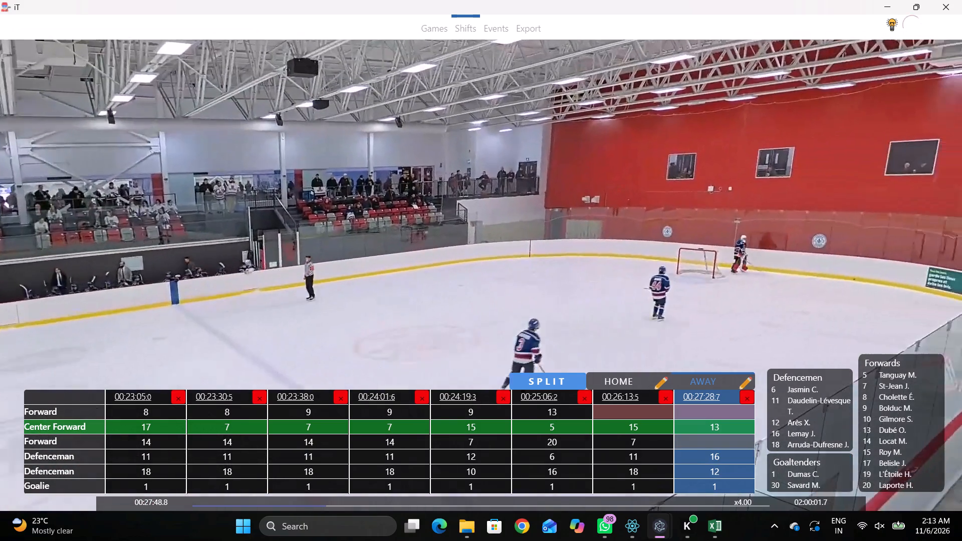
{"action": "key", "text": "space"}
{"action": "key", "text": "shift+d"}
{"action": "key", "text": "space"}
{"action": "key", "text": "space"}
{"action": "key", "text": "space"}
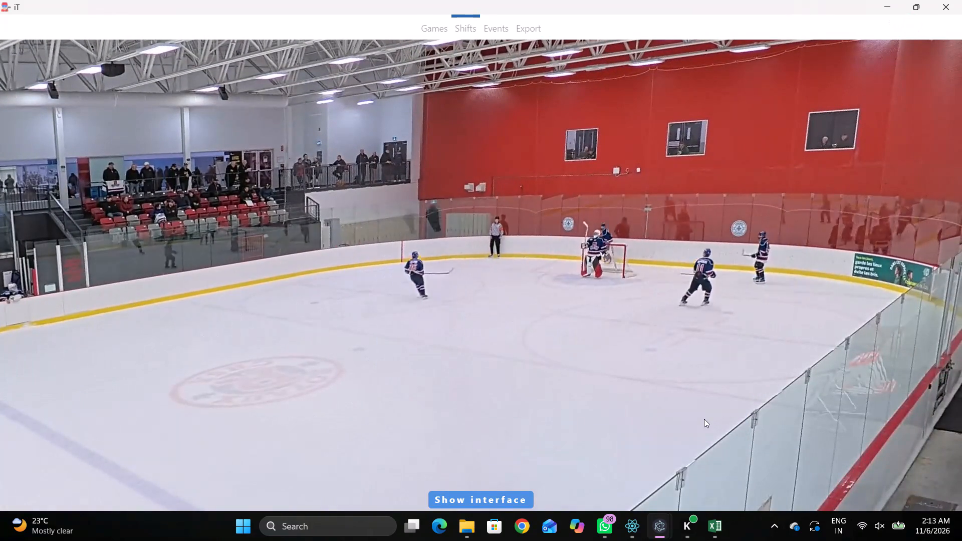
{"action": "key", "text": "space"}
{"action": "key", "text": "space"}
{"action": "key", "text": "space"}
{"action": "key", "text": "space"}
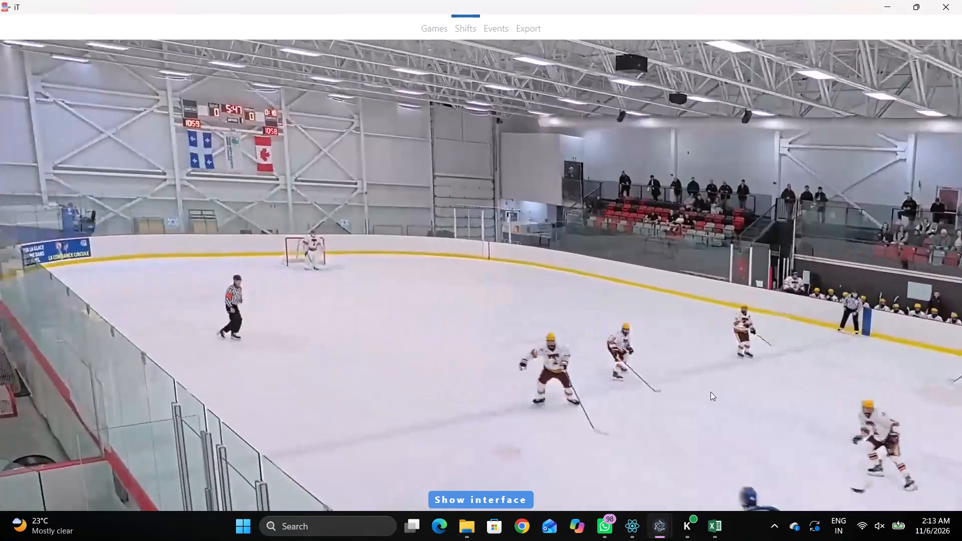
{"action": "key", "text": "space"}
{"action": "key", "text": "shift+d"}
{"action": "key", "text": "space"}
{"action": "key", "text": "space"}
{"action": "key", "text": "q"}
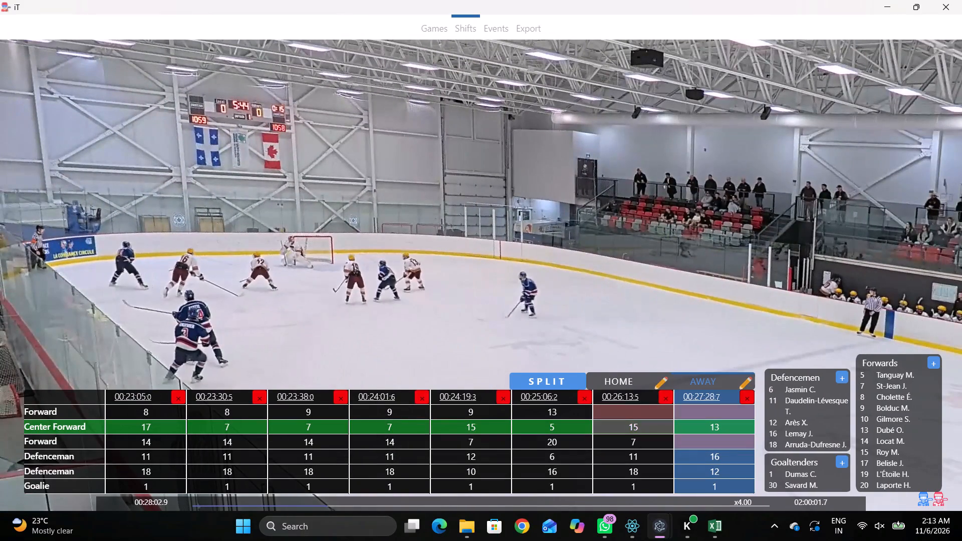
{"action": "left_click", "coordinate": [724, 445]}
{"action": "left_click", "coordinate": [872, 481]}
{"action": "left_click", "coordinate": [875, 470]}
{"action": "left_click", "coordinate": [723, 442]}
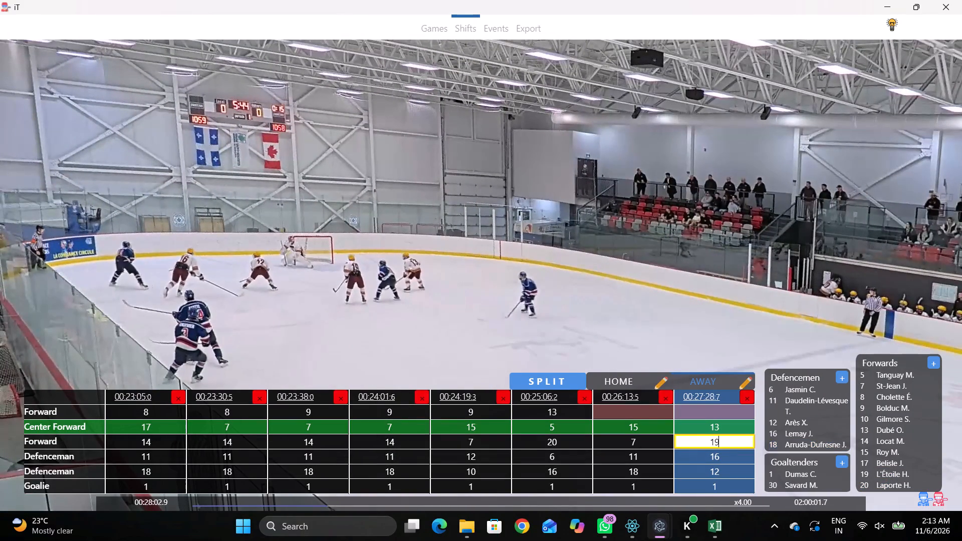
Follow the play through the stoppage to the next faceoff and split a new away shift at 00:28:39.8.
{"action": "key", "text": "shift+d"}
{"action": "key", "text": "space"}
{"action": "type", "text": "v"}
{"action": "key", "text": "space"}
{"action": "key", "text": "space"}
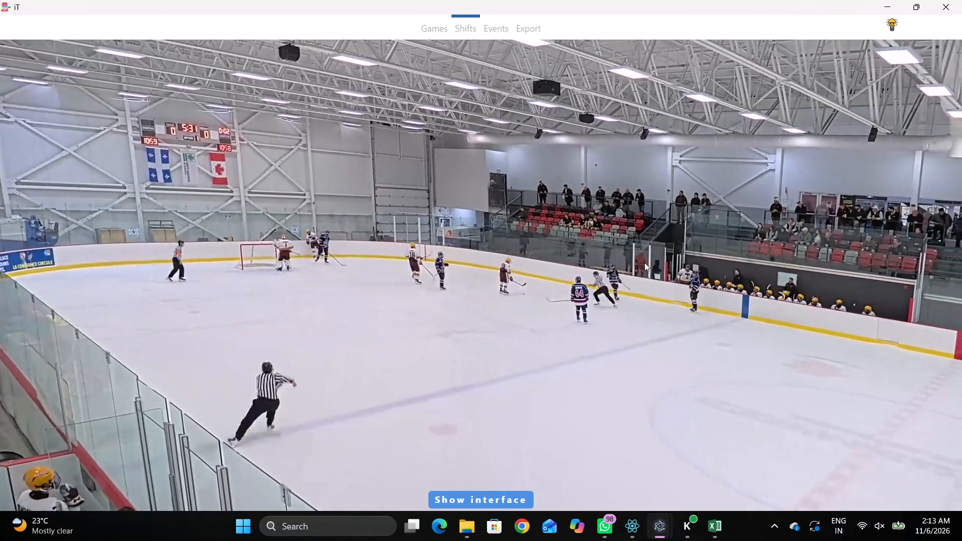
{"action": "key", "text": "space"}
{"action": "key", "text": "space"}
{"action": "key", "text": "c"}
{"action": "key", "text": "space"}
{"action": "type", "text": "c"}
{"action": "key", "text": "space"}
{"action": "key", "text": "c"}
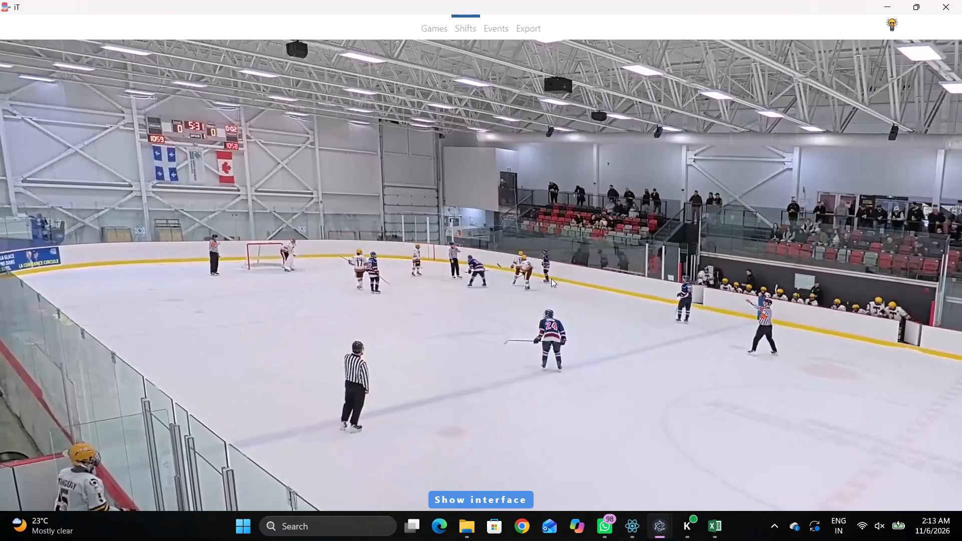
{"action": "key", "text": "space"}
{"action": "key", "text": "space"}
{"action": "key", "text": "shift+s"}
Clear the Center Forward, second Forward and first Defenceman numbers in the 00:28:39.8 away shift.
{"action": "key", "text": "shift+d"}
{"action": "left_click", "coordinate": [735, 431]}
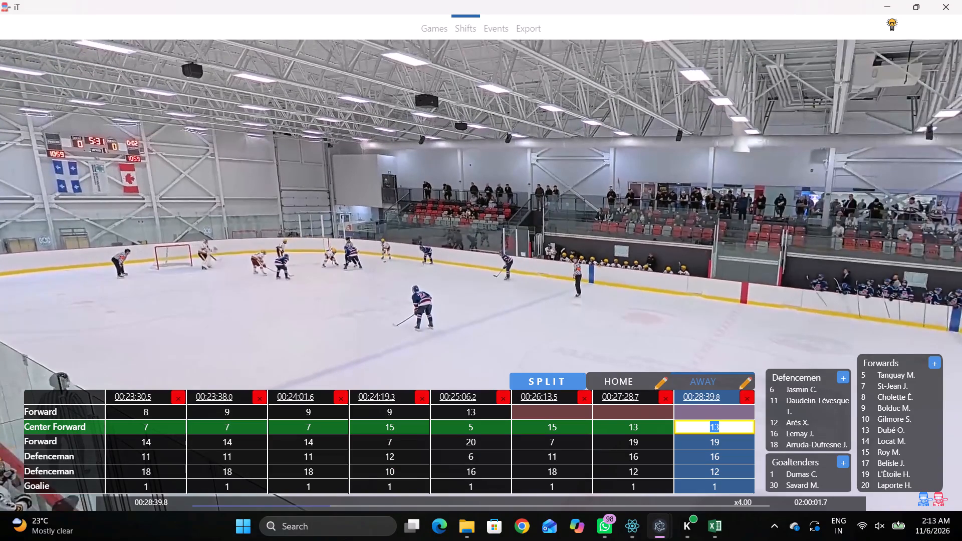
{"action": "key", "text": "BackSpace"}
{"action": "key", "text": "BackSpace"}
{"action": "key", "text": "Tab"}
{"action": "key", "text": "BackSpace"}
{"action": "key", "text": "Tab"}
{"action": "key", "text": "BackSpace"}
{"action": "key", "text": "Tab"}
{"action": "key", "text": "BackSpace"}
{"action": "type", "text": "D"}
Follow the play to about 00:28:45 and set the second Forward of the 00:28:39.8 away shift to 17.
{"action": "key", "text": "space"}
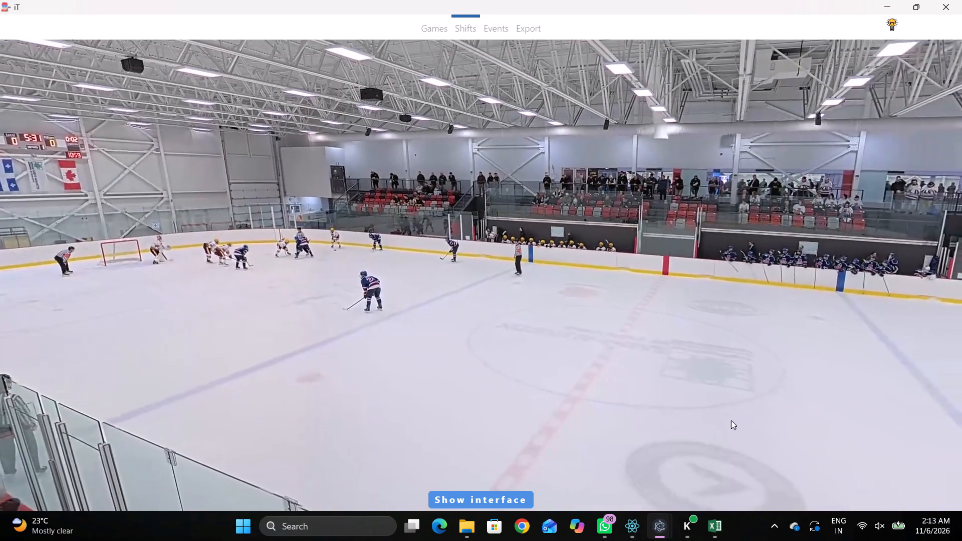
{"action": "key", "text": "space"}
{"action": "type", "text": "qqr"}
{"action": "key", "text": "space"}
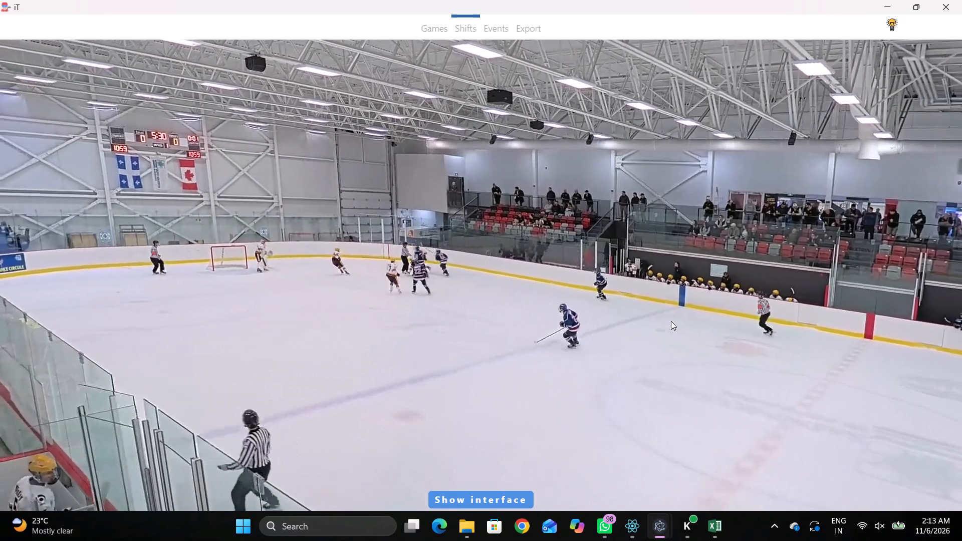
{"action": "key", "text": "space"}
{"action": "key", "text": "space"}
{"action": "key", "text": "space"}
{"action": "key", "text": "space"}
{"action": "key", "text": "space"}
{"action": "key", "text": "q"}
{"action": "key", "text": "shift+d"}
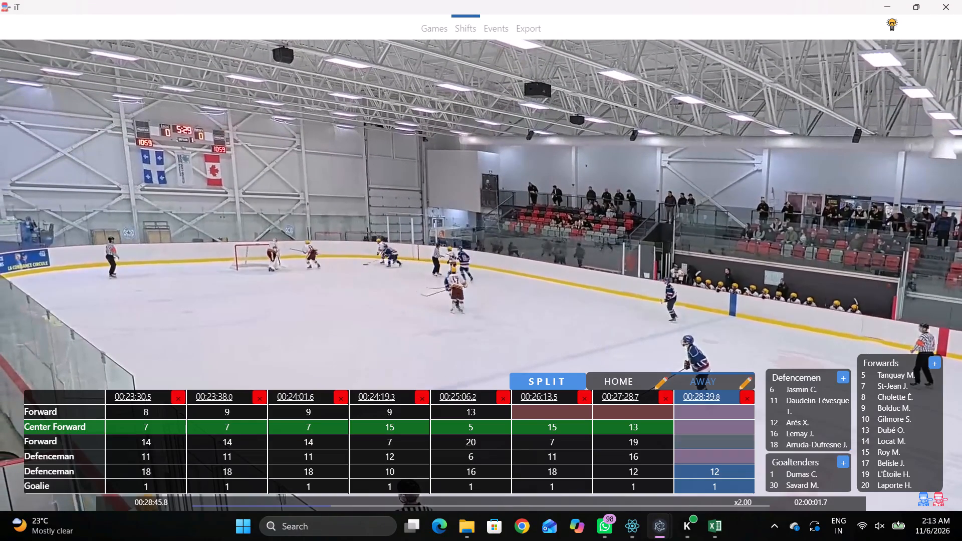
{"action": "left_click", "coordinate": [724, 451]}
{"action": "left_click", "coordinate": [729, 442]}
{"action": "left_click", "coordinate": [899, 459]}
Step the video back slightly to identify the defender and set the first Defenceman of the 00:28:39.8 shift to 16.
{"action": "key", "text": "q"}
{"action": "key", "text": "q"}
{"action": "key", "text": "q"}
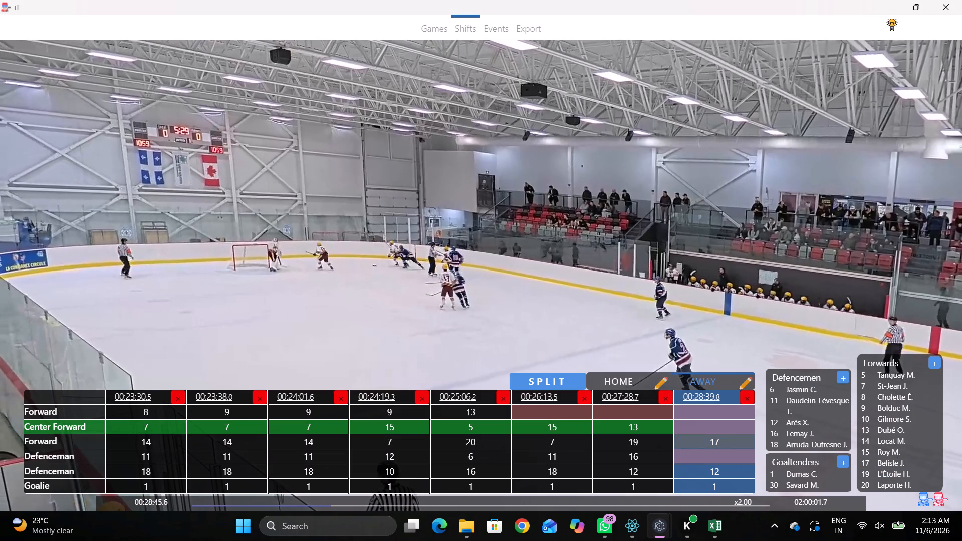
{"action": "key", "text": "q"}
{"action": "key", "text": "q"}
{"action": "key", "text": "q"}
{"action": "left_click", "coordinate": [739, 456]}
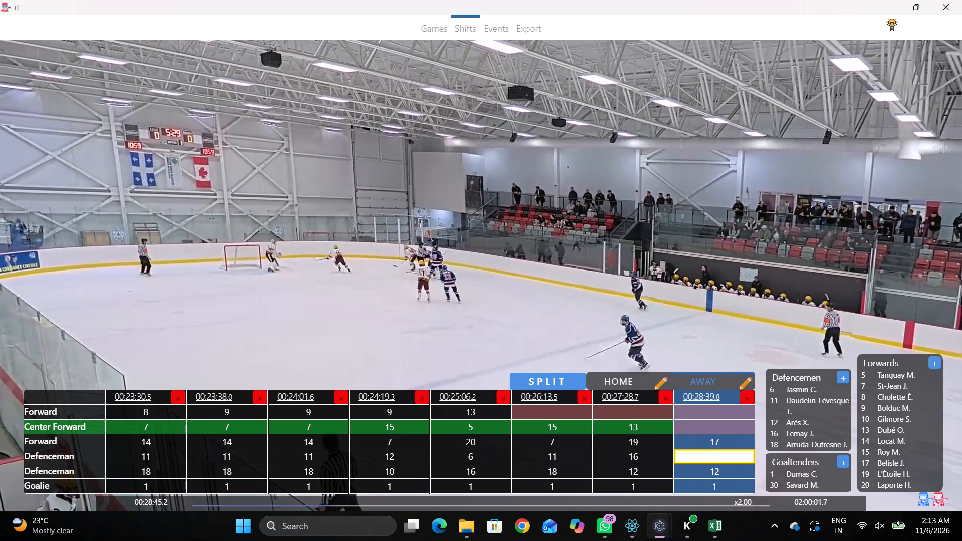
{"action": "left_click", "coordinate": [773, 435]}
Follow the play to the next away line change and split a new shift at 00:28:47.0.
{"action": "key", "text": "space"}
{"action": "key", "text": "space"}
{"action": "key", "text": "space"}
{"action": "key", "text": "space"}
{"action": "key", "text": "space"}
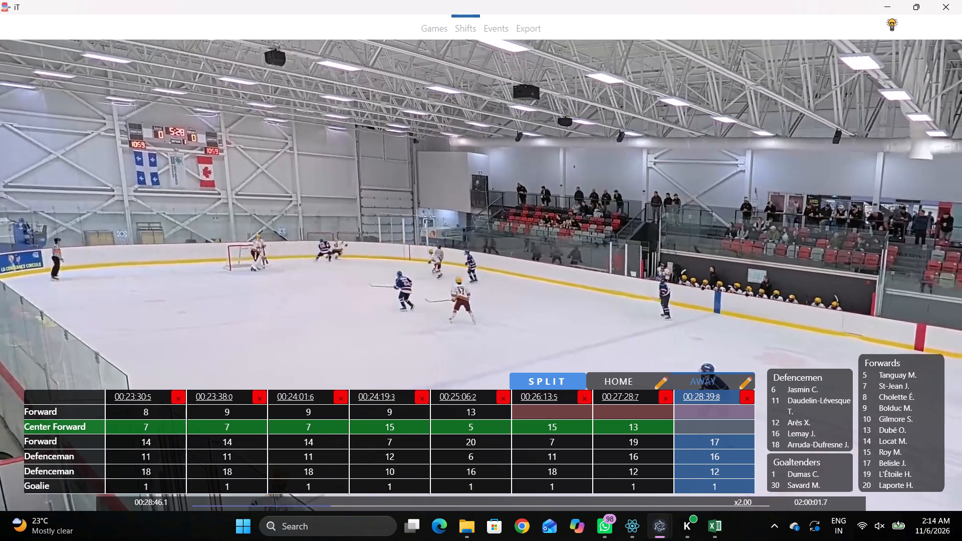
{"action": "key", "text": "space"}
{"action": "key", "text": "shift+d"}
{"action": "type", "text": "qq"}
{"action": "key", "text": "q"}
{"action": "key", "text": "shift+s"}
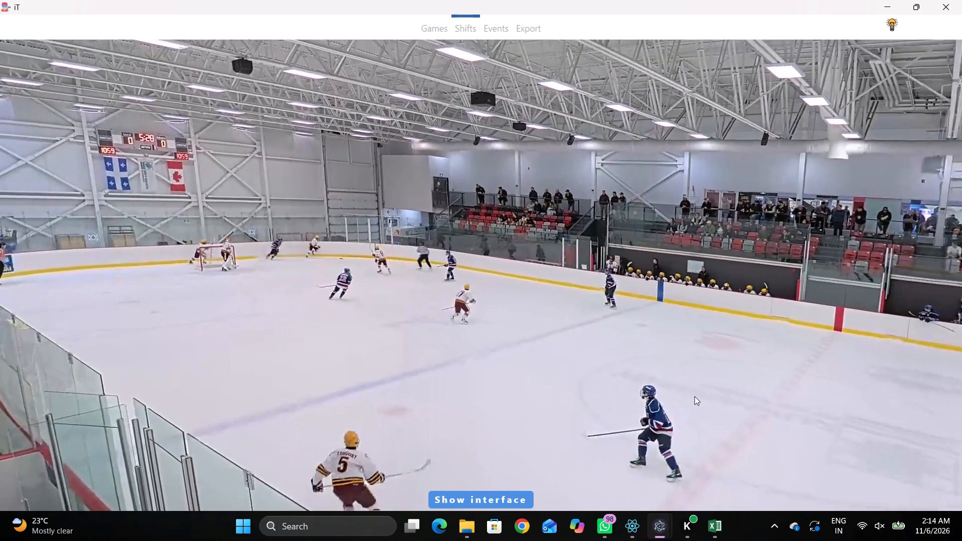
Set the first Forward of the 00:28:47.0 away shift to 5.
{"action": "key", "text": "shift+d"}
{"action": "left_click", "coordinate": [703, 415]}
{"action": "left_click", "coordinate": [714, 420]}
{"action": "left_click", "coordinate": [716, 410]}
{"action": "left_click", "coordinate": [882, 372]}
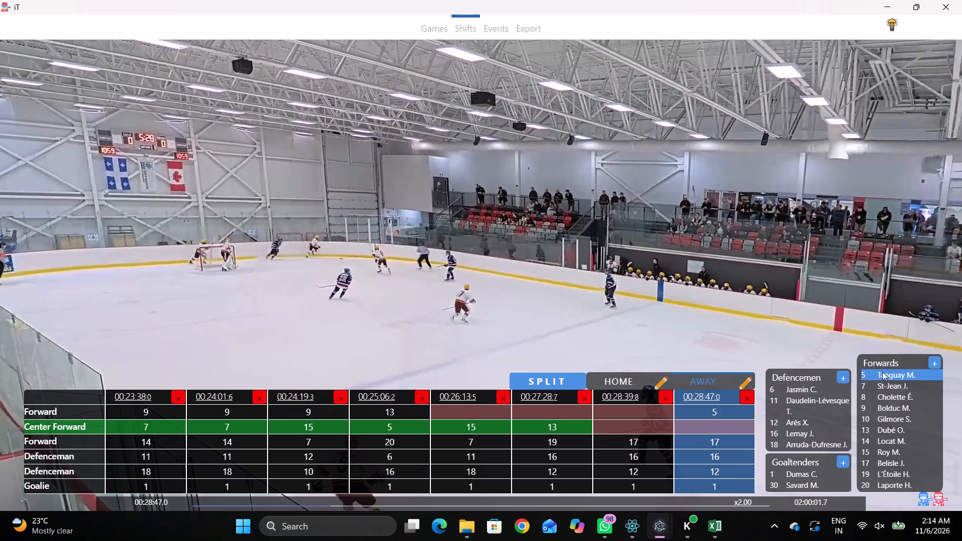
Follow the play to about 00:28:55 and set the Center Forward of the 00:28:39.8 away shift to 14.
{"action": "key", "text": "shift+d"}
{"action": "key", "text": "space"}
{"action": "key", "text": "v"}
{"action": "key", "text": "space"}
{"action": "key", "text": "space"}
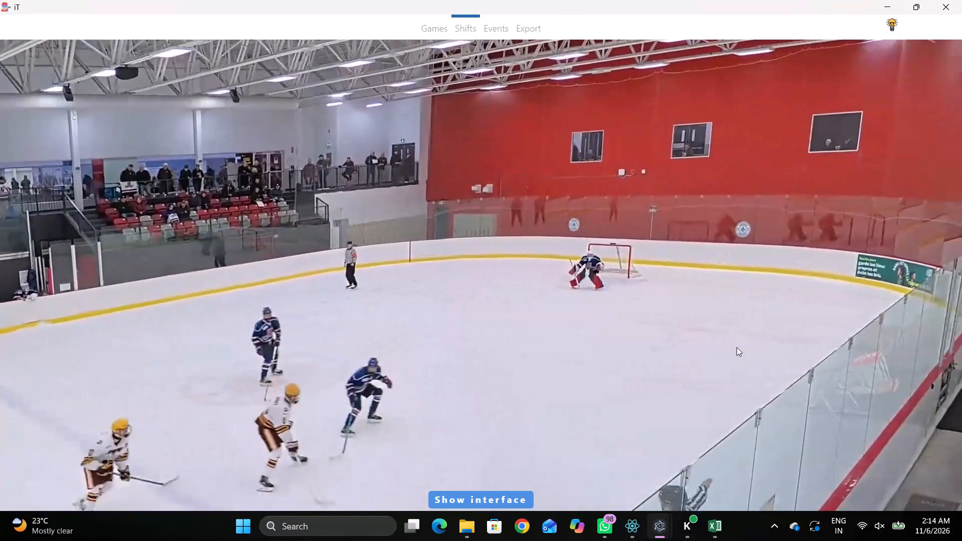
{"action": "key", "text": "space"}
{"action": "key", "text": "space"}
{"action": "key", "text": "space"}
{"action": "key", "text": "space"}
{"action": "key", "text": "space"}
{"action": "key", "text": "shift+d"}
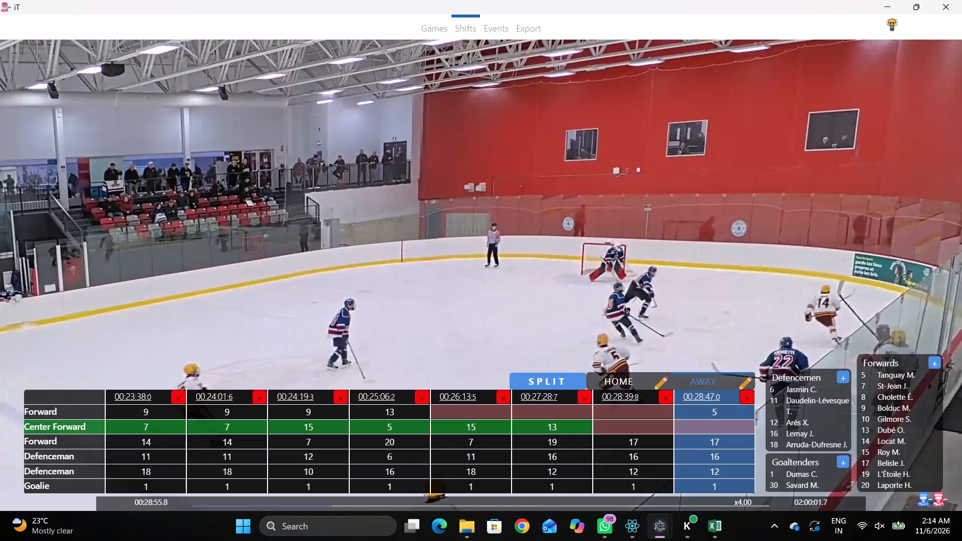
{"action": "left_click", "coordinate": [667, 422]}
{"action": "key", "text": "1"}
{"action": "key", "text": "3"}
{"action": "left_click", "coordinate": [637, 424]}
{"action": "key", "text": "1"}
{"action": "key", "text": "4"}
Set the Center Forward of the 00:28:47.0 away shift to 14.
{"action": "left_click", "coordinate": [715, 424]}
{"action": "key", "text": "1"}
{"action": "key", "text": "4"}
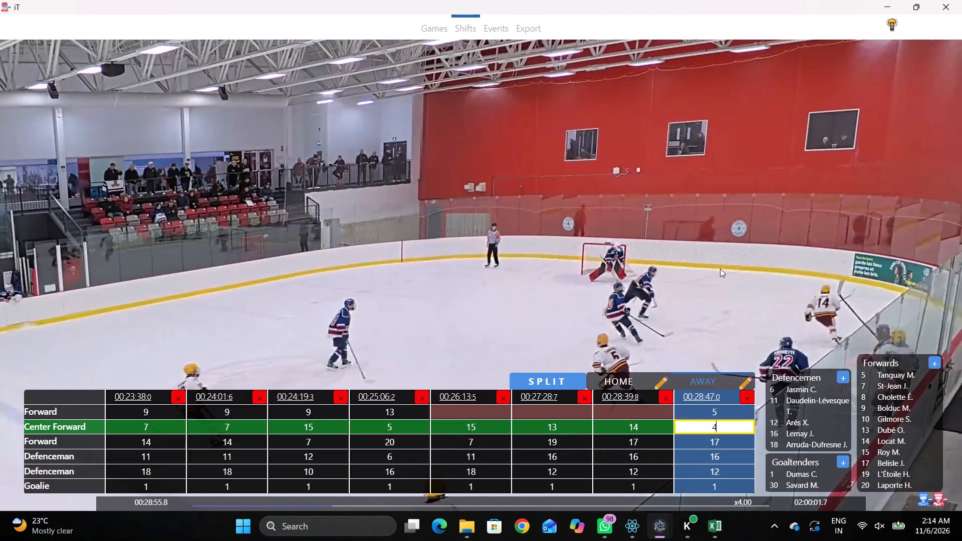
{"action": "left_click", "coordinate": [720, 268]}
{"action": "left_click", "coordinate": [715, 424]}
{"action": "type", "text": "14"}
{"action": "left_click", "coordinate": [733, 313]}
Play on briefly and split a new away shift at 00:28:58.9.
{"action": "key", "text": "space"}
{"action": "key", "text": "shift+d"}
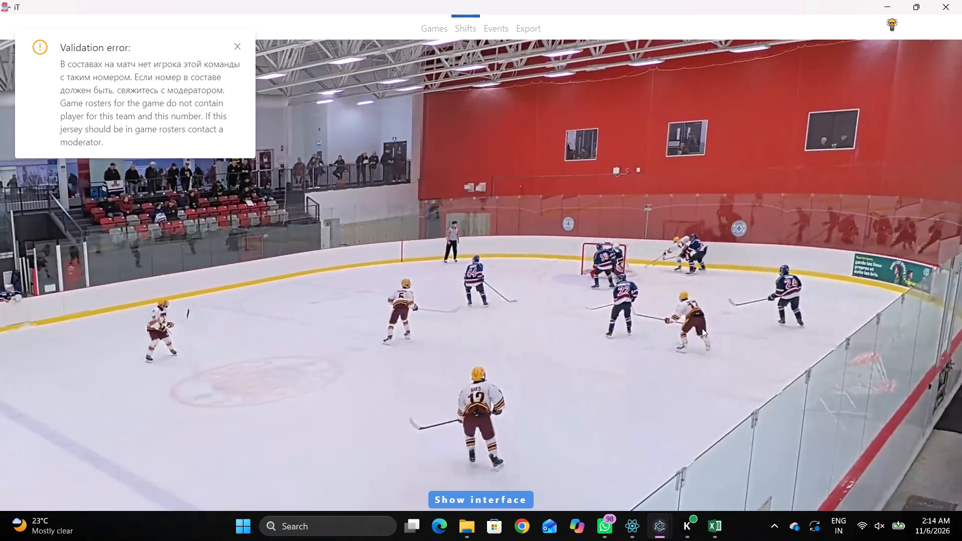
{"action": "key", "text": "space"}
{"action": "key", "text": "shift+s"}
Step back to about 00:28:57 to identify the defender and set the first Defenceman of the 00:28:47.0 and 00:28:58.9 shifts to 10.
{"action": "key", "text": "shift+d"}
{"action": "key", "text": "space"}
{"action": "type", "text": "q"}
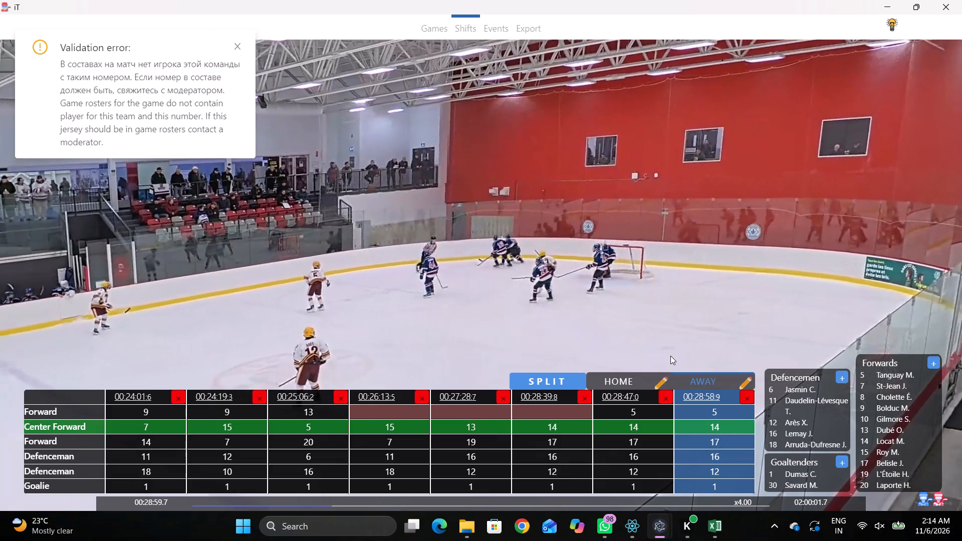
{"action": "key", "text": "q"}
{"action": "key", "text": "q"}
{"action": "key", "text": "q"}
{"action": "key", "text": "q"}
{"action": "key", "text": "q"}
{"action": "key", "text": "q"}
{"action": "key", "text": "q"}
{"action": "key", "text": "q"}
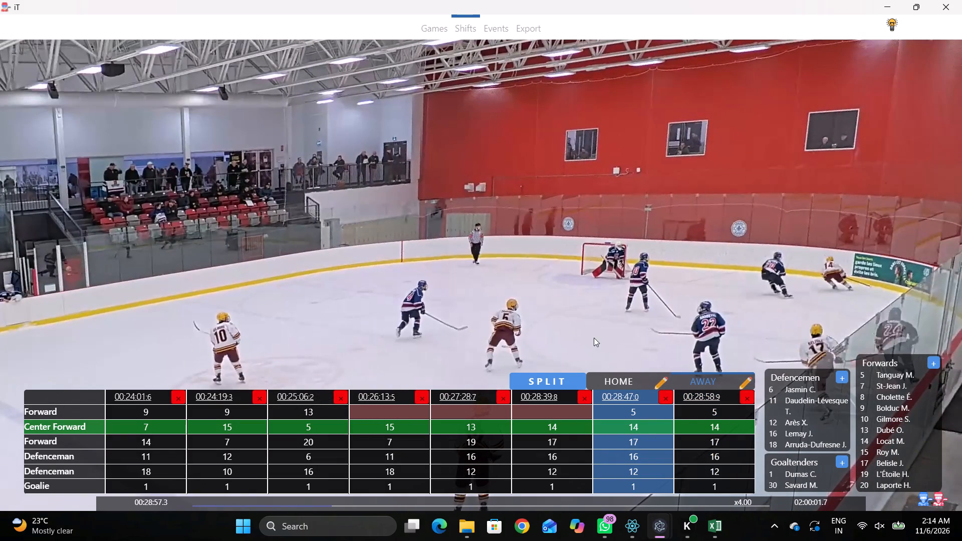
{"action": "left_click", "coordinate": [633, 477]}
{"action": "left_click", "coordinate": [626, 451]}
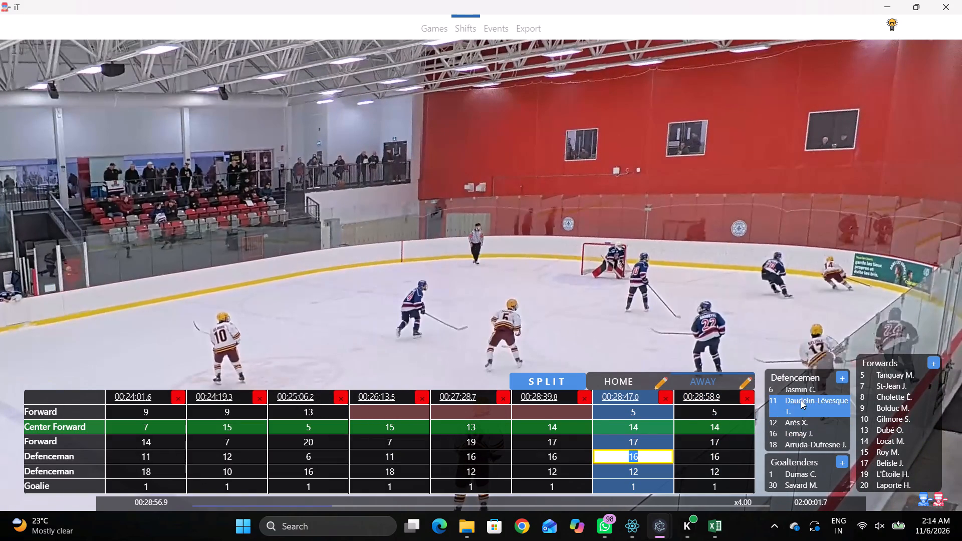
{"action": "left_click", "coordinate": [866, 418]}
{"action": "left_click", "coordinate": [676, 462]}
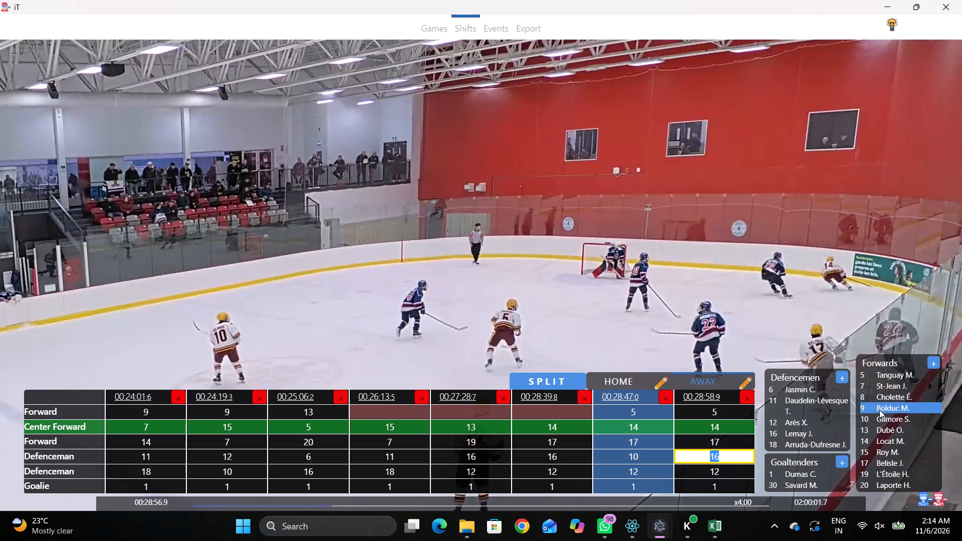
{"action": "left_click", "coordinate": [875, 416]}
Follow the play to the next away change and split a new shift at 00:29:10.7.
{"action": "key", "text": "shift+d"}
{"action": "key", "text": "space"}
{"action": "key", "text": "v"}
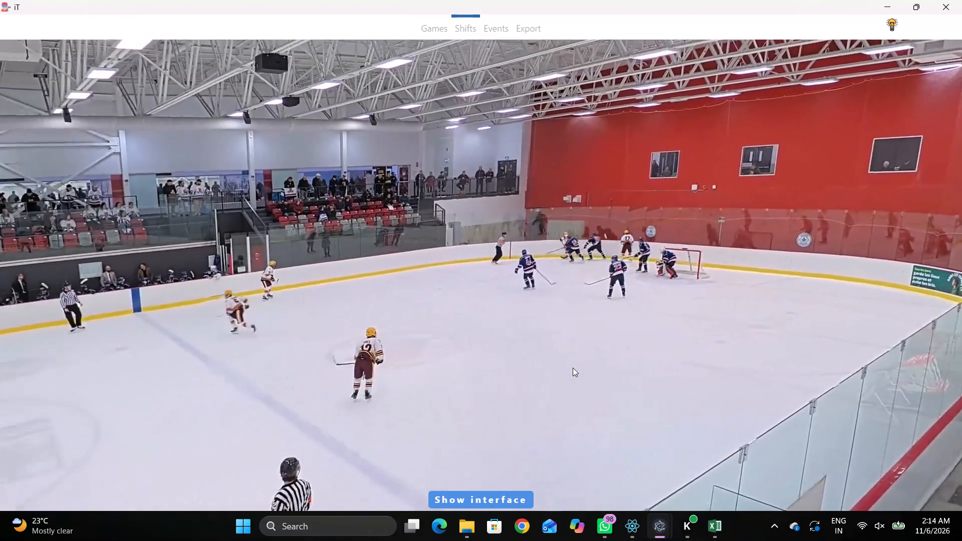
{"action": "key", "text": "space"}
{"action": "key", "text": "space"}
{"action": "key", "text": "space"}
{"action": "key", "text": "shift+s"}
Follow the play to about 00:29:22 and set the first Forward of the 00:29:10.7 away shift to 8.
{"action": "key", "text": "shift+d"}
{"action": "key", "text": "shift+d"}
{"action": "key", "text": "space"}
{"action": "type", "text": "v"}
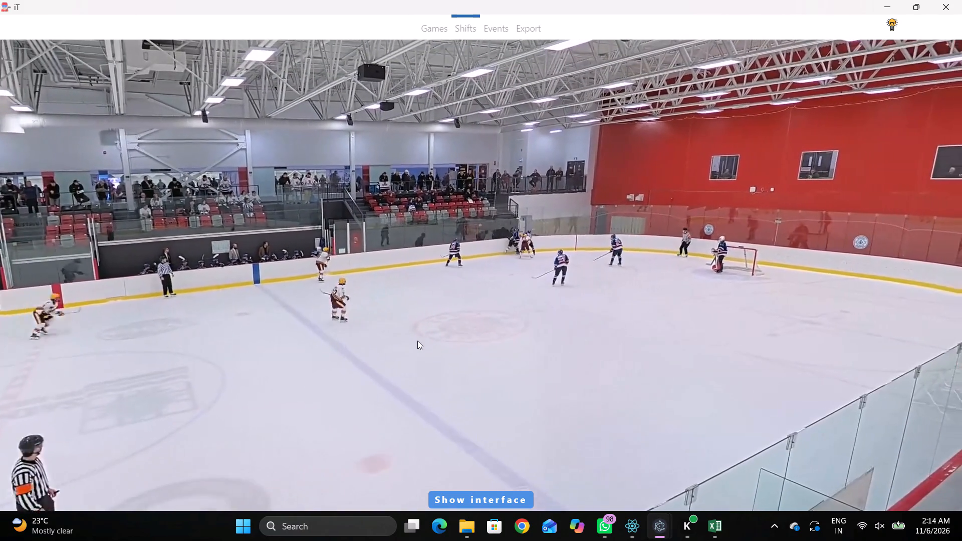
{"action": "key", "text": "space"}
{"action": "key", "text": "space"}
{"action": "key", "text": "space"}
{"action": "key", "text": "space"}
{"action": "key", "text": "space"}
{"action": "key", "text": "shift+d"}
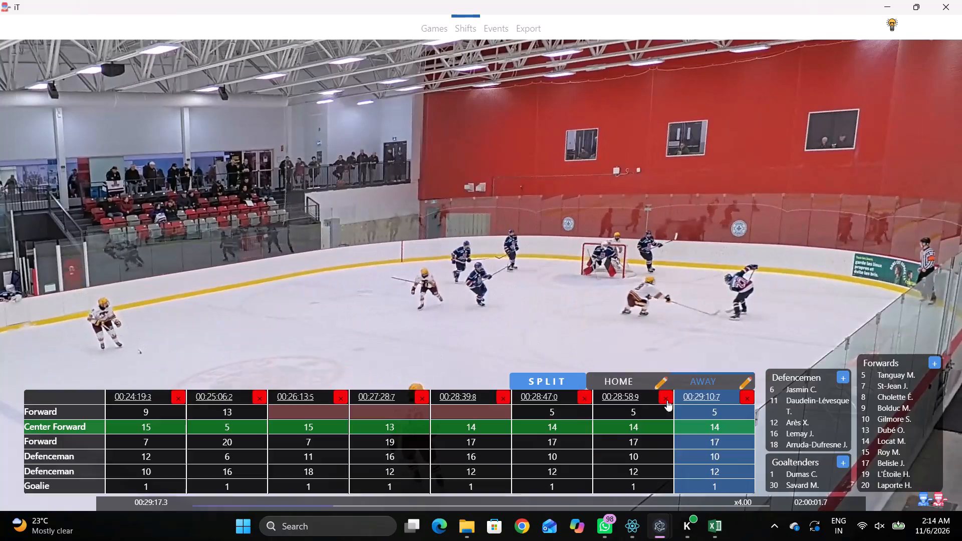
{"action": "key", "text": "shift+d"}
{"action": "key", "text": "space"}
{"action": "key", "text": "space"}
{"action": "key", "text": "space"}
{"action": "key", "text": "space"}
{"action": "key", "text": "space"}
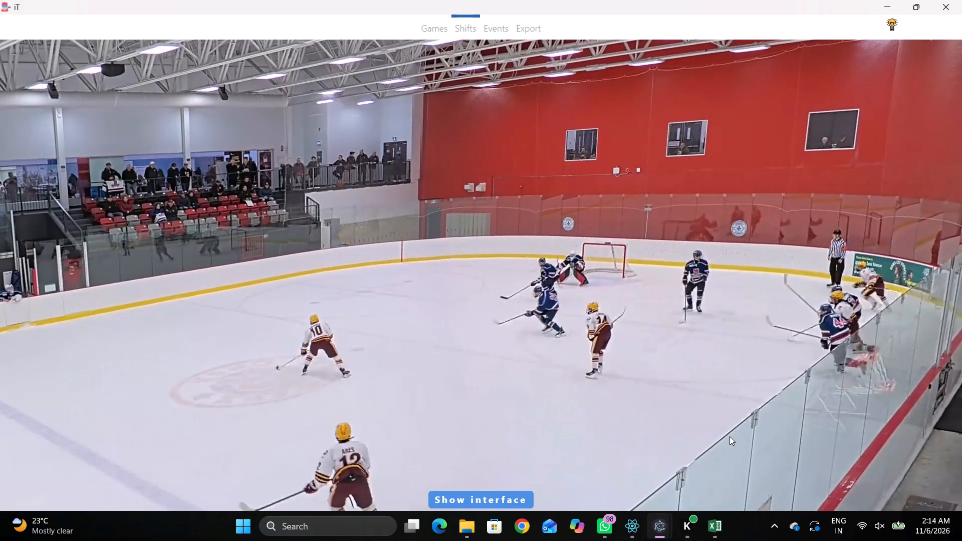
{"action": "key", "text": "space"}
{"action": "key", "text": "space"}
{"action": "key", "text": "space"}
{"action": "key", "text": "shift+d"}
{"action": "left_click_drag", "start_coordinate": [733, 421], "coordinate": [725, 418]}
{"action": "left_click", "coordinate": [725, 415]}
{"action": "left_click", "coordinate": [879, 398]}
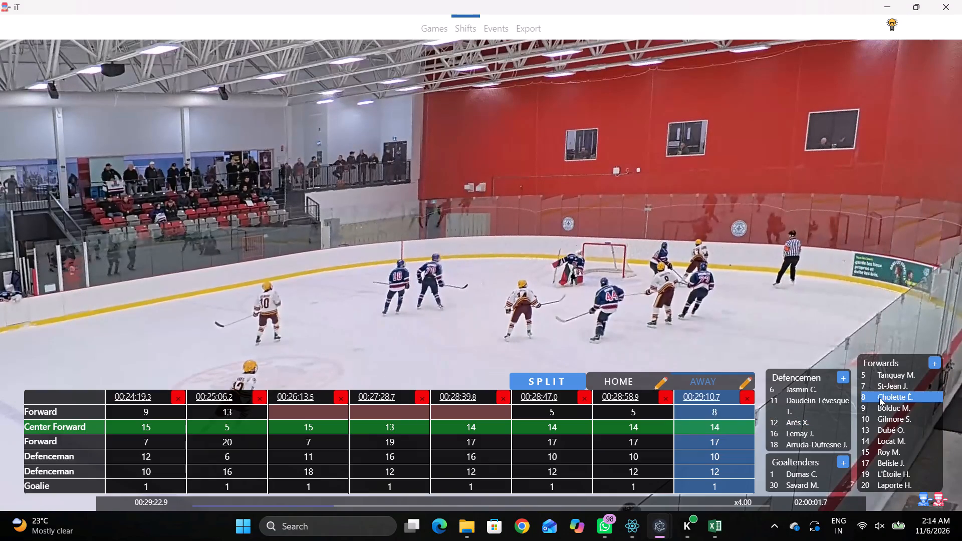
Follow the play up the ice to the next away change and split a new shift at 00:29:39.6.
{"action": "key", "text": "shift+d"}
{"action": "key", "text": "space"}
{"action": "key", "text": "v"}
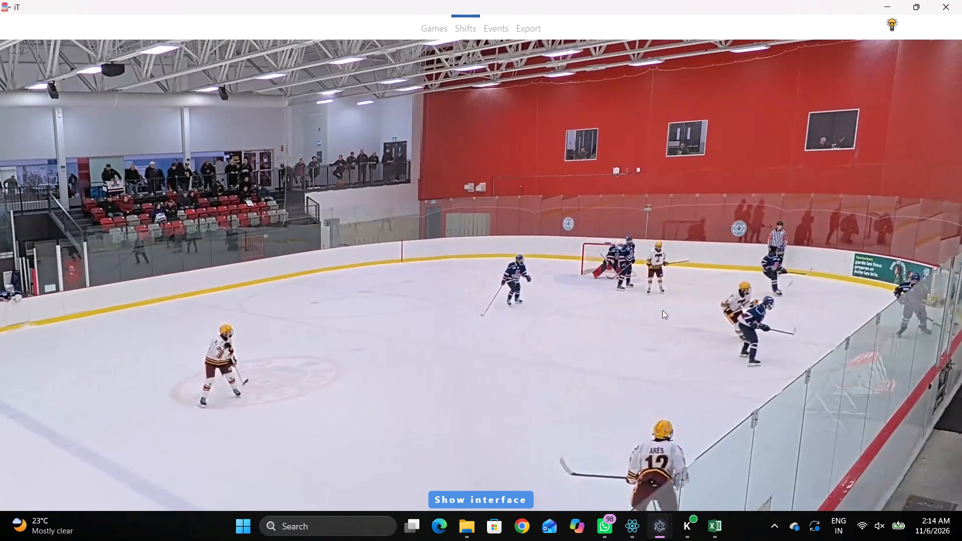
{"action": "key", "text": "space"}
{"action": "key", "text": "space"}
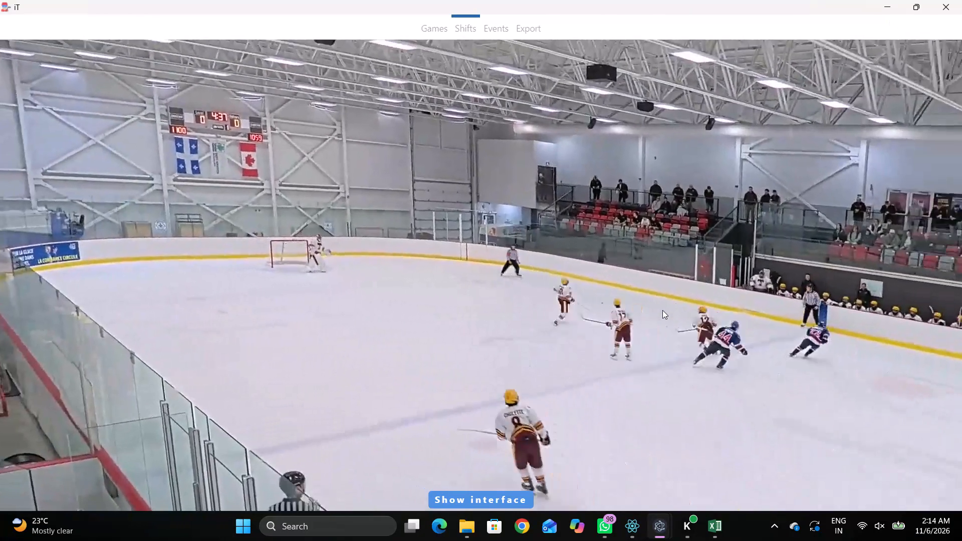
{"action": "key", "text": "space"}
{"action": "key", "text": "space"}
{"action": "key", "text": "space"}
{"action": "key", "text": "space"}
{"action": "key", "text": "space"}
{"action": "key", "text": "shift+s"}
Follow the play to about 00:29:51 and set the Center Forward of the 00:29:39.6 away shift to 5.
{"action": "type", "text": "DD"}
{"action": "key", "text": "space"}
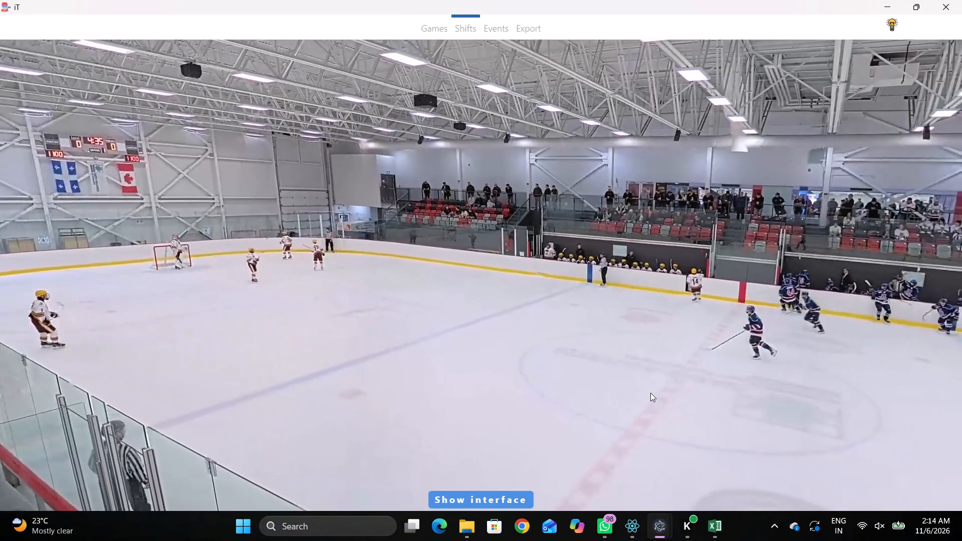
{"action": "key", "text": "space"}
{"action": "key", "text": "space"}
{"action": "key", "text": "space"}
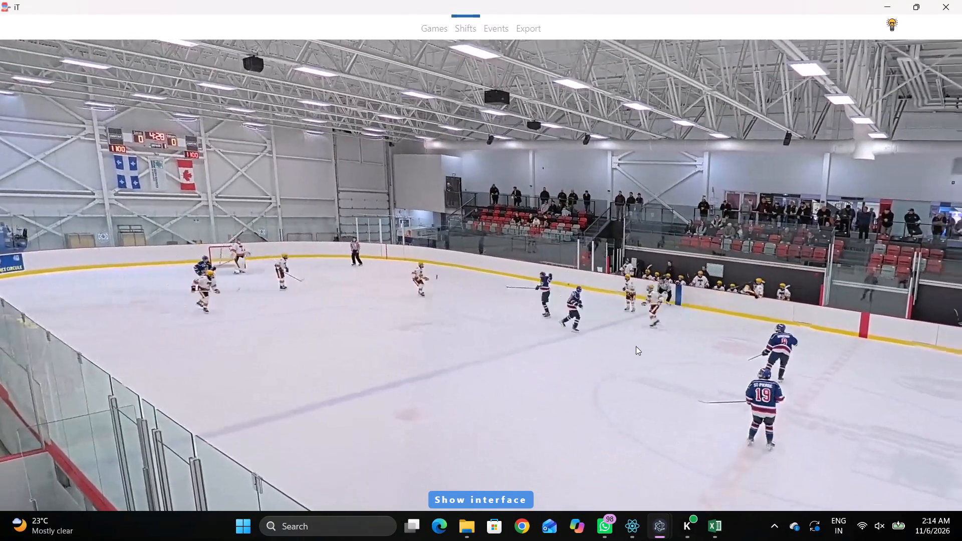
{"action": "key", "text": "space"}
{"action": "key", "text": "space"}
{"action": "key", "text": "space"}
{"action": "key", "text": "space"}
{"action": "key", "text": "space"}
{"action": "key", "text": "space"}
{"action": "key", "text": "shift+d"}
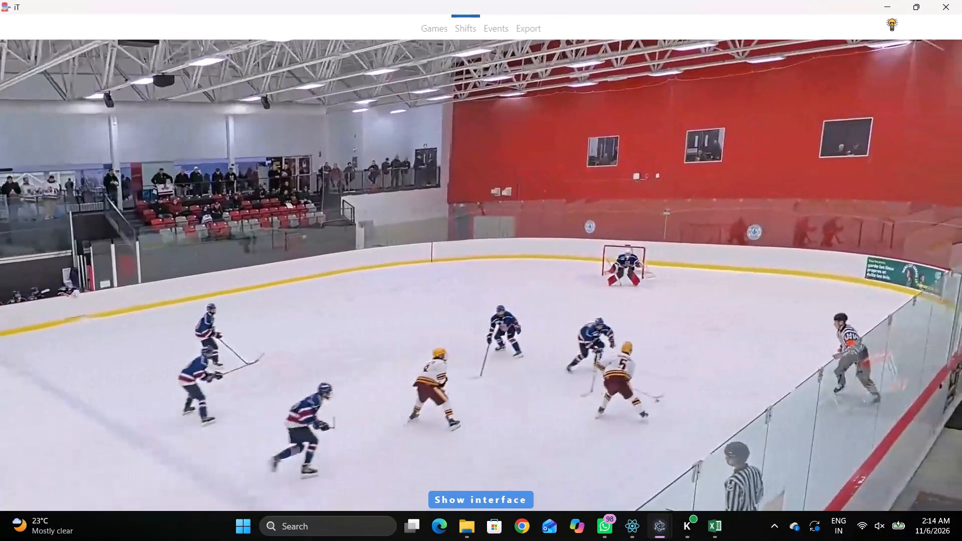
{"action": "left_click_drag", "start_coordinate": [725, 427], "coordinate": [705, 429]}
{"action": "left_click", "coordinate": [875, 379]}
Split a new away shift at 00:29:51.6.
{"action": "key", "text": "shift+s"}
{"action": "key", "text": "shift+d"}
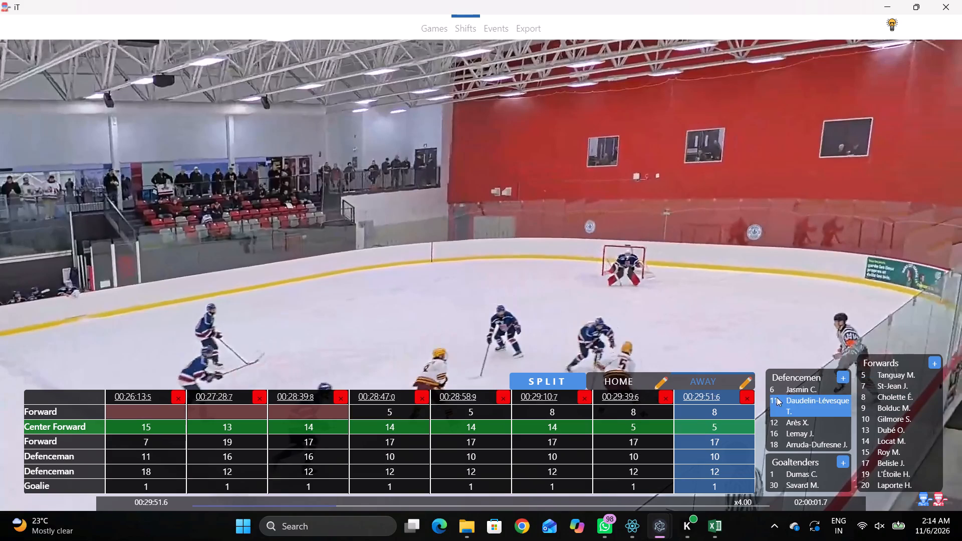
Follow the play past 00:29:51 and set the second Forward of the 00:29:51.6 away shift to 13.
{"action": "key", "text": "shift+d"}
{"action": "key", "text": "shift+d"}
{"action": "key", "text": "space"}
{"action": "key", "text": "v"}
{"action": "key", "text": "space"}
{"action": "key", "text": "space"}
{"action": "key", "text": "space"}
{"action": "key", "text": "space"}
{"action": "key", "text": "space"}
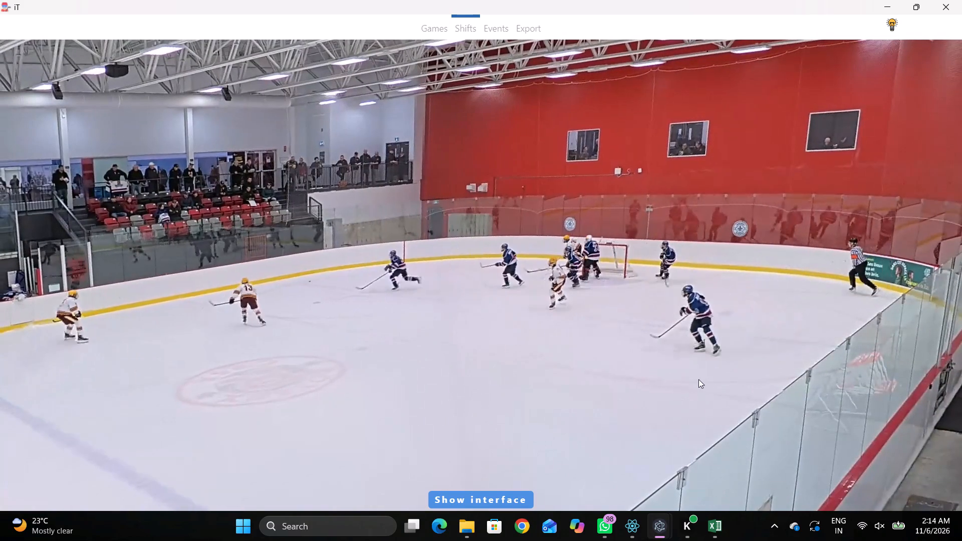
{"action": "key", "text": "shift+d"}
{"action": "left_click_drag", "start_coordinate": [679, 432], "coordinate": [691, 437]}
{"action": "left_click", "coordinate": [727, 438]}
{"action": "key", "text": "1"}
{"action": "key", "text": "3"}
Set the Center Forward of the 00:29:51.6 away shift to 14.
{"action": "left_click", "coordinate": [728, 429]}
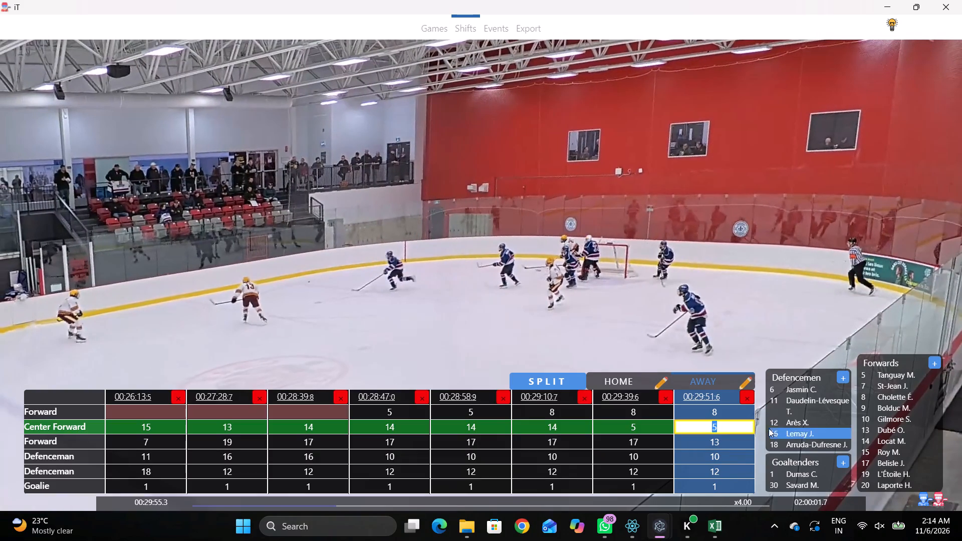
{"action": "left_click", "coordinate": [720, 416]}
{"action": "left_click", "coordinate": [717, 422]}
{"action": "left_click", "coordinate": [867, 447]}
{"action": "left_click", "coordinate": [875, 437]}
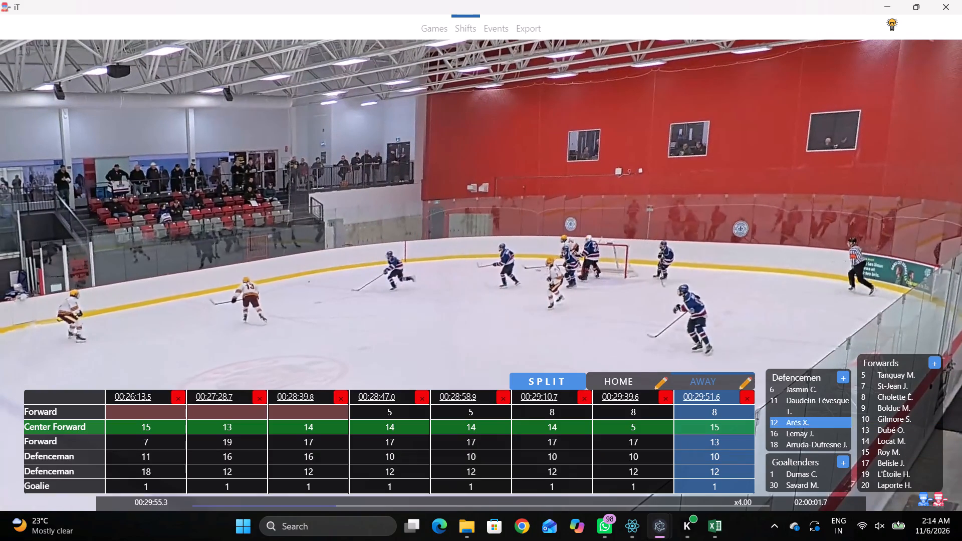
{"action": "left_click", "coordinate": [729, 423]}
Set the second Defenceman of the 00:29:51.6 away shift to 6.
{"action": "key", "text": "q"}
{"action": "key", "text": "q"}
{"action": "left_click_drag", "start_coordinate": [747, 469], "coordinate": [722, 474]}
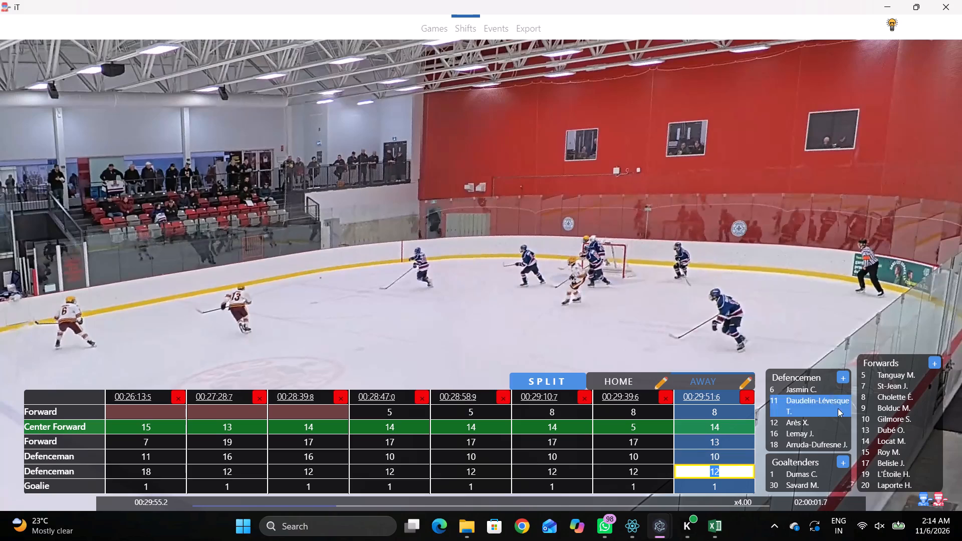
{"action": "left_click", "coordinate": [809, 383]}
{"action": "left_click", "coordinate": [808, 387]}
Check the play a little further and set the first Defenceman of the 00:29:51.6 away shift to 16.
{"action": "key", "text": "shift+d"}
{"action": "key", "text": "space"}
{"action": "key", "text": "space"}
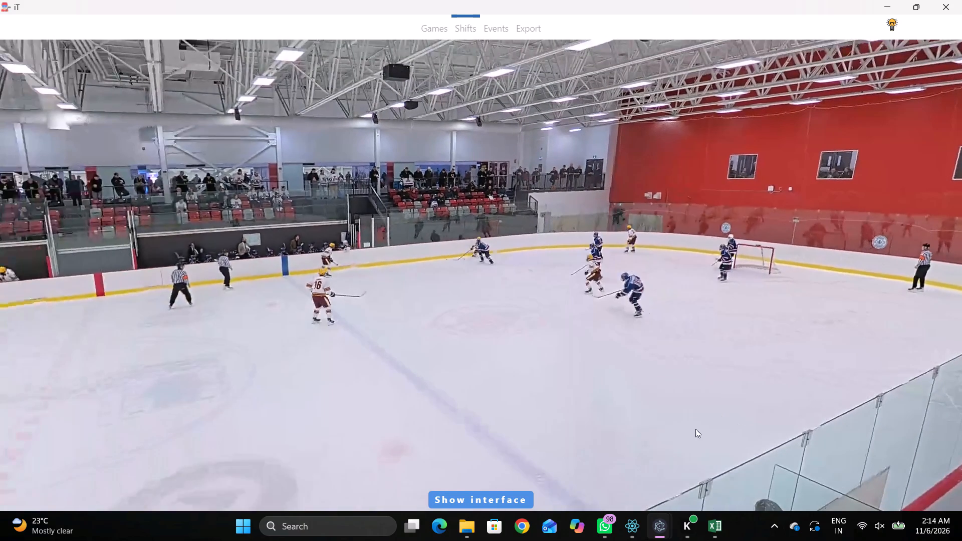
{"action": "key", "text": "shift+d"}
{"action": "left_click", "coordinate": [711, 467]}
{"action": "left_click", "coordinate": [725, 457]}
{"action": "left_click", "coordinate": [789, 436]}
Follow the play up the ice, go back to the next away change and split a new shift at 00:29:57.7.
{"action": "key", "text": "shift+d"}
{"action": "key", "text": "space"}
{"action": "key", "text": "v"}
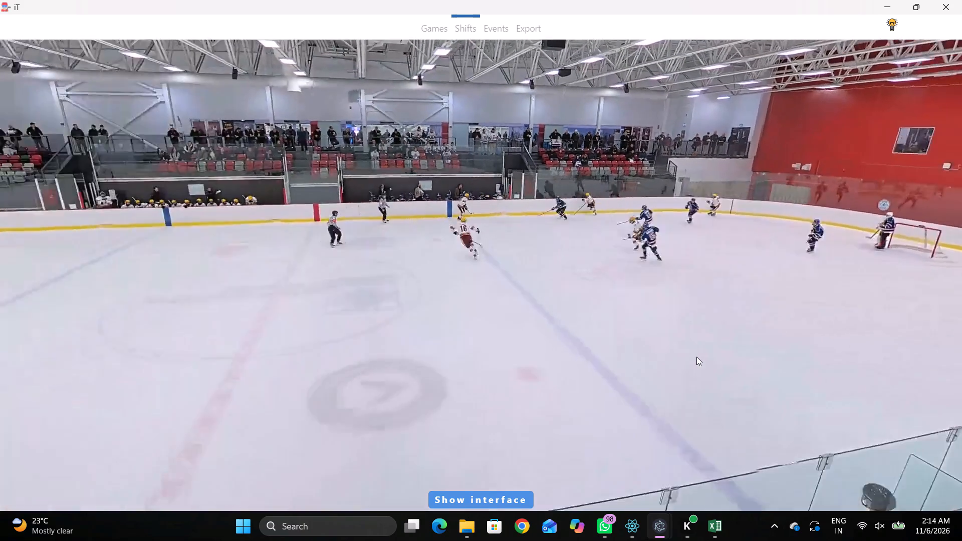
{"action": "type", "text": "v q"}
{"action": "type", "text": "qqq"}
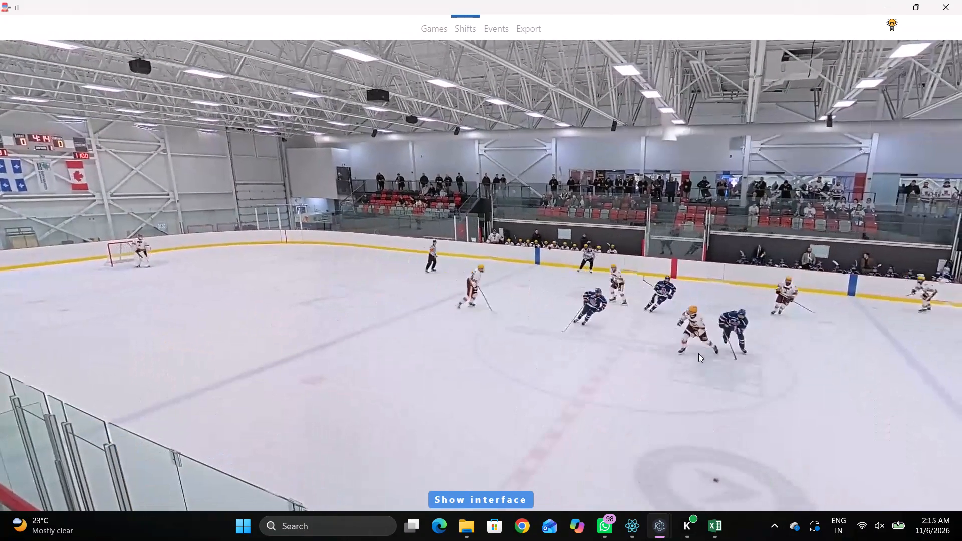
{"action": "key", "text": "q"}
{"action": "key", "text": "q"}
{"action": "key", "text": "q"}
{"action": "key", "text": "q"}
{"action": "key", "text": "q"}
{"action": "key", "text": "q"}
{"action": "key", "text": "q"}
{"action": "key", "text": "q"}
{"action": "key", "text": "q"}
{"action": "key", "text": "q"}
{"action": "key", "text": "q"}
{"action": "key", "text": "q"}
{"action": "key", "text": "q"}
{"action": "key", "text": "q"}
{"action": "key", "text": "q"}
{"action": "key", "text": "q"}
{"action": "key", "text": "q"}
{"action": "key", "text": "q"}
{"action": "key", "text": "q"}
{"action": "key", "text": "q"}
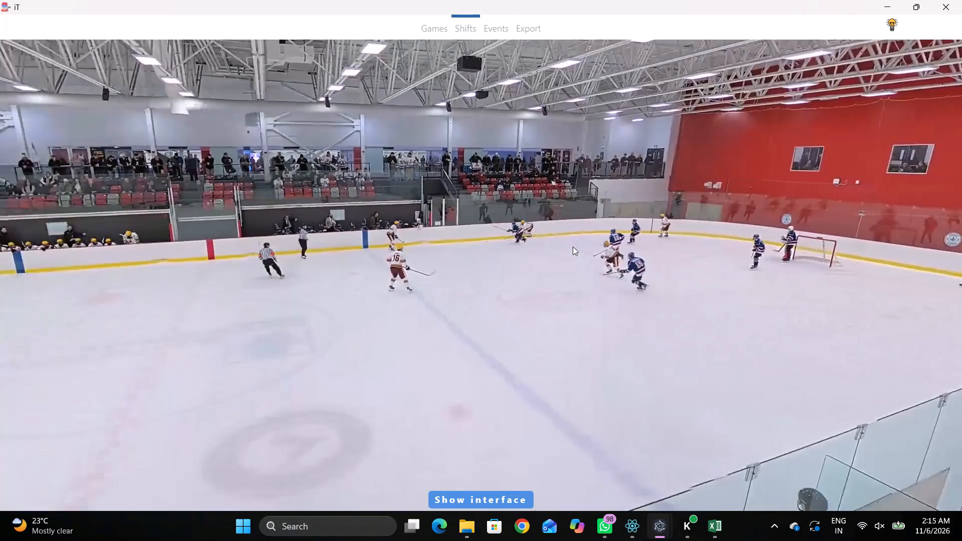
{"action": "type", "text": "qqq"}
{"action": "key", "text": "space"}
{"action": "key", "text": "space"}
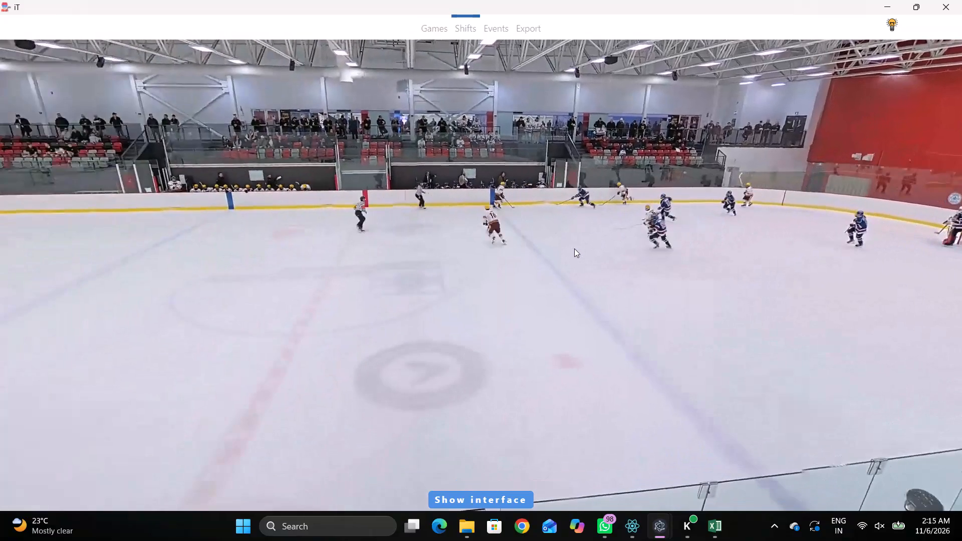
{"action": "key", "text": "shift+s"}
Follow the play on and split another away shift at 00:30:03.4.
{"action": "key", "text": "space"}
{"action": "key", "text": "space"}
{"action": "key", "text": "space"}
{"action": "key", "text": "space"}
{"action": "key", "text": "space"}
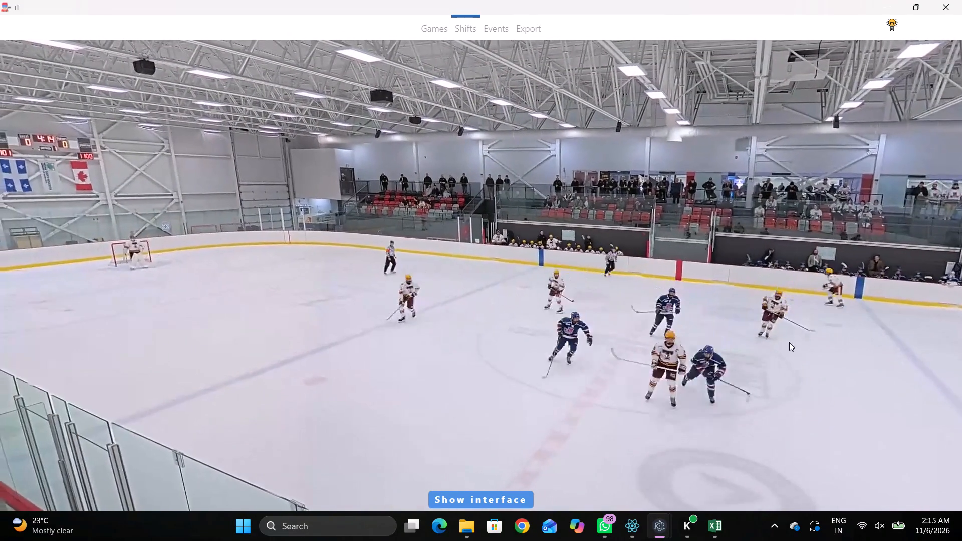
{"action": "key", "text": "space"}
{"action": "key", "text": "shift+s"}
Follow the play to about 00:30:12 and examine the away players' jersey numbers.
{"action": "key", "text": "shift+d"}
{"action": "key", "text": "shift+d"}
{"action": "key", "text": "space"}
{"action": "key", "text": "space"}
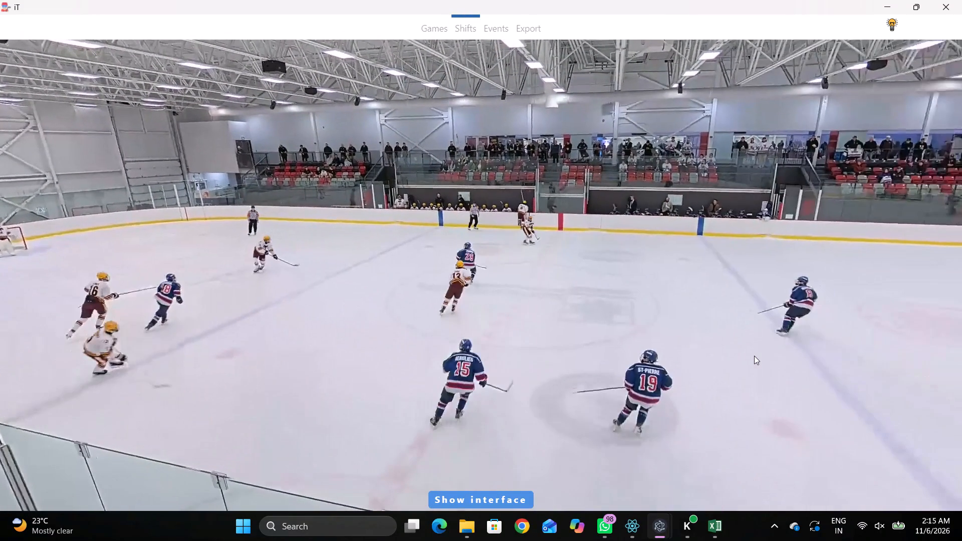
{"action": "type", "text": "qq"}
{"action": "key", "text": "space"}
{"action": "key", "text": "space"}
{"action": "key", "text": "space"}
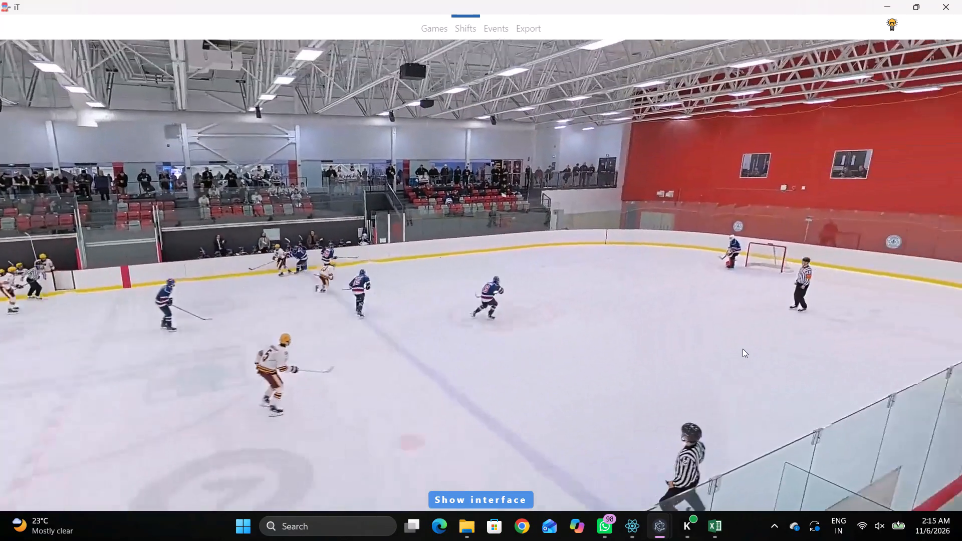
{"action": "key", "text": "space"}
{"action": "key", "text": "space"}
{"action": "key", "text": "space"}
{"action": "key", "text": "space"}
{"action": "key", "text": "space"}
{"action": "key", "text": "space"}
{"action": "key", "text": "space"}
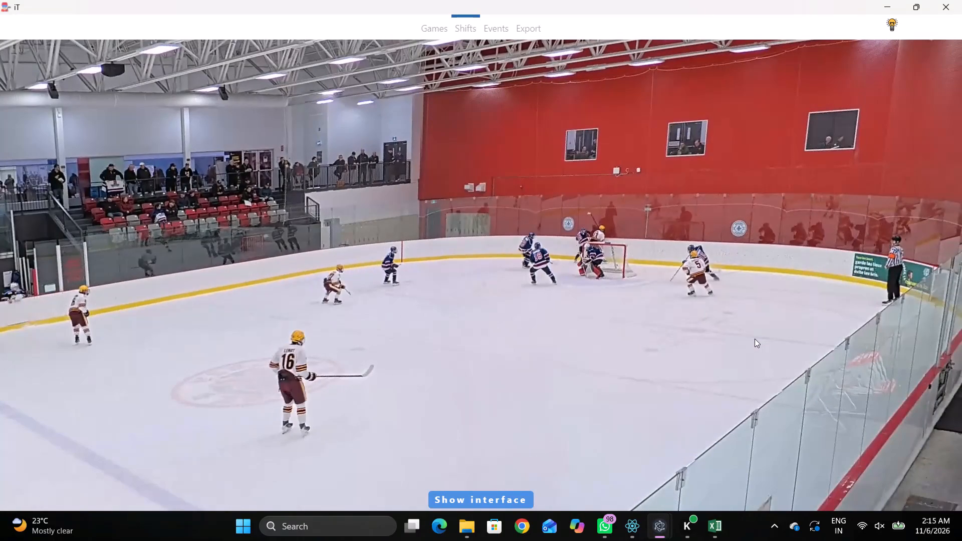
{"action": "key", "text": "shift+d"}
{"action": "key", "text": "shift+d"}
{"action": "key", "text": "space"}
{"action": "key", "text": "space"}
Set the first Forward of the 00:30:03.4 away shift to 20.
{"action": "key", "text": "shift+d"}
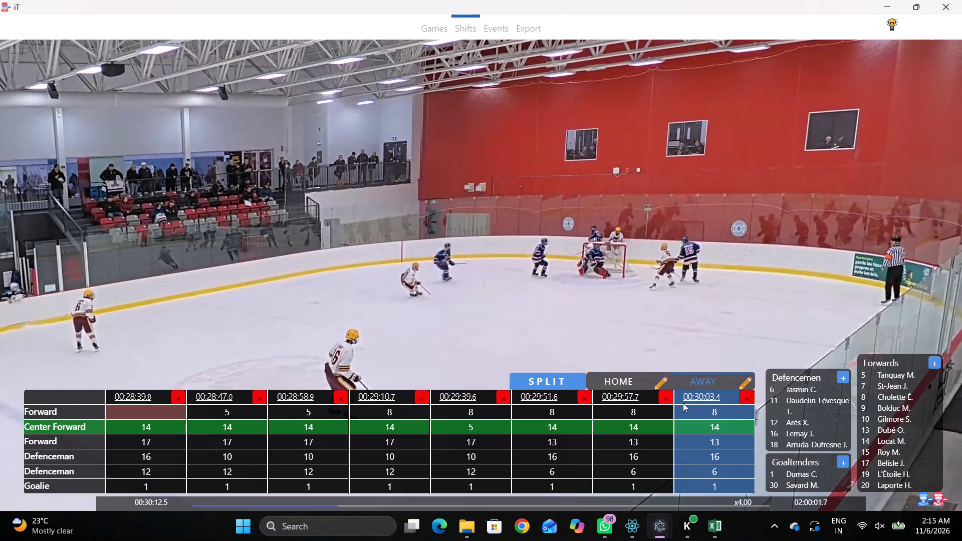
{"action": "key", "text": "shift+d"}
{"action": "key", "text": "shift+d"}
{"action": "key", "text": "shift+d"}
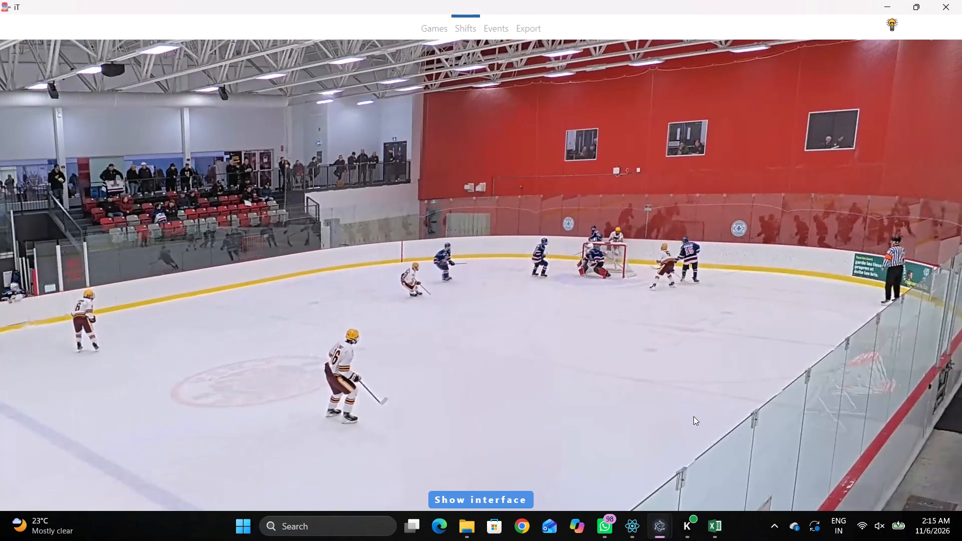
{"action": "key", "text": "space"}
{"action": "key", "text": "space"}
{"action": "key", "text": "shift+d"}
{"action": "left_click_drag", "start_coordinate": [726, 416], "coordinate": [720, 417]}
{"action": "left_click", "coordinate": [877, 486]}
Follow the play to the next face-off and split a new away shift at 00:30:42.1.
{"action": "key", "text": "shift+d"}
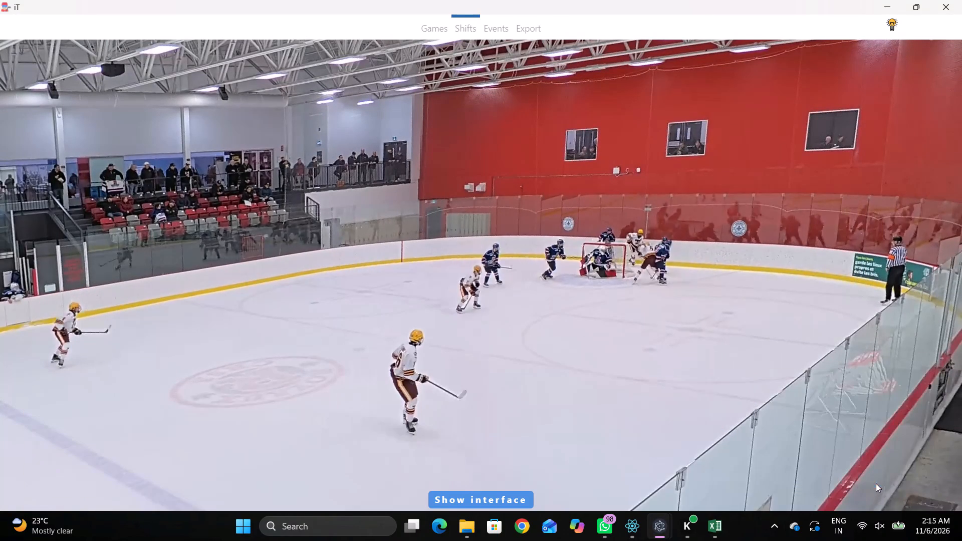
{"action": "key", "text": "space"}
{"action": "key", "text": "v"}
{"action": "key", "text": "space"}
{"action": "key", "text": "space"}
{"action": "key", "text": "space"}
{"action": "key", "text": "space"}
{"action": "type", "text": "c c c"}
{"action": "key", "text": "space"}
{"action": "key", "text": "c"}
{"action": "key", "text": "space"}
{"action": "key", "text": "space"}
{"action": "key", "text": "shift+s"}
Clear both Forwards, the Center Forward and the first Defenceman of the 00:30:42.1 away shift.
{"action": "key", "text": "shift+d"}
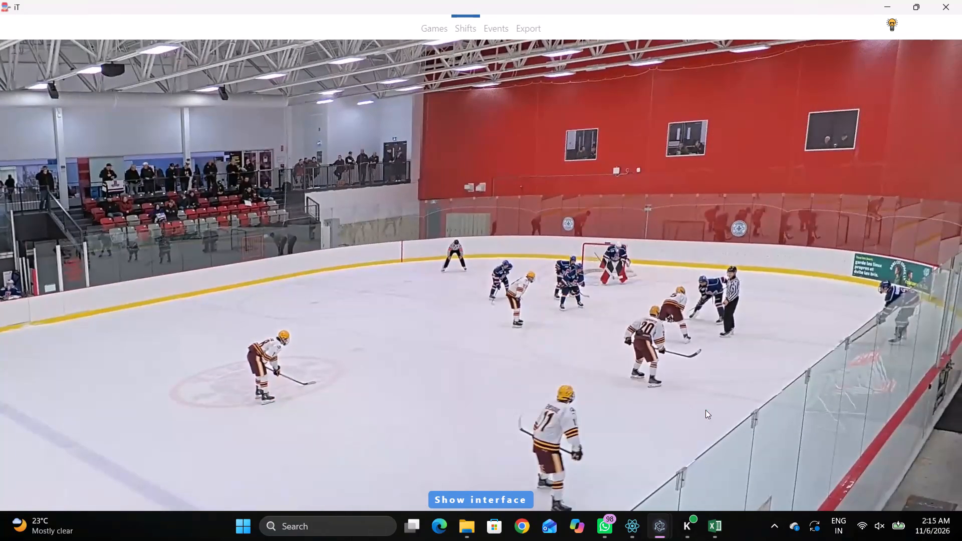
{"action": "left_click", "coordinate": [721, 419]}
{"action": "left_click", "coordinate": [717, 412]}
{"action": "key", "text": "BackSpace"}
{"action": "key", "text": "BackSpace"}
{"action": "key", "text": "Tab"}
{"action": "key", "text": "BackSpace"}
{"action": "key", "text": "Tab"}
{"action": "key", "text": "BackSpace"}
{"action": "key", "text": "Tab"}
{"action": "key", "text": "BackSpace"}
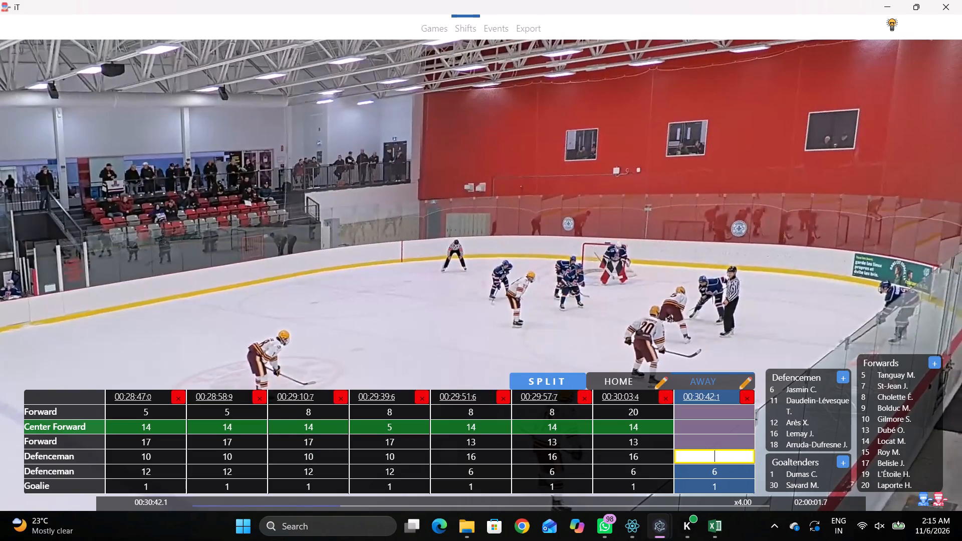
Set the Center Forward to 5 and the second Forward to 20 in the 00:30:42.1 away shift.
{"action": "left_click", "coordinate": [714, 428]}
{"action": "left_click", "coordinate": [873, 377]}
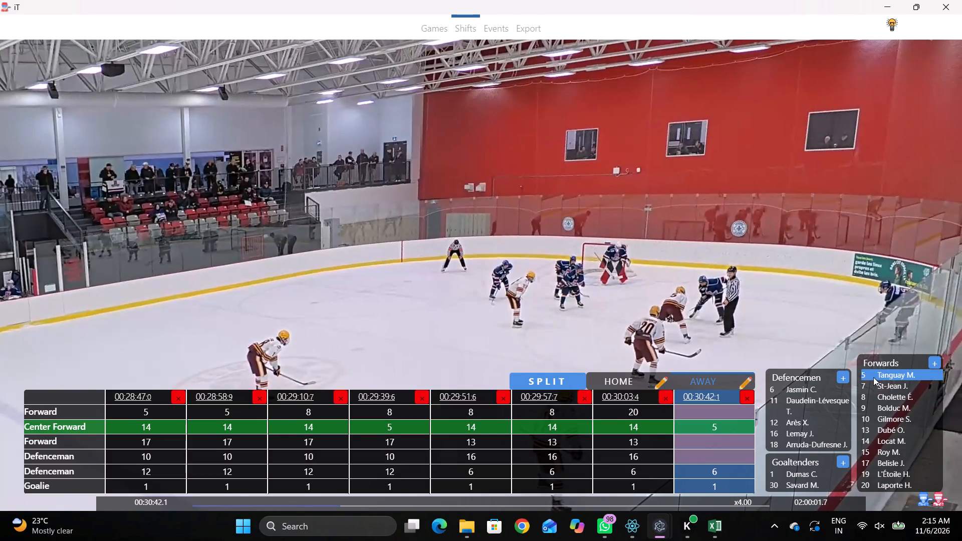
{"action": "left_click", "coordinate": [728, 441]}
{"action": "left_click", "coordinate": [871, 487]}
Check the face-off and set the Defencemen of the 00:30:42.1 away shift to 11 and 18.
{"action": "key", "text": "shift+d"}
{"action": "key", "text": "space"}
{"action": "key", "text": "space"}
{"action": "key", "text": "shift+d"}
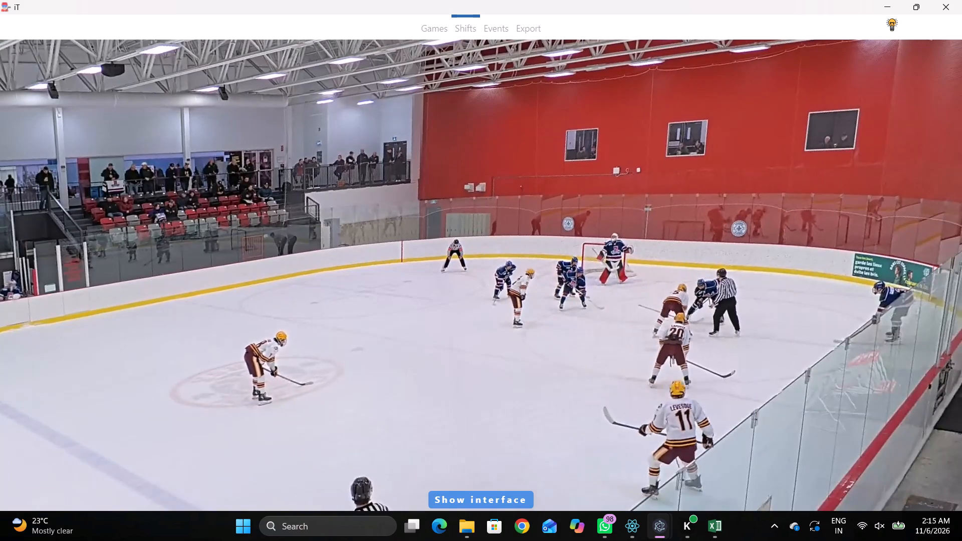
{"action": "left_click", "coordinate": [727, 440]}
{"action": "left_click", "coordinate": [729, 470]}
{"action": "key", "text": "1"}
{"action": "key", "text": "1"}
{"action": "left_click", "coordinate": [777, 443]}
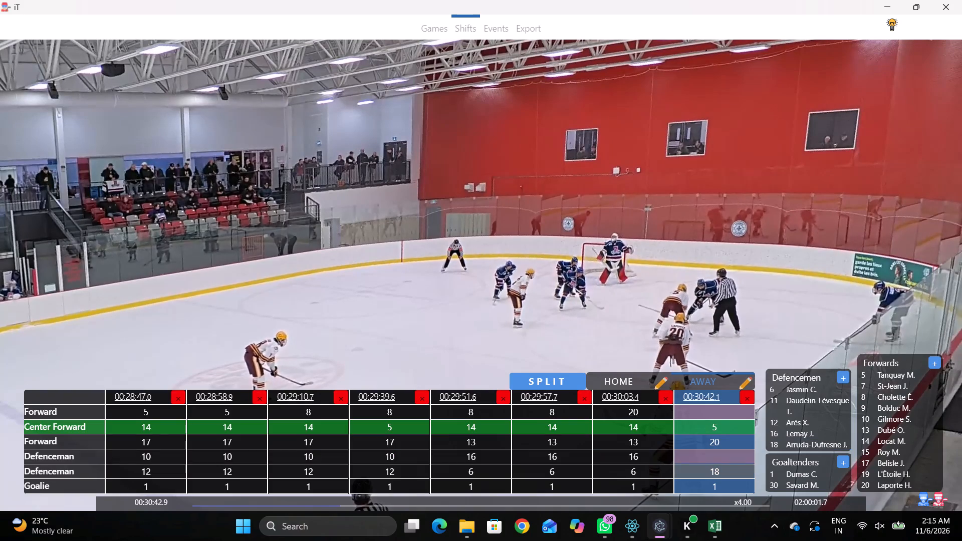
{"action": "left_click", "coordinate": [720, 463]}
{"action": "key", "text": "1"}
{"action": "key", "text": "1"}
Follow the play to about 00:30:48 and set the first Forward of the 00:30:42.1 away shift to 13.
{"action": "left_click", "coordinate": [724, 308]}
{"action": "key", "text": "space"}
{"action": "key", "text": "shift+d"}
{"action": "key", "text": "space"}
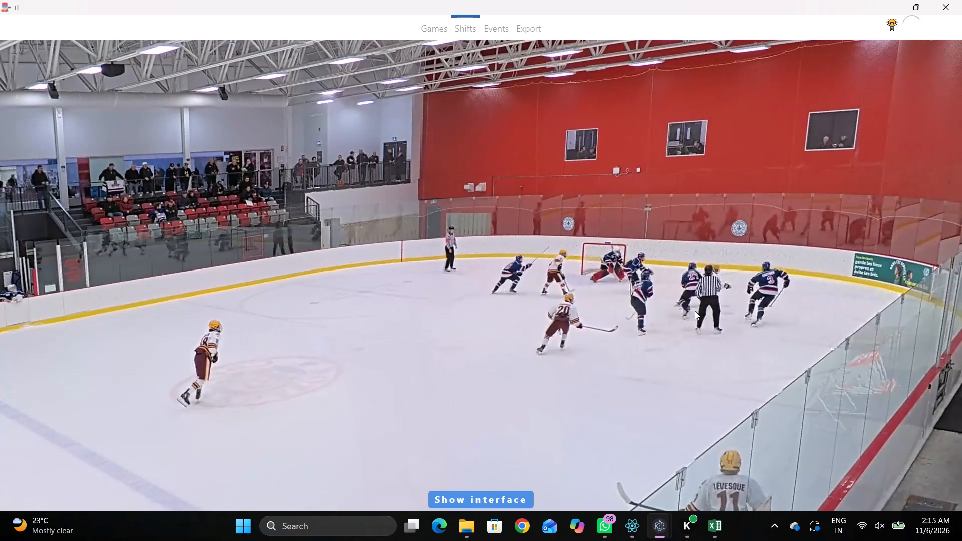
{"action": "key", "text": "space"}
{"action": "key", "text": "space"}
{"action": "key", "text": "shift+d"}
{"action": "left_click", "coordinate": [739, 420]}
{"action": "left_click", "coordinate": [734, 413]}
{"action": "key", "text": "1"}
{"action": "key", "text": "3"}
{"action": "left_click", "coordinate": [734, 290]}
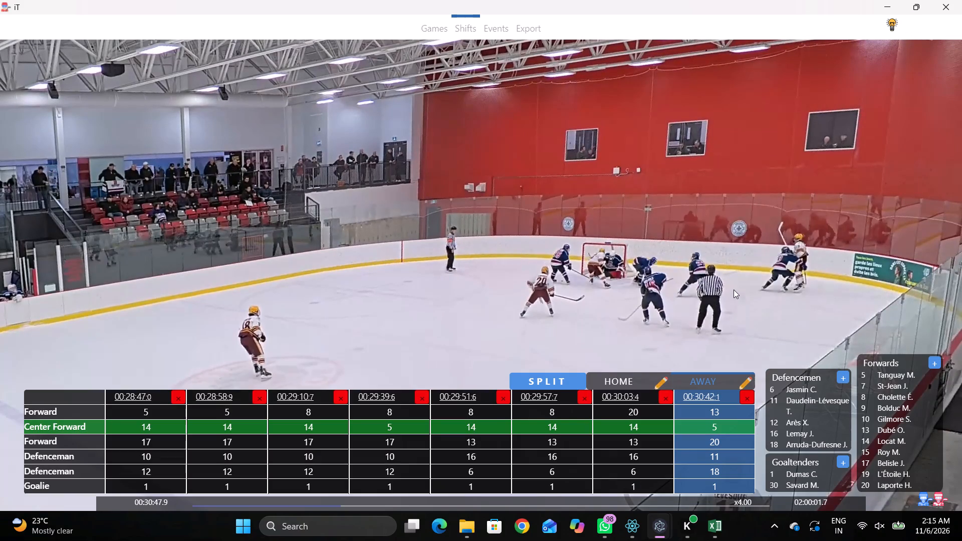
Split a new away shift just after 00:30:47.9.
{"action": "key", "text": "space"}
{"action": "key", "text": "space"}
{"action": "key", "text": "shift+s"}
Follow the play from there to the next away change and split another new shift.
{"action": "type", "text": "DDD"}
{"action": "key", "text": "space"}
{"action": "type", "text": "v"}
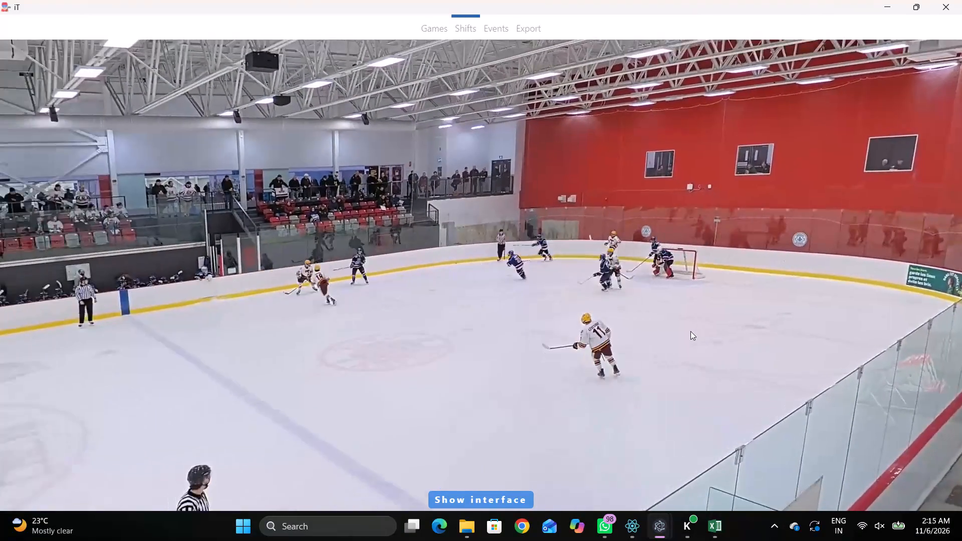
{"action": "key", "text": "space"}
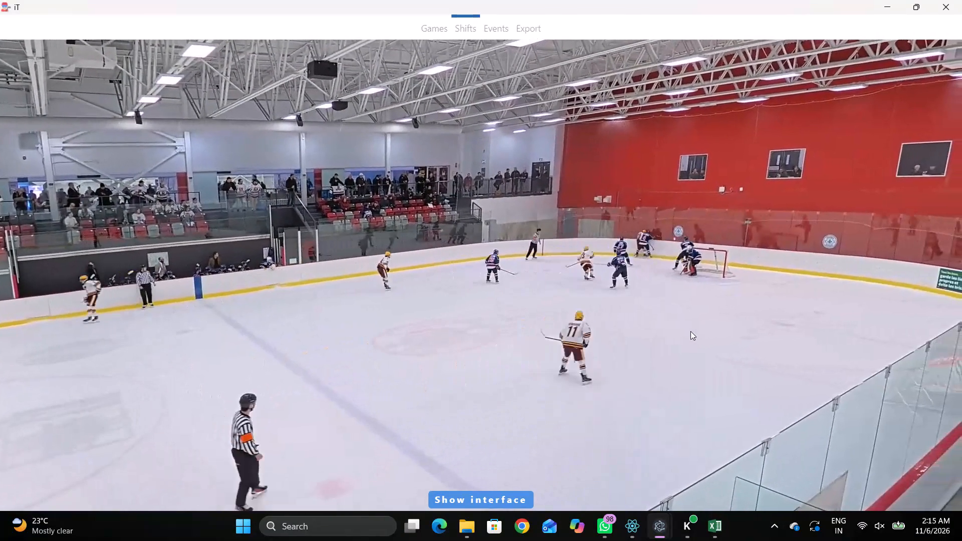
{"action": "key", "text": "space"}
{"action": "key", "text": "space"}
{"action": "type", "text": "SDD"}
{"action": "key", "text": "q"}
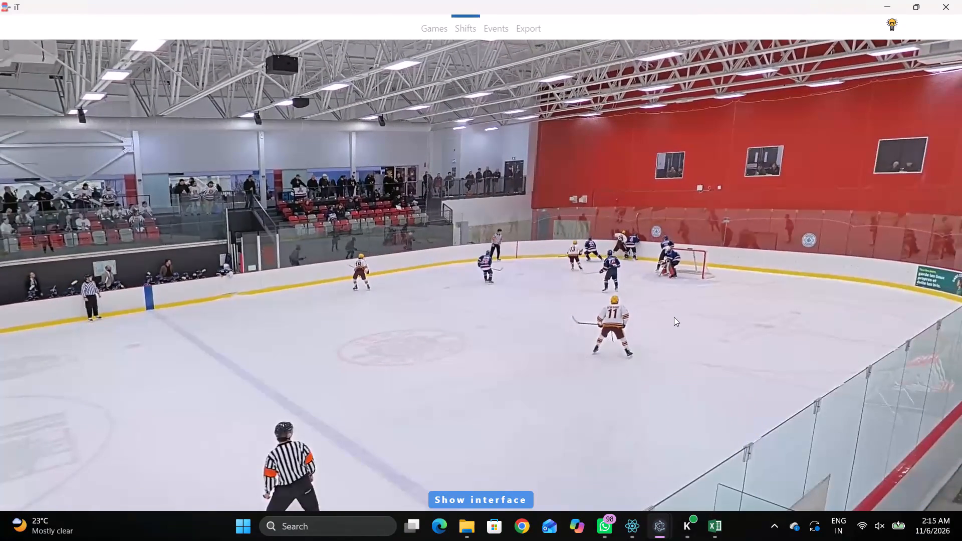
Follow the play to about 00:31:09 and set the Center Forward of the 00:31:05.0 away shift to 15.
{"action": "key", "text": "shift+d"}
{"action": "key", "text": "shift+d"}
{"action": "key", "text": "space"}
{"action": "key", "text": "v"}
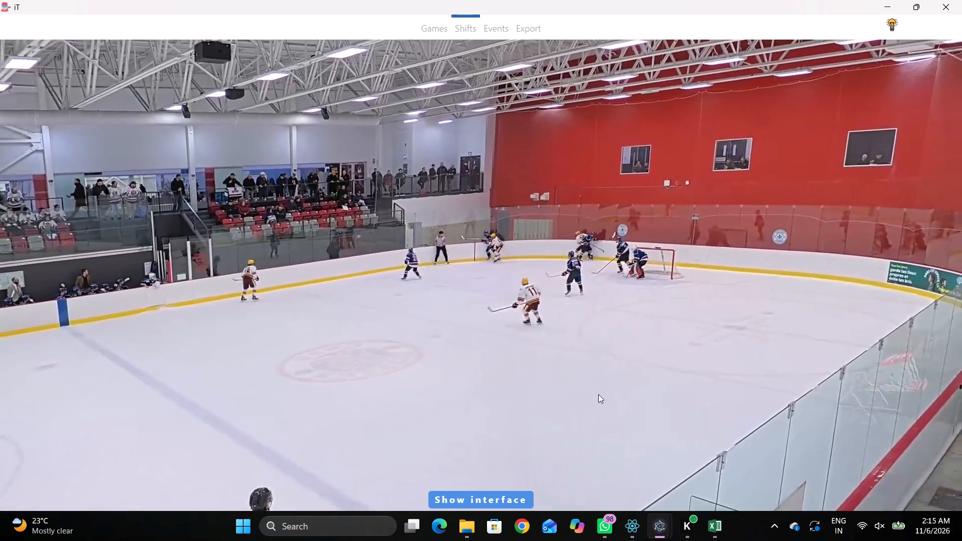
{"action": "key", "text": "space"}
{"action": "key", "text": "space"}
{"action": "key", "text": "space"}
{"action": "key", "text": "shift+d"}
{"action": "left_click", "coordinate": [728, 421]}
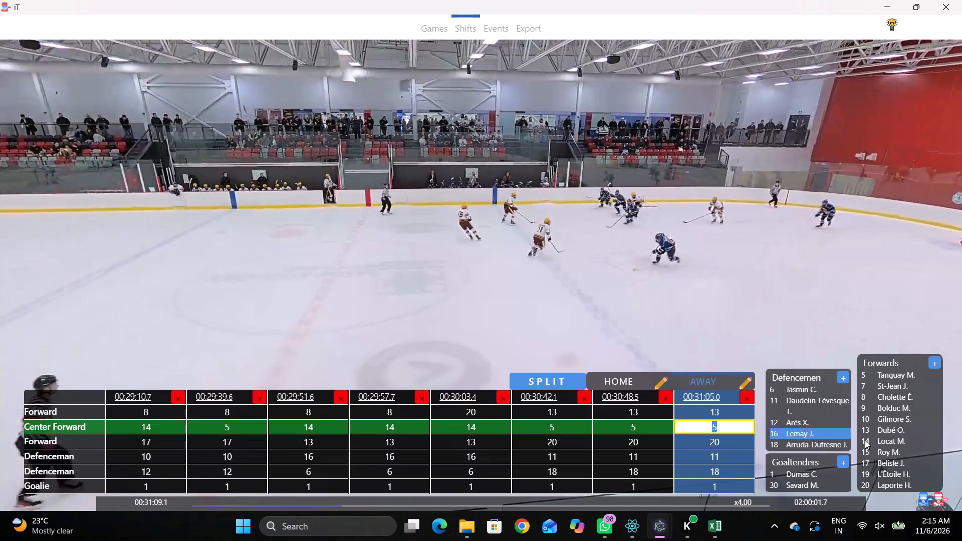
{"action": "left_click", "coordinate": [882, 453]}
Follow the play to the next away change and split a new away shift at 00:31:22.6.
{"action": "key", "text": "shift+d"}
{"action": "key", "text": "space"}
{"action": "key", "text": "space"}
{"action": "key", "text": "space"}
{"action": "key", "text": "space"}
{"action": "key", "text": "space"}
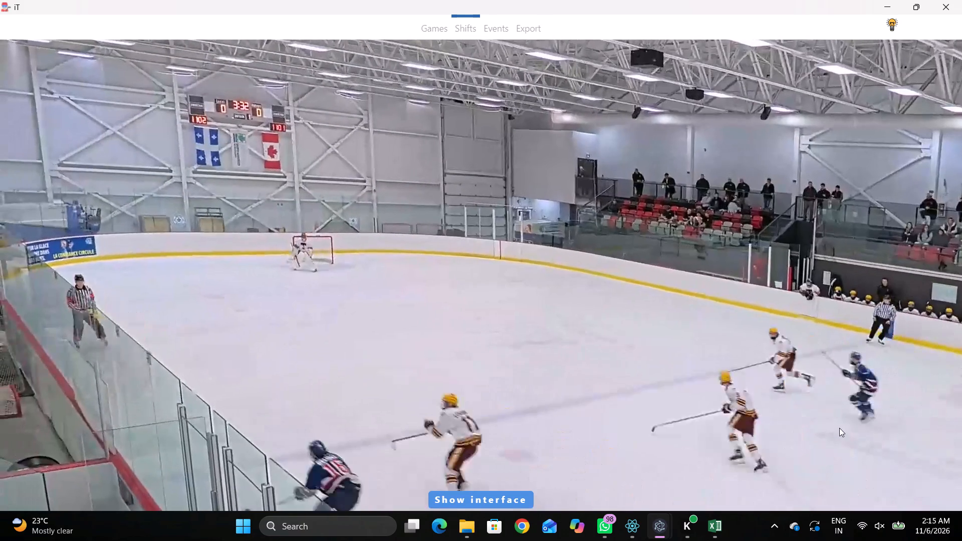
{"action": "key", "text": "space"}
{"action": "key", "text": "space"}
{"action": "key", "text": "space"}
{"action": "key", "text": "space"}
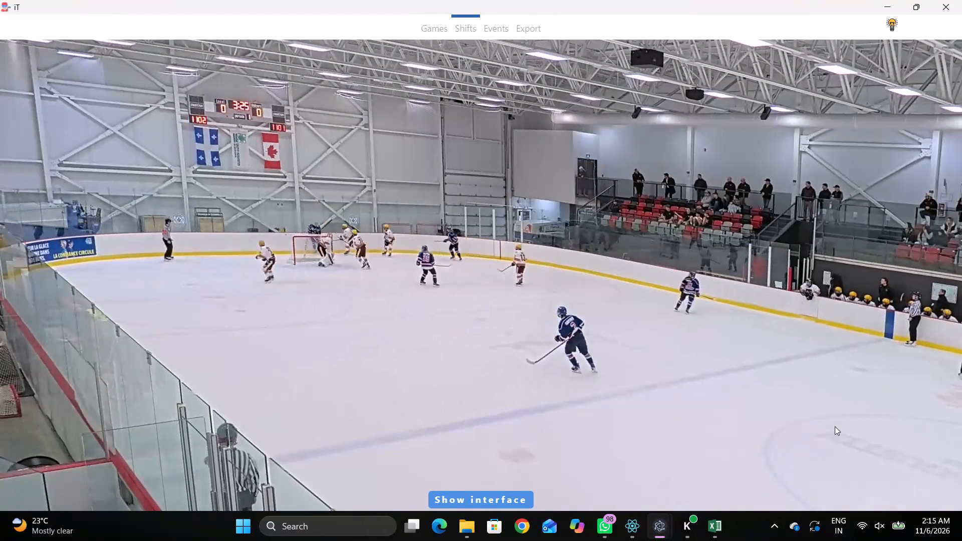
{"action": "key", "text": "space"}
{"action": "type", "text": "SDD"}
{"action": "key", "text": "space"}
{"action": "key", "text": "space"}
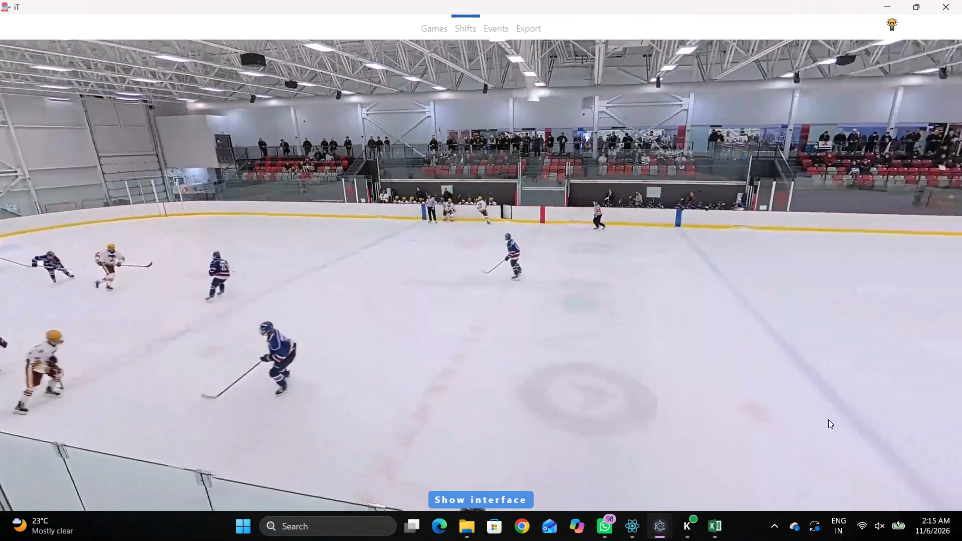
{"action": "key", "text": "r"}
{"action": "key", "text": "shift+s"}
{"action": "key", "text": "shift+d"}
{"action": "type", "text": "D"}
Follow the play to about 00:31:35 and set the first Forward of the 00:31:22.6 away shift to 19.
{"action": "key", "text": "space"}
{"action": "key", "text": "space"}
{"action": "key", "text": "space"}
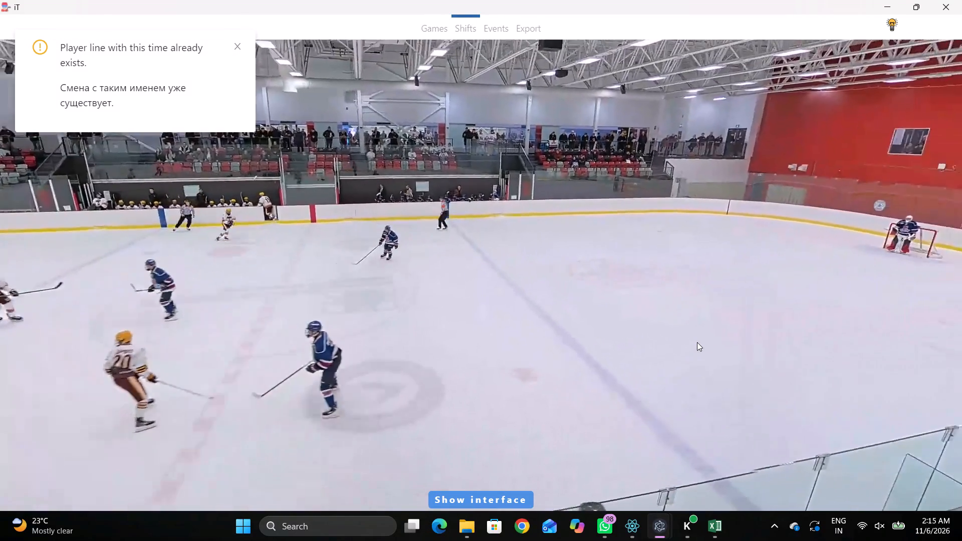
{"action": "key", "text": "v"}
{"action": "key", "text": "space"}
{"action": "key", "text": "space"}
{"action": "key", "text": "space"}
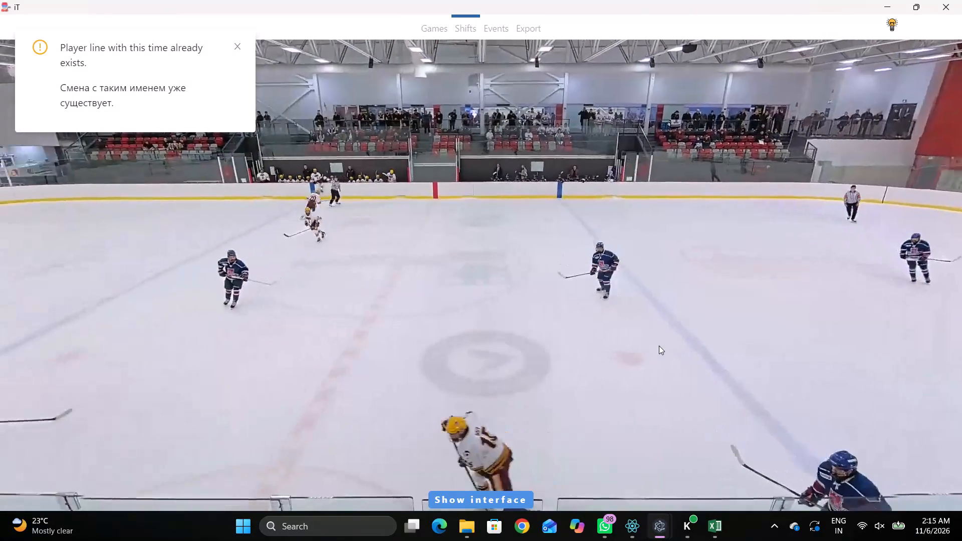
{"action": "key", "text": "space"}
{"action": "key", "text": "space"}
{"action": "key", "text": "space"}
{"action": "key", "text": "space"}
{"action": "key", "text": "space"}
{"action": "key", "text": "space"}
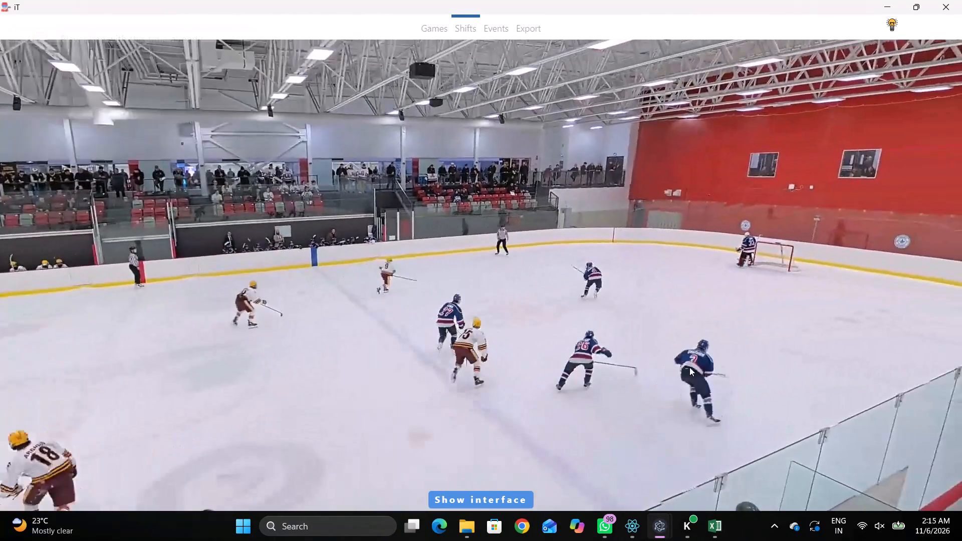
{"action": "key", "text": "shift+d"}
{"action": "key", "text": "q"}
{"action": "key", "text": "q"}
{"action": "key", "text": "shift+d"}
{"action": "key", "text": "space"}
{"action": "key", "text": "space"}
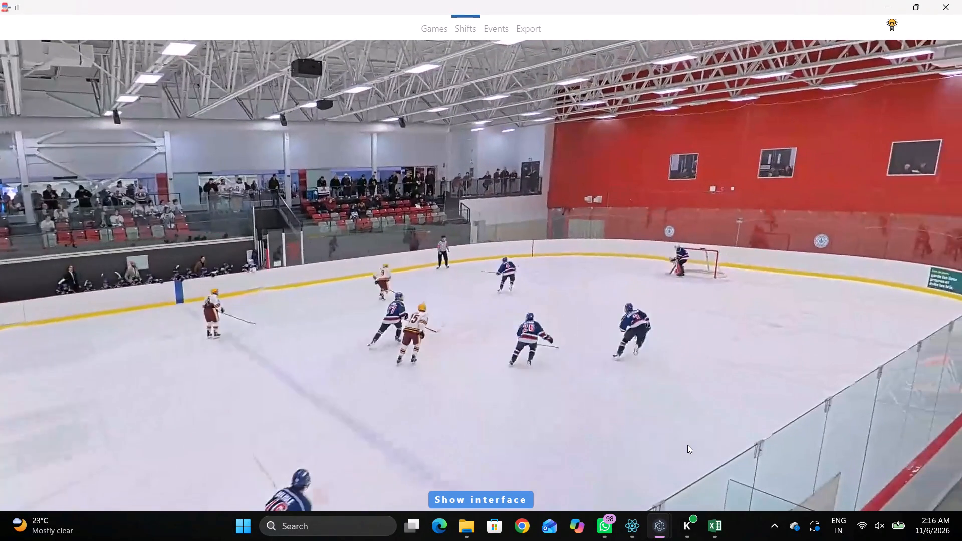
{"action": "key", "text": "q"}
{"action": "key", "text": "q"}
{"action": "key", "text": "shift+d"}
{"action": "left_click", "coordinate": [723, 440]}
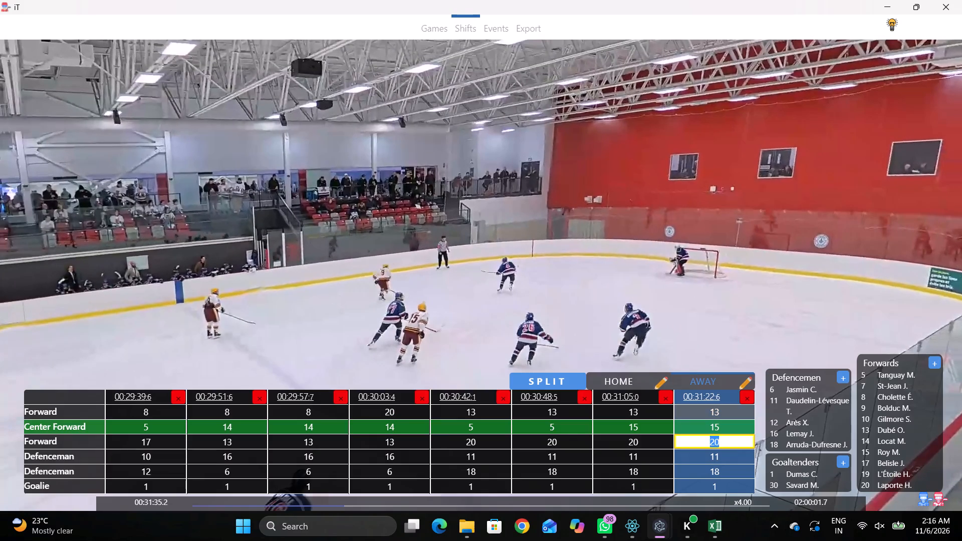
{"action": "left_click", "coordinate": [728, 412]}
{"action": "left_click", "coordinate": [882, 484]}
{"action": "left_click", "coordinate": [881, 471]}
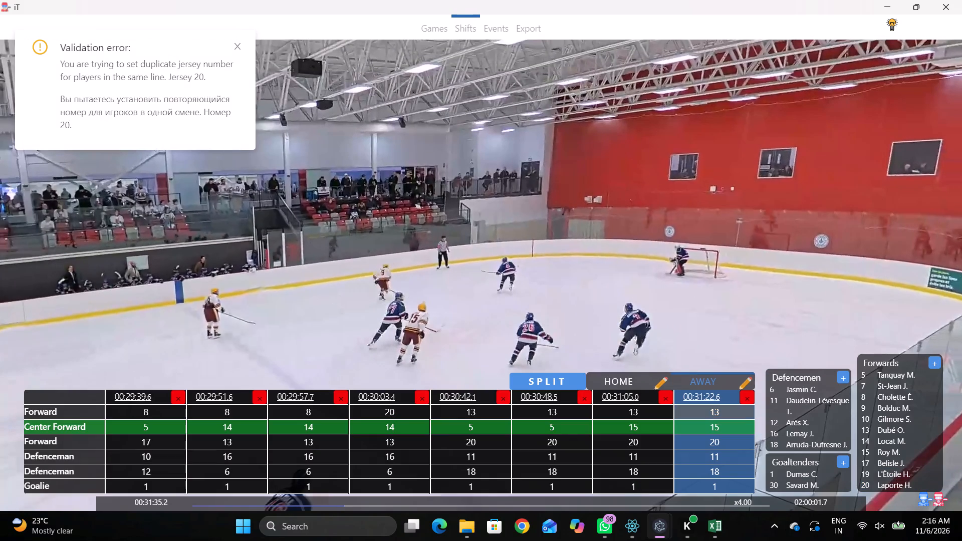
{"action": "left_click", "coordinate": [731, 411]}
Return to the start of the 00:31:22.6 away shift, follow the play and split a new shift at 00:31:29.6.
{"action": "left_click", "coordinate": [730, 397]}
{"action": "key", "text": "shift+d"}
{"action": "key", "text": "space"}
{"action": "key", "text": "space"}
{"action": "key", "text": "space"}
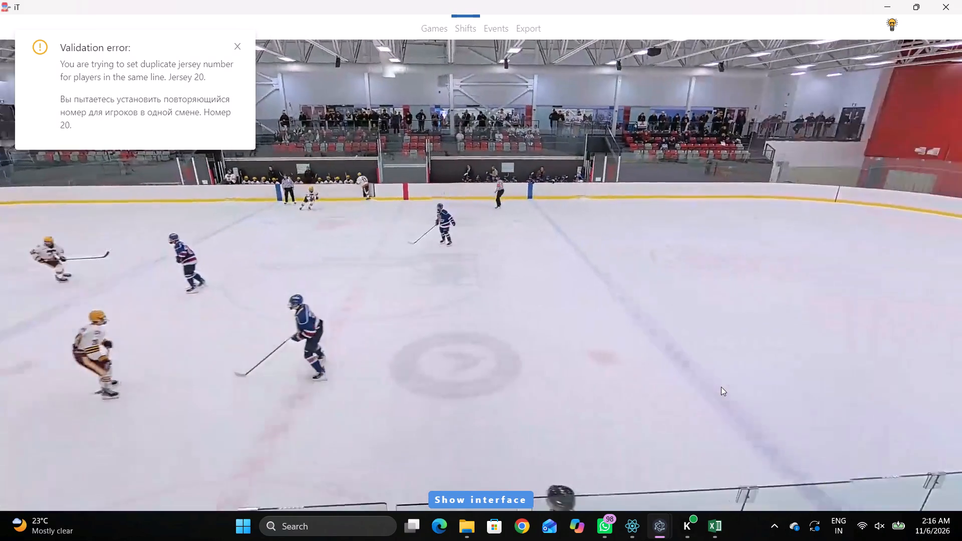
{"action": "key", "text": "space"}
{"action": "key", "text": "space"}
{"action": "key", "text": "space"}
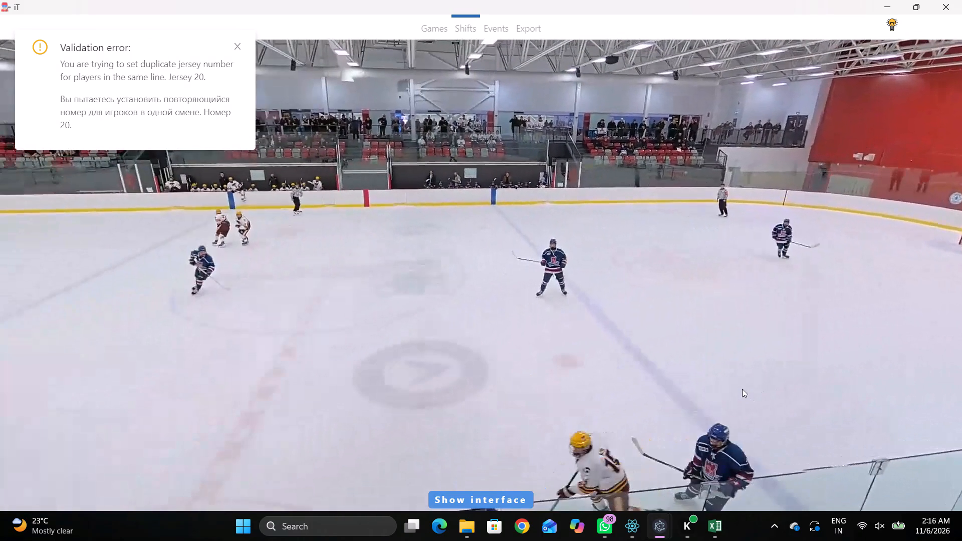
{"action": "key", "text": "space"}
{"action": "key", "text": "space"}
{"action": "key", "text": "space"}
{"action": "key", "text": "space"}
{"action": "type", "text": "q"}
{"action": "key", "text": "space"}
{"action": "key", "text": "space"}
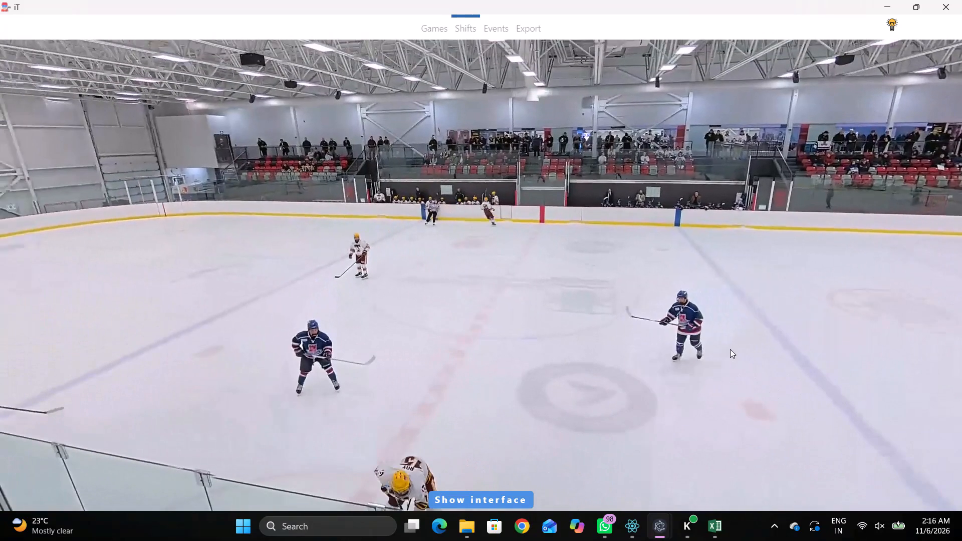
{"action": "key", "text": "shift+s"}
Follow the play to about 00:31:34 and set the second Forward of the 00:31:29.6 away shift to 9.
{"action": "key", "text": "shift+d"}
{"action": "type", "text": "D"}
{"action": "key", "text": "space"}
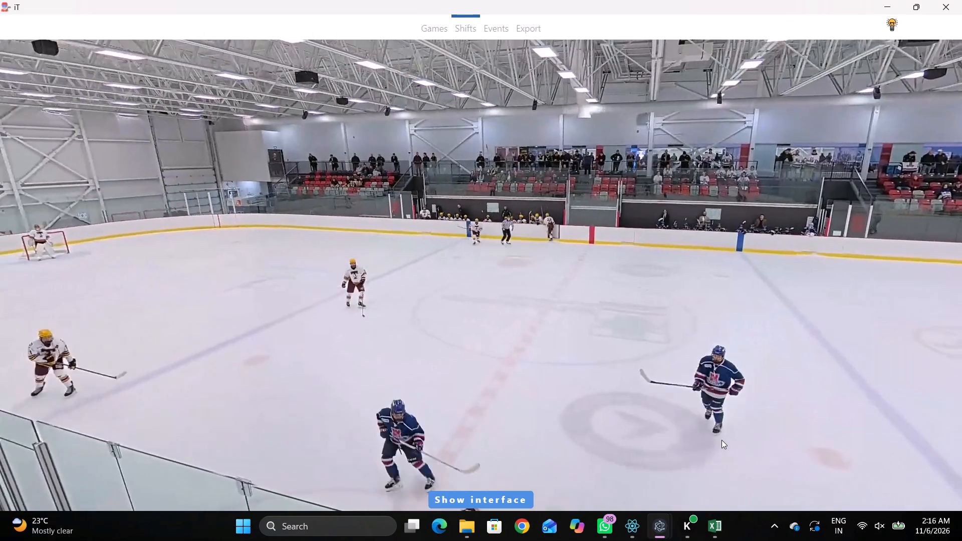
{"action": "key", "text": "space"}
{"action": "key", "text": "space"}
{"action": "key", "text": "space"}
{"action": "type", "text": "D"}
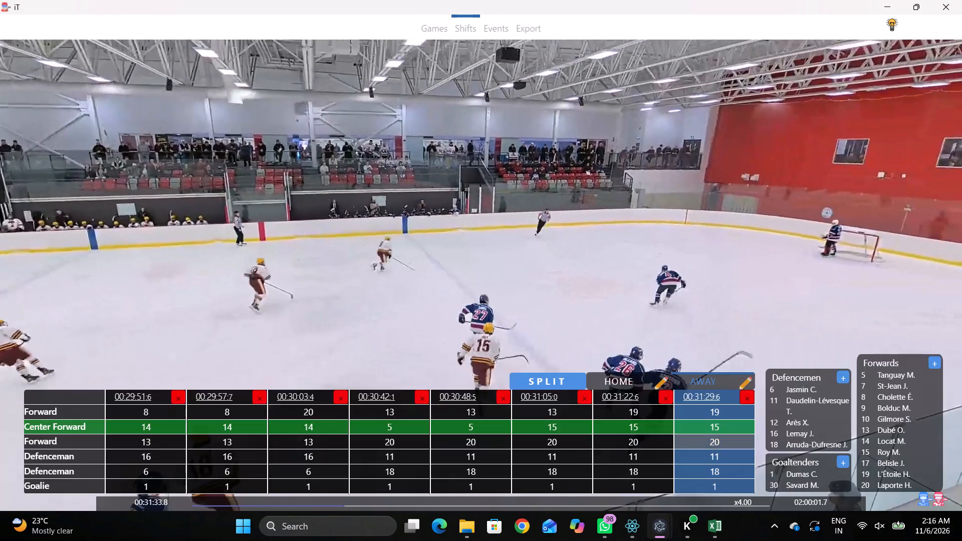
{"action": "key", "text": "space"}
{"action": "key", "text": "space"}
{"action": "left_click", "coordinate": [722, 441]}
{"action": "left_click", "coordinate": [871, 412]}
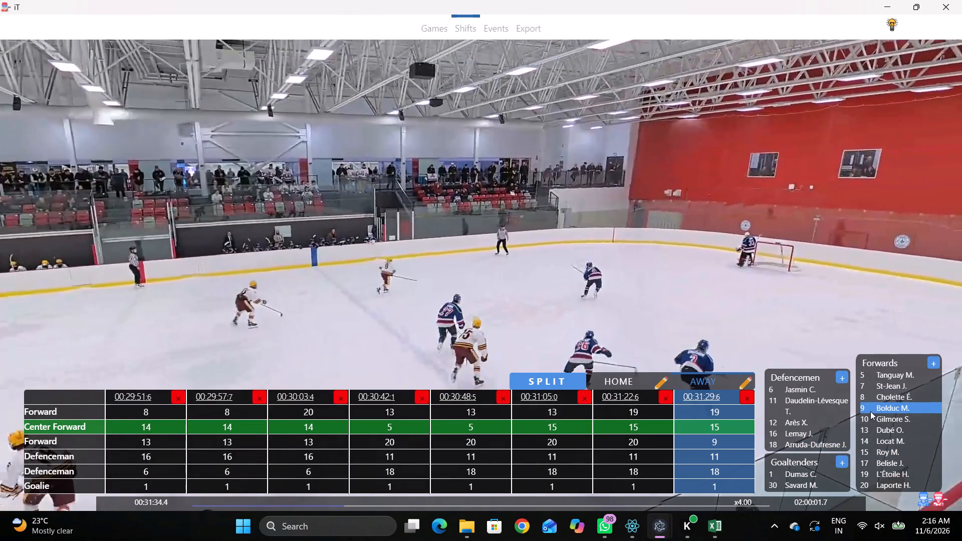
Split new away shifts at 00:31:34.4 and 00:31:36.1.
{"action": "key", "text": "shift+s"}
{"action": "key", "text": "shift+d"}
{"action": "key", "text": "shift+d"}
{"action": "key", "text": "shift+d"}
{"action": "key", "text": "space"}
{"action": "key", "text": "space"}
{"action": "key", "text": "shift+s"}
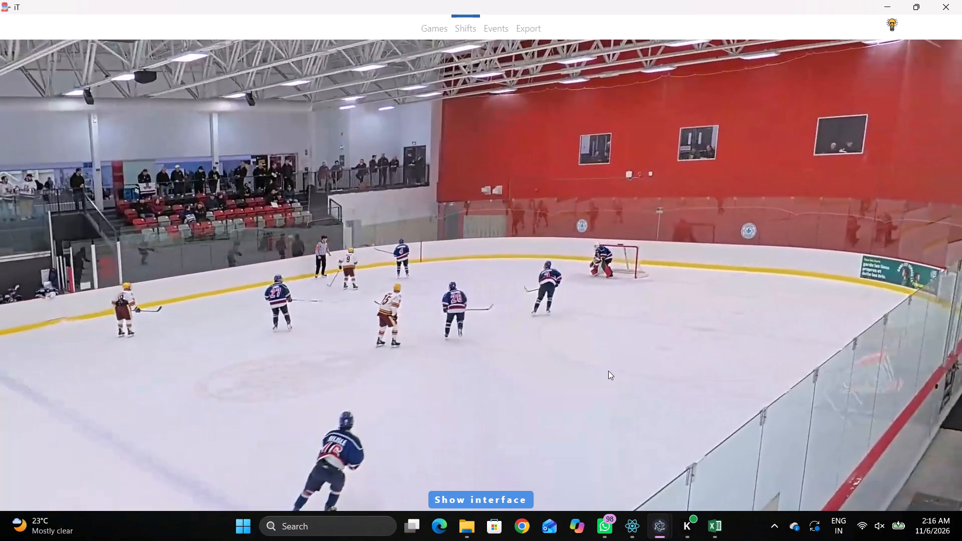
{"action": "type", "text": "DD"}
Follow the play to about 00:31:43 and set the Defencemen of the 00:31:36.1 away shift to 10 and 12.
{"action": "key", "text": "space"}
{"action": "key", "text": "space"}
{"action": "key", "text": "space"}
{"action": "key", "text": "space"}
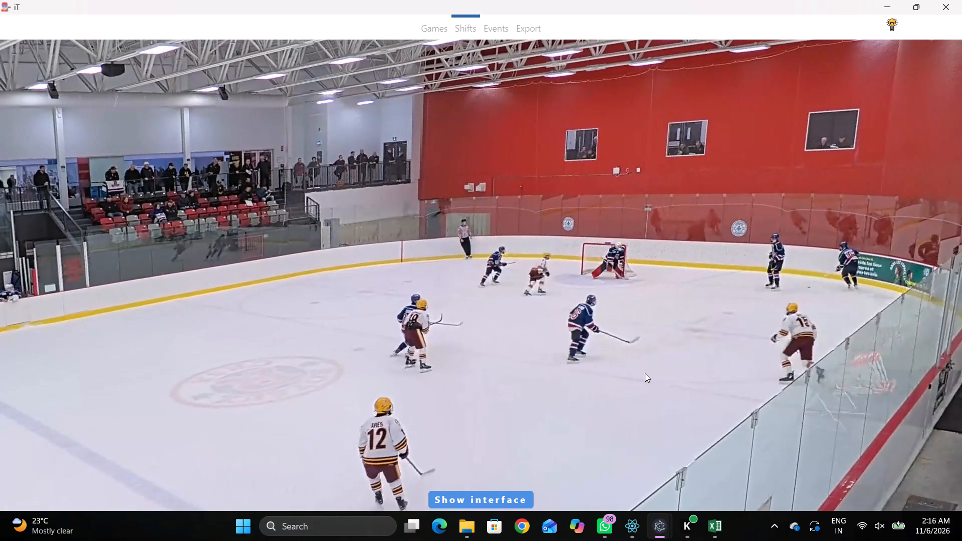
{"action": "key", "text": "space"}
{"action": "key", "text": "space"}
{"action": "key", "text": "space"}
{"action": "key", "text": "space"}
{"action": "key", "text": "shift+d"}
{"action": "key", "text": "q"}
{"action": "key", "text": "q"}
{"action": "key", "text": "q"}
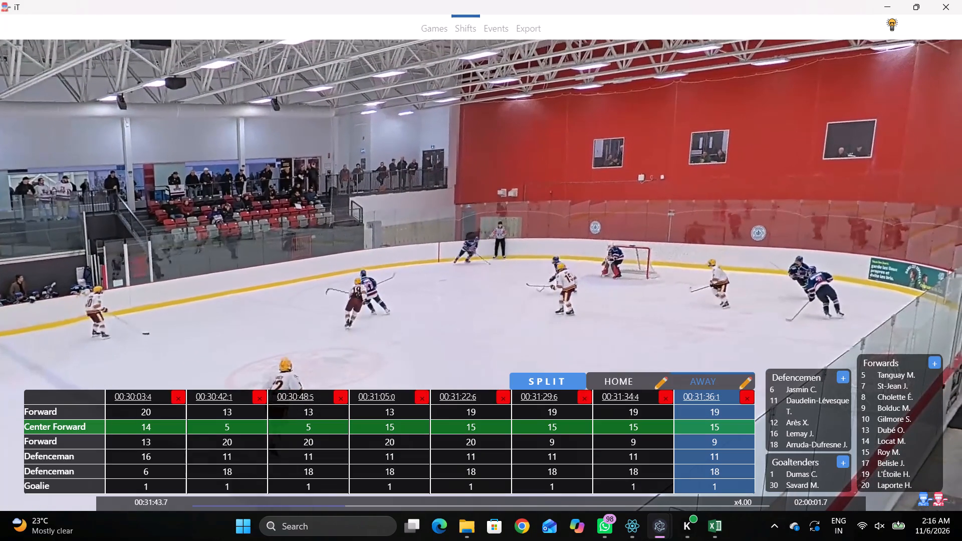
{"action": "key", "text": "q"}
{"action": "left_click", "coordinate": [746, 466]}
{"action": "key", "text": "1"}
{"action": "key", "text": "2"}
{"action": "left_click", "coordinate": [740, 451]}
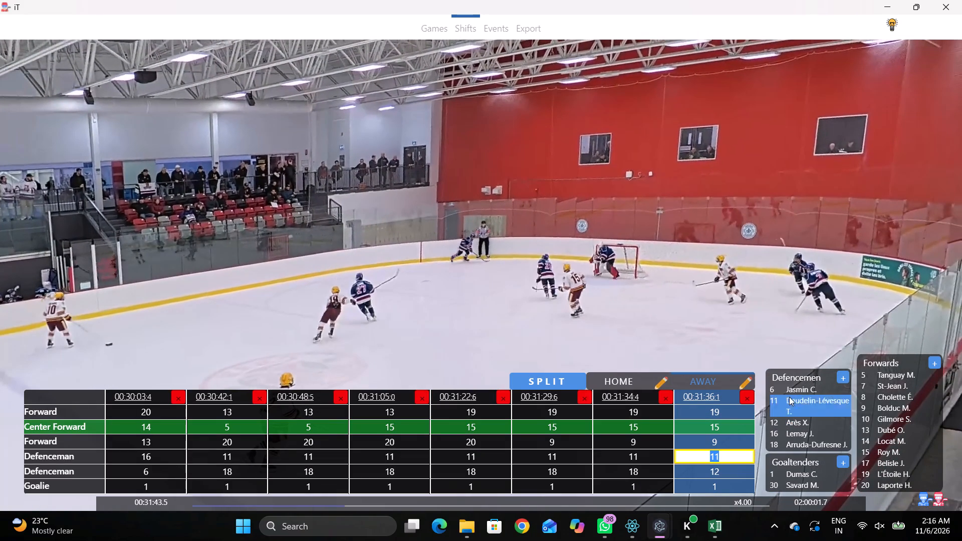
{"action": "left_click", "coordinate": [879, 415]}
Follow the play to the next stoppage and split a new away shift at 00:32:15.4.
{"action": "key", "text": "shift+d"}
{"action": "key", "text": "space"}
{"action": "type", "text": "v"}
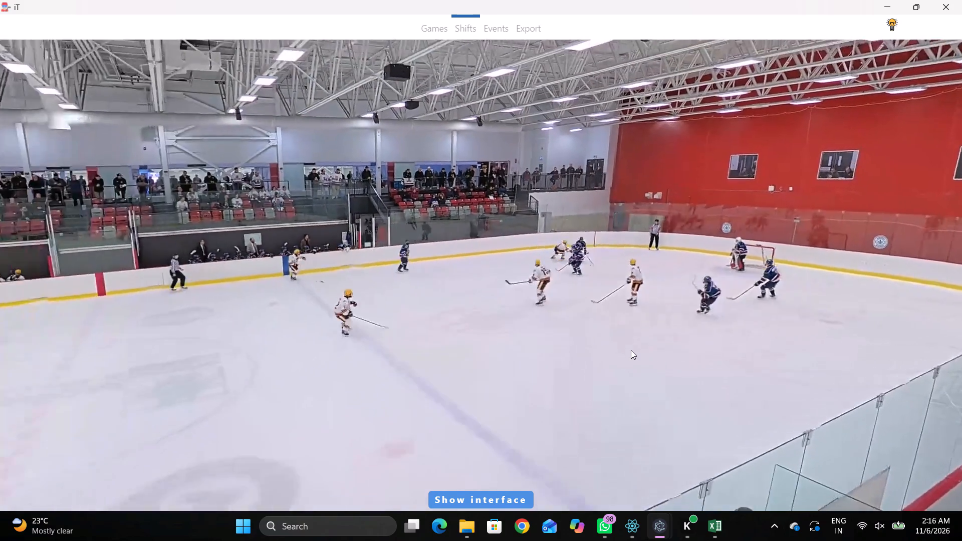
{"action": "key", "text": "space"}
{"action": "key", "text": "space"}
{"action": "key", "text": "space"}
{"action": "key", "text": "space"}
{"action": "key", "text": "space"}
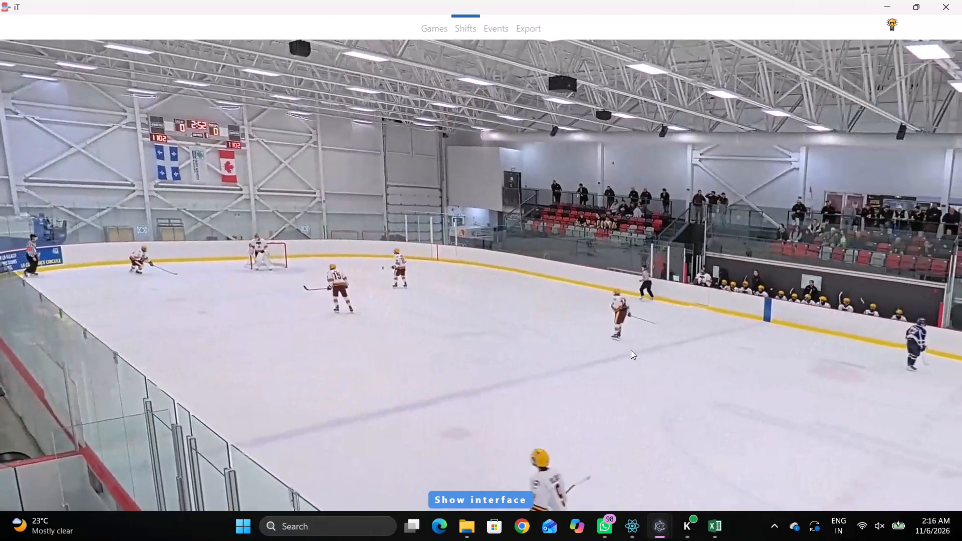
{"action": "key", "text": "space"}
{"action": "key", "text": "space"}
{"action": "key", "text": "space"}
{"action": "key", "text": "space"}
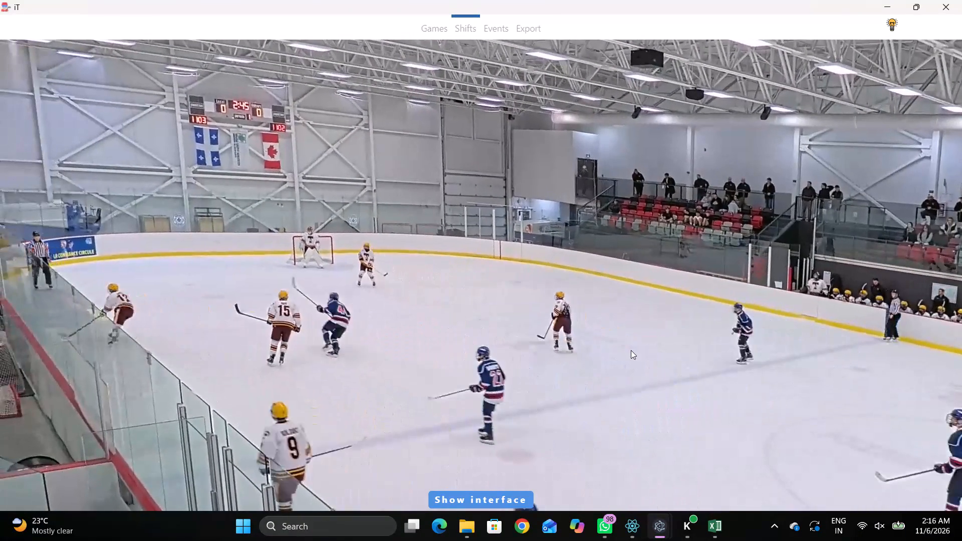
{"action": "key", "text": "space"}
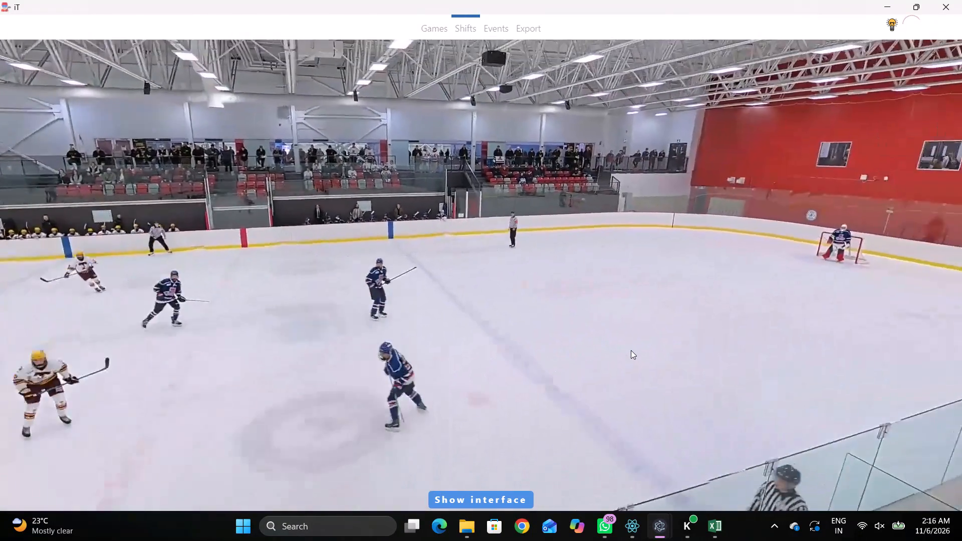
{"action": "key", "text": "space"}
{"action": "key", "text": "space"}
{"action": "key", "text": "space"}
{"action": "key", "text": "space"}
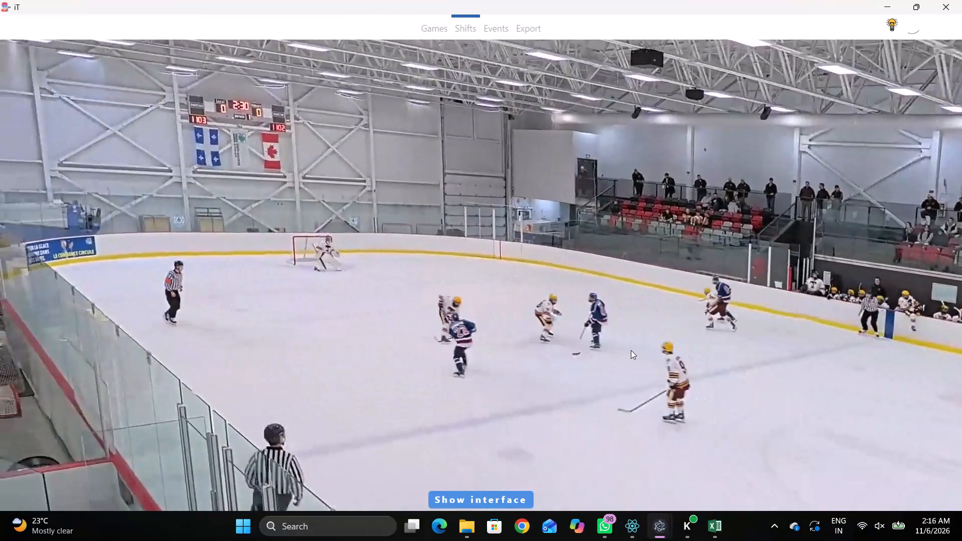
{"action": "key", "text": "space"}
{"action": "key", "text": "space"}
{"action": "key", "text": "space"}
{"action": "type", "text": "q"}
{"action": "key", "text": "shift+s"}
Move on to the following face-off and split a new away shift at 00:32:33.6.
{"action": "key", "text": "shift+d"}
{"action": "key", "text": "shift+d"}
{"action": "key", "text": "space"}
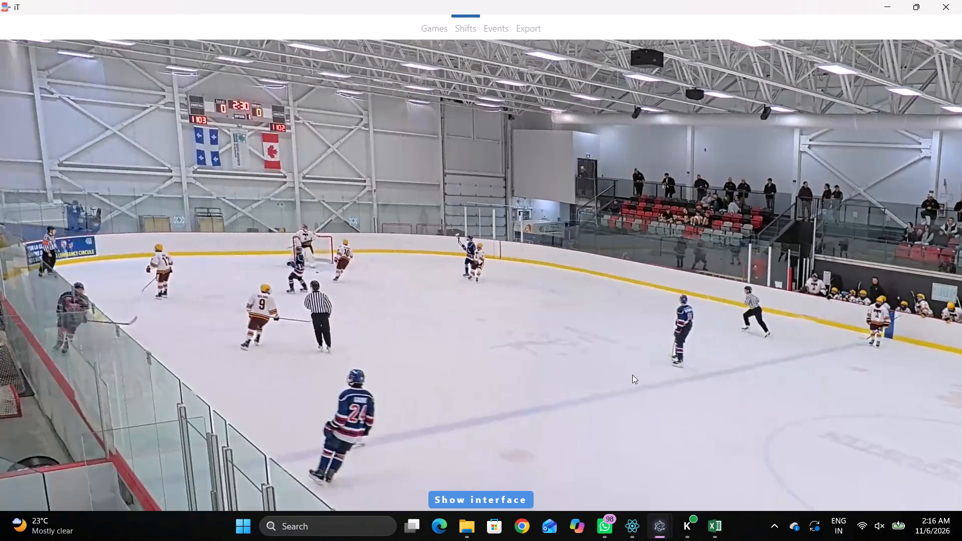
{"action": "type", "text": "c"}
{"action": "key", "text": "space"}
{"action": "key", "text": "c"}
{"action": "key", "text": "space"}
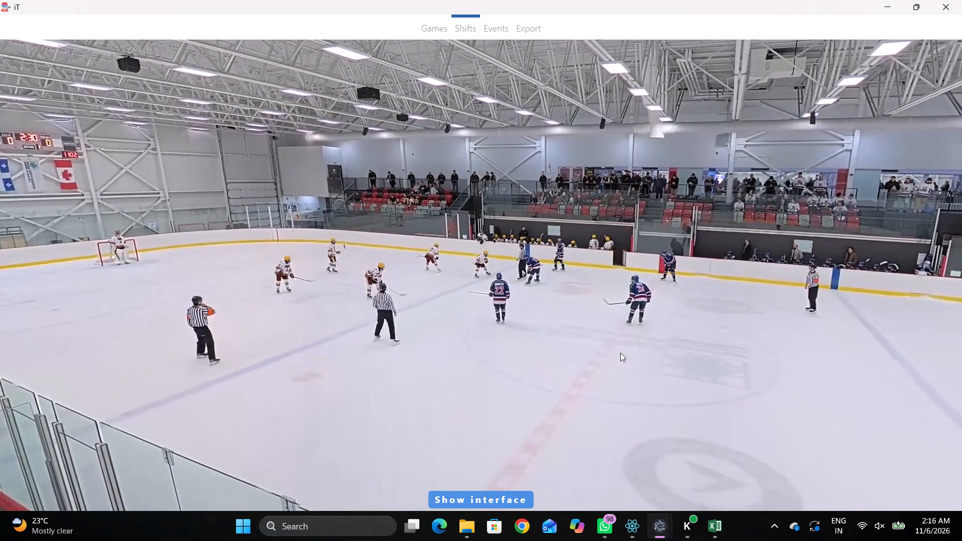
{"action": "key", "text": "space"}
{"action": "key", "text": "shift+s"}
Clear the Forwards, Center Forward and Defencemen of the 00:32:33.6 away shift, keeping the Goalie, and resume the video.
{"action": "key", "text": "shift+d"}
{"action": "left_click", "coordinate": [739, 408]}
{"action": "key", "text": "BackSpace"}
{"action": "key", "text": "BackSpace"}
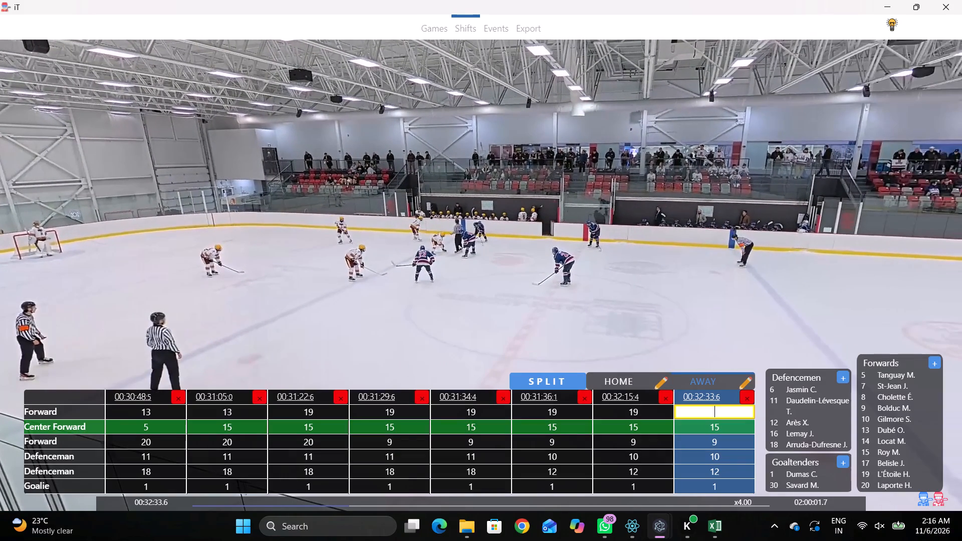
{"action": "key", "text": "BackSpace"}
{"action": "key", "text": "Tab"}
{"action": "key", "text": "BackSpace"}
{"action": "key", "text": "Tab"}
{"action": "key", "text": "BackSpace"}
{"action": "key", "text": "Tab"}
{"action": "key", "text": "BackSpace"}
{"action": "key", "text": "BackSpace"}
{"action": "key", "text": "Tab"}
{"action": "key", "text": "BackSpace"}
{"action": "key", "text": "space"}
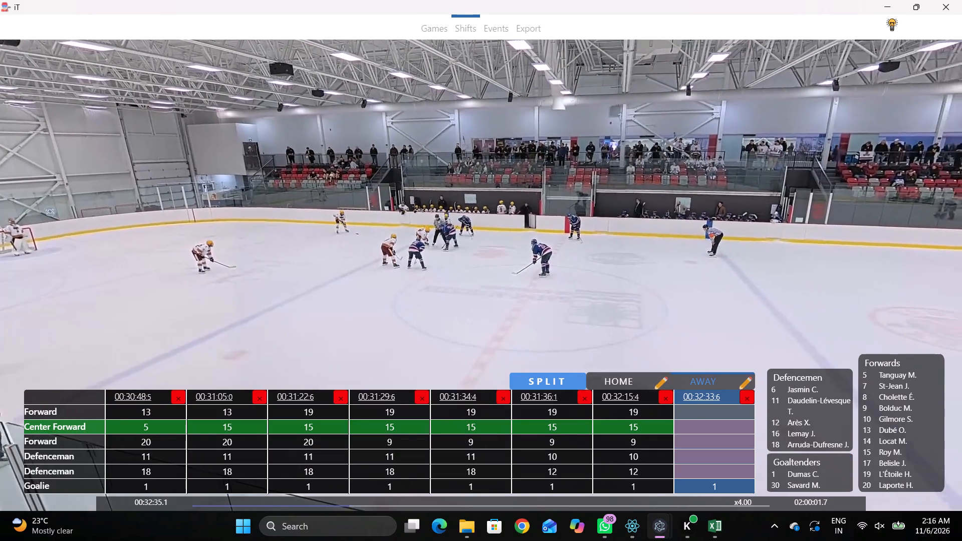
Follow the play to 00:32:39.3 and set the 00:32:33.6 away shift's Center Forward to 14 and Forwards to 8 and 17.
{"action": "key", "text": "space"}
{"action": "key", "text": "space"}
{"action": "key", "text": "space"}
{"action": "key", "text": "space"}
{"action": "key", "text": "space"}
{"action": "key", "text": "q"}
{"action": "key", "text": "shift+d"}
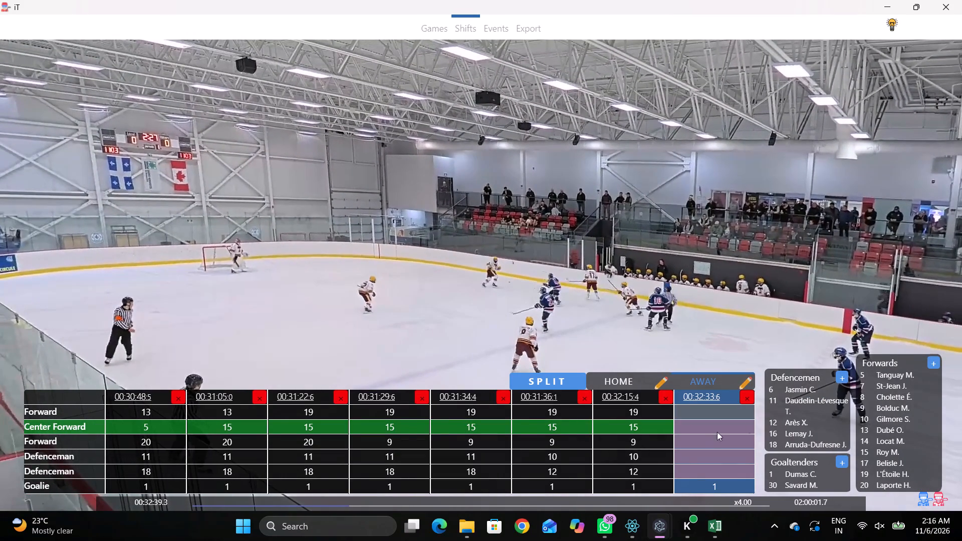
{"action": "key", "text": "shift+d"}
{"action": "left_click", "coordinate": [717, 436]}
{"action": "left_click", "coordinate": [724, 429]}
{"action": "left_click", "coordinate": [876, 442]}
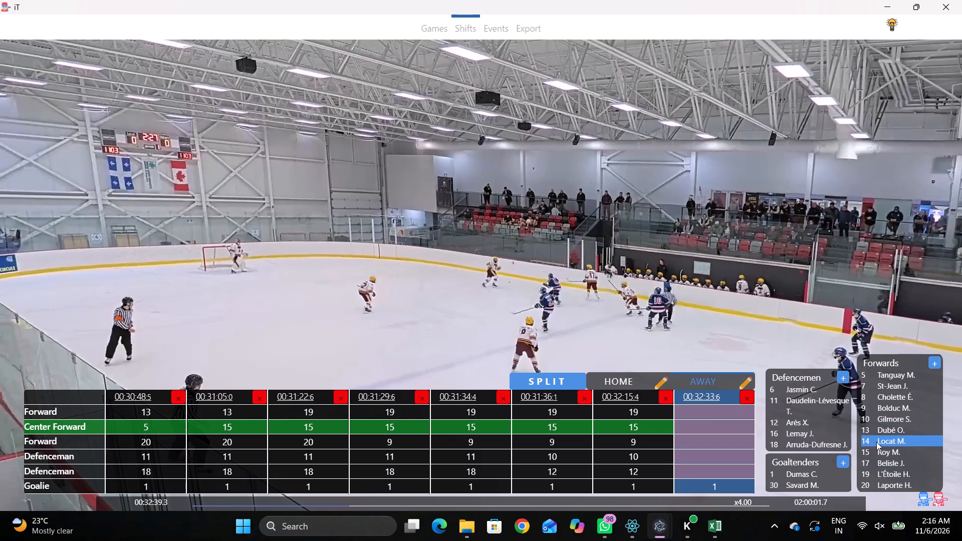
{"action": "left_click", "coordinate": [735, 440]}
{"action": "left_click", "coordinate": [901, 459]}
{"action": "left_click", "coordinate": [699, 411]}
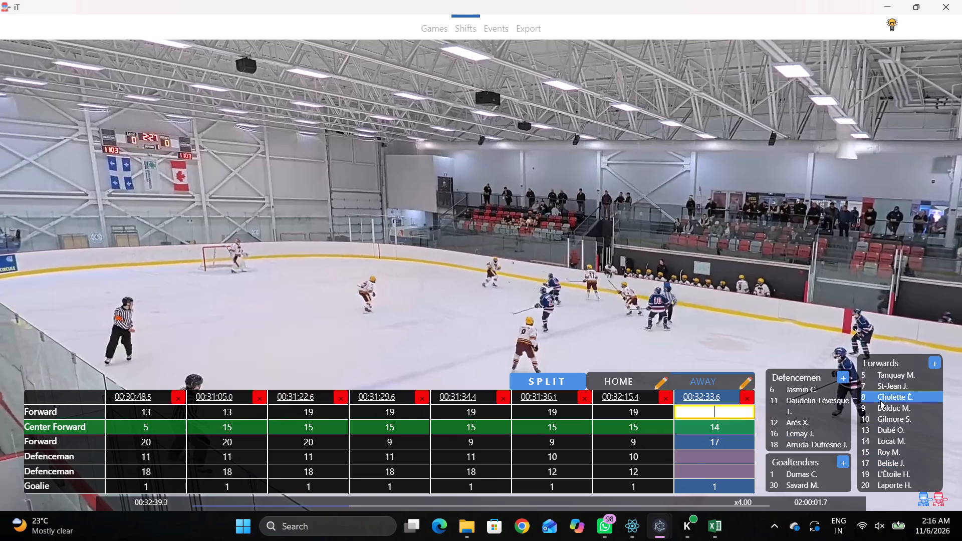
{"action": "left_click", "coordinate": [880, 400]}
Set the second Defenceman of the 00:32:33.6 away shift to 12 and resume the video.
{"action": "key", "text": "q"}
{"action": "key", "text": "q"}
{"action": "left_click", "coordinate": [728, 472]}
{"action": "key", "text": "1"}
{"action": "key", "text": "2"}
{"action": "left_click", "coordinate": [710, 296]}
{"action": "key", "text": "space"}
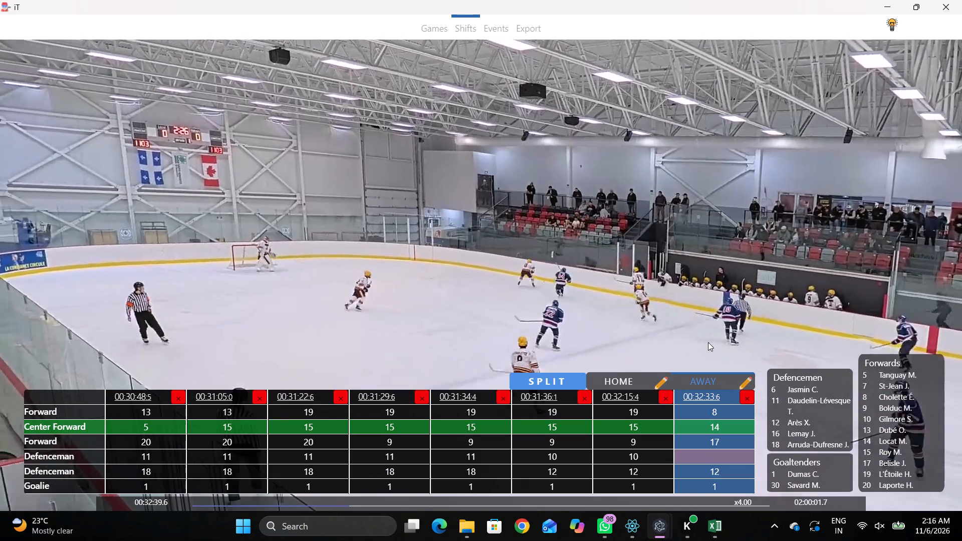
Check the play around 00:32:41.0 and set the first Defenceman of the 00:32:33.6 away shift to 10.
{"action": "key", "text": "shift+d"}
{"action": "key", "text": "space"}
{"action": "key", "text": "q"}
{"action": "key", "text": "q"}
{"action": "key", "text": "q"}
{"action": "key", "text": "q"}
{"action": "key", "text": "q"}
{"action": "key", "text": "q"}
{"action": "key", "text": "q"}
{"action": "key", "text": "q"}
{"action": "key", "text": "q"}
{"action": "key", "text": "q"}
{"action": "key", "text": "q"}
{"action": "key", "text": "q"}
{"action": "key", "text": "q"}
{"action": "key", "text": "q"}
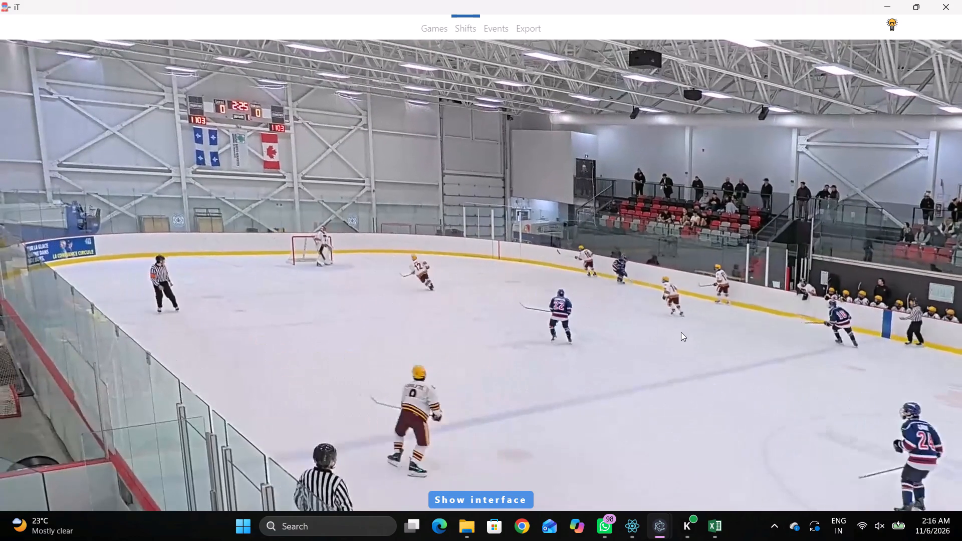
{"action": "key", "text": "shift+d"}
{"action": "left_click", "coordinate": [713, 451]}
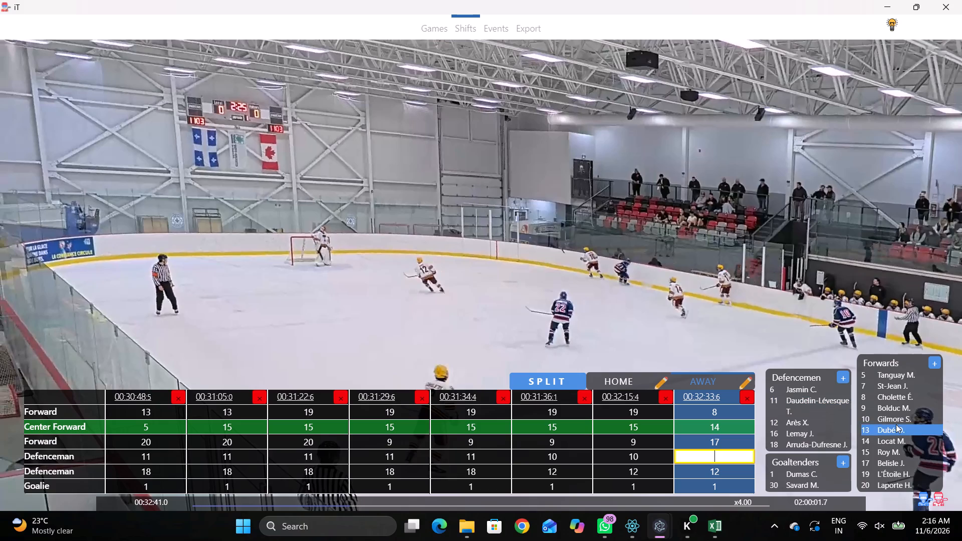
{"action": "left_click", "coordinate": [869, 418]}
Change the position of the away player with jersey 10 from forward to defenceman.
{"action": "left_click", "coordinate": [936, 500]}
{"action": "triple_click", "coordinate": [941, 502]}
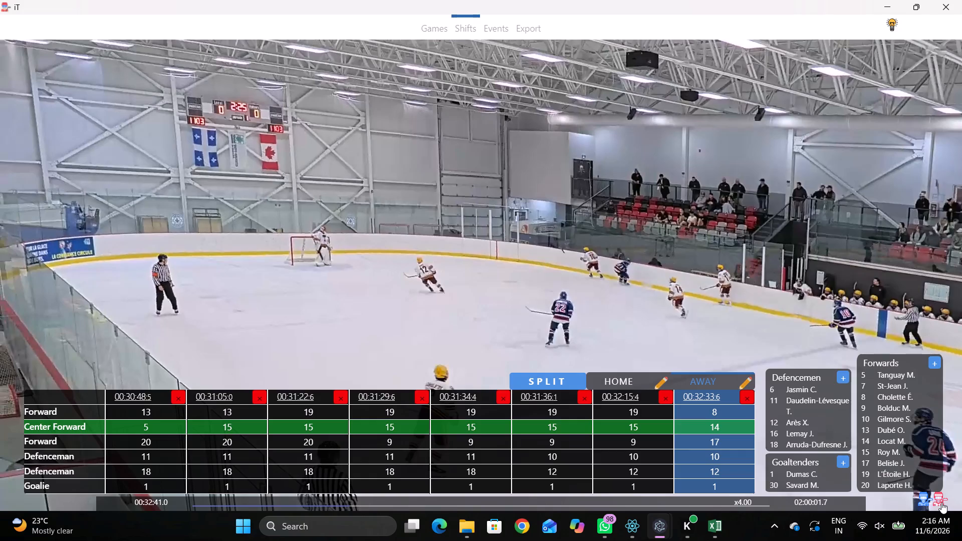
{"action": "left_click_drag", "start_coordinate": [644, 339], "coordinate": [639, 340]}
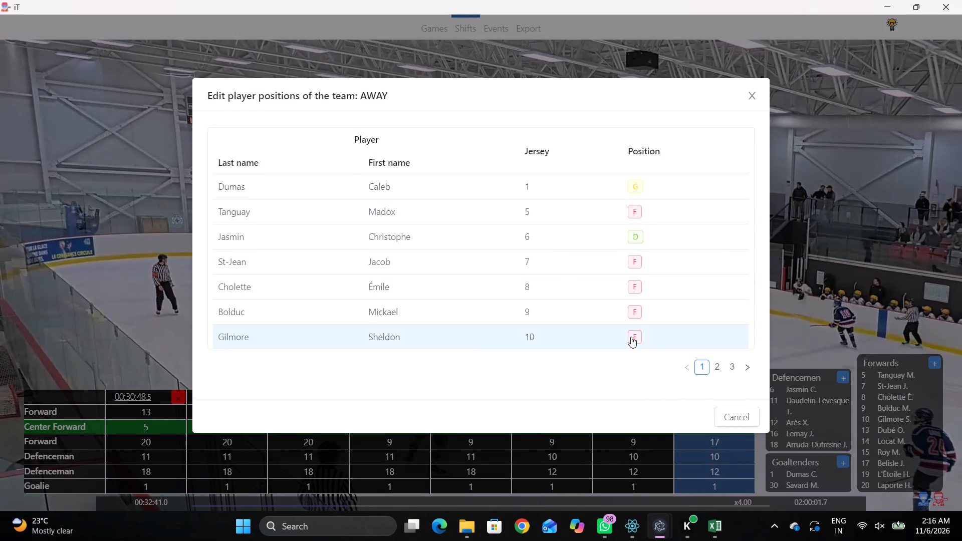
{"action": "left_click", "coordinate": [631, 337]}
{"action": "left_click", "coordinate": [505, 336]}
{"action": "left_click", "coordinate": [474, 385]}
{"action": "left_click", "coordinate": [854, 270]}
Follow the play to the next away line change and split a new away shift at 00:33:25.0.
{"action": "key", "text": "shift+d"}
{"action": "key", "text": "space"}
{"action": "type", "text": "v"}
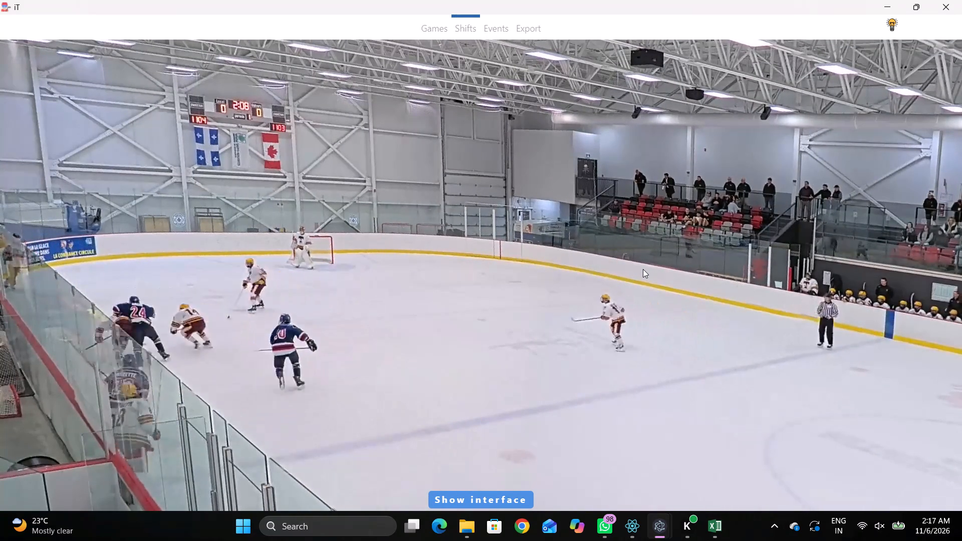
{"action": "key", "text": "space"}
{"action": "key", "text": "space"}
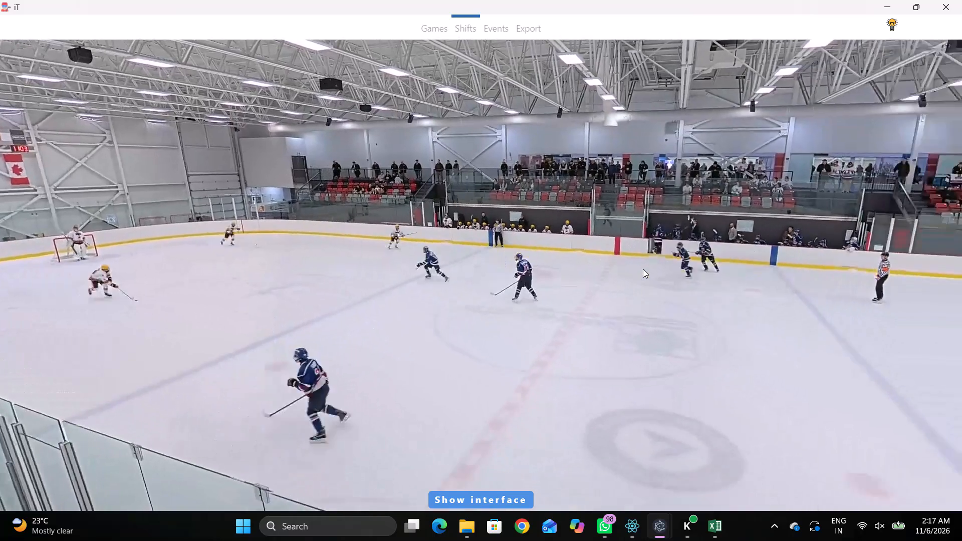
{"action": "key", "text": "space"}
{"action": "key", "text": "space"}
{"action": "key", "text": "space"}
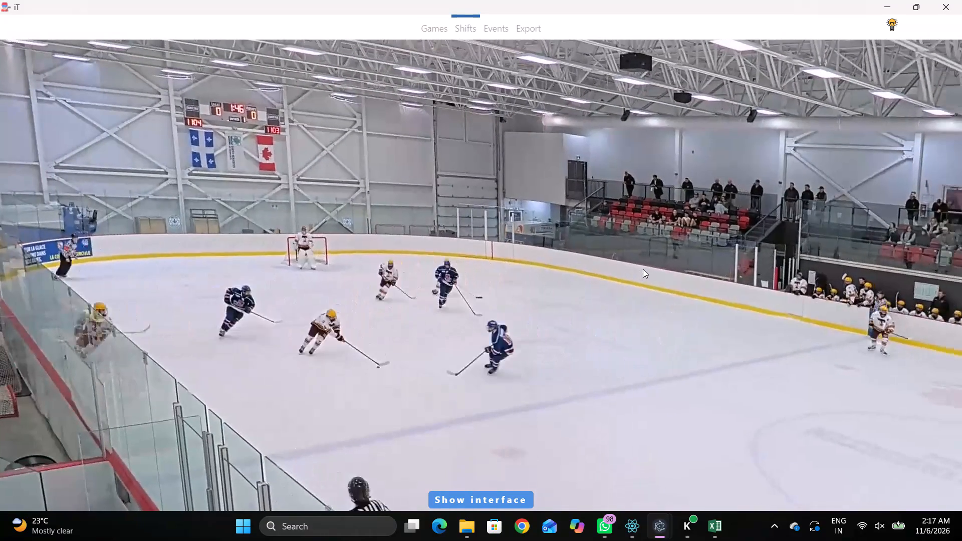
{"action": "key", "text": "space"}
{"action": "key", "text": "space"}
{"action": "key", "text": "space"}
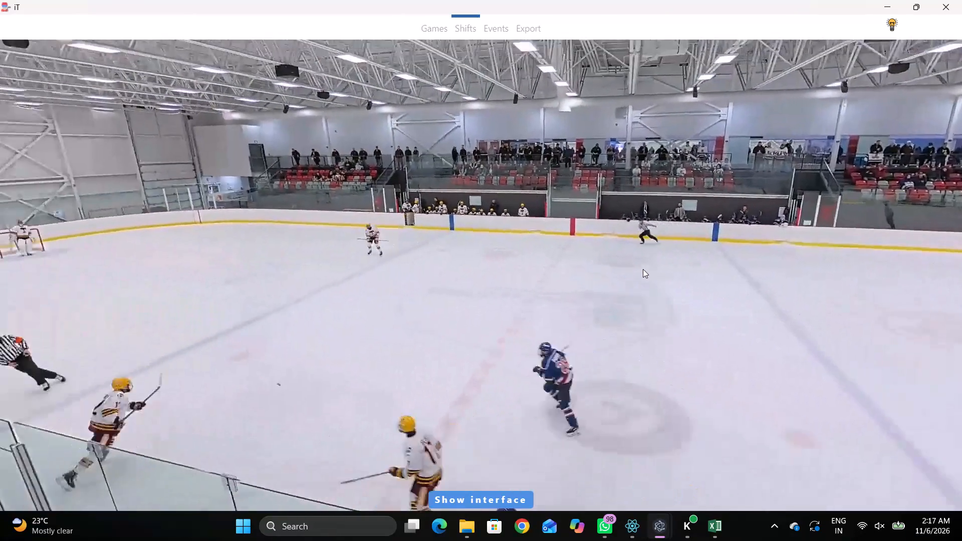
{"action": "key", "text": "space"}
{"action": "type", "text": "q"}
{"action": "type", "text": "SDD"}
Check the play around 00:33:28.2 and set the first Defenceman of the 00:33:25.0 away shift to 16.
{"action": "key", "text": "space"}
{"action": "key", "text": "space"}
{"action": "key", "text": "space"}
{"action": "key", "text": "space"}
{"action": "type", "text": "D"}
{"action": "key", "text": "q"}
{"action": "key", "text": "q"}
{"action": "key", "text": "q"}
{"action": "key", "text": "q"}
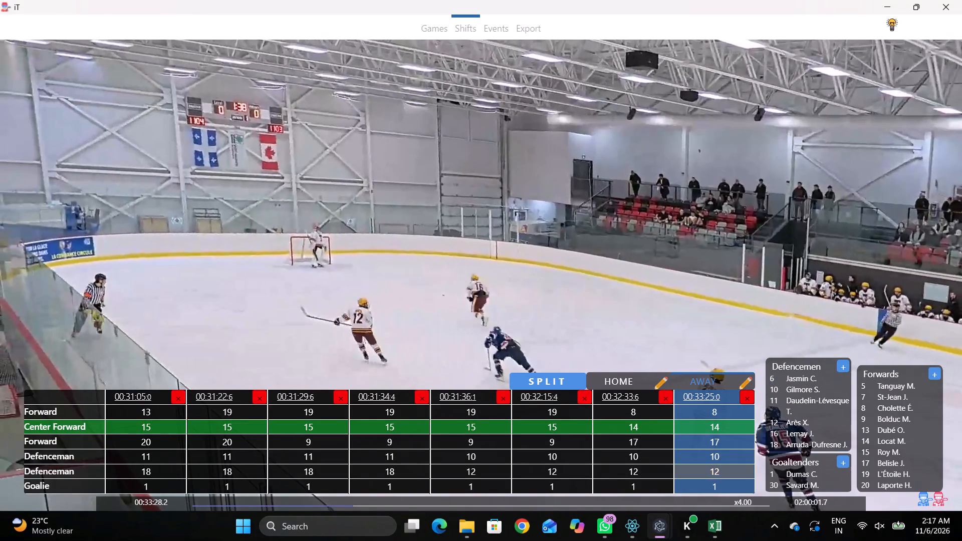
{"action": "left_click", "coordinate": [722, 462]}
{"action": "left_click", "coordinate": [812, 437]}
Follow the play to the next away line change and split a new away shift at 00:33:42.8.
{"action": "key", "text": "shift+d"}
{"action": "key", "text": "space"}
{"action": "key", "text": "space"}
{"action": "key", "text": "space"}
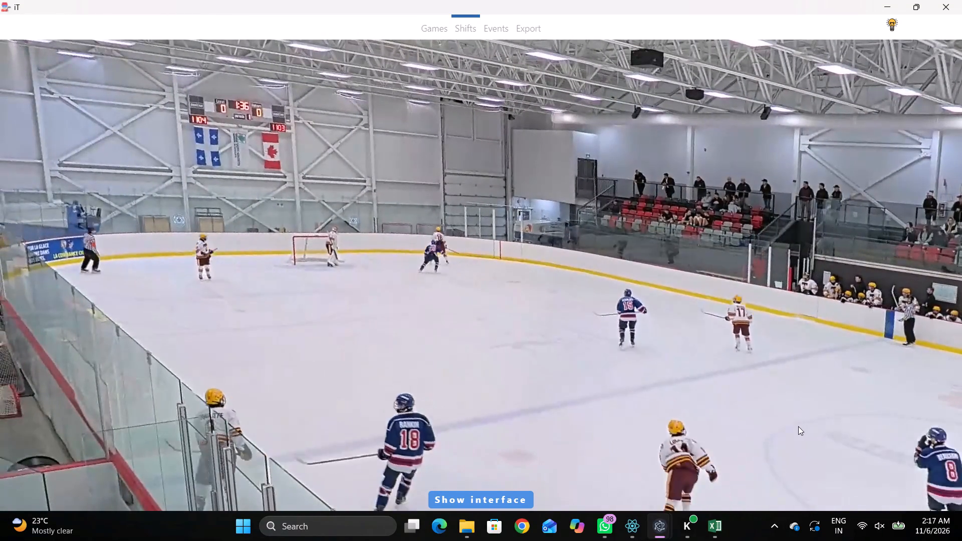
{"action": "key", "text": "space"}
{"action": "key", "text": "space"}
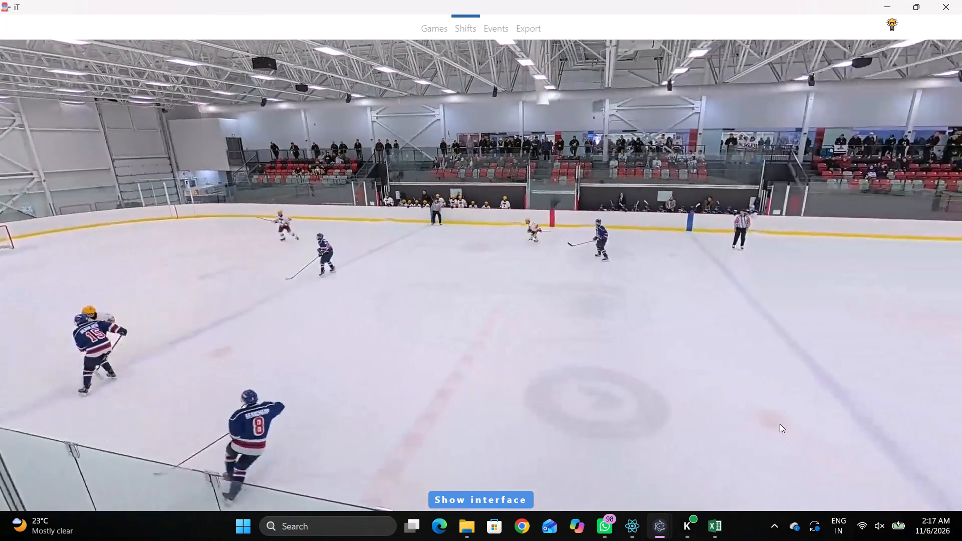
{"action": "key", "text": "space"}
{"action": "key", "text": "space"}
{"action": "key", "text": "space"}
{"action": "key", "text": "space"}
{"action": "key", "text": "space"}
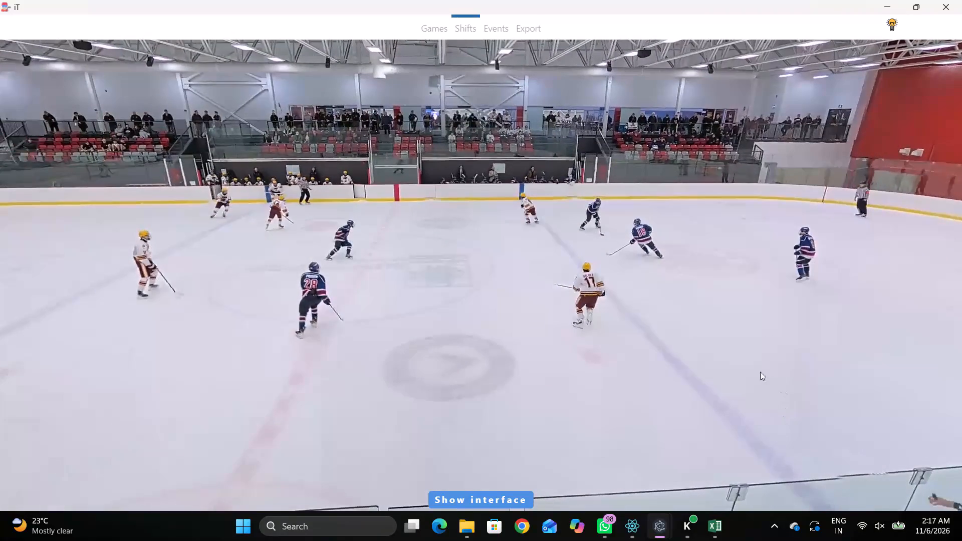
{"action": "key", "text": "shift+s"}
{"action": "key", "text": "shift+d"}
{"action": "key", "text": "shift+d"}
Slow playback to x2.00 and follow the play to about 00:33:48 to identify the away players on the ice.
{"action": "key", "text": "space"}
{"action": "key", "text": "space"}
{"action": "type", "text": "r"}
{"action": "key", "text": "space"}
{"action": "key", "text": "space"}
{"action": "key", "text": "space"}
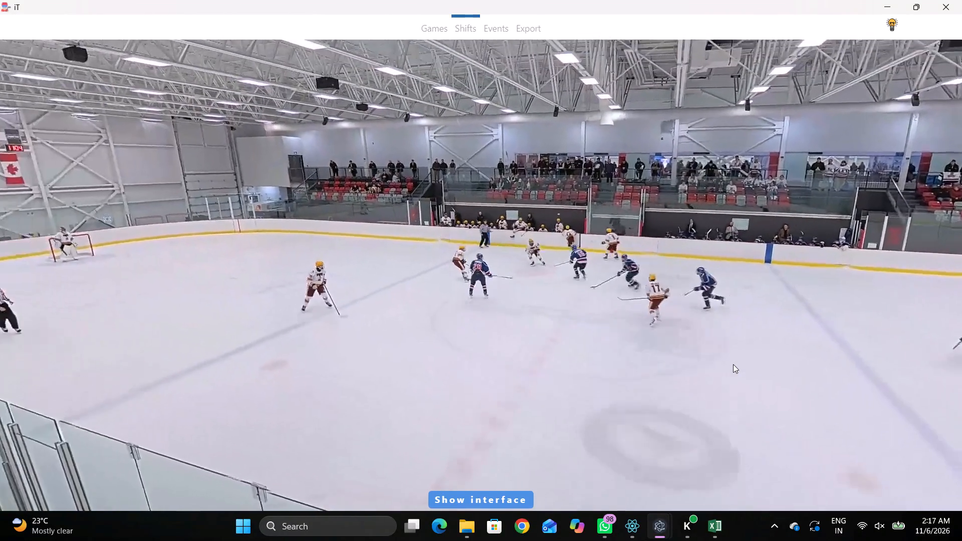
{"action": "key", "text": "space"}
{"action": "key", "text": "space"}
{"action": "key", "text": "space"}
{"action": "key", "text": "space"}
{"action": "key", "text": "space"}
{"action": "key", "text": "space"}
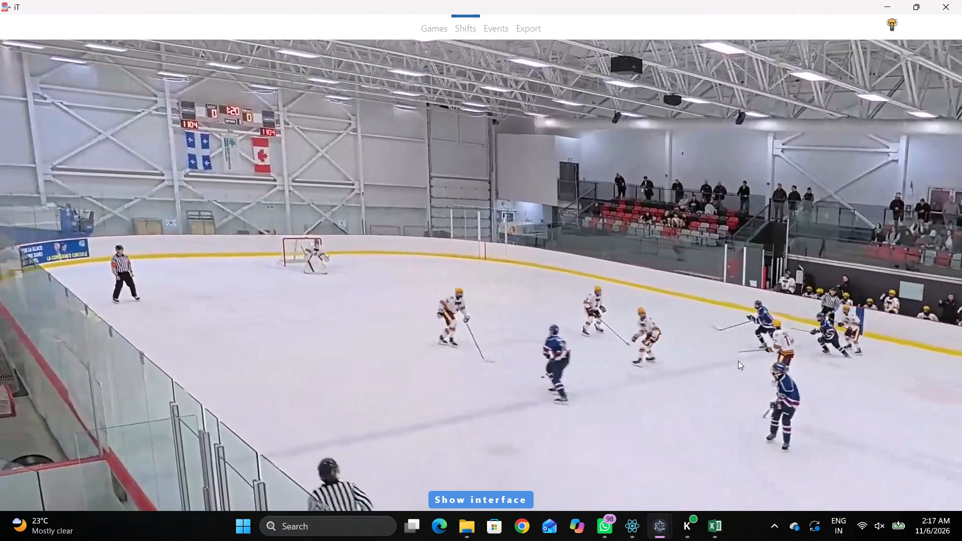
{"action": "key", "text": "space"}
{"action": "key", "text": "space"}
{"action": "key", "text": "space"}
{"action": "type", "text": "qqqq"}
{"action": "key", "text": "space"}
{"action": "key", "text": "space"}
{"action": "key", "text": "space"}
{"action": "key", "text": "space"}
{"action": "key", "text": "shift+d"}
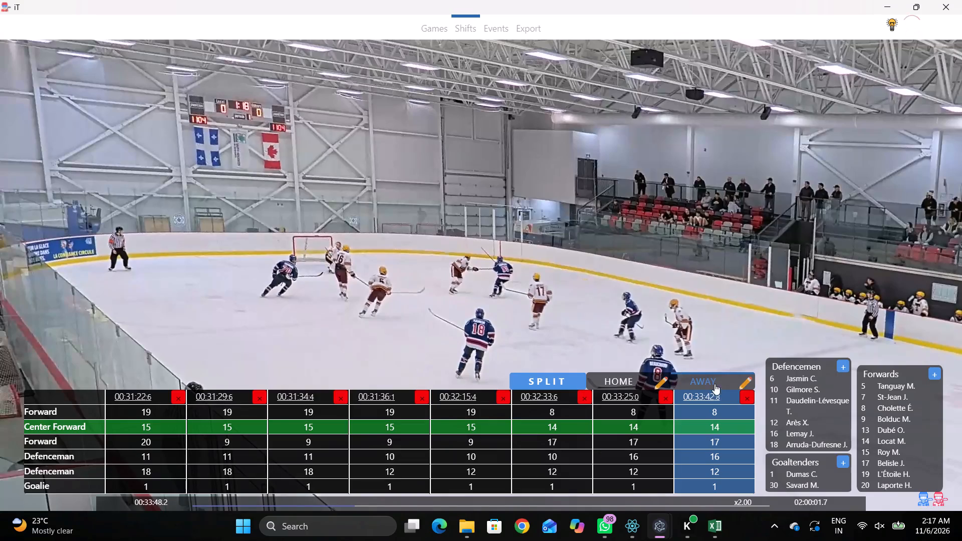
Check the play around 00:33:50 and set the second Defenceman of the 00:33:42.8 away shift to 6.
{"action": "key", "text": "space"}
{"action": "key", "text": "space"}
{"action": "key", "text": "space"}
{"action": "key", "text": "space"}
{"action": "key", "text": "q"}
{"action": "key", "text": "space"}
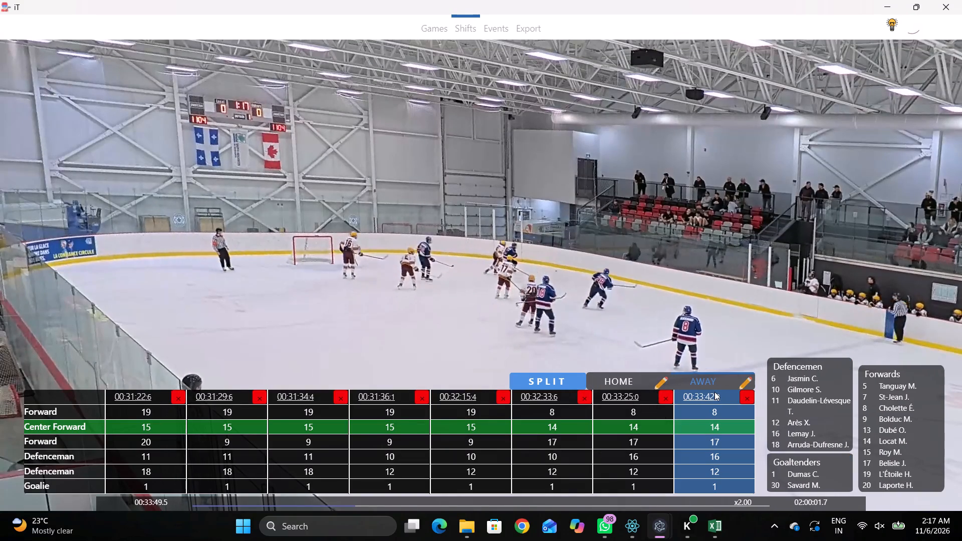
{"action": "key", "text": "space"}
{"action": "key", "text": "space"}
{"action": "key", "text": "space"}
{"action": "key", "text": "q"}
{"action": "key", "text": "q"}
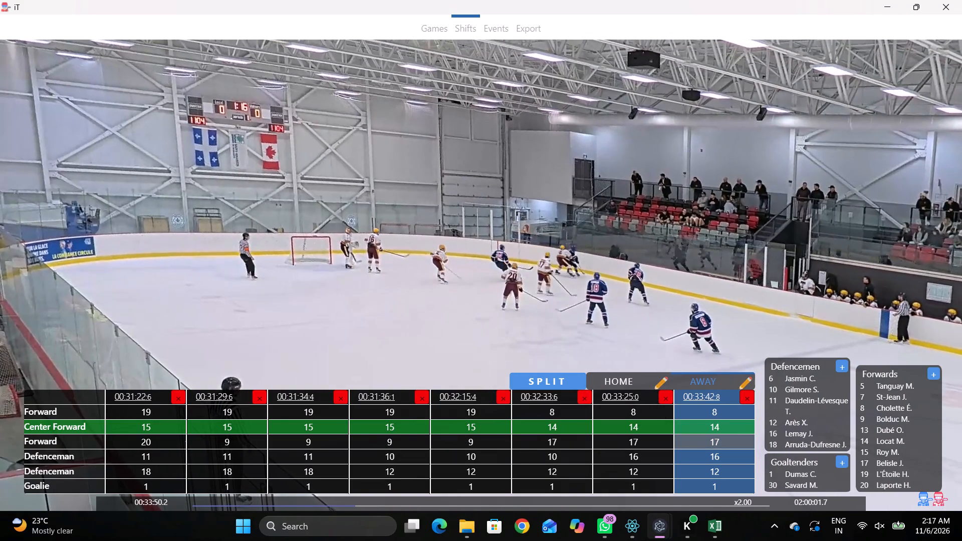
{"action": "left_click", "coordinate": [728, 477]}
{"action": "left_click", "coordinate": [794, 383]}
Rewind to the following away line change and split a new away shift at 00:33:44.1.
{"action": "key", "text": "q"}
{"action": "key", "text": "q"}
{"action": "key", "text": "q"}
{"action": "key", "text": "q"}
{"action": "key", "text": "q"}
{"action": "key", "text": "q"}
{"action": "key", "text": "q"}
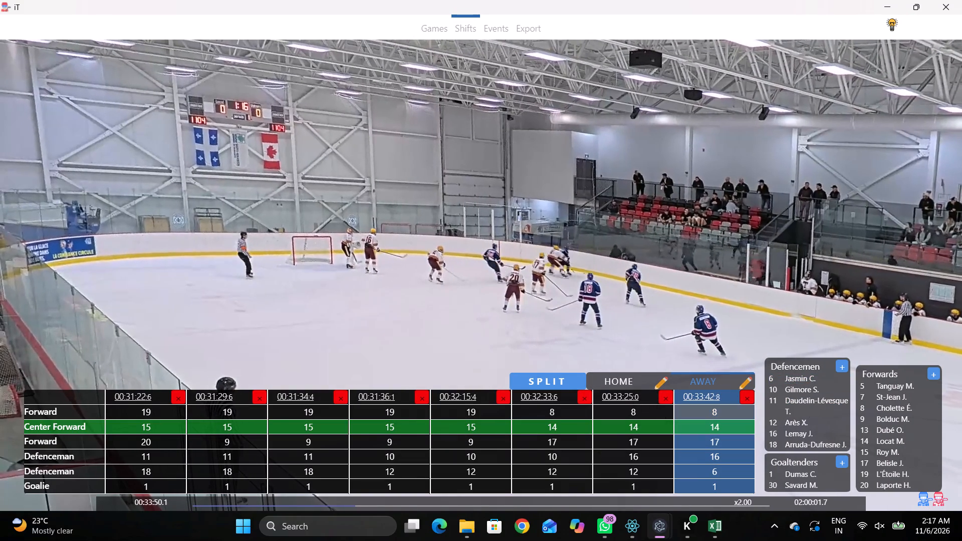
{"action": "key", "text": "q"}
{"action": "key", "text": "q"}
{"action": "key", "text": "q"}
{"action": "key", "text": "q"}
{"action": "key", "text": "q"}
{"action": "key", "text": "q"}
{"action": "key", "text": "q"}
{"action": "key", "text": "q"}
{"action": "key", "text": "q"}
{"action": "key", "text": "q"}
{"action": "key", "text": "q"}
{"action": "key", "text": "q"}
{"action": "key", "text": "q"}
{"action": "key", "text": "q"}
{"action": "key", "text": "q"}
{"action": "type", "text": "qqqq"}
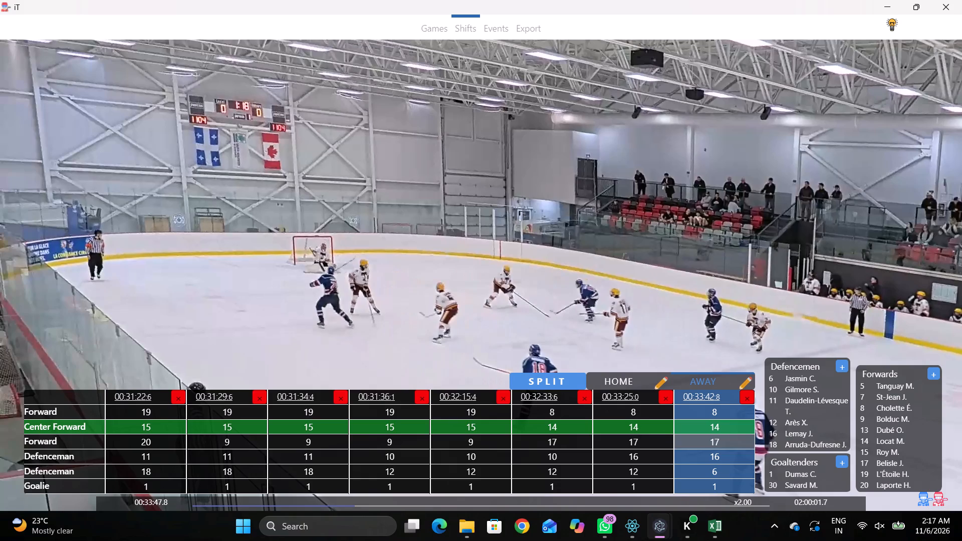
{"action": "key", "text": "q"}
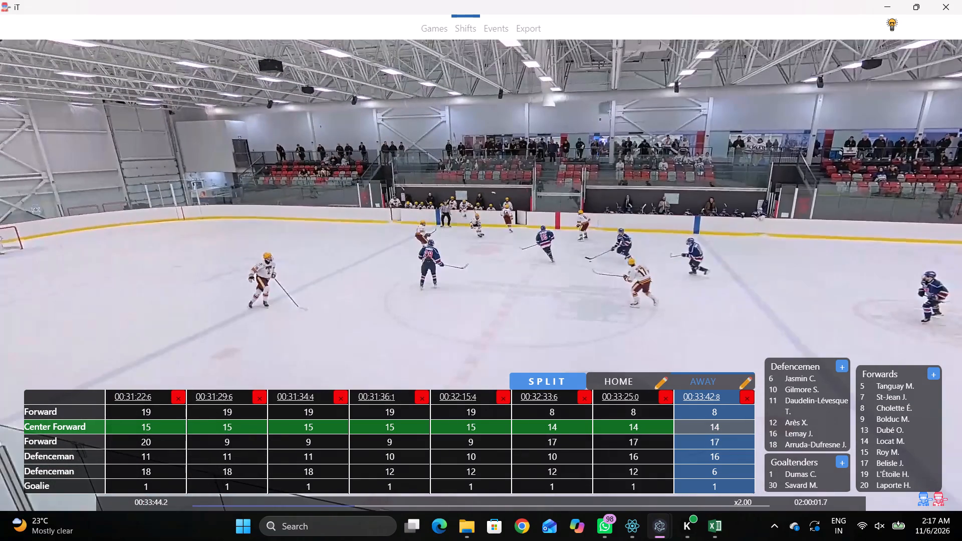
{"action": "key", "text": "shift+s"}
{"action": "key", "text": "shift+d"}
{"action": "key", "text": "shift+d"}
Follow the play to about 00:33:48 and set the first Forward of the 00:33:44.1 away shift to 5.
{"action": "key", "text": "space"}
{"action": "key", "text": "shift+d"}
{"action": "key", "text": "space"}
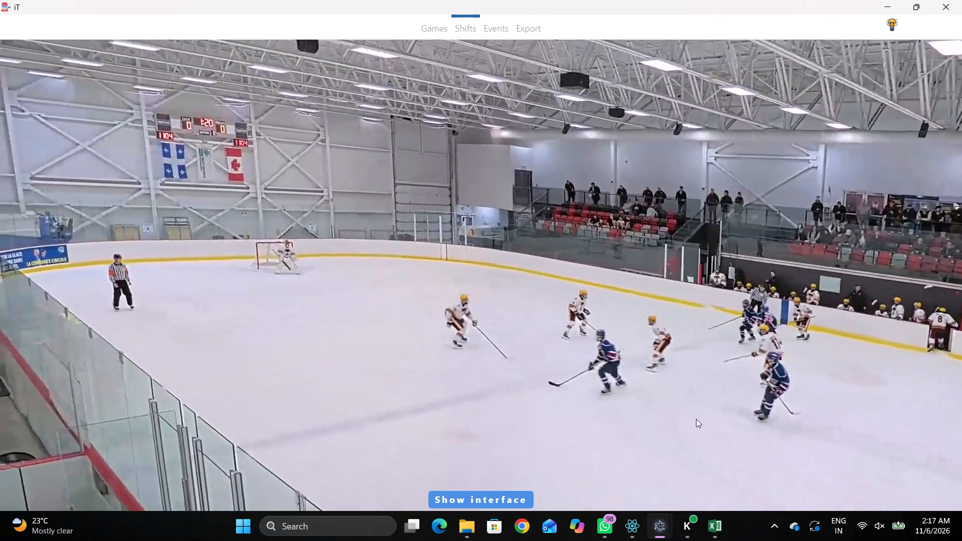
{"action": "key", "text": "space"}
{"action": "key", "text": "space"}
{"action": "key", "text": "space"}
{"action": "key", "text": "space"}
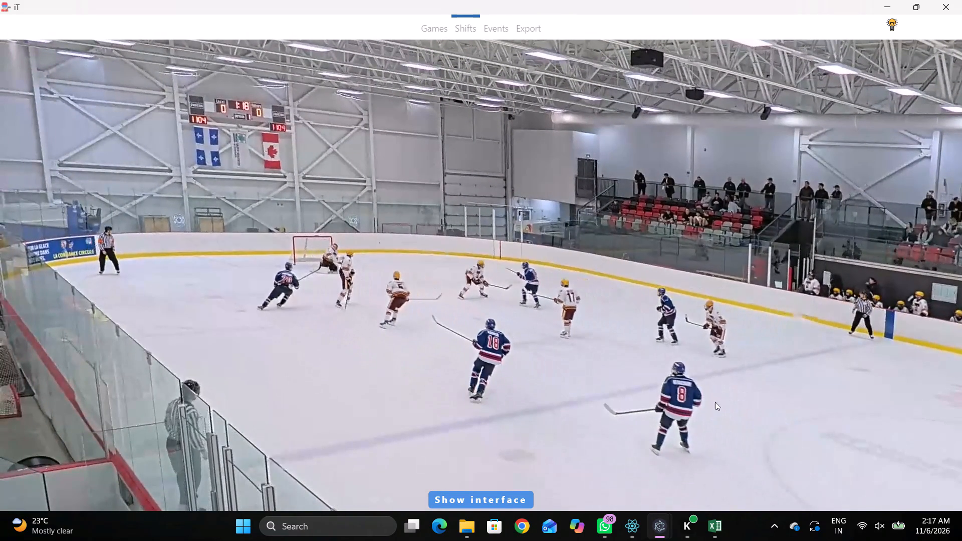
{"action": "key", "text": "shift+d"}
{"action": "left_click", "coordinate": [722, 414]}
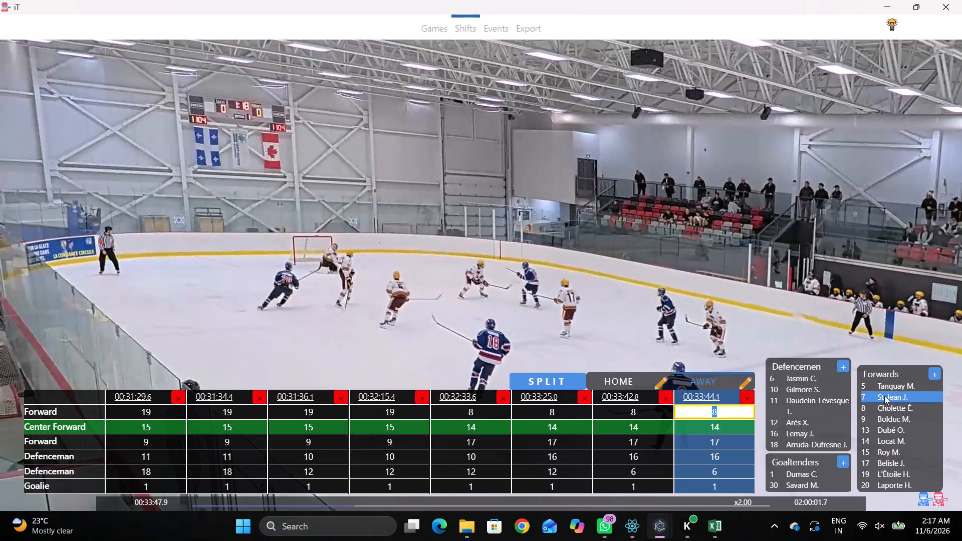
{"action": "left_click", "coordinate": [879, 385]}
Check the play around 00:33:49 and set the Center Forward of the 00:33:44.1 away shift to 20.
{"action": "key", "text": "space"}
{"action": "key", "text": "space"}
{"action": "left_click", "coordinate": [739, 411]}
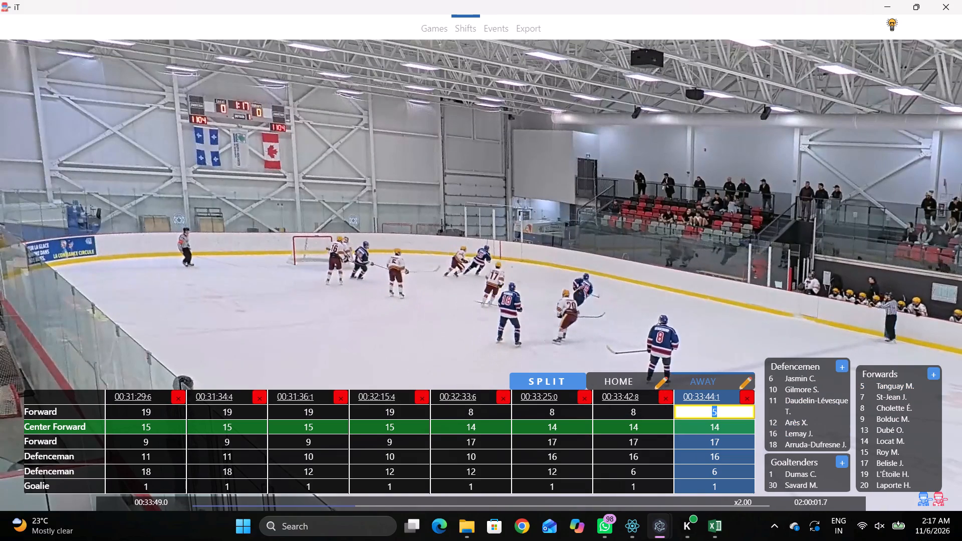
{"action": "left_click_drag", "start_coordinate": [694, 411], "coordinate": [695, 417]}
{"action": "left_click_drag", "start_coordinate": [731, 421], "coordinate": [725, 424]}
{"action": "left_click", "coordinate": [901, 482]}
Speed playback up to x4.00, follow the play to the next away line change and split a new shift at 00:34:02.0.
{"action": "key", "text": "shift+d"}
{"action": "key", "text": "space"}
{"action": "key", "text": "v"}
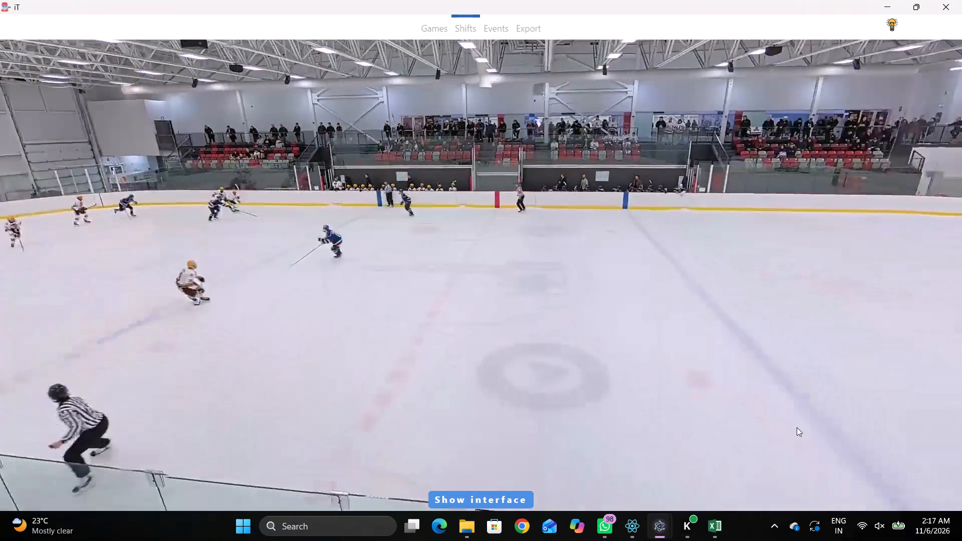
{"action": "key", "text": "space"}
{"action": "key", "text": "shift+s"}
{"action": "key", "text": "shift+d"}
{"action": "key", "text": "shift+d"}
Follow the play to about 00:34:09 and set the second Forward of the 00:34:02.0 away shift to 13.
{"action": "key", "text": "space"}
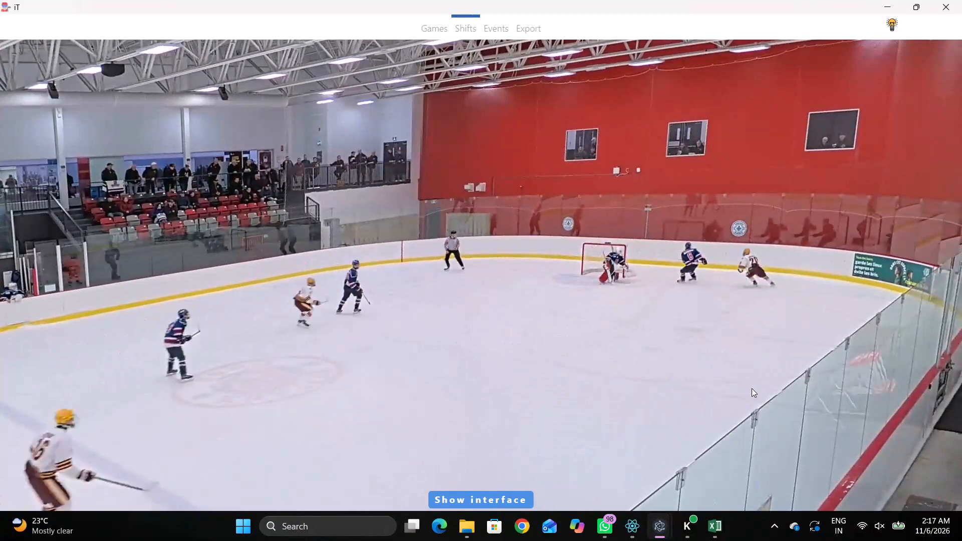
{"action": "key", "text": "space"}
{"action": "key", "text": "space"}
{"action": "key", "text": "space"}
{"action": "key", "text": "space"}
{"action": "key", "text": "space"}
{"action": "key", "text": "space"}
{"action": "key", "text": "space"}
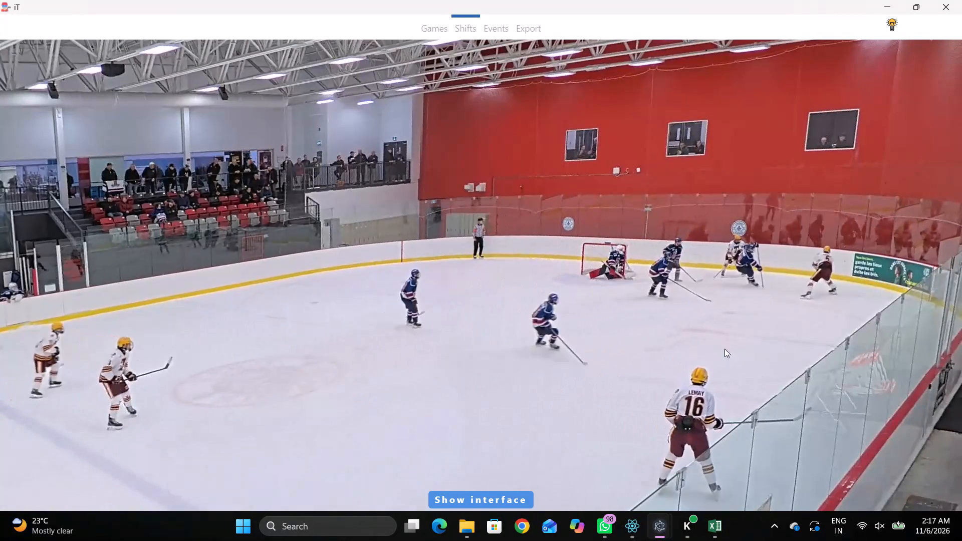
{"action": "key", "text": "shift+d"}
{"action": "key", "text": "shift+d"}
{"action": "key", "text": "space"}
{"action": "key", "text": "space"}
{"action": "key", "text": "space"}
{"action": "key", "text": "space"}
{"action": "key", "text": "space"}
{"action": "key", "text": "space"}
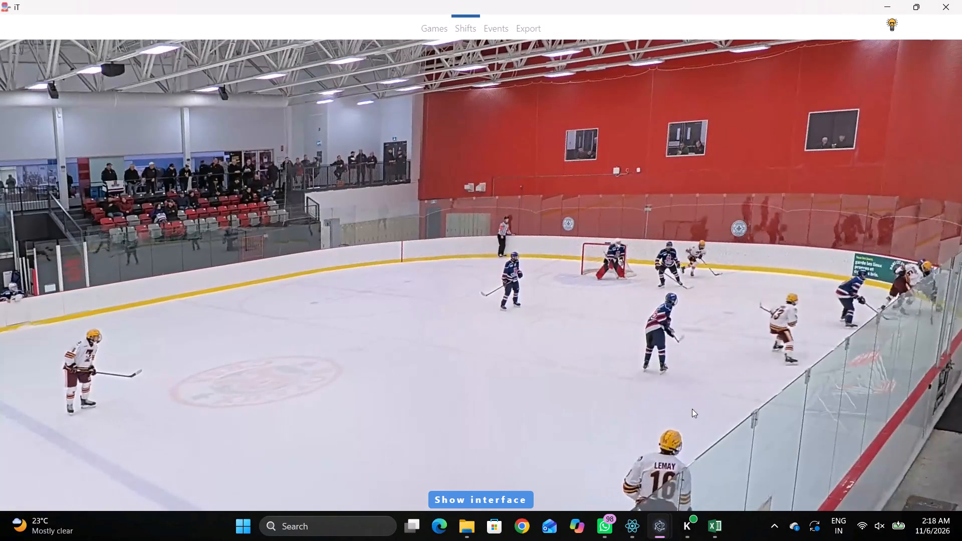
{"action": "key", "text": "shift+d"}
{"action": "left_click", "coordinate": [688, 454]}
{"action": "left_click", "coordinate": [728, 441]}
{"action": "key", "text": "1"}
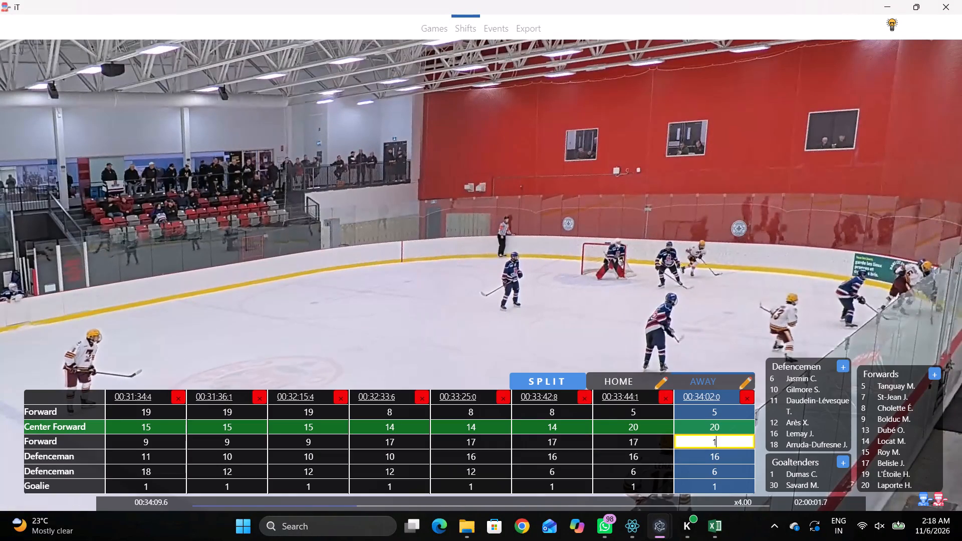
{"action": "key", "text": "3"}
{"action": "left_click", "coordinate": [720, 289]}
Follow the play to the next away line change and split a new away shift at 00:34:30.4.
{"action": "key", "text": "shift+d"}
{"action": "key", "text": "space"}
{"action": "key", "text": "space"}
{"action": "key", "text": "shift+d"}
{"action": "key", "text": "shift+d"}
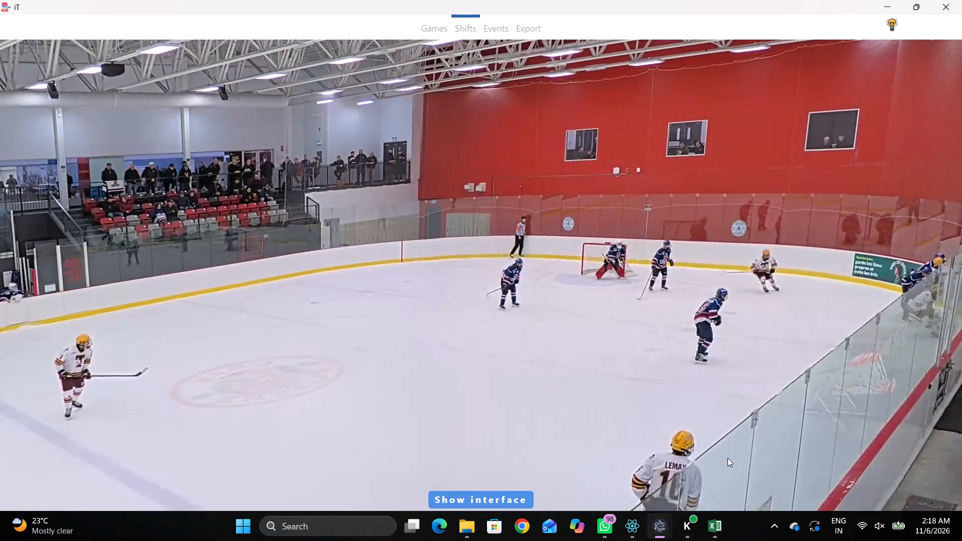
{"action": "key", "text": "space"}
{"action": "type", "text": "v"}
{"action": "key", "text": "space"}
{"action": "key", "text": "space"}
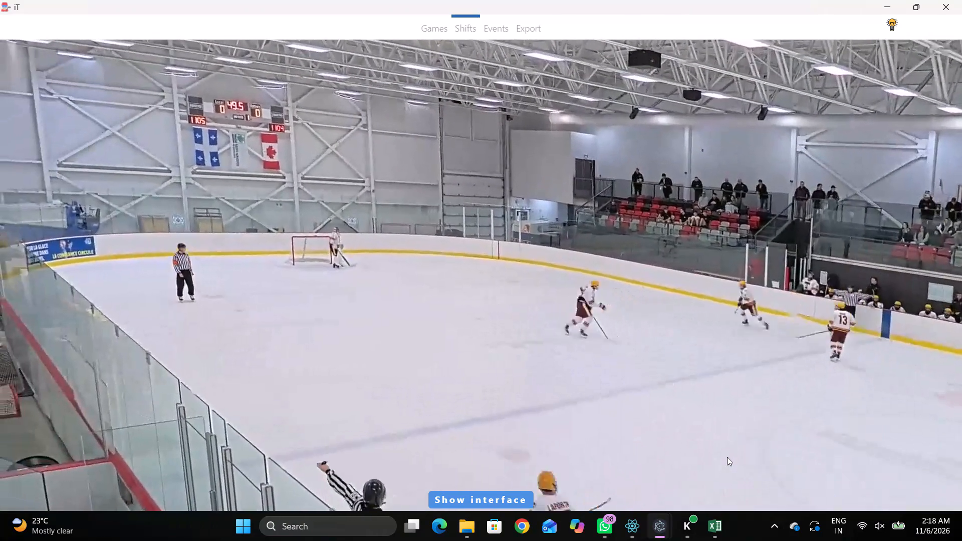
{"action": "key", "text": "space"}
{"action": "key", "text": "space"}
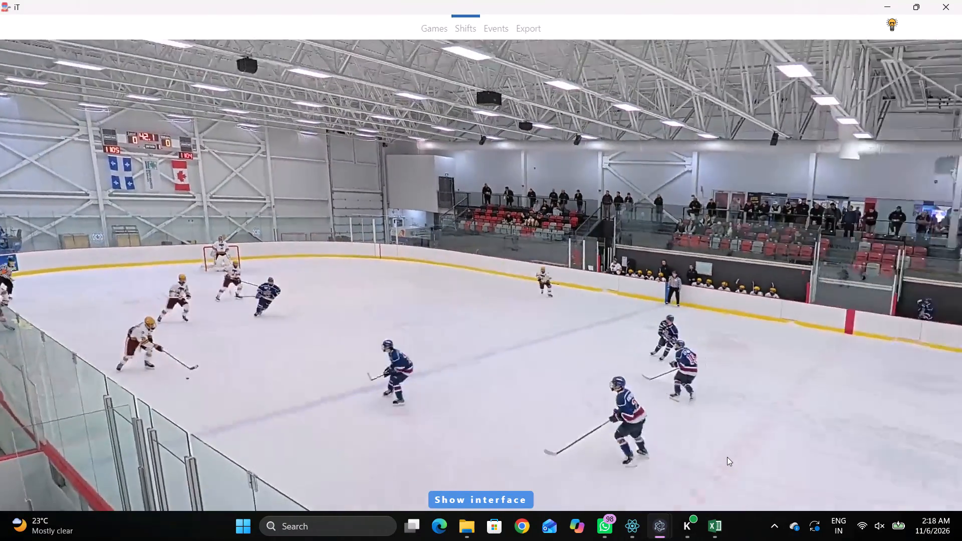
{"action": "key", "text": "space"}
{"action": "key", "text": "space"}
{"action": "key", "text": "space"}
{"action": "key", "text": "shift+s"}
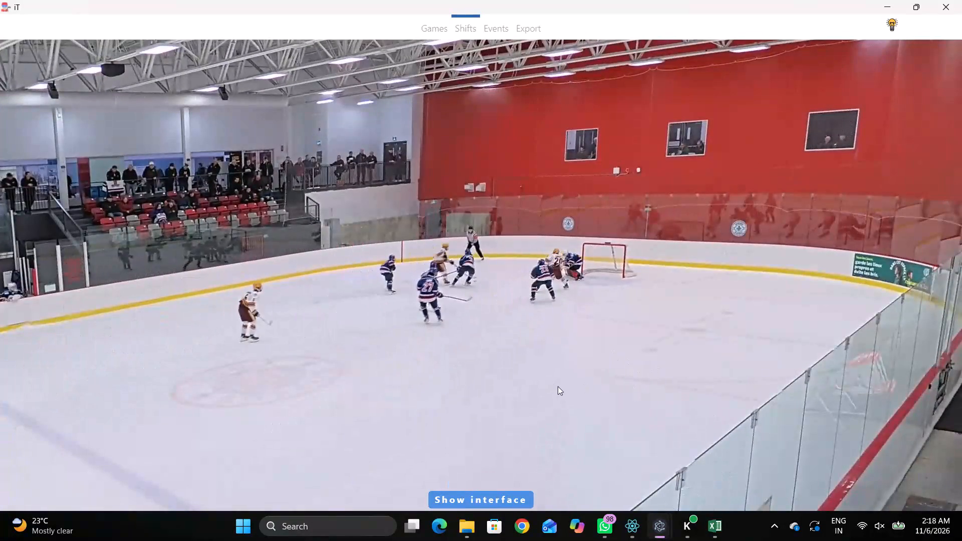
{"action": "key", "text": "shift+d"}
{"action": "key", "text": "shift+d"}
Follow the play to about 00:34:36 and set the first Defenceman of the 00:34:30.4 away shift to 11.
{"action": "key", "text": "space"}
{"action": "type", "text": "v"}
{"action": "key", "text": "space"}
{"action": "key", "text": "space"}
{"action": "key", "text": "space"}
{"action": "key", "text": "space"}
{"action": "key", "text": "space"}
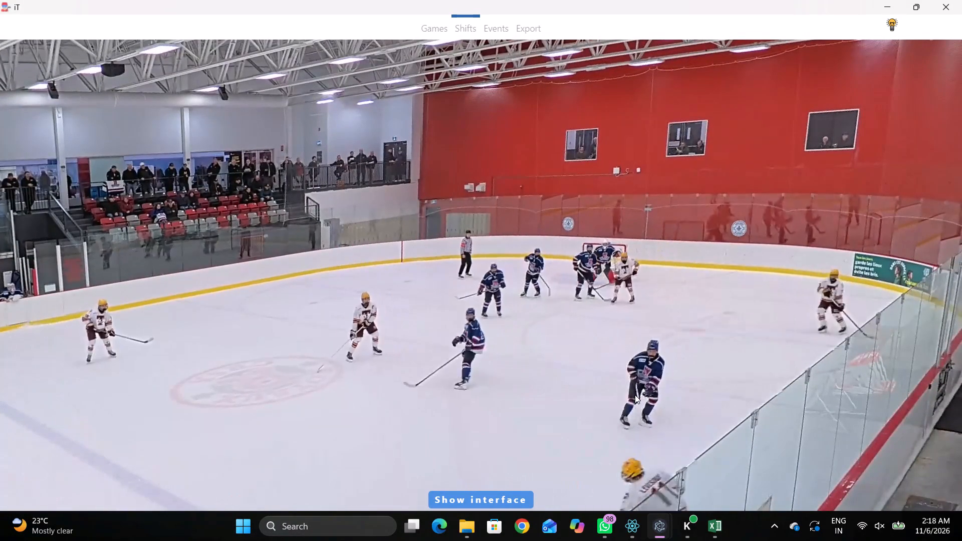
{"action": "key", "text": "space"}
{"action": "key", "text": "space"}
{"action": "key", "text": "shift+d"}
{"action": "left_click", "coordinate": [726, 463]}
{"action": "key", "text": "1"}
{"action": "key", "text": "1"}
{"action": "left_click", "coordinate": [727, 454]}
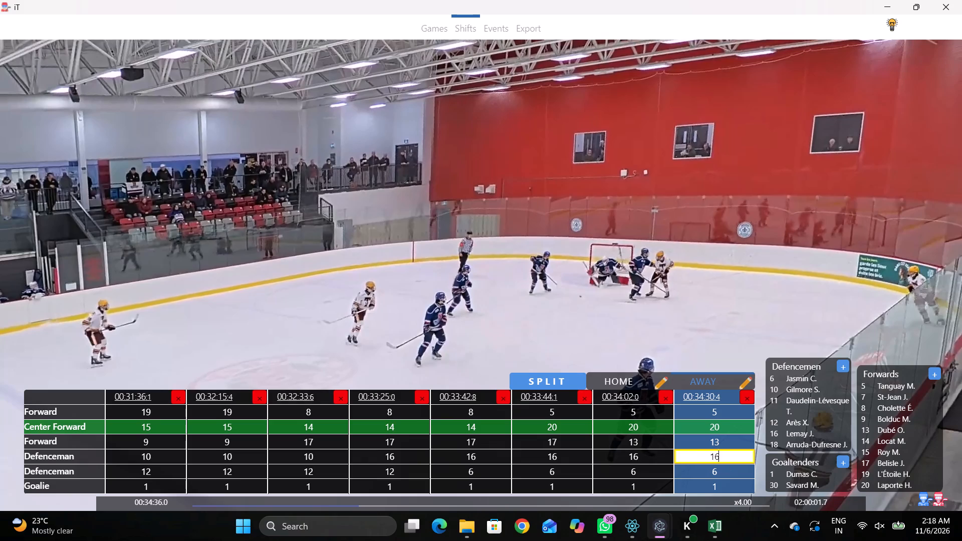
{"action": "key", "text": "1"}
{"action": "key", "text": "1"}
{"action": "left_click", "coordinate": [716, 308]}
Play on past 00:34:41 and step back through the footage to examine which away players are on the ice.
{"action": "key", "text": "space"}
{"action": "key", "text": "shift+d"}
{"action": "key", "text": "space"}
{"action": "key", "text": "space"}
{"action": "key", "text": "space"}
{"action": "type", "text": "q"}
{"action": "key", "text": "space"}
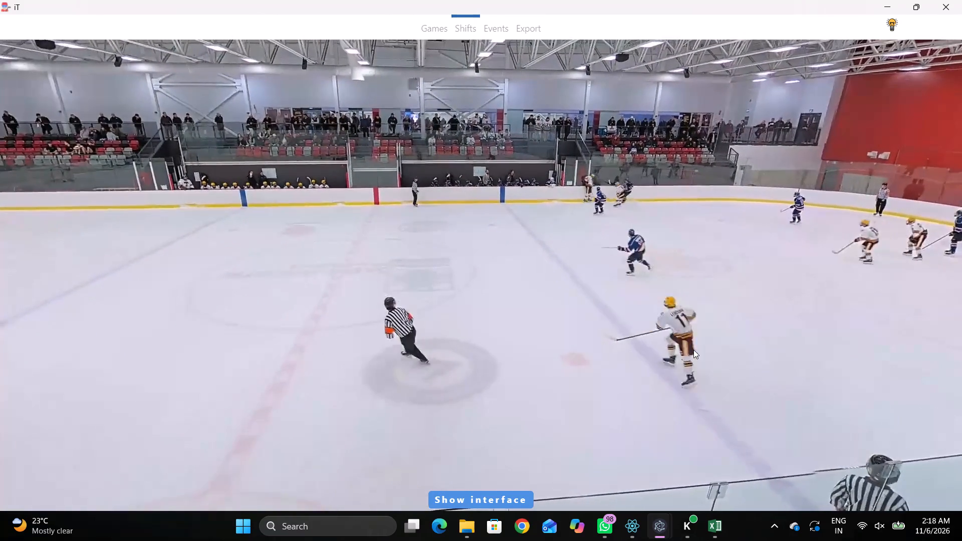
{"action": "key", "text": "space"}
{"action": "key", "text": "space"}
{"action": "key", "text": "space"}
{"action": "type", "text": "qq"}
{"action": "key", "text": "q"}
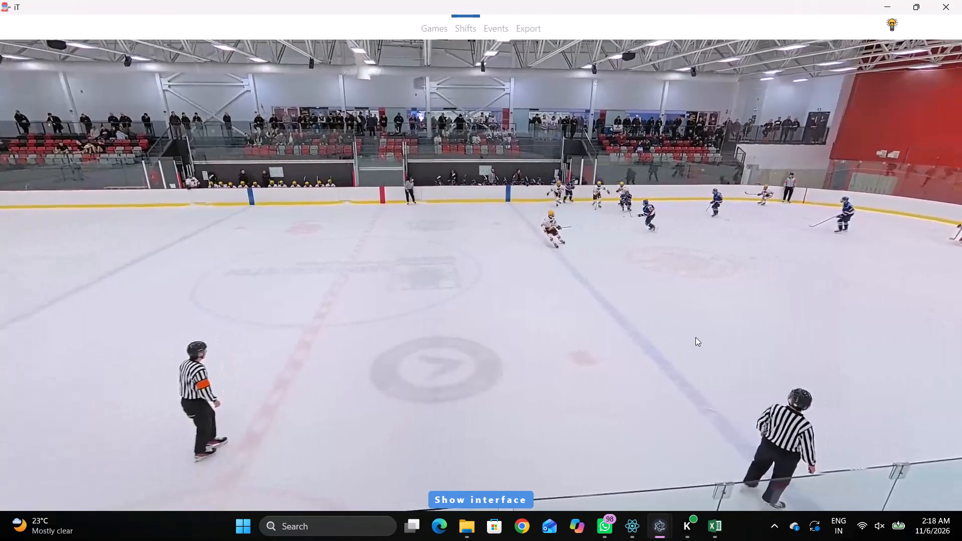
{"action": "key", "text": "q"}
{"action": "key", "text": "q"}
{"action": "key", "text": "q"}
{"action": "key", "text": "q"}
{"action": "key", "text": "q"}
{"action": "key", "text": "q"}
{"action": "key", "text": "q"}
{"action": "key", "text": "q"}
{"action": "type", "text": "qqqqq"}
{"action": "type", "text": "qq"}
{"action": "key", "text": "q"}
Slow playback to x2.00 and replay the footage around 00:34:41 to check the second Defenceman of the 00:34:30.4 away shift.
{"action": "key", "text": "shift+d"}
{"action": "left_click", "coordinate": [716, 469]}
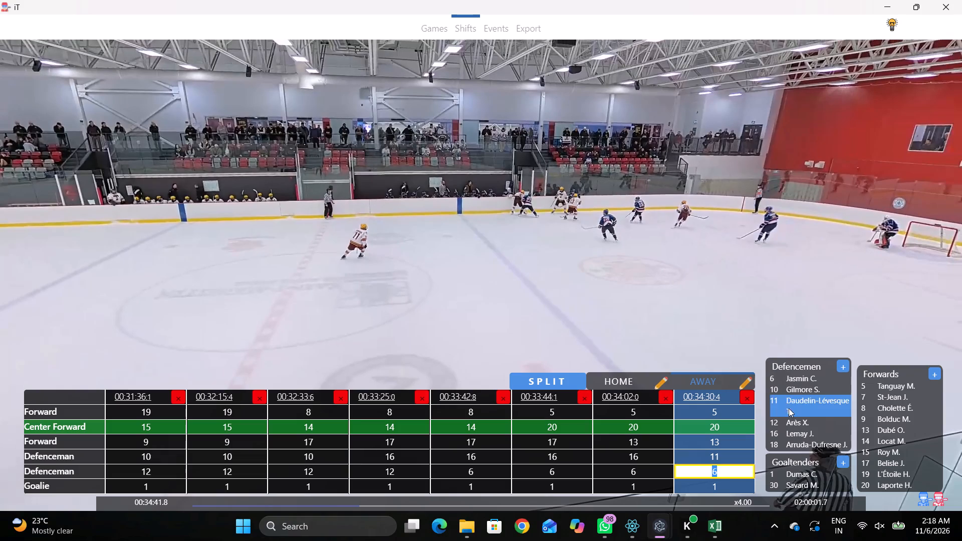
{"action": "type", "text": "qqqqqqqqqqqqqqqqq"}
{"action": "key", "text": "r"}
{"action": "key", "text": "space"}
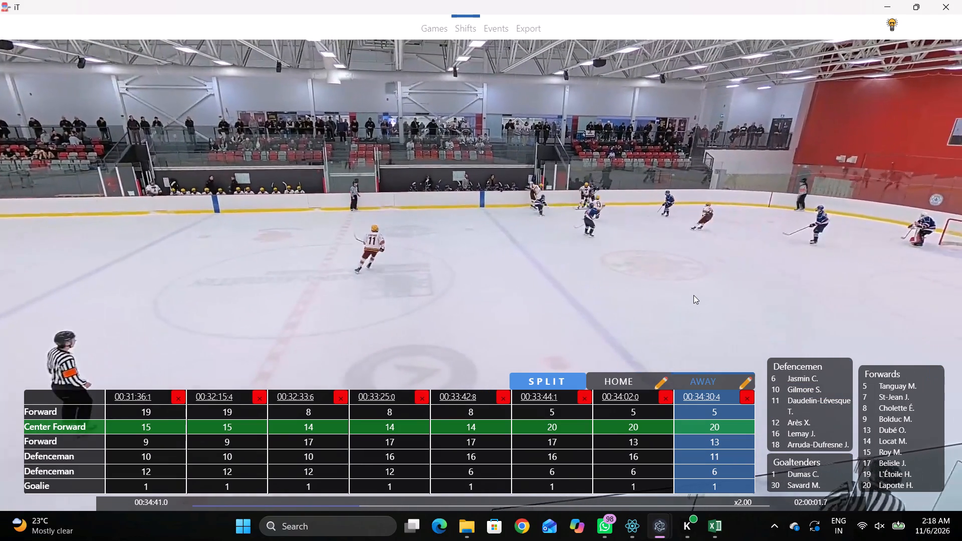
{"action": "key", "text": "space"}
{"action": "type", "text": "q"}
{"action": "key", "text": "q"}
{"action": "key", "text": "q"}
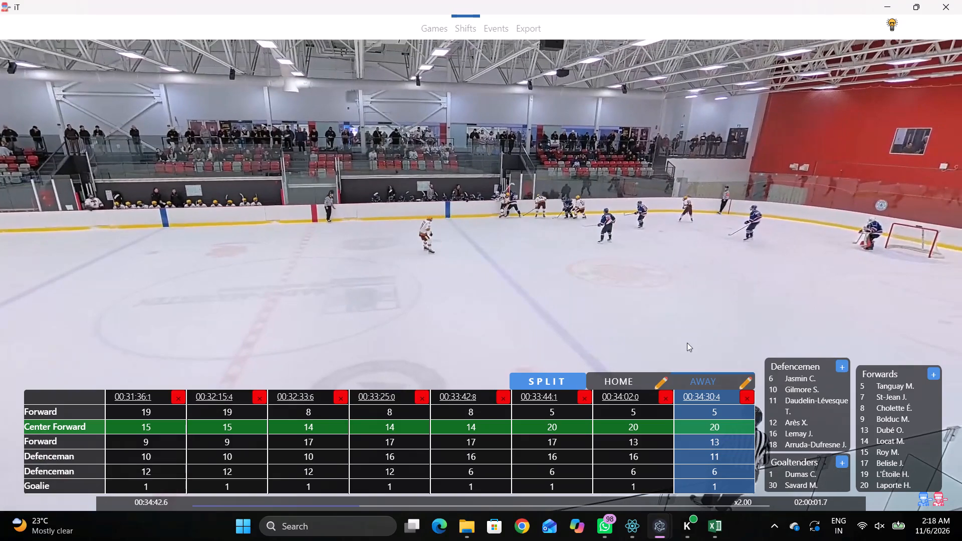
Follow the play to about 00:34:56, pausing to read the jersey numbers of the away players.
{"action": "key", "text": "shift+d"}
{"action": "key", "text": "space"}
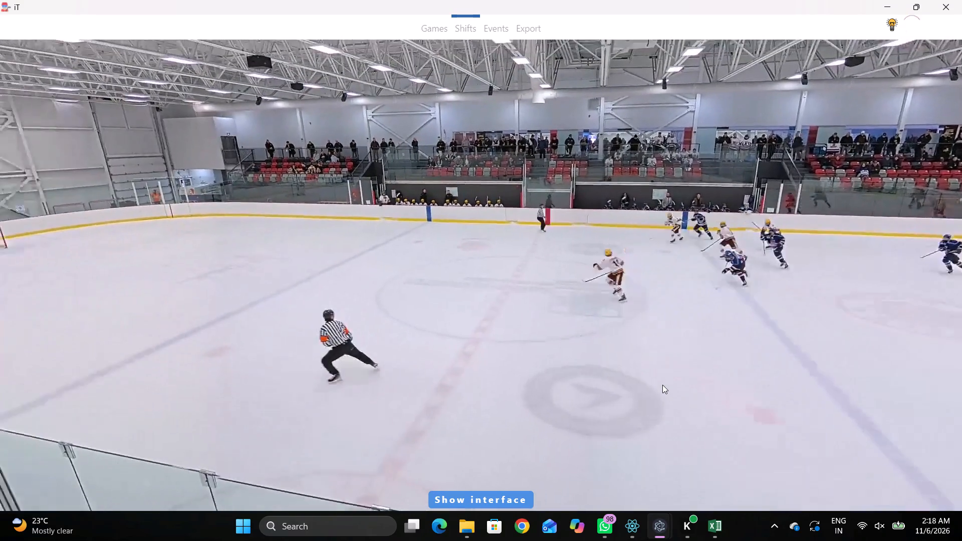
{"action": "key", "text": "space"}
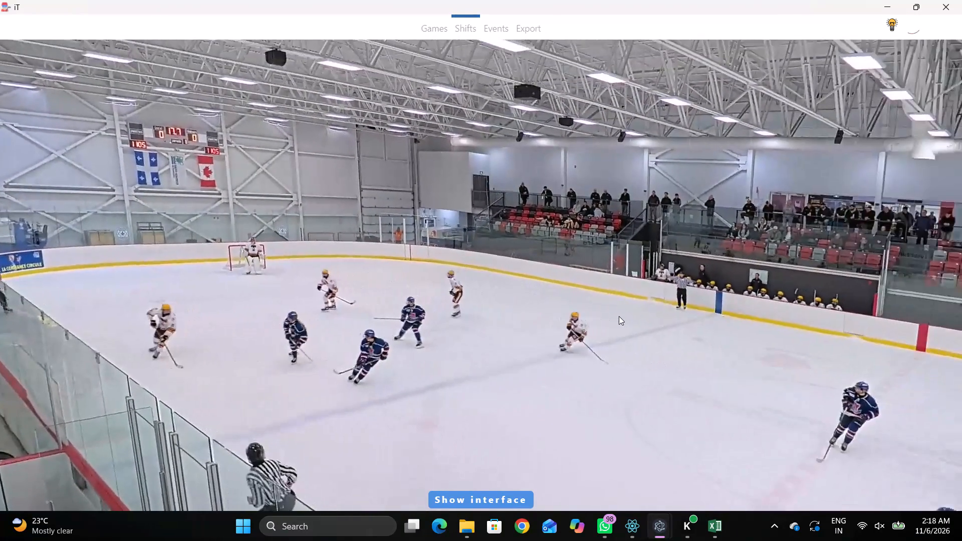
{"action": "key", "text": "space"}
{"action": "key", "text": "space"}
{"action": "key", "text": "space"}
{"action": "key", "text": "space"}
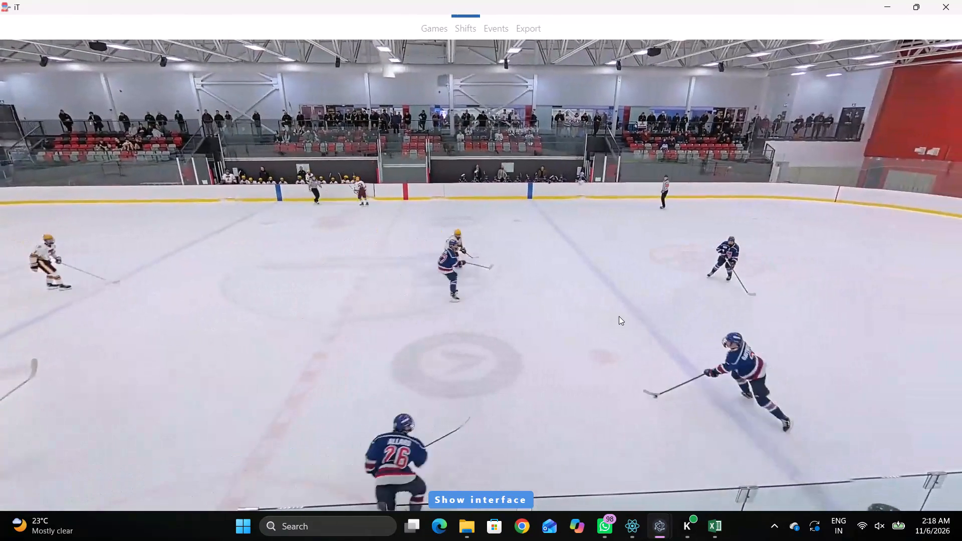
{"action": "key", "text": "space"}
{"action": "key", "text": "space"}
{"action": "key", "text": "space"}
{"action": "key", "text": "space"}
{"action": "key", "text": "space"}
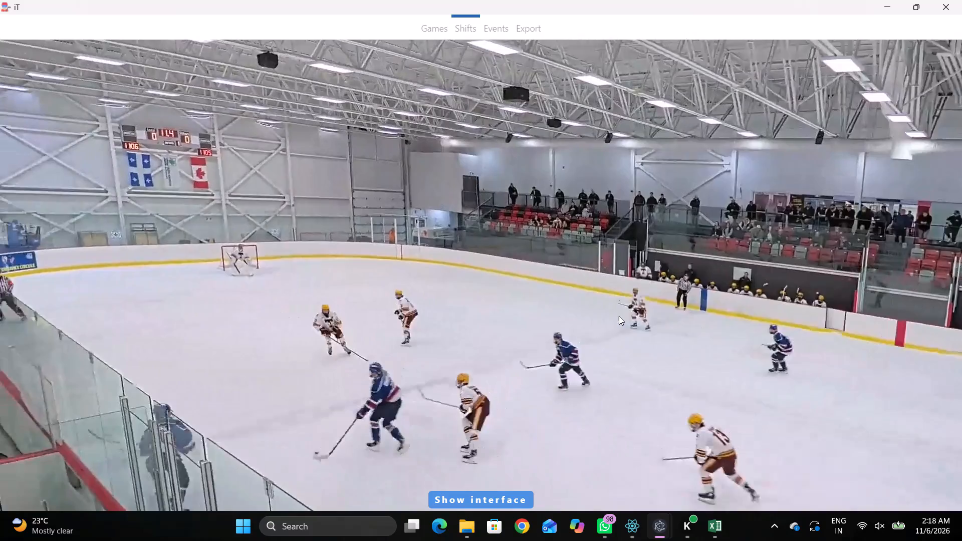
{"action": "key", "text": "space"}
{"action": "key", "text": "space"}
{"action": "key", "text": "space"}
{"action": "key", "text": "space"}
{"action": "key", "text": "space"}
{"action": "type", "text": "qqq"}
{"action": "key", "text": "q"}
{"action": "key", "text": "shift+d"}
{"action": "key", "text": "space"}
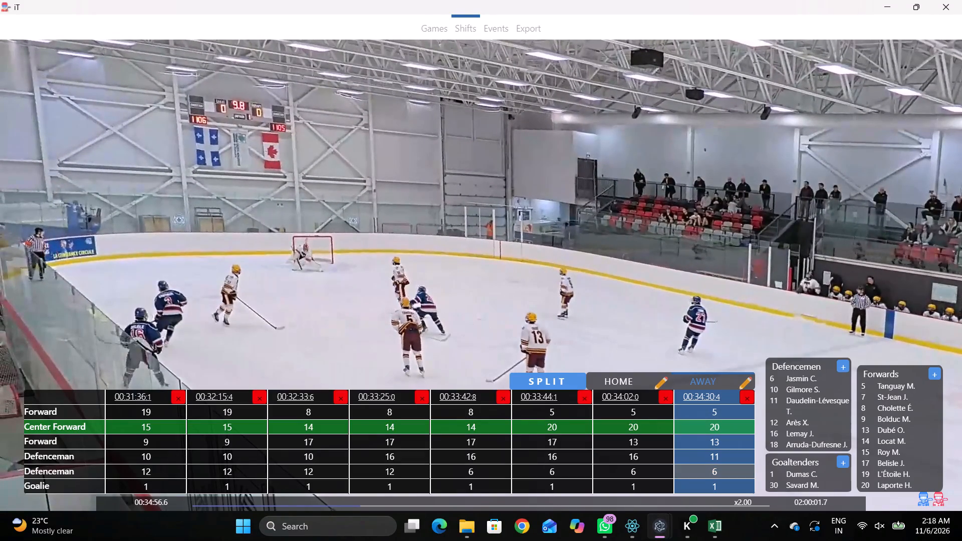
Check the play around 00:34:58 and set the second Defenceman of the 00:34:30.4 away shift to 18.
{"action": "key", "text": "space"}
{"action": "key", "text": "q"}
{"action": "key", "text": "space"}
{"action": "key", "text": "space"}
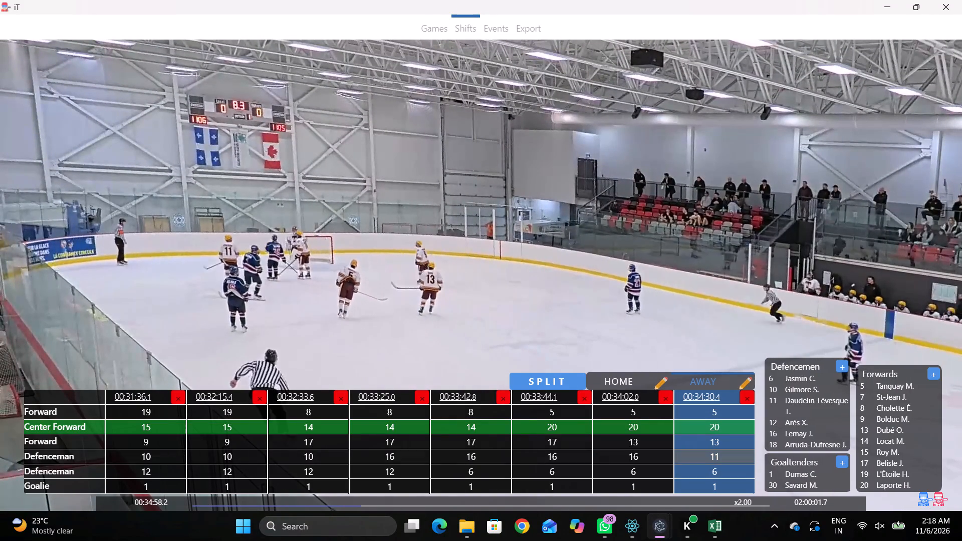
{"action": "key", "text": "space"}
{"action": "key", "text": "space"}
{"action": "key", "text": "space"}
{"action": "key", "text": "space"}
{"action": "key", "text": "q"}
{"action": "left_click_drag", "start_coordinate": [725, 468], "coordinate": [715, 472]}
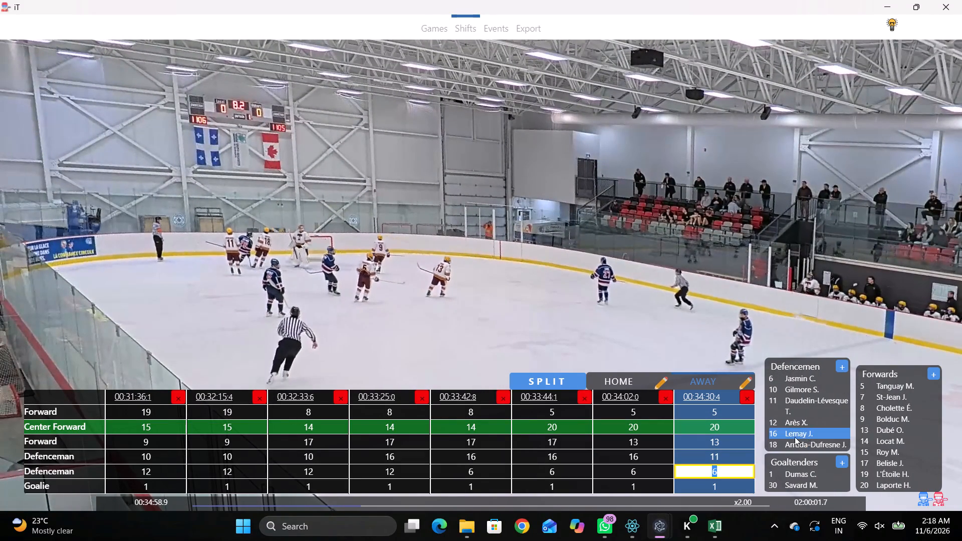
{"action": "left_click", "coordinate": [789, 443]}
Rewind the footage to the away line change and split the away shift at 00:34:53.1.
{"action": "key", "text": "q"}
{"action": "key", "text": "q"}
{"action": "key", "text": "q"}
{"action": "key", "text": "q"}
{"action": "type", "text": "qq"}
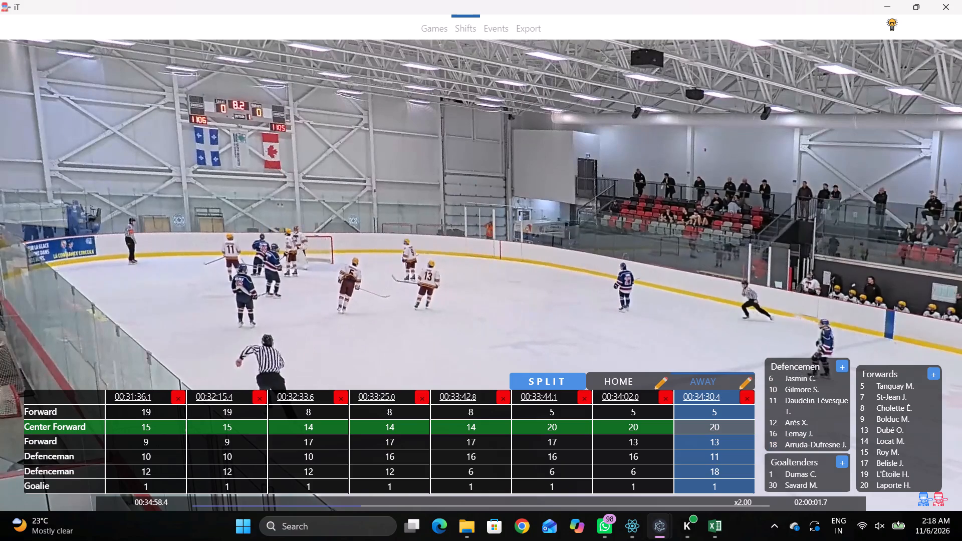
{"action": "key", "text": "q"}
{"action": "key", "text": "q"}
{"action": "key", "text": "q"}
{"action": "key", "text": "q"}
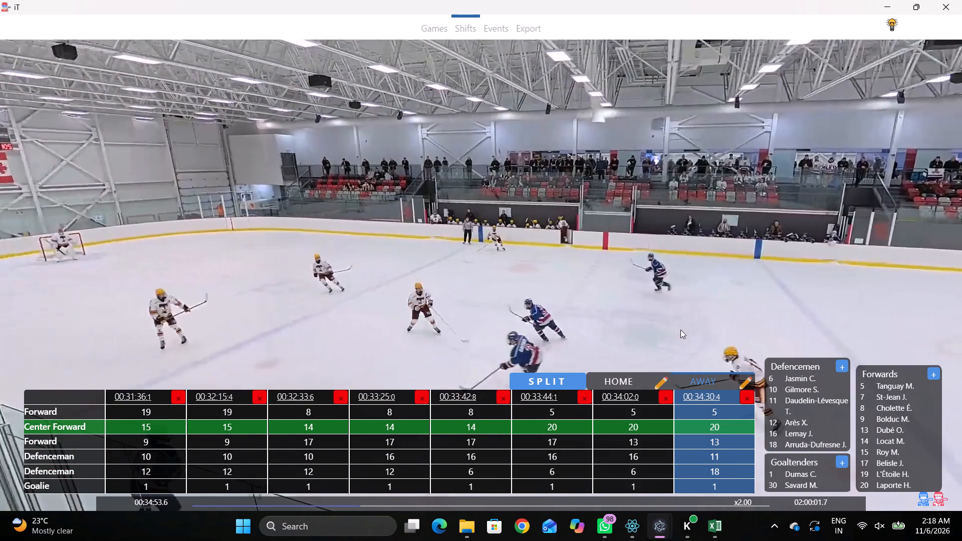
{"action": "type", "text": "qq"}
{"action": "key", "text": "shift+s"}
Review the play up to about 00:34:58 and set the Center Forward of the 00:34:53.1 away shift to 9.
{"action": "type", "text": "DD"}
{"action": "key", "text": "space"}
{"action": "type", "text": "vv"}
{"action": "key", "text": "shift+d"}
{"action": "key", "text": "space"}
{"action": "key", "text": "space"}
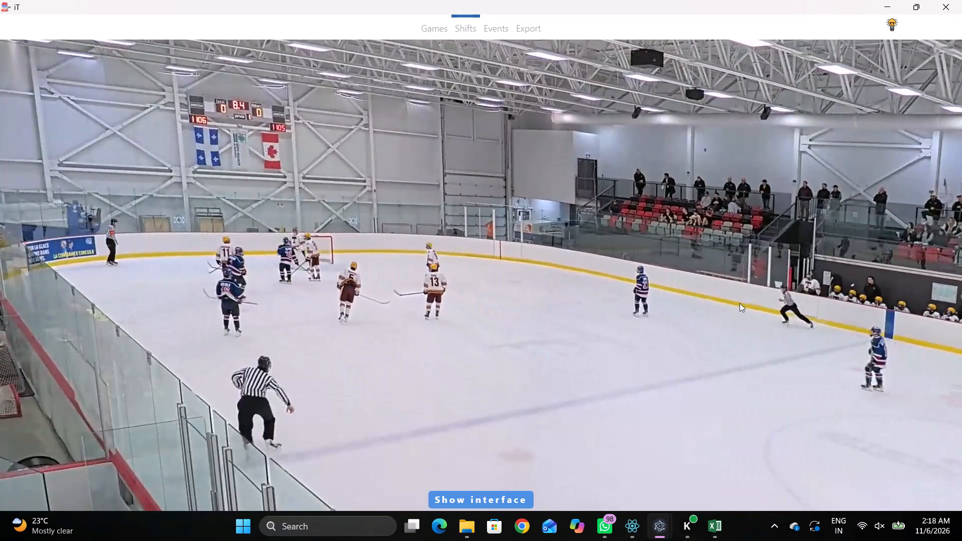
{"action": "key", "text": "space"}
{"action": "key", "text": "shift+d"}
{"action": "left_click", "coordinate": [731, 431]}
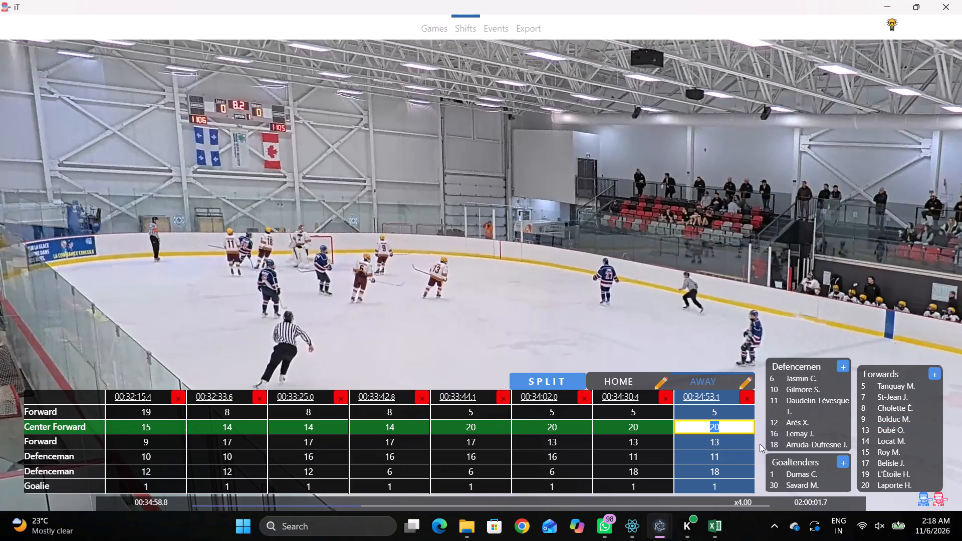
{"action": "left_click", "coordinate": [882, 417]}
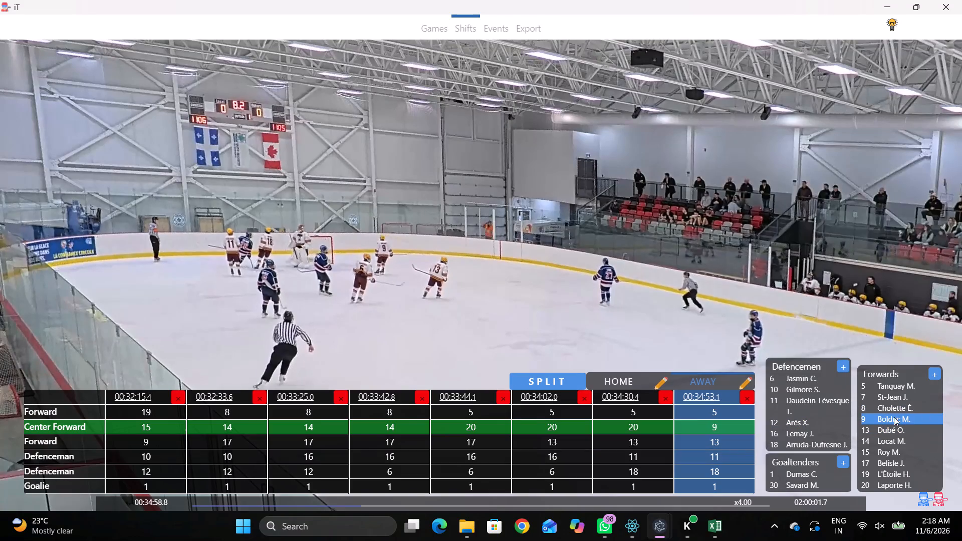
Advance the footage to the following faceoff and split the away shift at 00:35:22.6.
{"action": "key", "text": "space"}
{"action": "key", "text": "shift+d"}
{"action": "key", "text": "space"}
{"action": "key", "text": "space"}
{"action": "type", "text": "c"}
{"action": "key", "text": "space"}
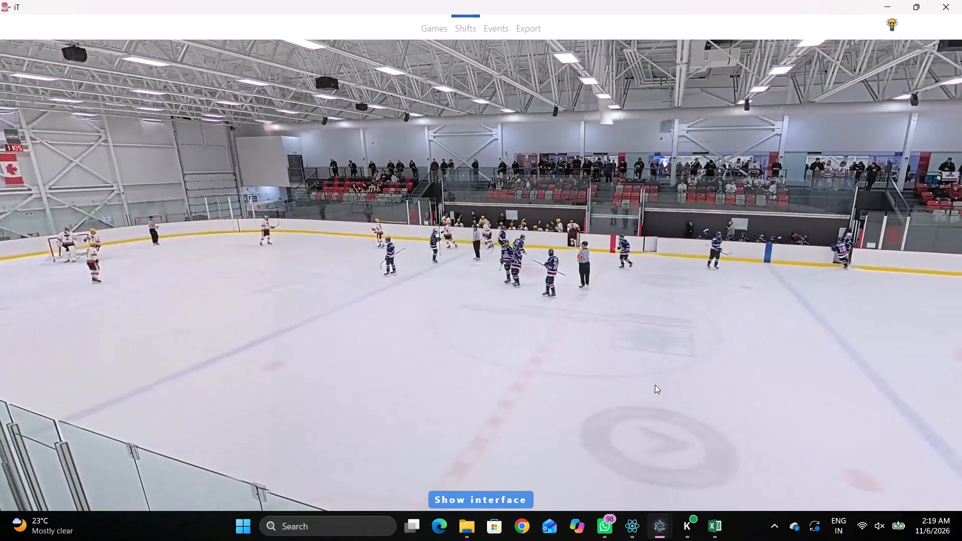
{"action": "type", "text": "c"}
{"action": "key", "text": "space"}
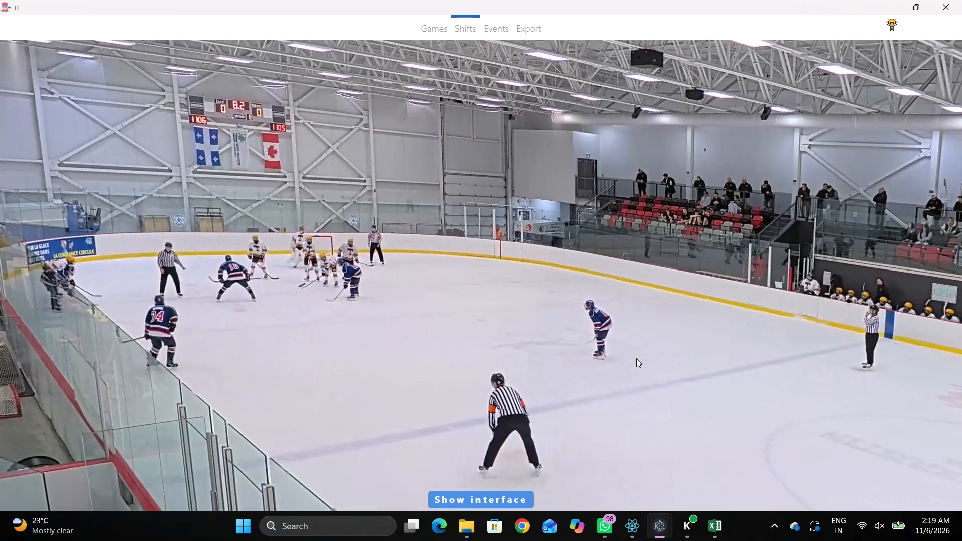
{"action": "key", "text": "space"}
{"action": "type", "text": "S"}
Follow the play to about 00:35:28 and clear all three forward entries and the first Defenceman of the 00:35:22.6 away shift.
{"action": "key", "text": "shift+d"}
{"action": "key", "text": "shift+d"}
{"action": "key", "text": "space"}
{"action": "key", "text": "v"}
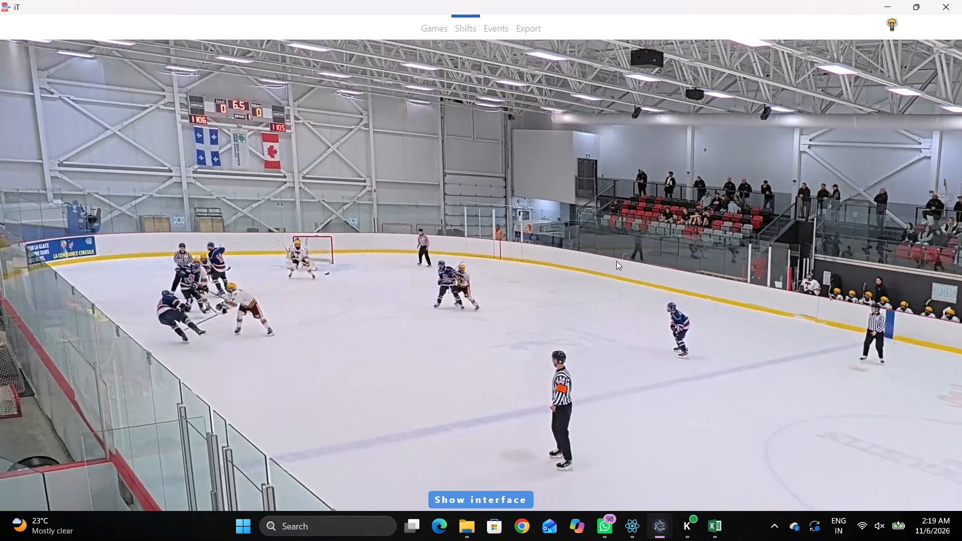
{"action": "key", "text": "space"}
{"action": "key", "text": "space"}
{"action": "key", "text": "space"}
{"action": "key", "text": "space"}
{"action": "key", "text": "space"}
{"action": "key", "text": "q"}
{"action": "key", "text": "q"}
{"action": "key", "text": "q"}
{"action": "key", "text": "q"}
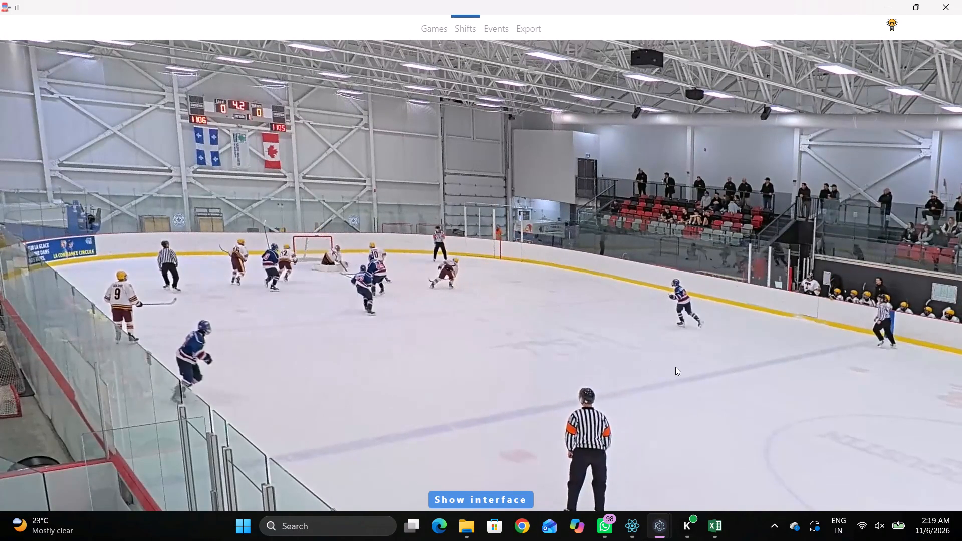
{"action": "key", "text": "shift+d"}
{"action": "left_click", "coordinate": [715, 417]}
{"action": "key", "text": "BackSpace"}
{"action": "key", "text": "BackSpace"}
{"action": "key", "text": "Tab"}
{"action": "key", "text": "BackSpace"}
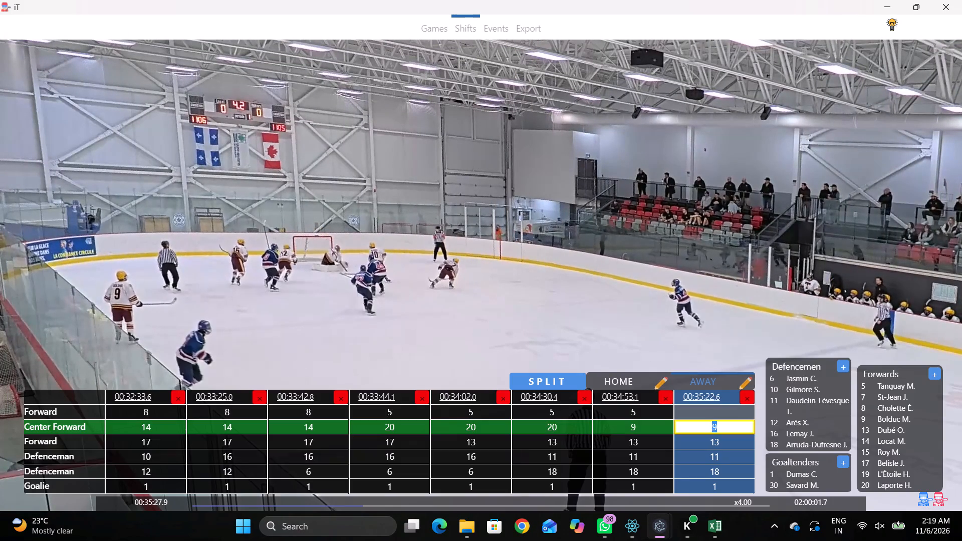
{"action": "key", "text": "Tab"}
{"action": "key", "text": "BackSpace"}
{"action": "key", "text": "Tab"}
{"action": "key", "text": "BackSpace"}
Fill the 00:35:22.6 away shift with Center Forward 15 and second Forward 9, checking the players at the faceoff.
{"action": "left_click", "coordinate": [719, 423]}
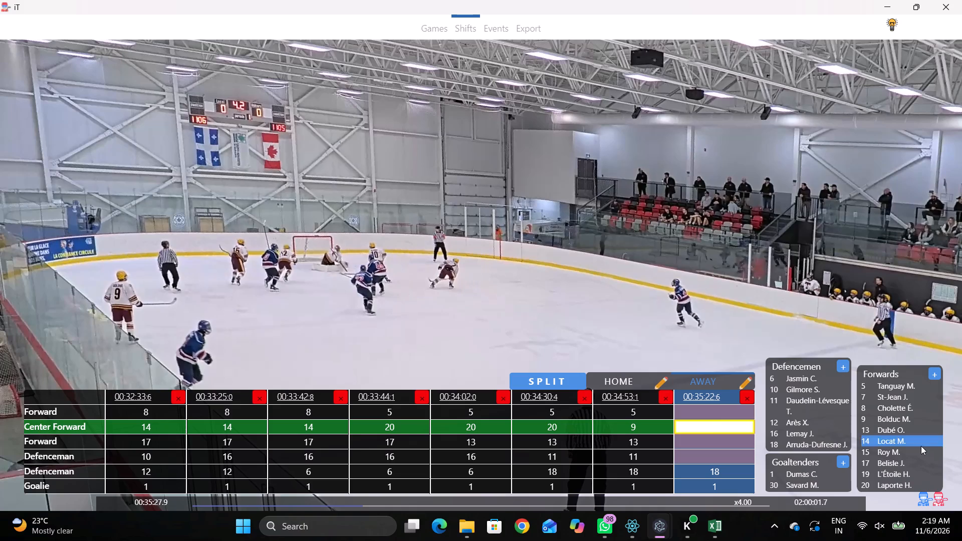
{"action": "left_click", "coordinate": [884, 456]}
{"action": "left_click", "coordinate": [706, 448]}
{"action": "key", "text": "1"}
{"action": "key", "text": "2"}
{"action": "left_click", "coordinate": [722, 400]}
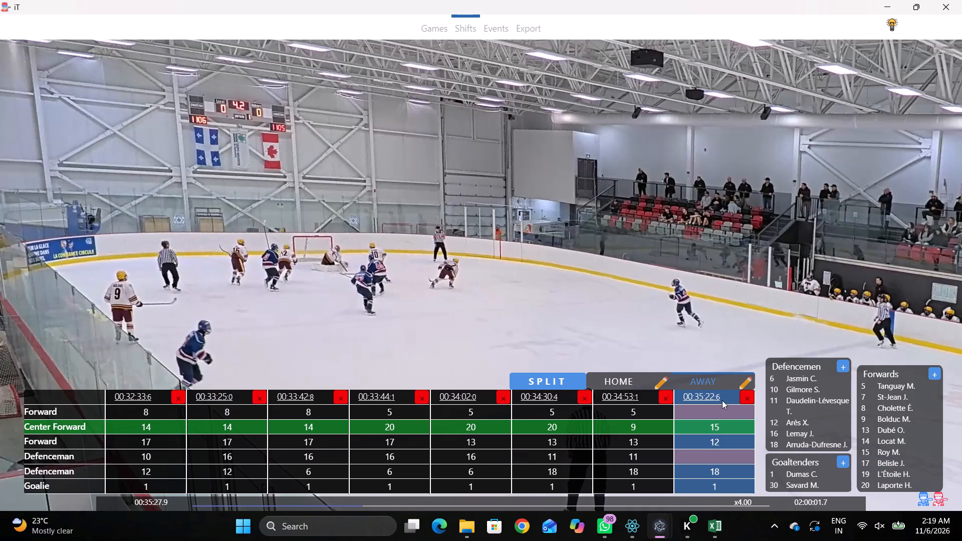
{"action": "left_click", "coordinate": [714, 413]}
{"action": "left_click", "coordinate": [720, 460]}
{"action": "left_click", "coordinate": [729, 431]}
{"action": "left_click", "coordinate": [725, 444]}
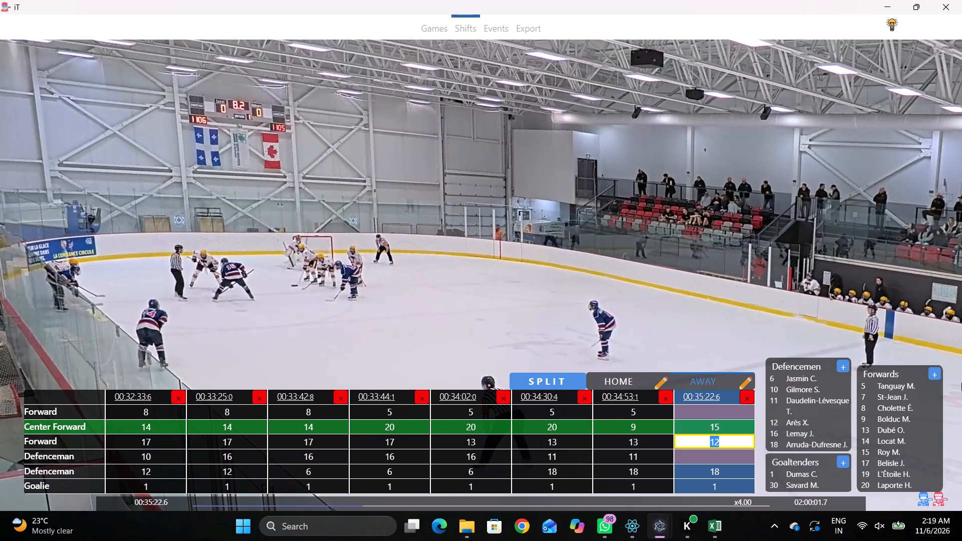
{"action": "left_click", "coordinate": [875, 417]}
Set the second Defenceman of the 00:35:22.6 away shift to 10 and the first Defenceman to 12.
{"action": "left_click", "coordinate": [714, 467]}
{"action": "left_click", "coordinate": [796, 392]}
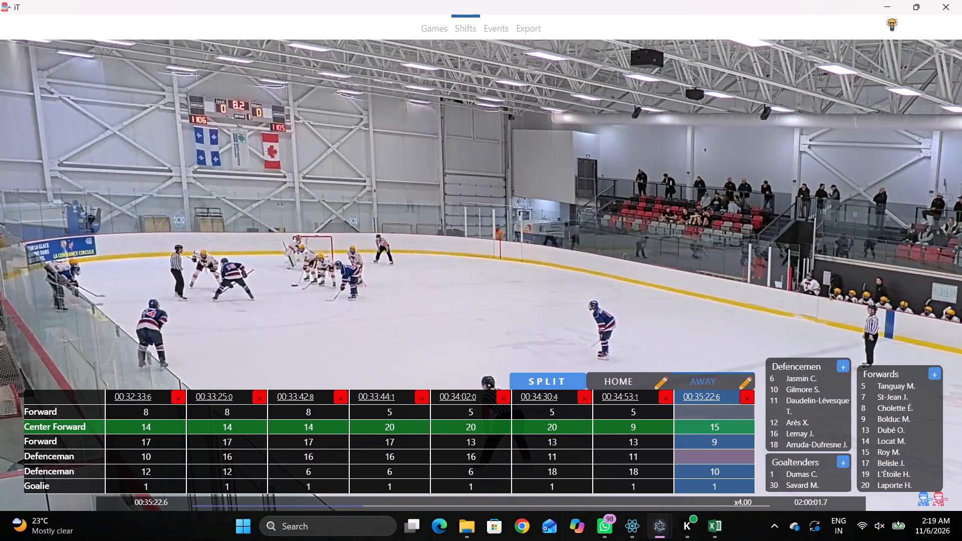
{"action": "left_click", "coordinate": [723, 414]}
{"action": "left_click", "coordinate": [718, 464]}
{"action": "left_click", "coordinate": [719, 455]}
{"action": "key", "text": "1"}
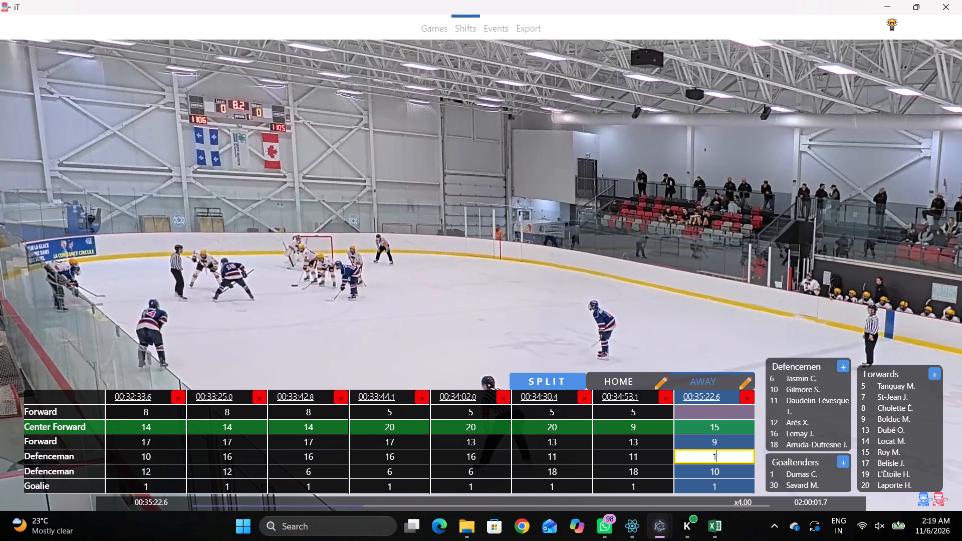
{"action": "key", "text": "2"}
Replay the action to about 00:35:28 and set the first Forward of the 00:35:22.6 away shift to 7.
{"action": "left_click", "coordinate": [692, 259]}
{"action": "key", "text": "shift+d"}
{"action": "key", "text": "space"}
{"action": "type", "text": "v"}
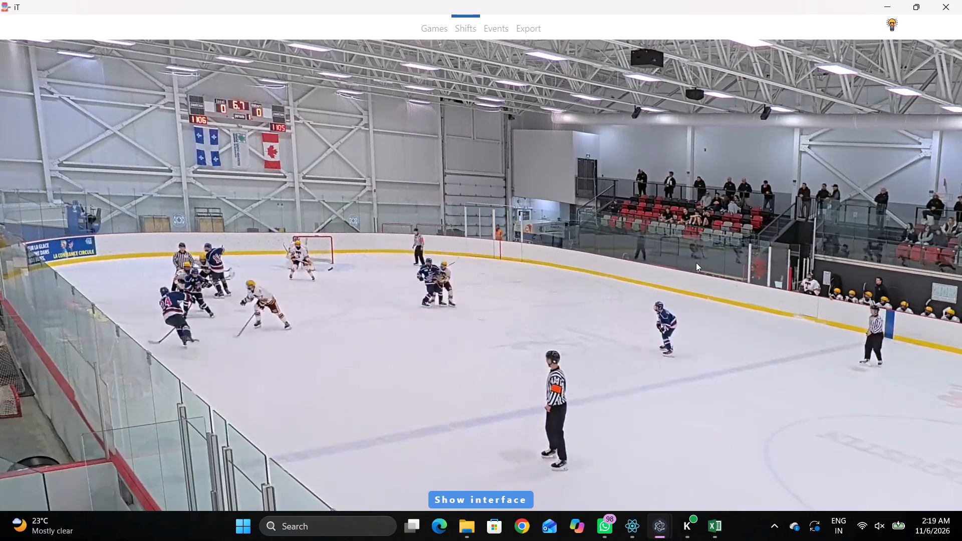
{"action": "key", "text": "space"}
{"action": "key", "text": "space"}
{"action": "key", "text": "space"}
{"action": "key", "text": "space"}
{"action": "key", "text": "space"}
{"action": "key", "text": "space"}
{"action": "key", "text": "space"}
{"action": "key", "text": "shift+d"}
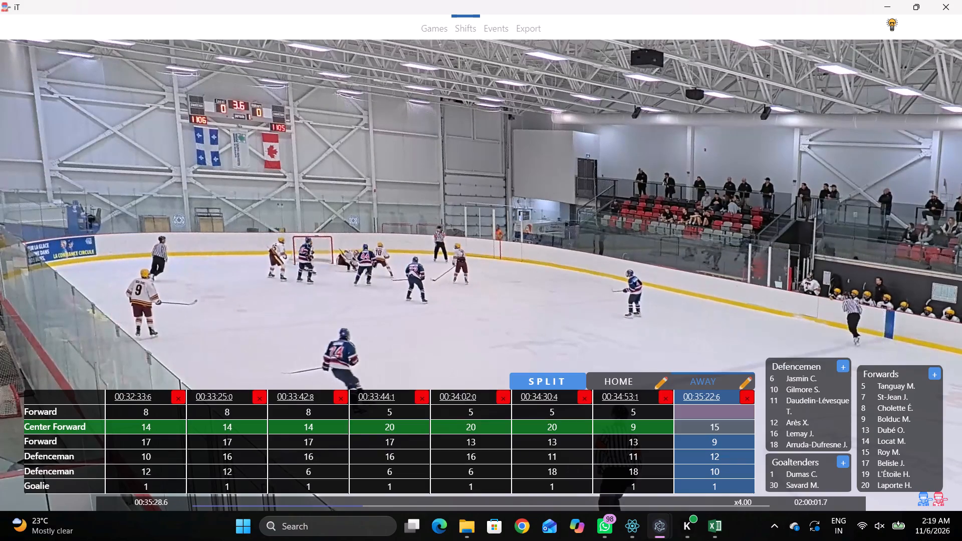
{"action": "left_click", "coordinate": [703, 421]}
{"action": "left_click", "coordinate": [737, 409]}
{"action": "left_click", "coordinate": [870, 395]}
Advance the footage through the stoppage and split the away shift at 00:35:46.8.
{"action": "key", "text": "shift+d"}
{"action": "key", "text": "space"}
{"action": "type", "text": "c"}
{"action": "key", "text": "space"}
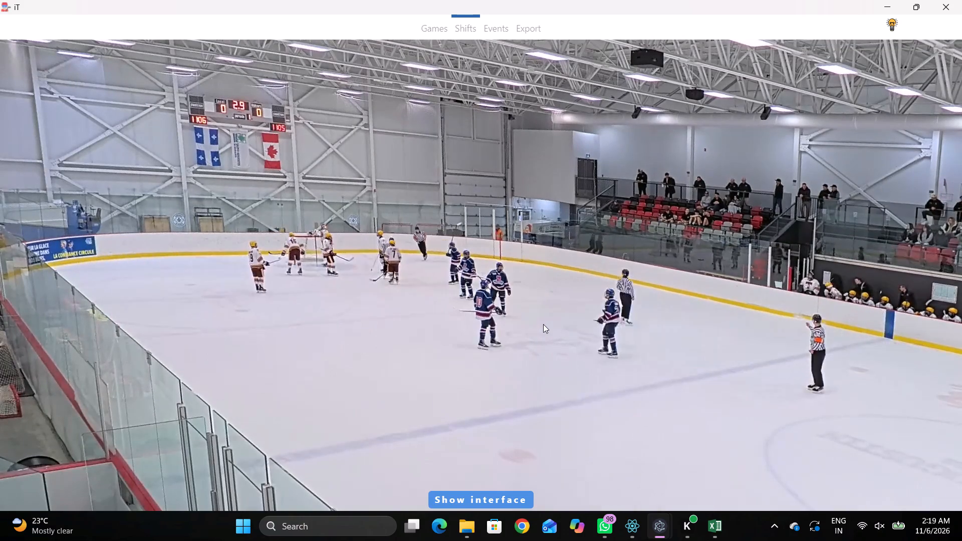
{"action": "type", "text": "c"}
{"action": "key", "text": "space"}
{"action": "key", "text": "space"}
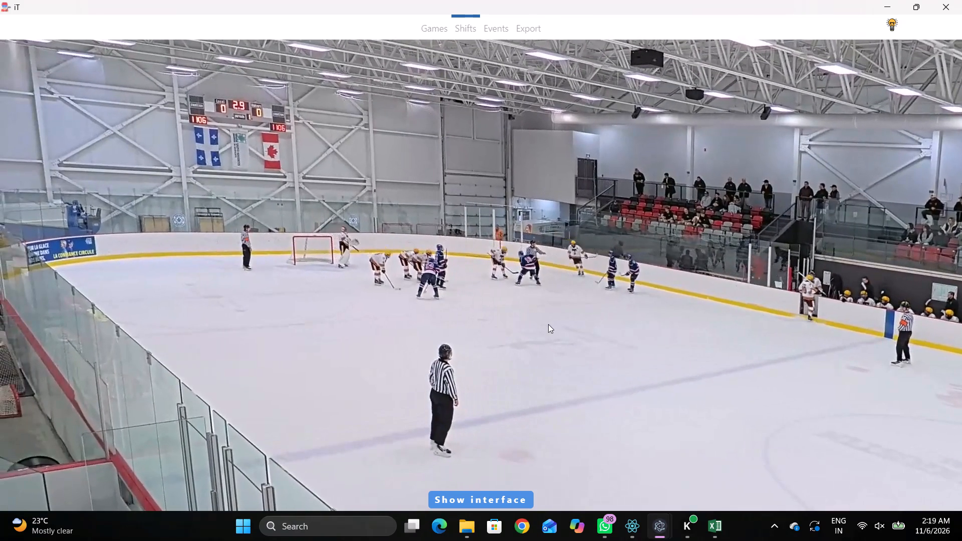
{"action": "key", "text": "shift+s"}
Review the play up to about 00:36:02 and set the second Defenceman of the 00:35:46.8 away shift to 11.
{"action": "key", "text": "shift+d"}
{"action": "key", "text": "shift+d"}
{"action": "key", "text": "space"}
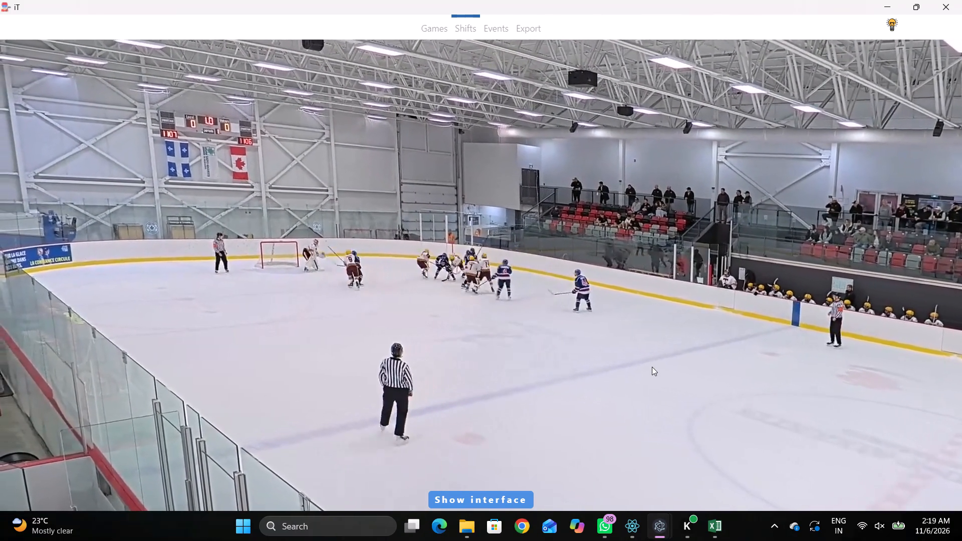
{"action": "key", "text": "space"}
{"action": "type", "text": "qq"}
{"action": "key", "text": "q"}
{"action": "key", "text": "q"}
{"action": "key", "text": "q"}
{"action": "key", "text": "q"}
{"action": "key", "text": "q"}
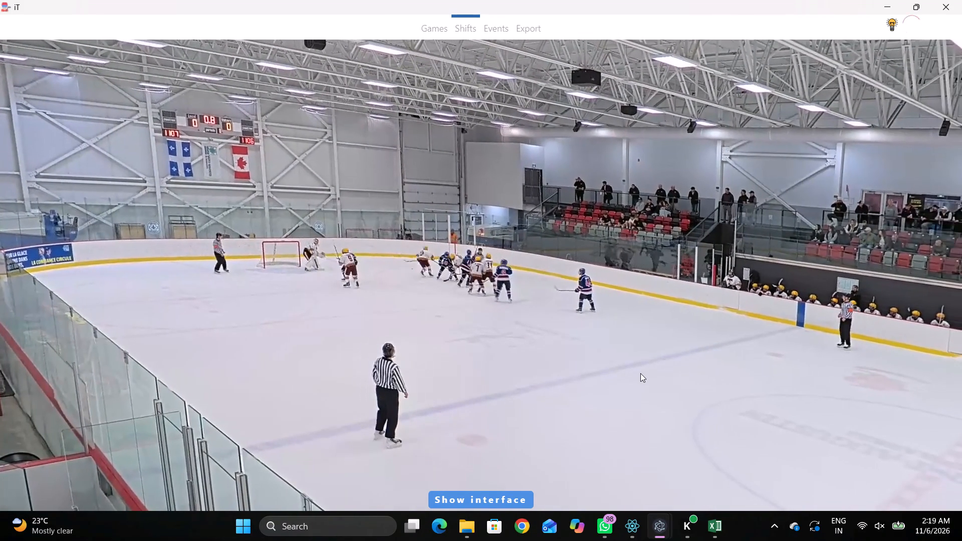
{"action": "key", "text": "space"}
{"action": "key", "text": "space"}
{"action": "key", "text": "space"}
{"action": "key", "text": "space"}
{"action": "key", "text": "space"}
{"action": "key", "text": "space"}
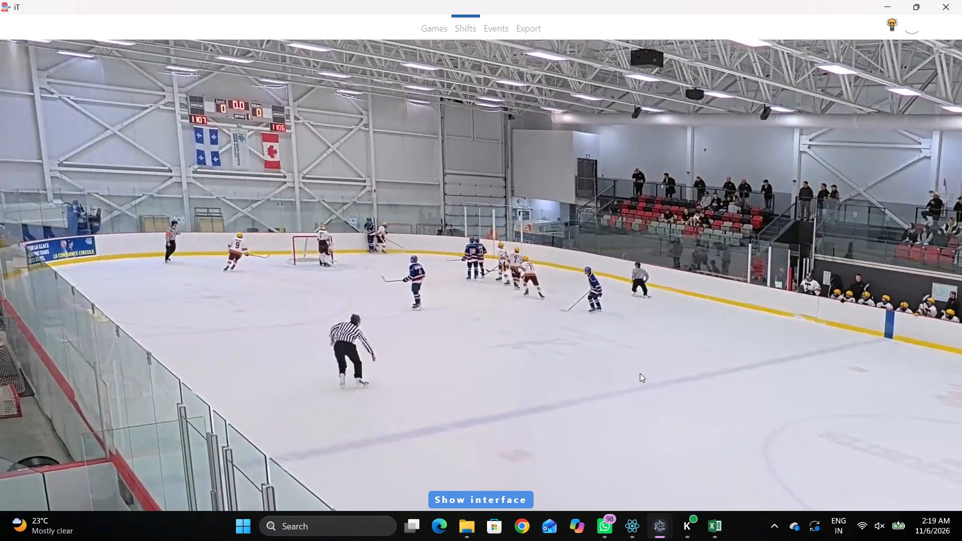
{"action": "key", "text": "space"}
{"action": "key", "text": "space"}
{"action": "key", "text": "space"}
{"action": "key", "text": "space"}
{"action": "key", "text": "shift+d"}
{"action": "left_click", "coordinate": [689, 467]}
{"action": "key", "text": "1"}
{"action": "key", "text": "1"}
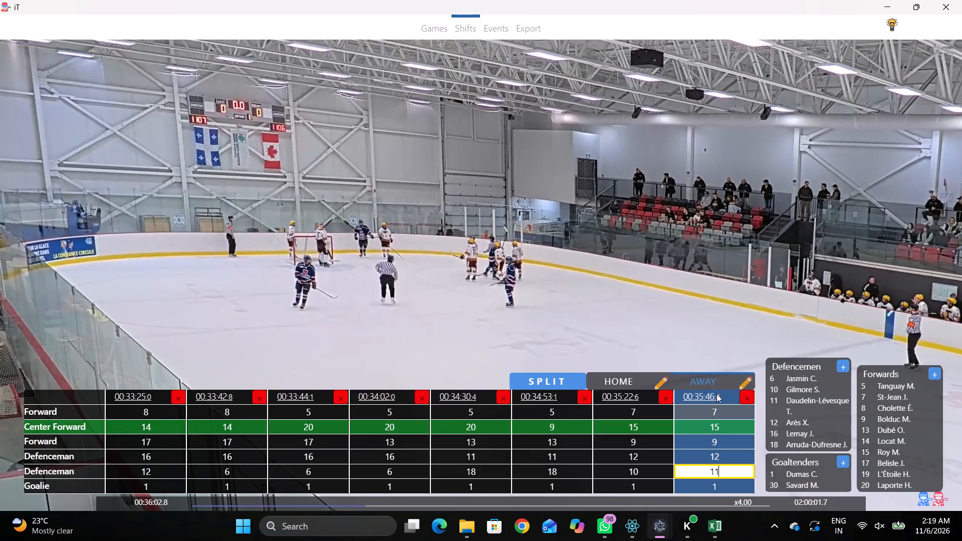
Play the footage on past 00:36:08 to check whether the period is over.
{"action": "left_click", "coordinate": [711, 277]}
{"action": "key", "text": "space"}
{"action": "key", "text": "space"}
{"action": "key", "text": "space"}
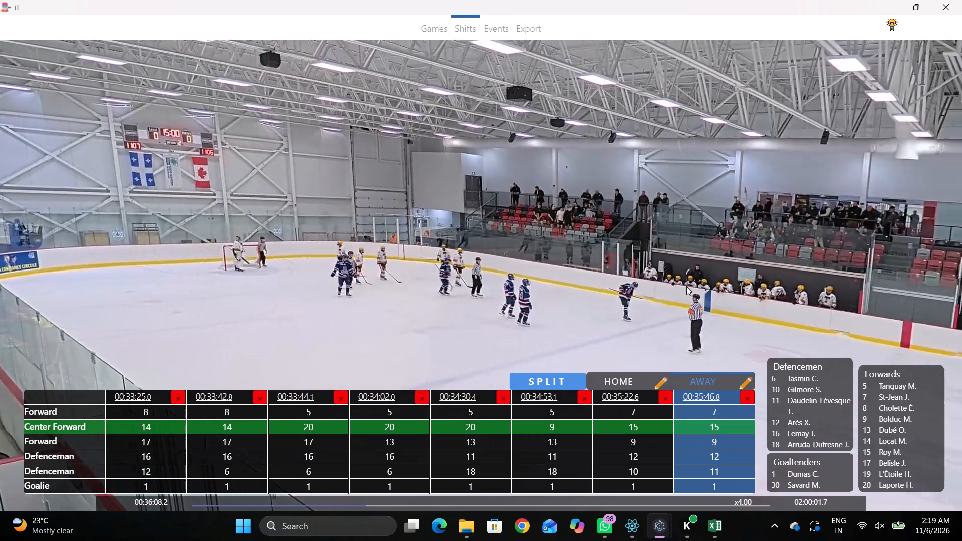
{"action": "key", "text": "space"}
{"action": "key", "text": "shift+d"}
{"action": "key", "text": "shift+d"}
Go back through the away shifts to the one starting at 00:16:20.7.
{"action": "triple_click", "coordinate": [151, 400]}
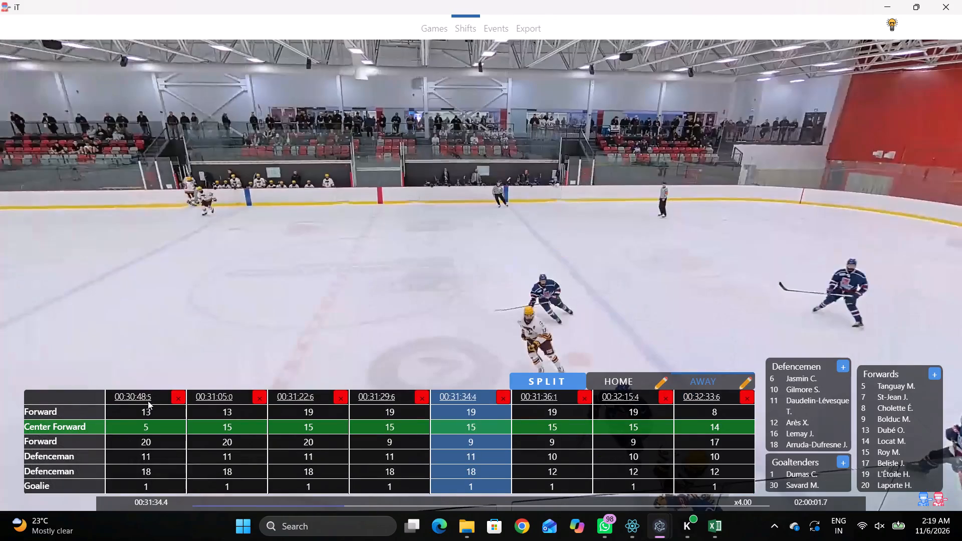
{"action": "triple_click", "coordinate": [148, 401]}
{"action": "triple_click", "coordinate": [148, 401]}
{"action": "triple_click", "coordinate": [148, 401]}
{"action": "triple_click", "coordinate": [148, 401]}
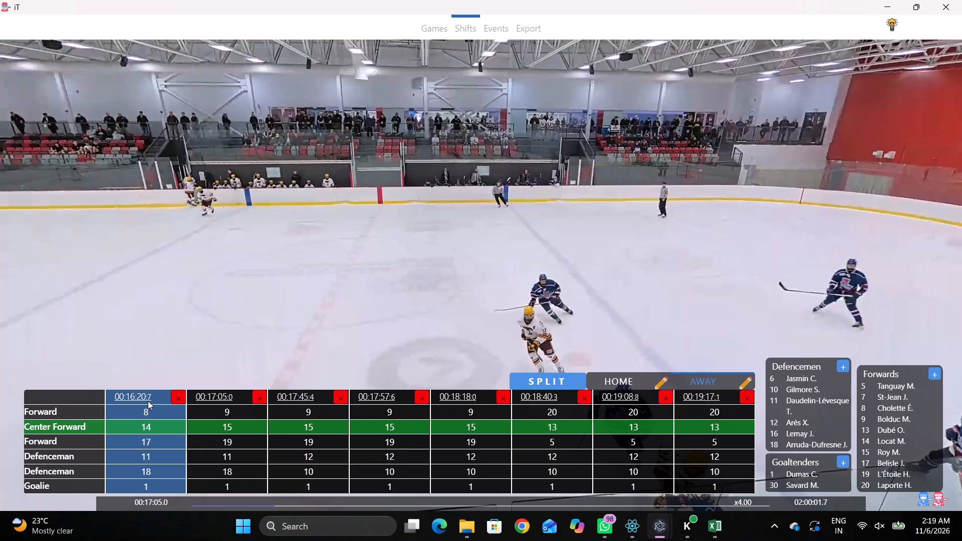
Proceed to event tagging, confirming that all shifts are tagged, and set the period to 1.
{"action": "left_click_drag", "start_coordinate": [496, 22], "coordinate": [498, 26]}
{"action": "left_click", "coordinate": [607, 203]}
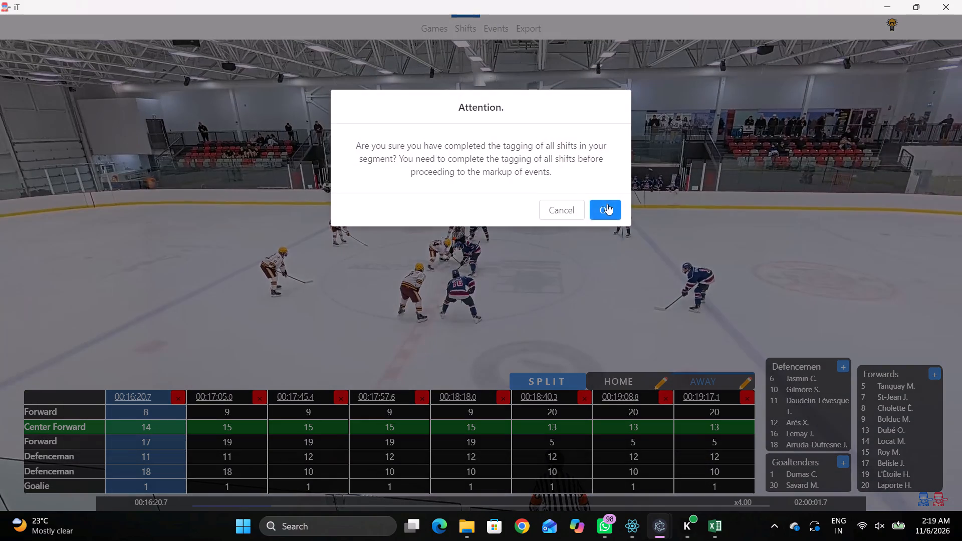
{"action": "left_click", "coordinate": [889, 51]}
{"action": "key", "text": "1"}
{"action": "left_click", "coordinate": [583, 192]}
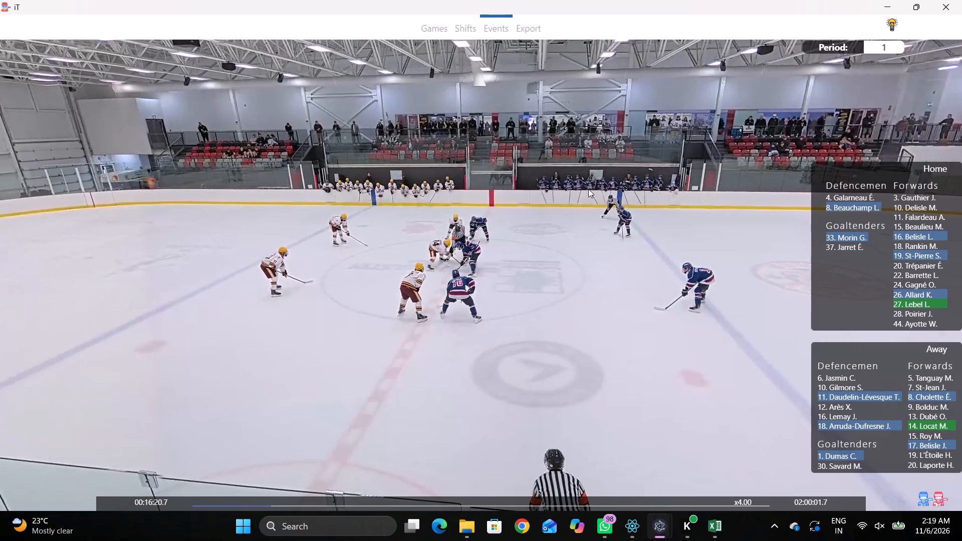
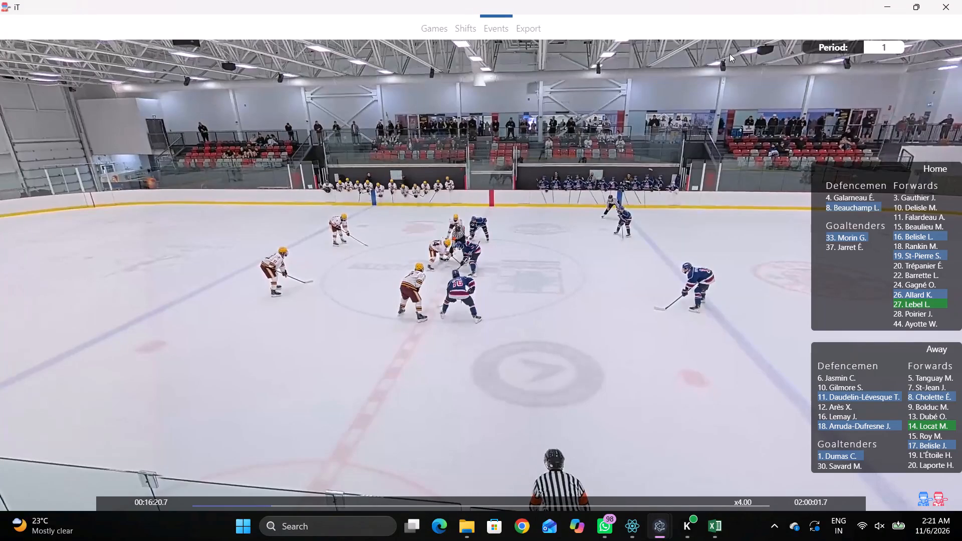
Switch to TMS Tagger, reload the game list and expand game 173511 to view its period 1 details.
{"action": "left_click", "coordinate": [632, 532]}
{"action": "right_click", "coordinate": [693, 431]}
{"action": "left_click", "coordinate": [731, 192]}
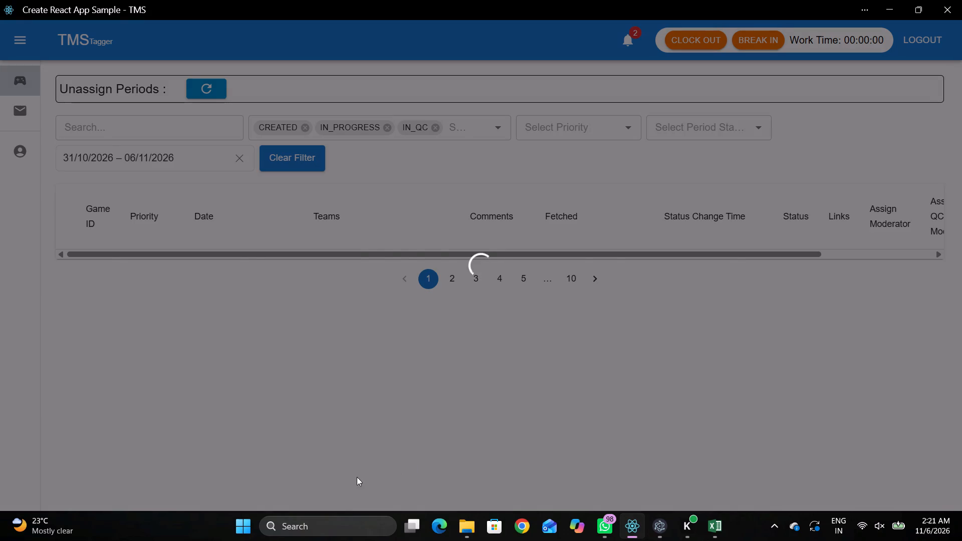
{"action": "left_click", "coordinate": [93, 259]}
{"action": "left_click", "coordinate": [81, 262]}
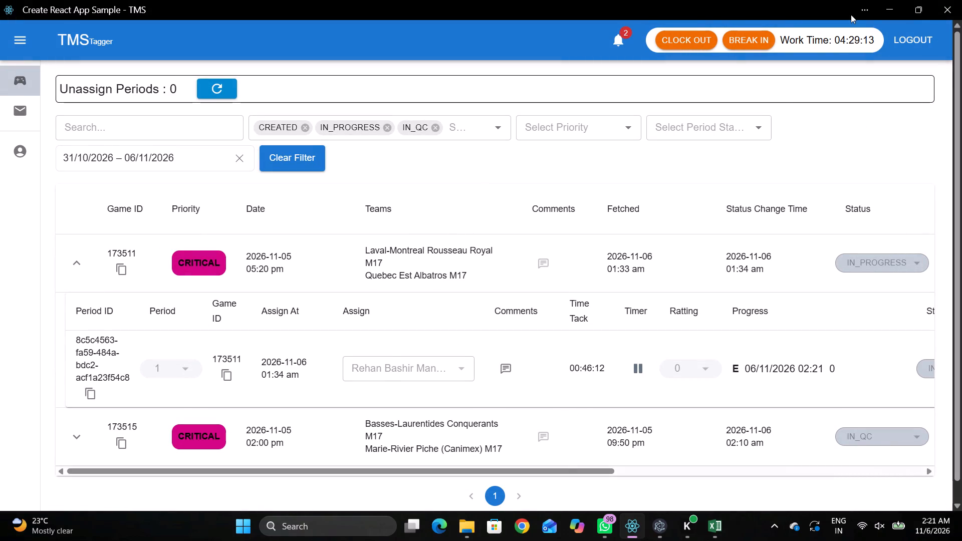
{"action": "left_click", "coordinate": [888, 9]}
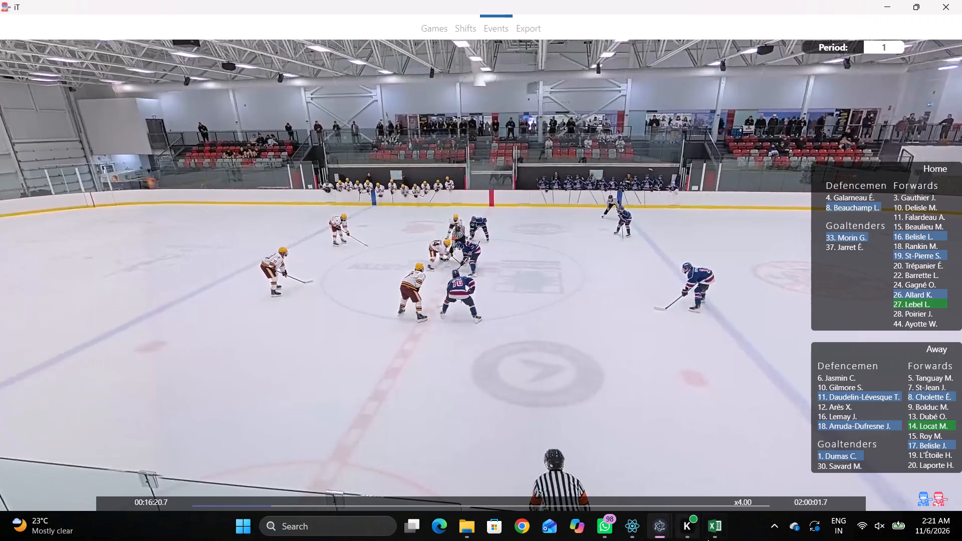
Switch to the other open game's iT window and check the team details in the period comments of game 173511 in TMS.
{"action": "left_click", "coordinate": [821, 473]}
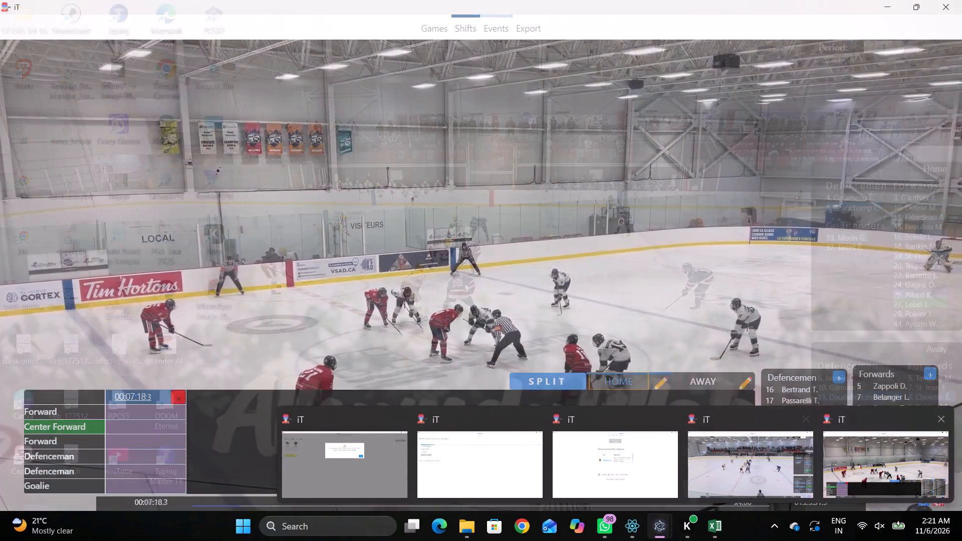
{"action": "left_click", "coordinate": [639, 533]}
{"action": "left_click", "coordinate": [632, 531]}
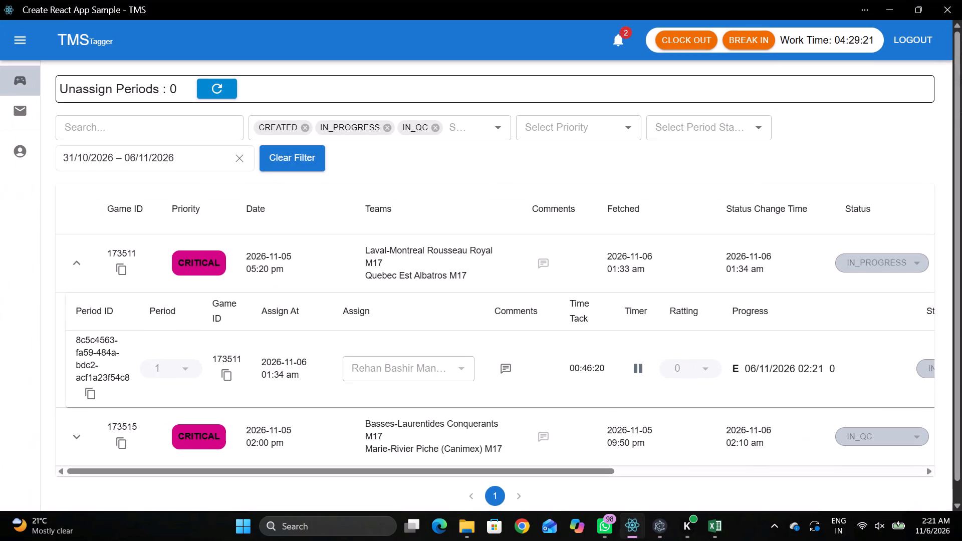
{"action": "left_click", "coordinate": [514, 374]}
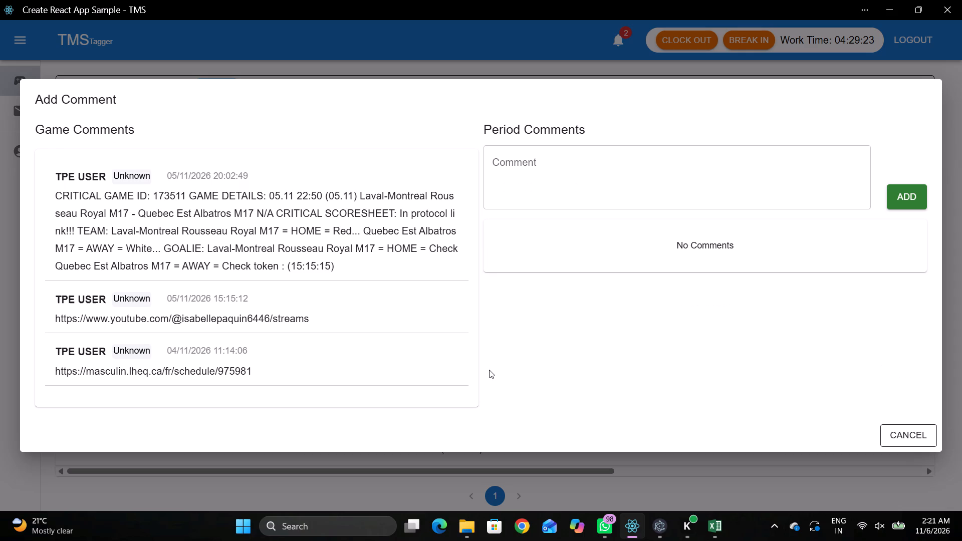
{"action": "left_click", "coordinate": [892, 15]}
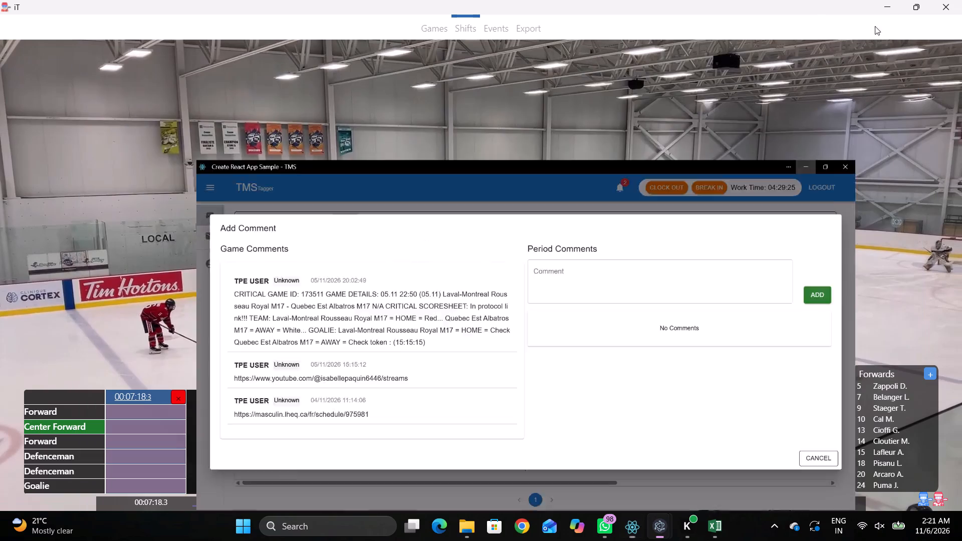
Set the first Defenceman of the 00:07:18.3 home shift to 21.
{"action": "key", "text": "shift+d"}
{"action": "key", "text": "space"}
{"action": "key", "text": "space"}
{"action": "key", "text": "shift+d"}
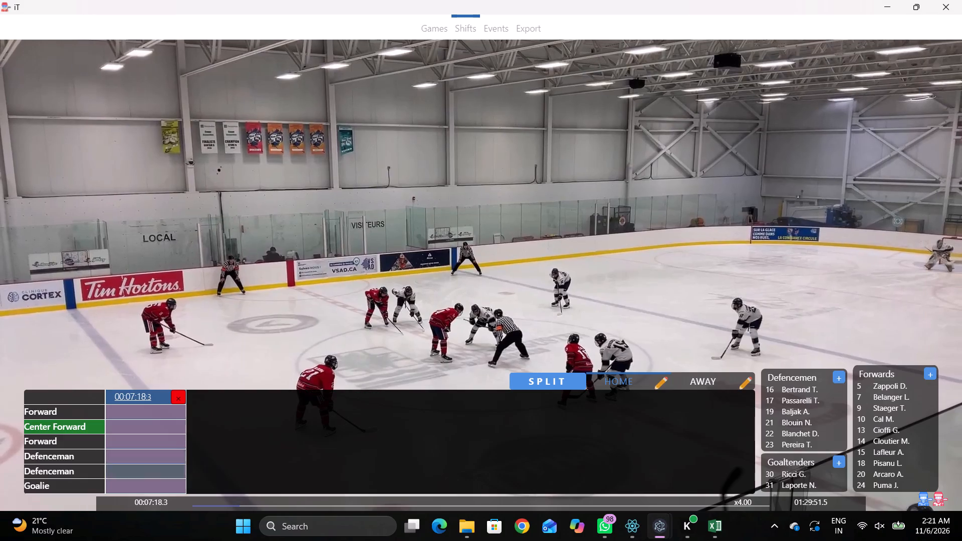
{"action": "left_click", "coordinate": [99, 473]}
{"action": "left_click", "coordinate": [117, 461]}
{"action": "key", "text": "2"}
{"action": "key", "text": "1"}
Review the opening faceoff up to 00:07:20.4 and set the home shift's Center Forward to 14 and second Forward to 10.
{"action": "left_click", "coordinate": [283, 306]}
{"action": "key", "text": "d"}
{"action": "key", "text": "space"}
{"action": "key", "text": "space"}
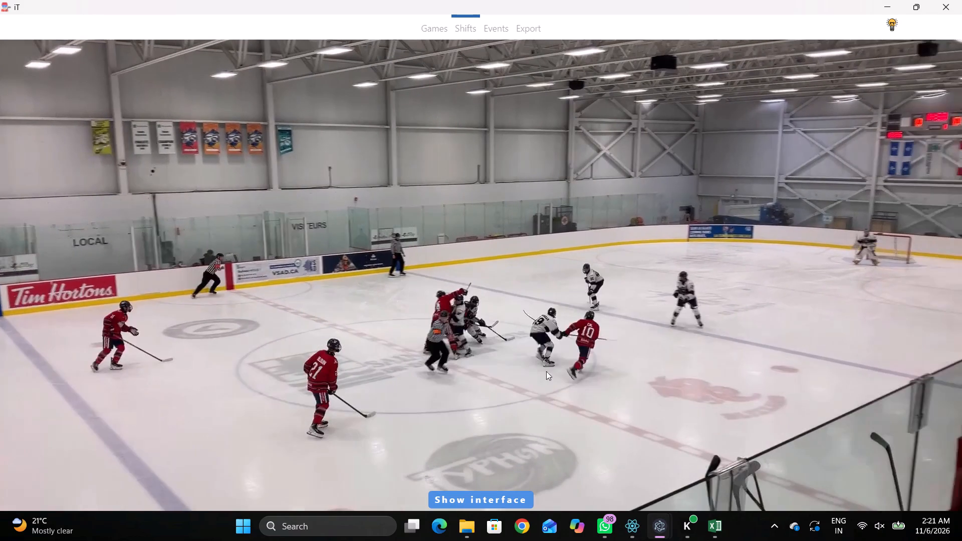
{"action": "key", "text": "space"}
{"action": "key", "text": "space"}
{"action": "type", "text": "qq"}
{"action": "key", "text": "q"}
{"action": "key", "text": "q"}
{"action": "key", "text": "q"}
{"action": "key", "text": "q"}
{"action": "key", "text": "q"}
{"action": "key", "text": "q"}
{"action": "key", "text": "q"}
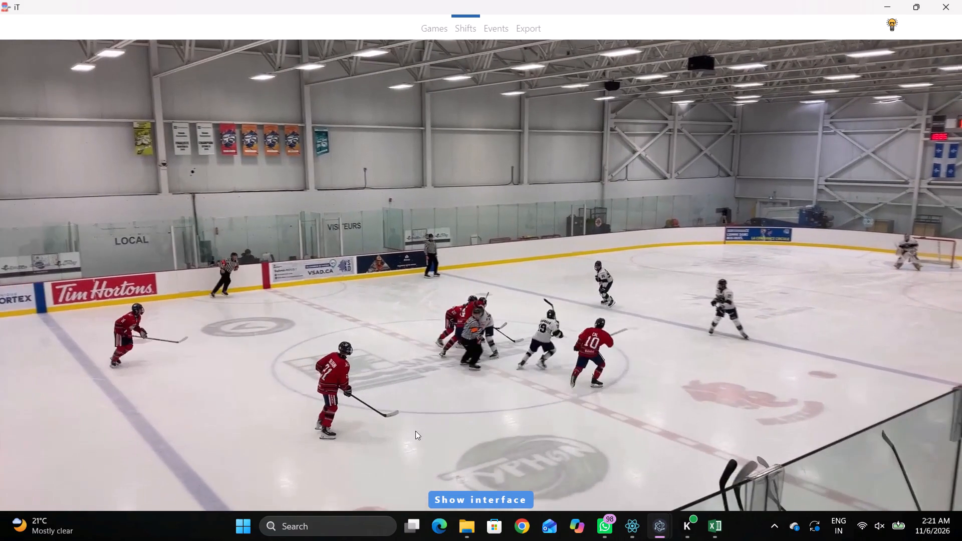
{"action": "key", "text": "shift+d"}
{"action": "left_click", "coordinate": [161, 431]}
{"action": "key", "text": "1"}
{"action": "key", "text": "4"}
{"action": "left_click", "coordinate": [151, 439]}
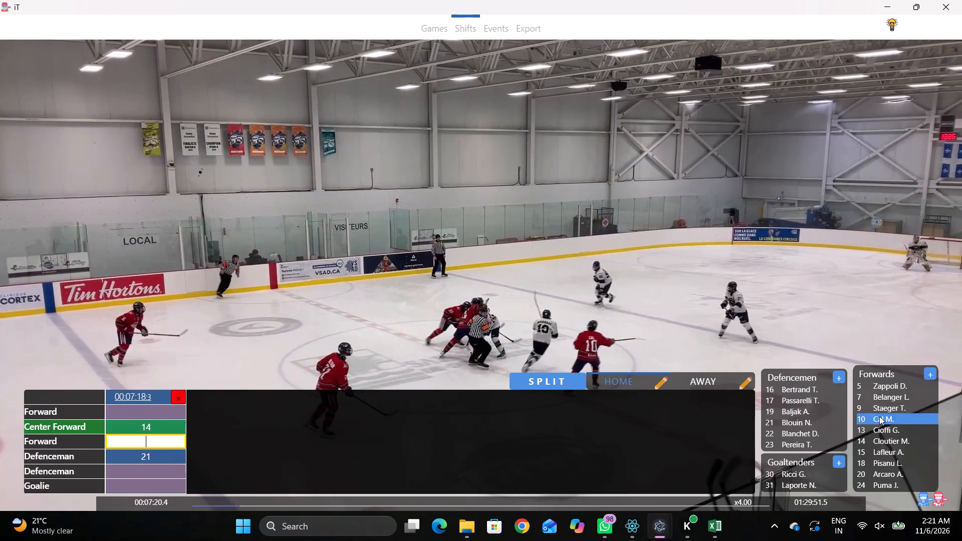
{"action": "left_click", "coordinate": [869, 419]}
Review the play up to 00:07:23.7 and set the 00:07:18.3 home shift's second Defenceman to 16 and first Forward to 20.
{"action": "key", "text": "shift+d"}
{"action": "key", "text": "space"}
{"action": "key", "text": "space"}
{"action": "key", "text": "space"}
{"action": "key", "text": "space"}
{"action": "key", "text": "space"}
{"action": "key", "text": "space"}
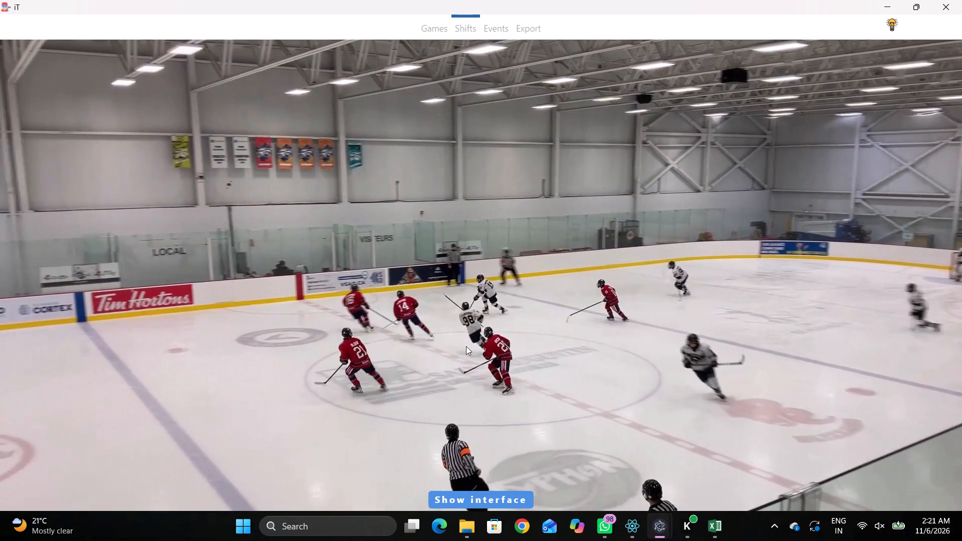
{"action": "key", "text": "q"}
{"action": "key", "text": "shift+d"}
{"action": "left_click", "coordinate": [148, 469]}
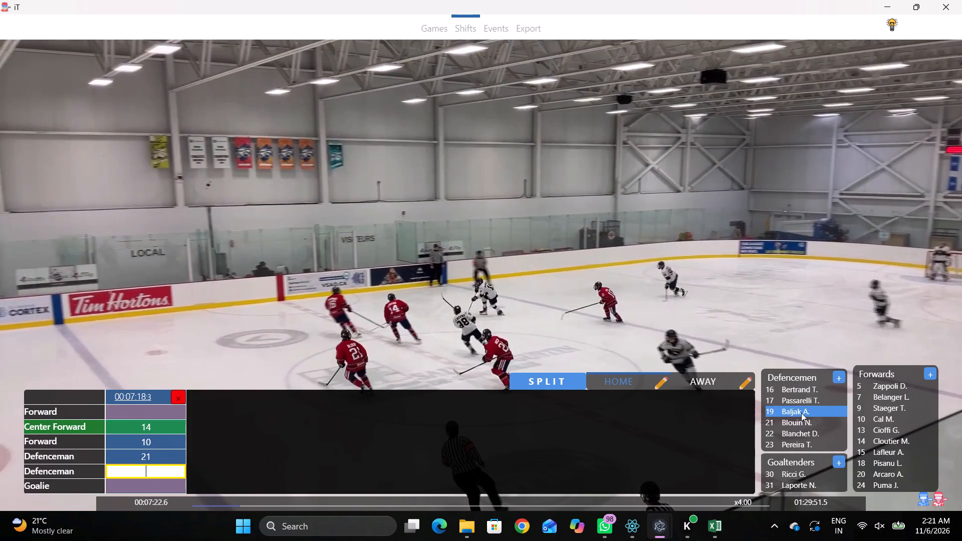
{"action": "left_click", "coordinate": [785, 391]}
{"action": "key", "text": "space"}
{"action": "key", "text": "space"}
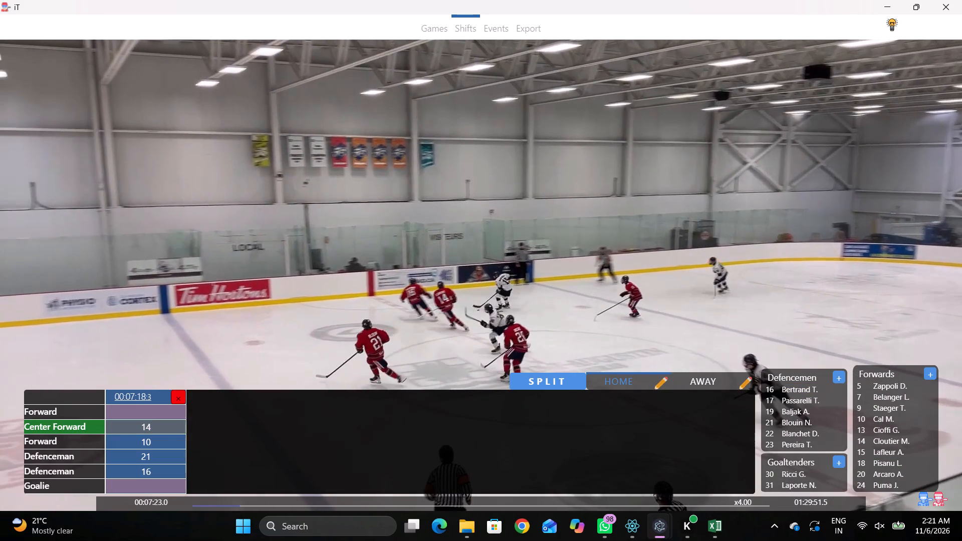
{"action": "key", "text": "space"}
{"action": "key", "text": "space"}
{"action": "left_click", "coordinate": [154, 417]}
{"action": "left_click", "coordinate": [871, 477]}
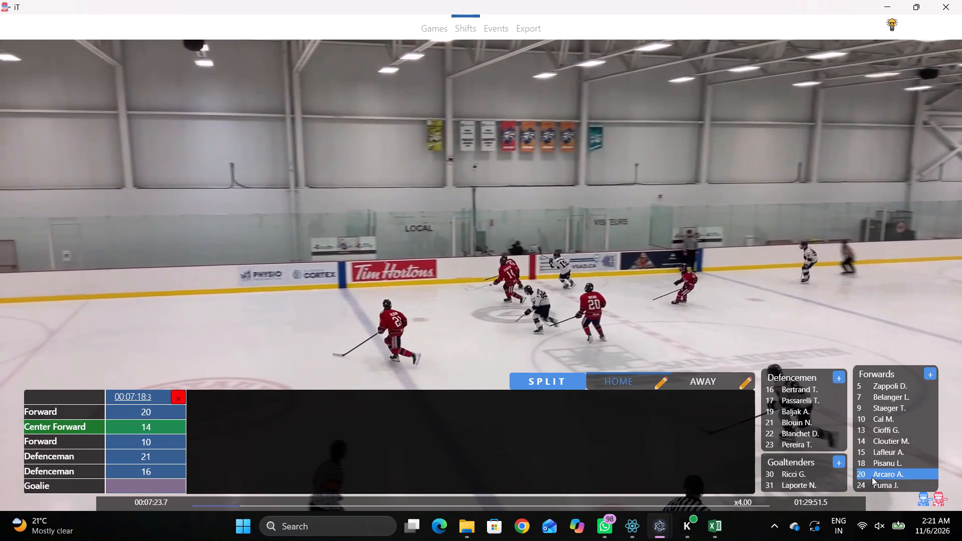
Review the play up to 00:07:59.2 and set the Goalie of the 00:07:18.3 home shift to 31.
{"action": "key", "text": "shift+d"}
{"action": "key", "text": "space"}
{"action": "type", "text": "c"}
{"action": "key", "text": "space"}
{"action": "key", "text": "space"}
{"action": "key", "text": "space"}
{"action": "type", "text": "vc"}
{"action": "key", "text": "space"}
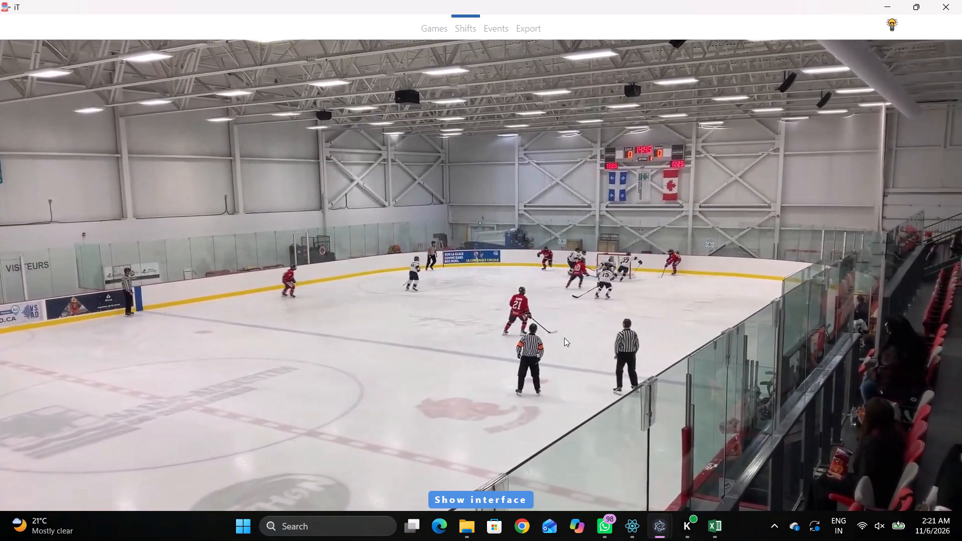
{"action": "type", "text": "c c c"}
{"action": "key", "text": "space"}
{"action": "key", "text": "space"}
{"action": "key", "text": "space"}
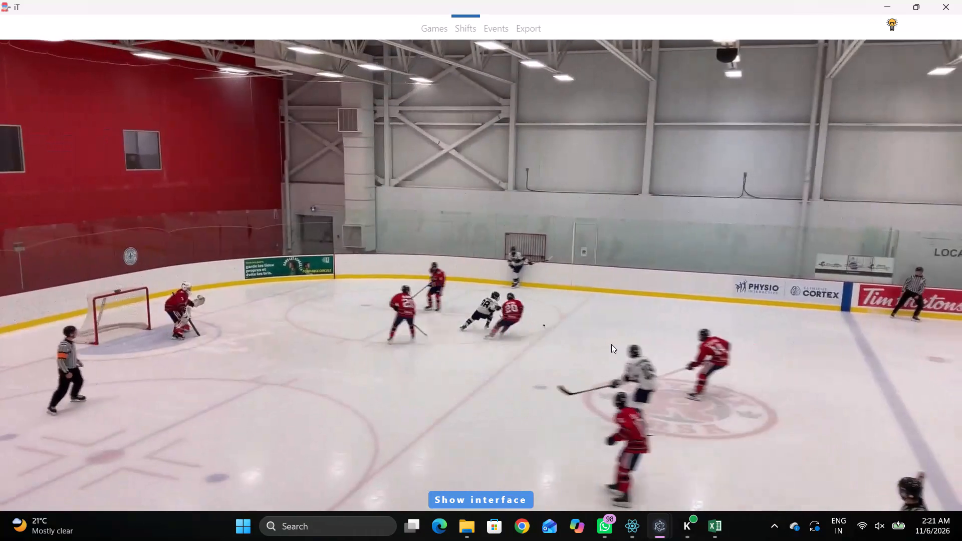
{"action": "key", "text": "space"}
{"action": "key", "text": "shift+d"}
{"action": "left_click", "coordinate": [796, 483]}
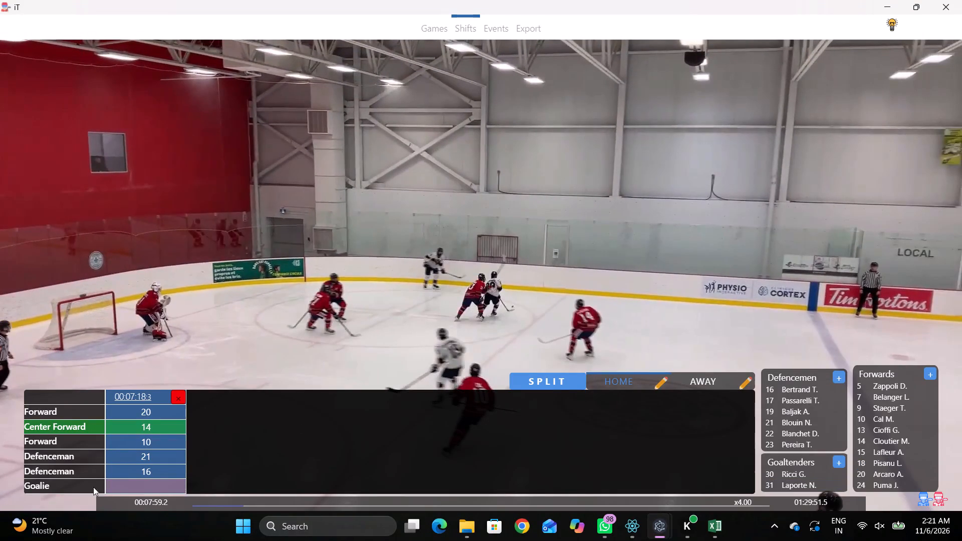
{"action": "left_click", "coordinate": [156, 489]}
Play on to the home line change and add a new home shift at 00:08:24.7.
{"action": "key", "text": "shift+d"}
{"action": "key", "text": "space"}
{"action": "key", "text": "space"}
{"action": "key", "text": "space"}
{"action": "key", "text": "space"}
{"action": "key", "text": "space"}
{"action": "key", "text": "c"}
{"action": "key", "text": "space"}
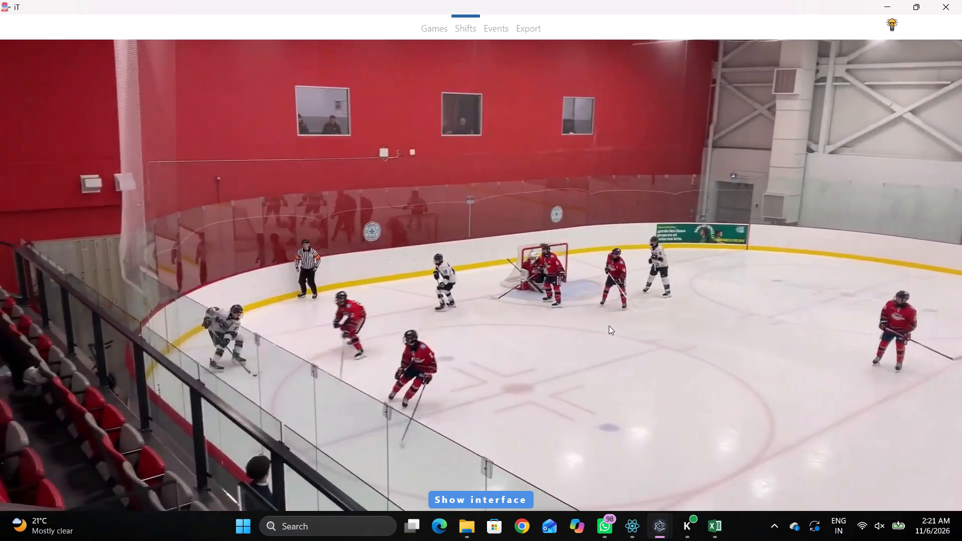
{"action": "type", "text": "cc"}
{"action": "key", "text": "space"}
{"action": "key", "text": "space"}
{"action": "key", "text": "space"}
{"action": "key", "text": "space"}
{"action": "key", "text": "space"}
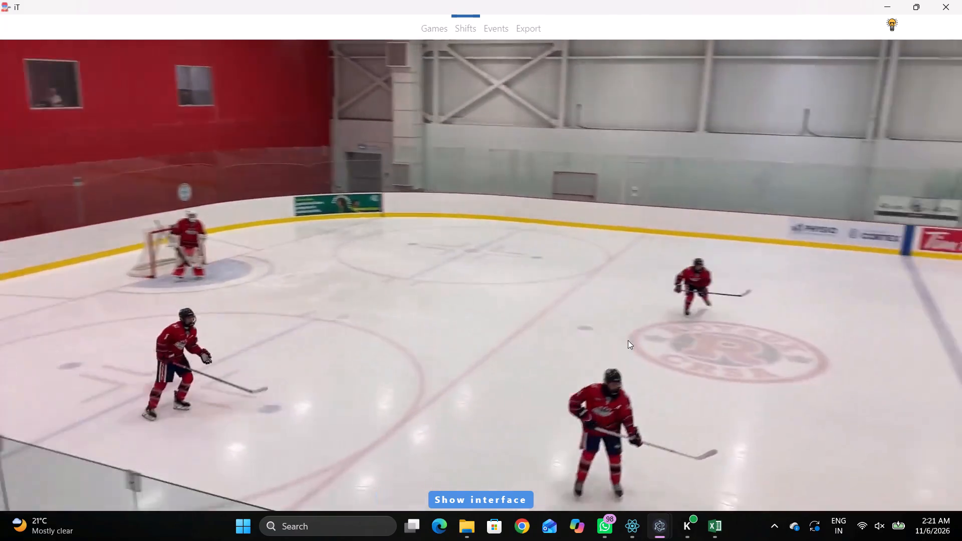
{"action": "key", "text": "space"}
{"action": "key", "text": "space"}
{"action": "key", "text": "space"}
{"action": "key", "text": "shift+s"}
{"action": "key", "text": "shift+d"}
{"action": "key", "text": "shift+d"}
Review the play around 00:08:26.2 and clear the first Forward and Center Forward of the 00:08:24.7 home shift.
{"action": "key", "text": "space"}
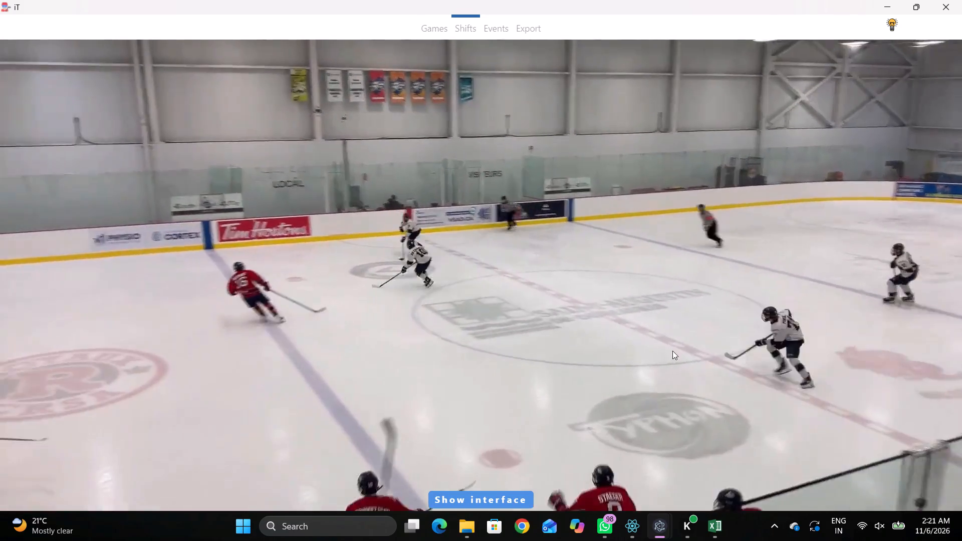
{"action": "key", "text": "space"}
{"action": "key", "text": "space"}
{"action": "key", "text": "space"}
{"action": "key", "text": "q"}
{"action": "key", "text": "shift+d"}
{"action": "key", "text": "shift+d"}
{"action": "key", "text": "space"}
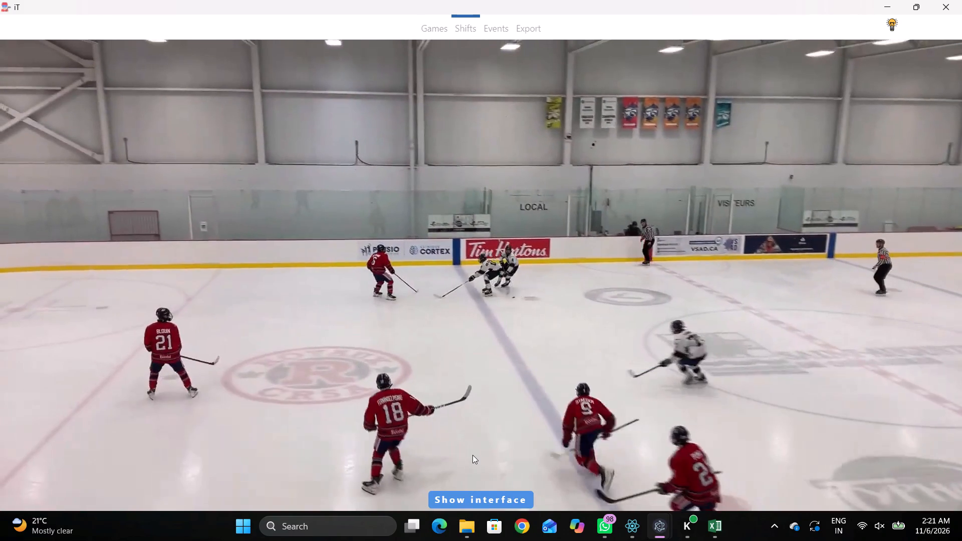
{"action": "key", "text": "space"}
{"action": "type", "text": "qq"}
{"action": "key", "text": "q"}
{"action": "key", "text": "q"}
{"action": "key", "text": "q"}
{"action": "key", "text": "q"}
{"action": "key", "text": "q"}
{"action": "key", "text": "shift+d"}
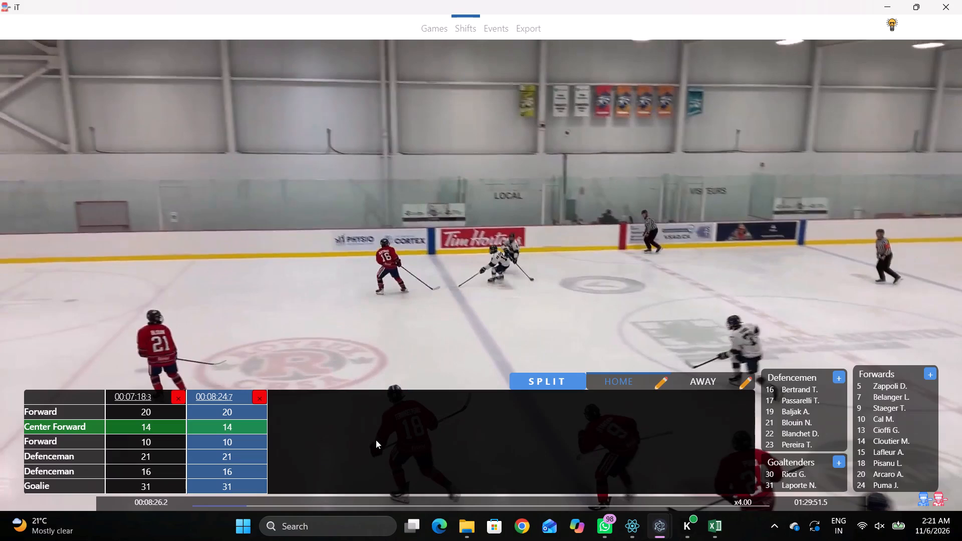
{"action": "left_click", "coordinate": [237, 410]}
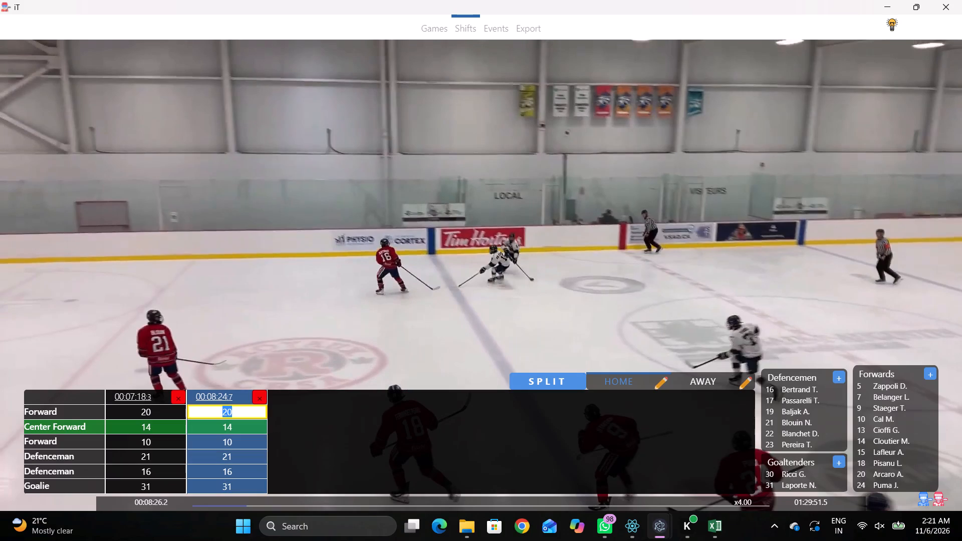
{"action": "key", "text": "BackSpace"}
{"action": "key", "text": "Tab"}
{"action": "key", "text": "BackSpace"}
{"action": "key", "text": "BackSpace"}
{"action": "key", "text": "Tab"}
{"action": "key", "text": "BackSpace"}
Recheck the footage and set the 00:08:24.7 home shift's first Forward to 18, Center Forward to 9 and second Forward to 24.
{"action": "type", "text": "D"}
{"action": "key", "text": "space"}
{"action": "key", "text": "space"}
{"action": "key", "text": "space"}
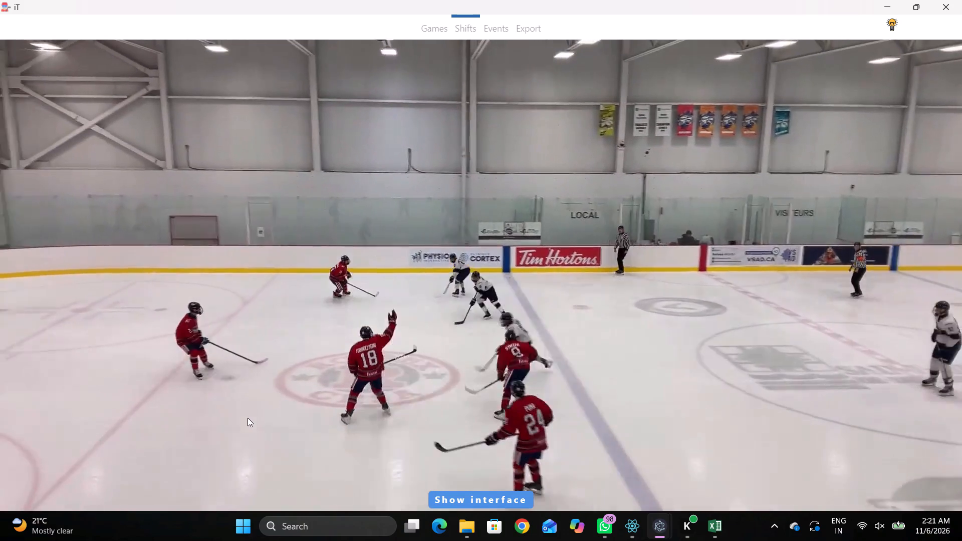
{"action": "key", "text": "space"}
{"action": "key", "text": "shift+d"}
{"action": "left_click_drag", "start_coordinate": [229, 403], "coordinate": [221, 404]}
{"action": "left_click", "coordinate": [228, 414]}
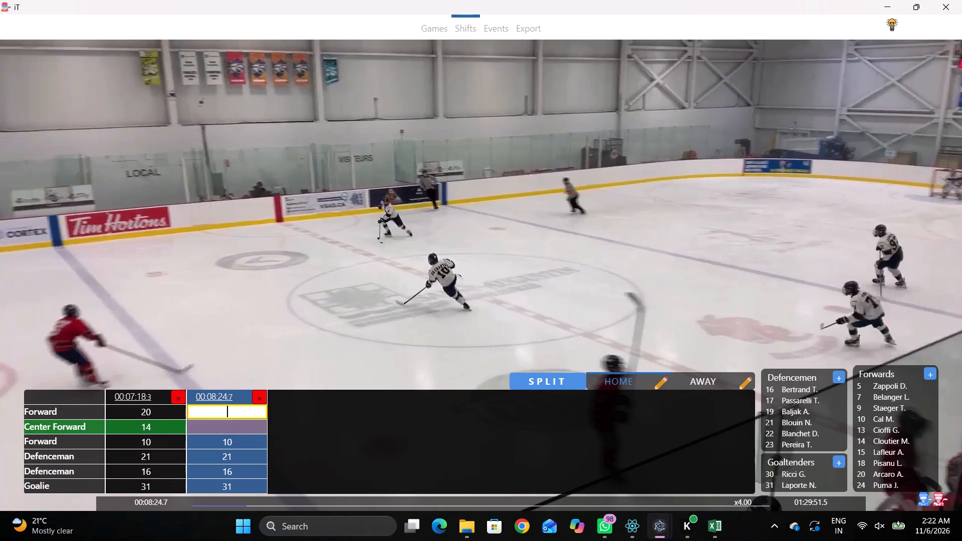
{"action": "left_click", "coordinate": [877, 465]}
{"action": "left_click_drag", "start_coordinate": [277, 437], "coordinate": [267, 436]}
{"action": "left_click", "coordinate": [248, 433]}
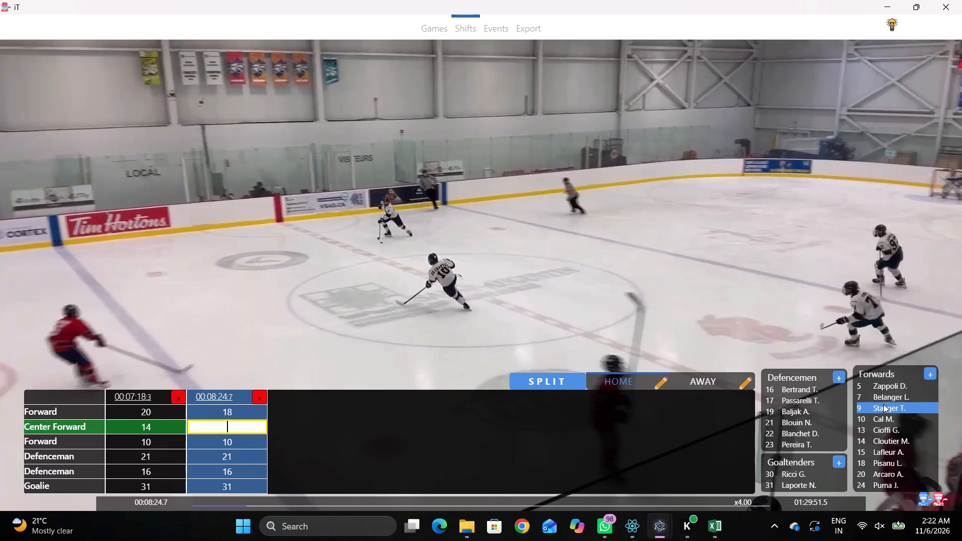
{"action": "left_click", "coordinate": [865, 407]}
{"action": "left_click", "coordinate": [203, 440]}
{"action": "left_click", "coordinate": [869, 481]}
Play on to the faceoff near the home blue line and add a new home shift at 00:08:47.0.
{"action": "key", "text": "shift+d"}
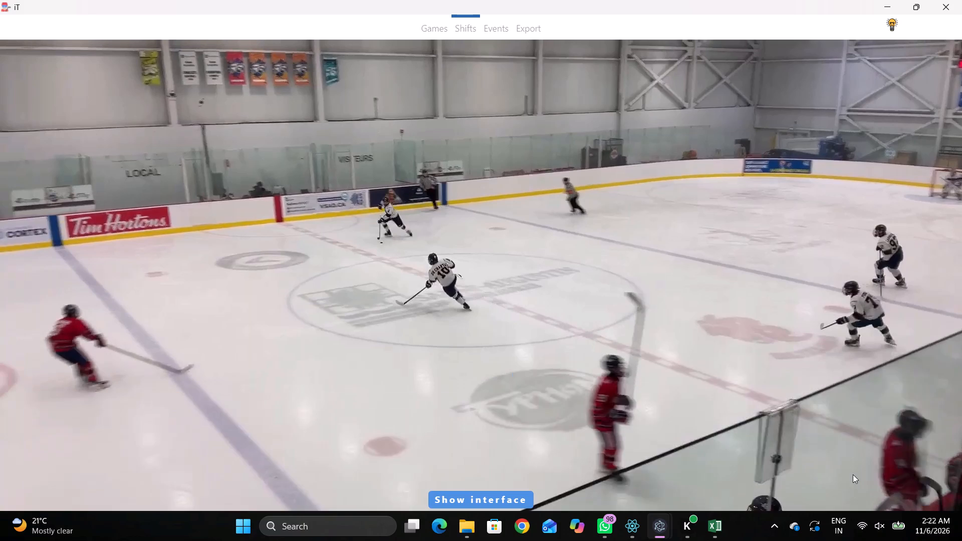
{"action": "key", "text": "space"}
{"action": "type", "text": "c c"}
{"action": "key", "text": "space"}
{"action": "key", "text": "c"}
{"action": "key", "text": "space"}
{"action": "key", "text": "c"}
{"action": "key", "text": "space"}
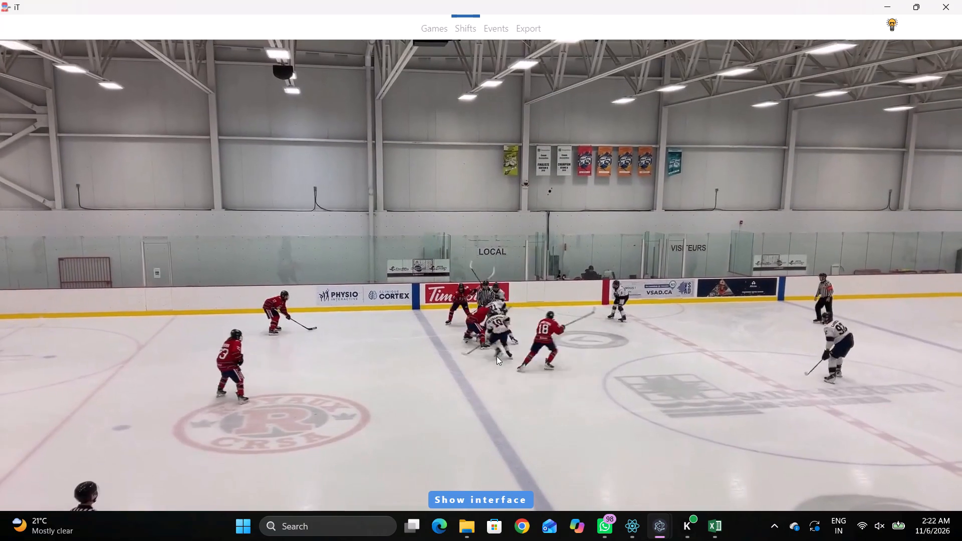
{"action": "key", "text": "space"}
{"action": "type", "text": "q"}
{"action": "key", "text": "shift+s"}
{"action": "key", "text": "shift+d"}
{"action": "key", "text": "shift+d"}
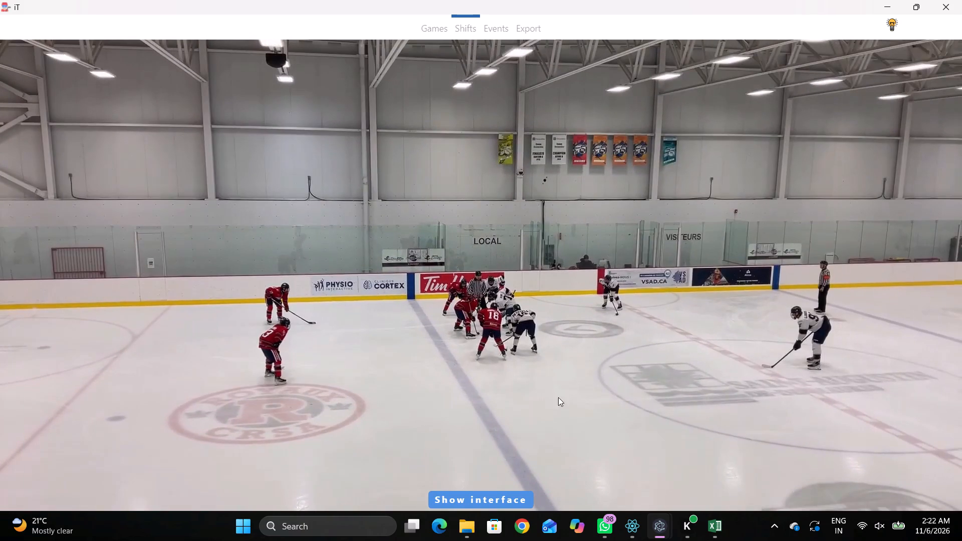
Review the play after the faceoff and set the 00:08:47.0 home shift's Center Forward to 24 and second Forward to 9.
{"action": "key", "text": "space"}
{"action": "key", "text": "space"}
{"action": "key", "text": "shift+d"}
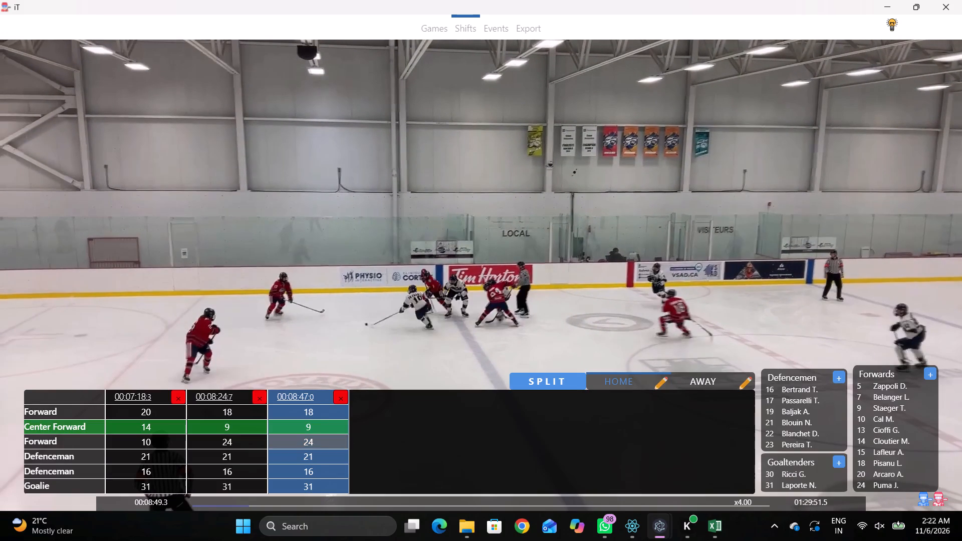
{"action": "double_click", "coordinate": [327, 434]}
{"action": "left_click", "coordinate": [328, 426]}
{"action": "key", "text": "BackSpace"}
{"action": "key", "text": "Tab"}
{"action": "key", "text": "BackSpace"}
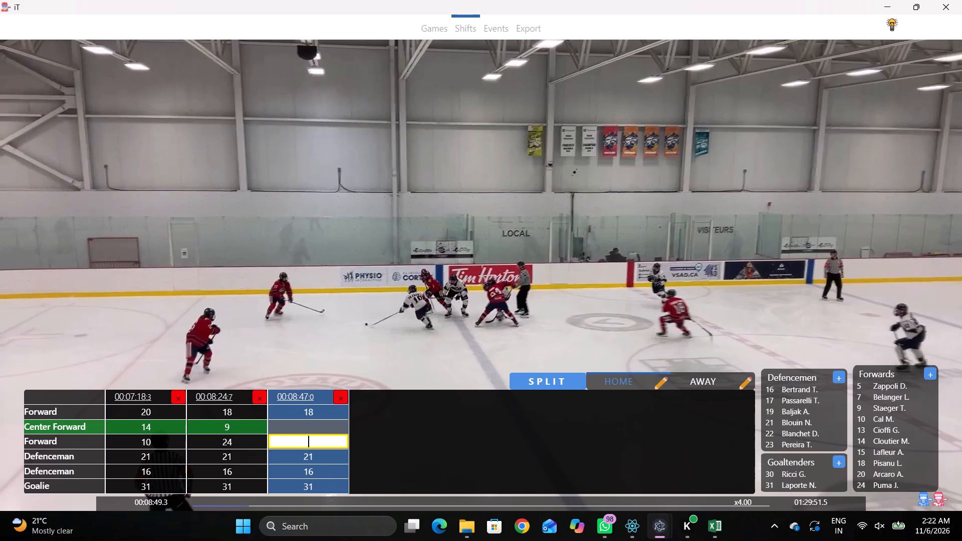
{"action": "left_click", "coordinate": [329, 425]}
{"action": "key", "text": "2"}
{"action": "key", "text": "4"}
{"action": "left_click", "coordinate": [323, 447]}
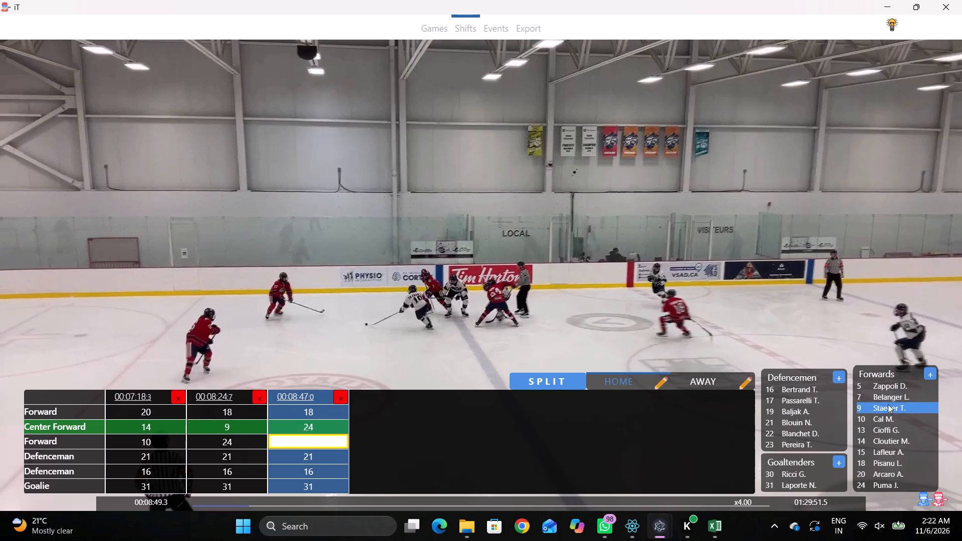
{"action": "left_click", "coordinate": [887, 407]}
Play on to identify the defence and set the 00:08:47.0 home shift's first Defenceman to 17.
{"action": "key", "text": "shift+d"}
{"action": "key", "text": "space"}
{"action": "key", "text": "v"}
{"action": "key", "text": "space"}
{"action": "key", "text": "space"}
{"action": "key", "text": "space"}
{"action": "key", "text": "space"}
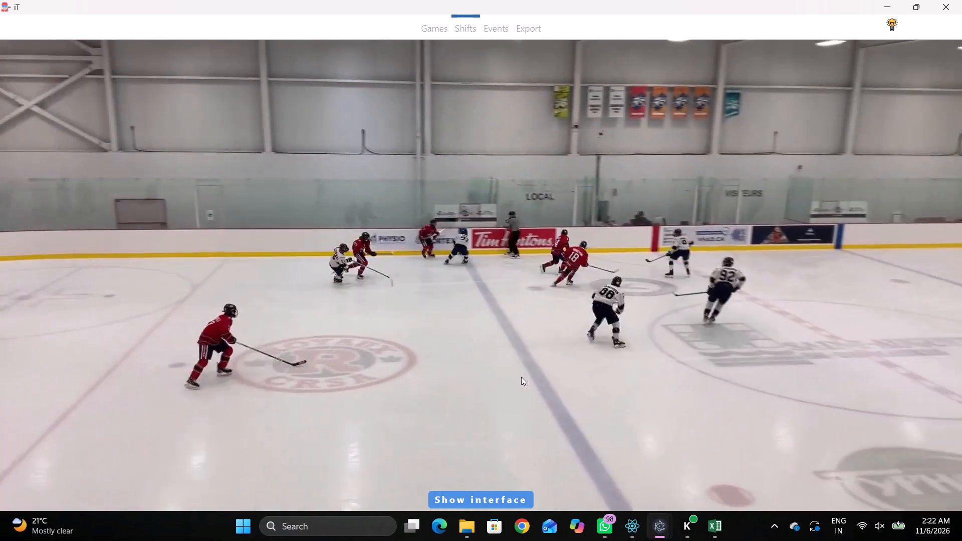
{"action": "key", "text": "space"}
{"action": "key", "text": "space"}
{"action": "key", "text": "space"}
{"action": "key", "text": "shift+d"}
{"action": "left_click", "coordinate": [318, 449]}
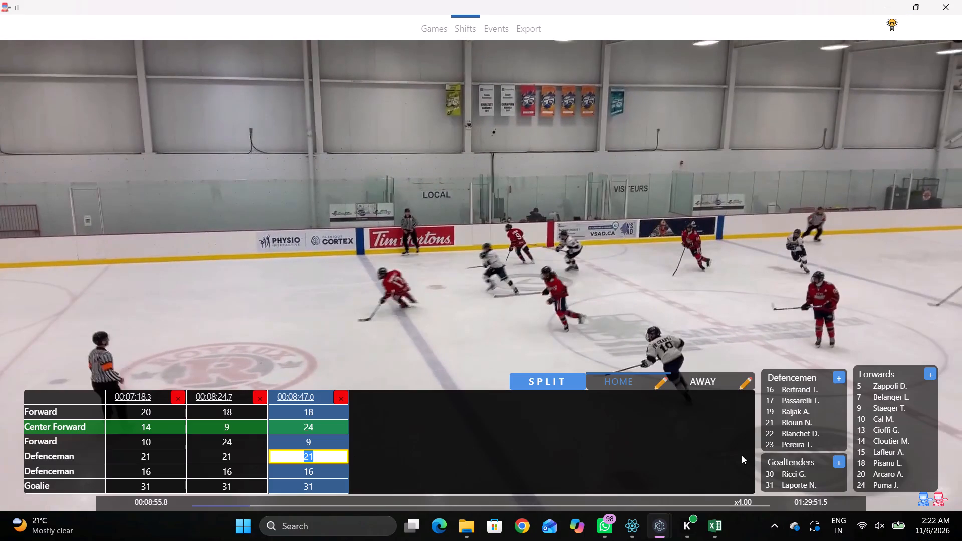
{"action": "left_click", "coordinate": [798, 398]}
Follow the play to 00:09:06.7 and set the 00:08:47.0 home shift's second Defenceman to 23.
{"action": "key", "text": "shift+d"}
{"action": "key", "text": "space"}
{"action": "type", "text": "c"}
{"action": "key", "text": "space"}
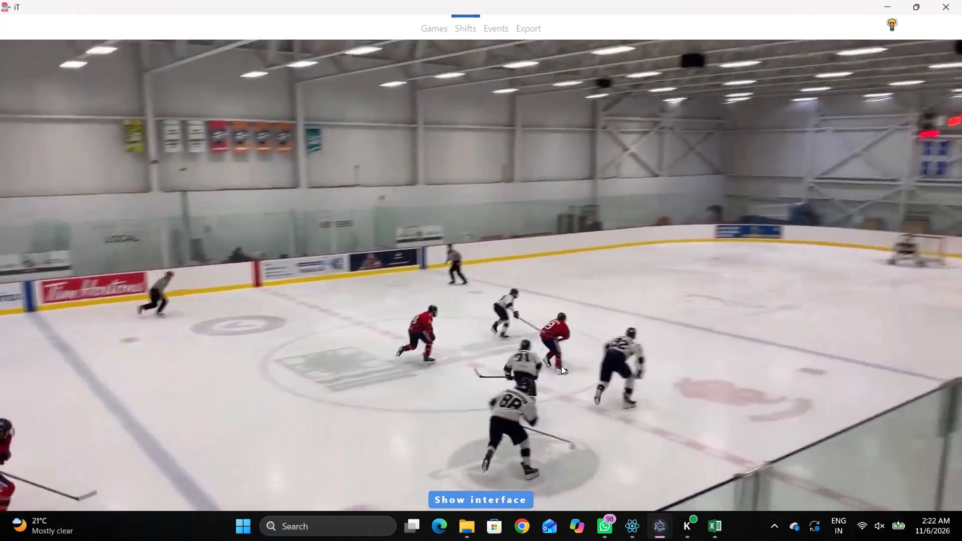
{"action": "key", "text": "space"}
{"action": "key", "text": "shift+d"}
{"action": "key", "text": "space"}
{"action": "key", "text": "space"}
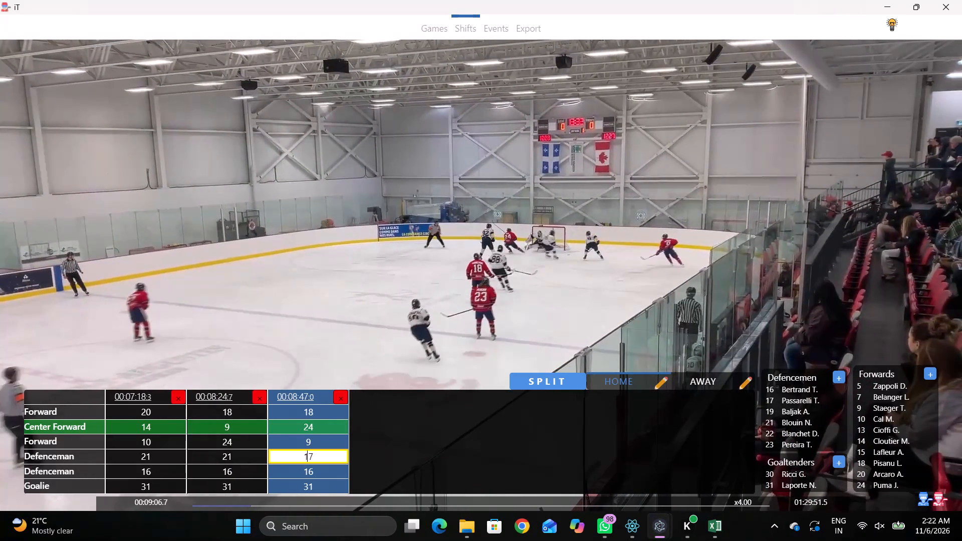
{"action": "left_click", "coordinate": [308, 451]}
{"action": "left_click", "coordinate": [326, 457]}
{"action": "left_click", "coordinate": [312, 470]}
{"action": "key", "text": "2"}
{"action": "key", "text": "3"}
Add a new home shift at 00:09:06.7 with the same lineup.
{"action": "left_click", "coordinate": [417, 320]}
{"action": "key", "text": "shift+s"}
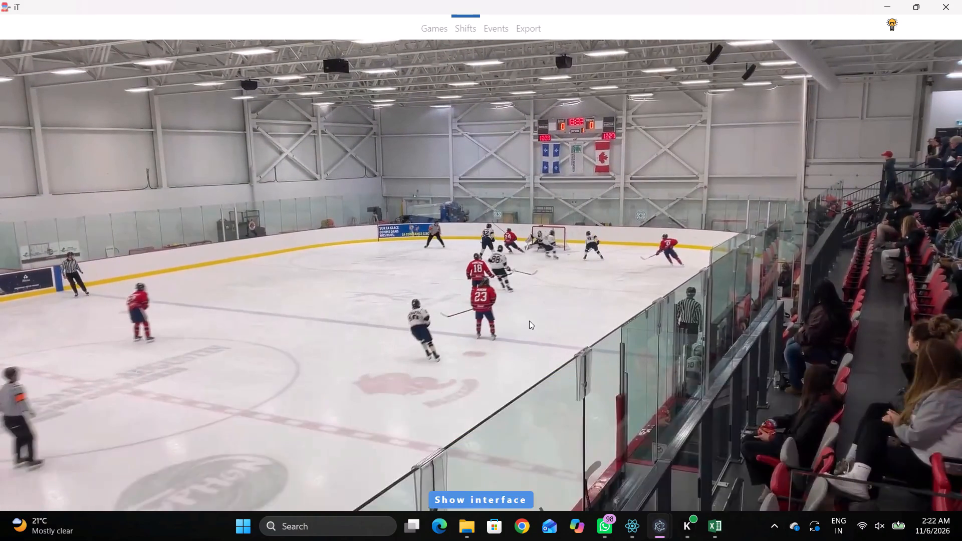
{"action": "key", "text": "shift+d"}
{"action": "key", "text": "shift+d"}
{"action": "key", "text": "shift+d"}
Play on to the home line change at the bench and add a new home shift at 00:09:37.2.
{"action": "key", "text": "space"}
{"action": "key", "text": "c"}
{"action": "key", "text": "space"}
{"action": "key", "text": "c"}
{"action": "key", "text": "space"}
{"action": "type", "text": "c"}
{"action": "key", "text": "space"}
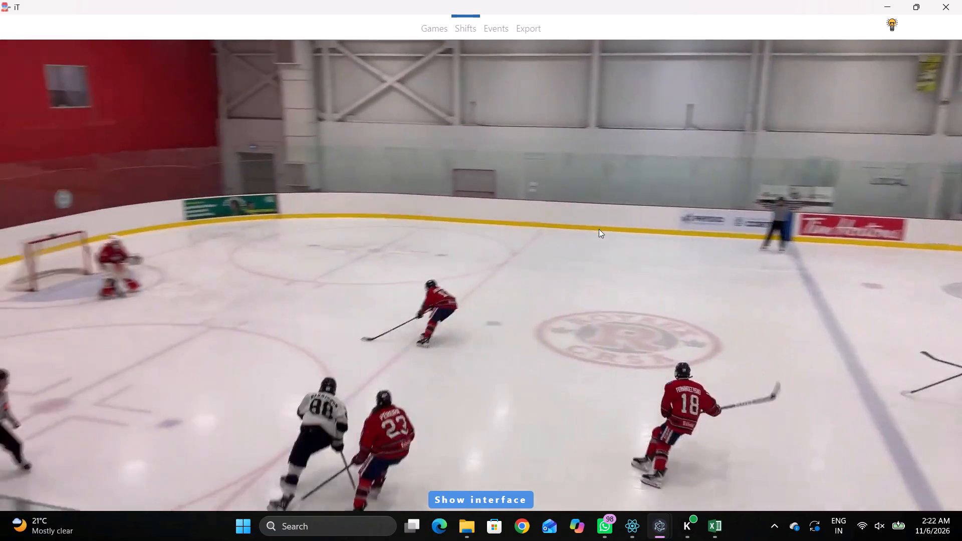
{"action": "key", "text": "space"}
{"action": "key", "text": "space"}
{"action": "key", "text": "space"}
{"action": "key", "text": "space"}
{"action": "type", "text": "c"}
{"action": "key", "text": "space"}
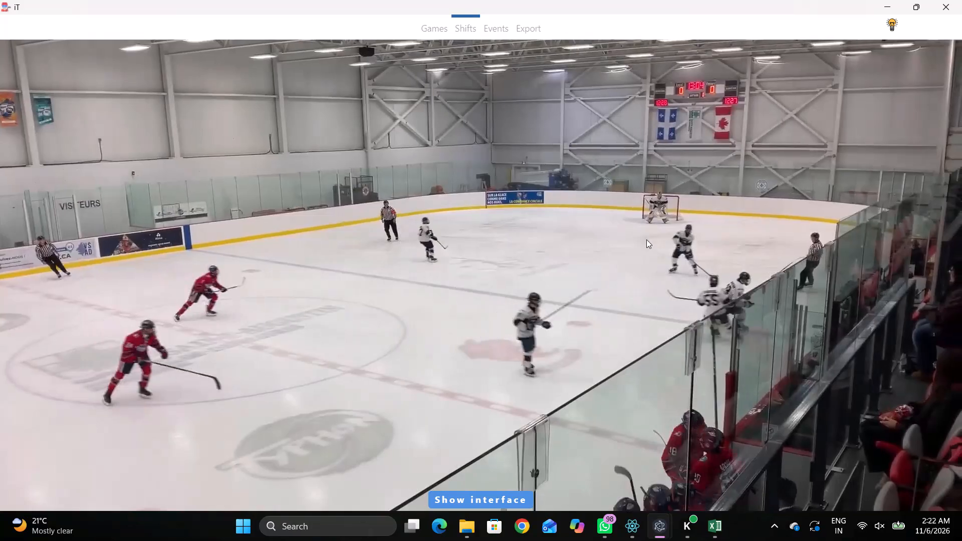
{"action": "key", "text": "space"}
{"action": "key", "text": "space"}
{"action": "key", "text": "space"}
{"action": "key", "text": "shift+s"}
{"action": "key", "text": "shift+d"}
{"action": "key", "text": "shift+d"}
Check the players coming on and set the 00:09:37.2 home shift's second Defenceman to 22.
{"action": "key", "text": "space"}
{"action": "key", "text": "v"}
{"action": "key", "text": "space"}
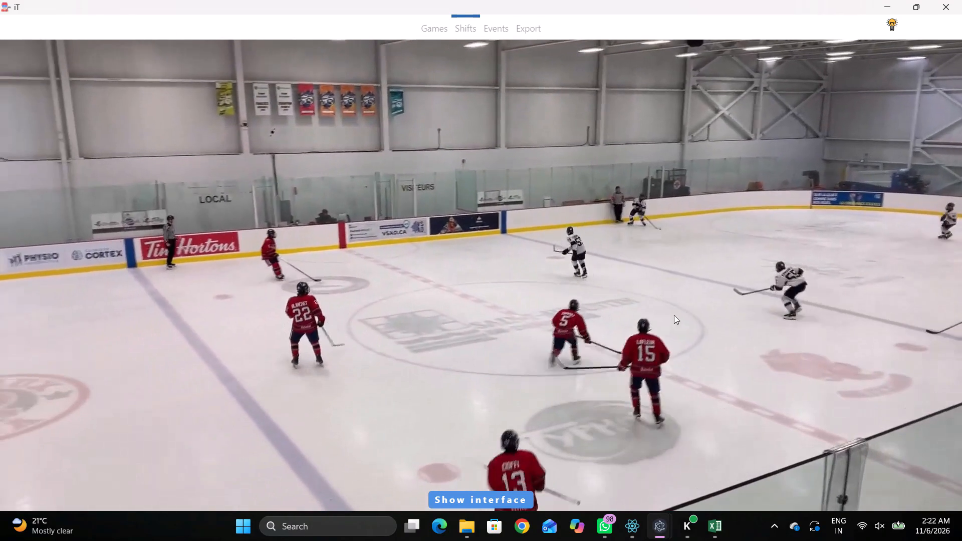
{"action": "key", "text": "q"}
{"action": "key", "text": "q"}
{"action": "key", "text": "q"}
{"action": "type", "text": "qq"}
{"action": "key", "text": "q"}
{"action": "key", "text": "shift+d"}
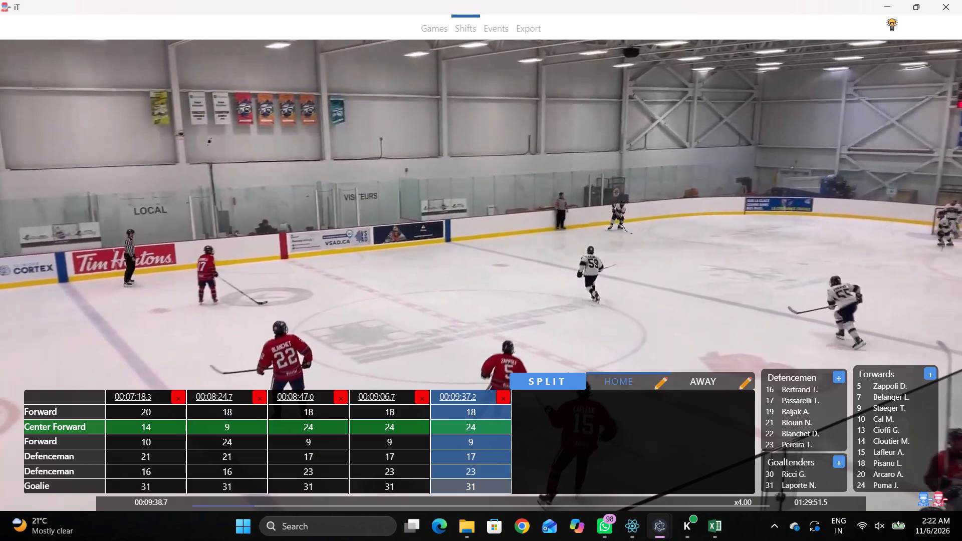
{"action": "left_click_drag", "start_coordinate": [502, 466], "coordinate": [496, 466]}
{"action": "key", "text": "2"}
{"action": "key", "text": "2"}
{"action": "left_click", "coordinate": [545, 314]}
Set the 00:09:37.2 home shift's first Forward to 5, Center Forward to 15 and second Forward to 13.
{"action": "key", "text": "shift+d"}
{"action": "key", "text": "space"}
{"action": "key", "text": "space"}
{"action": "key", "text": "shift+d"}
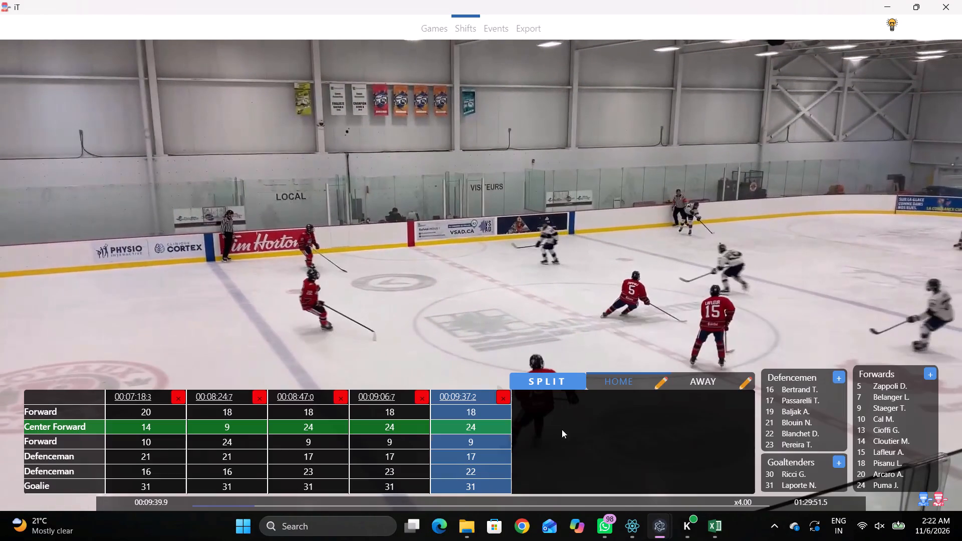
{"action": "left_click", "coordinate": [491, 416]}
{"action": "key", "text": "5"}
{"action": "left_click", "coordinate": [482, 434]}
{"action": "key", "text": "1"}
{"action": "left_click", "coordinate": [477, 427]}
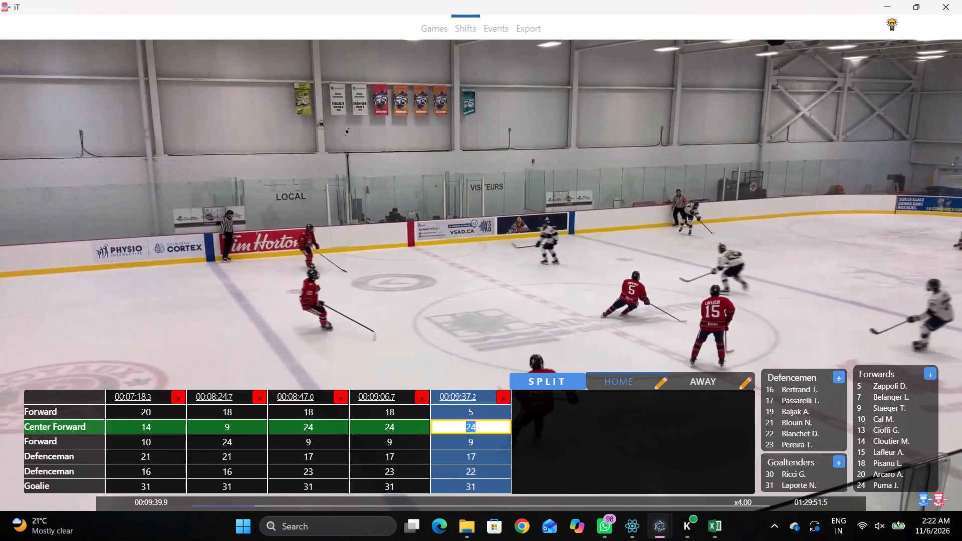
{"action": "key", "text": "1"}
{"action": "key", "text": "5"}
{"action": "left_click", "coordinate": [473, 441]}
{"action": "key", "text": "1"}
{"action": "key", "text": "3"}
{"action": "left_click", "coordinate": [537, 307]}
Play on to the next home player change, step back to its start and add a new home shift at 00:09:47.0.
{"action": "key", "text": "shift+d"}
{"action": "key", "text": "space"}
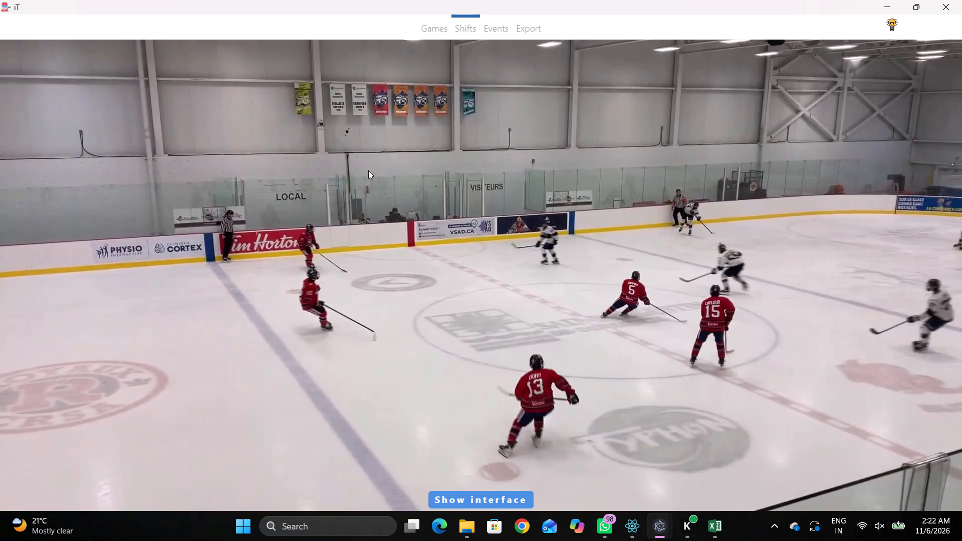
{"action": "key", "text": "v"}
{"action": "key", "text": "v"}
{"action": "key", "text": "space"}
{"action": "key", "text": "space"}
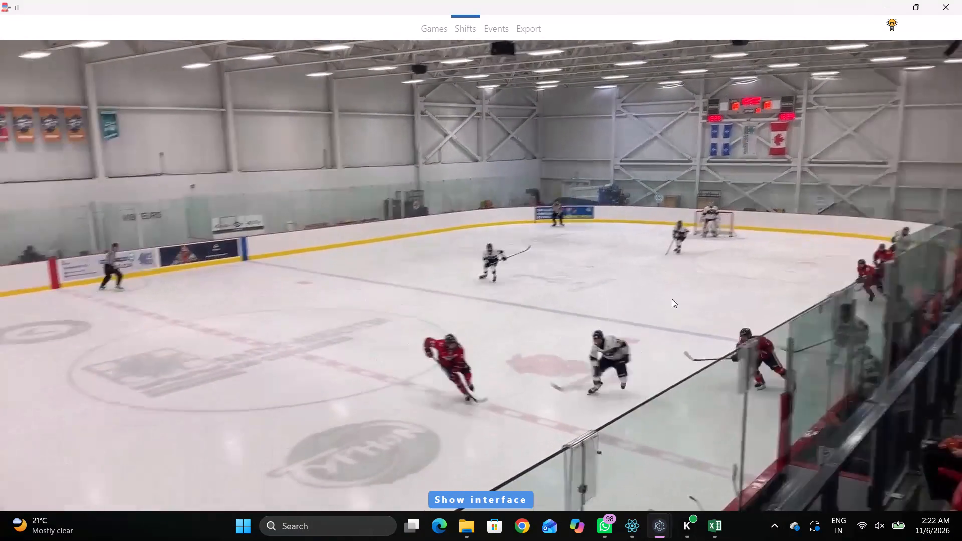
{"action": "key", "text": "space"}
{"action": "key", "text": "q"}
{"action": "key", "text": "q"}
{"action": "key", "text": "q"}
{"action": "key", "text": "q"}
{"action": "key", "text": "q"}
{"action": "key", "text": "q"}
{"action": "key", "text": "q"}
{"action": "key", "text": "q"}
{"action": "key", "text": "q"}
{"action": "key", "text": "q"}
{"action": "key", "text": "q"}
{"action": "key", "text": "q"}
{"action": "key", "text": "q"}
{"action": "key", "text": "q"}
{"action": "key", "text": "q"}
{"action": "key", "text": "q"}
{"action": "key", "text": "shift+s"}
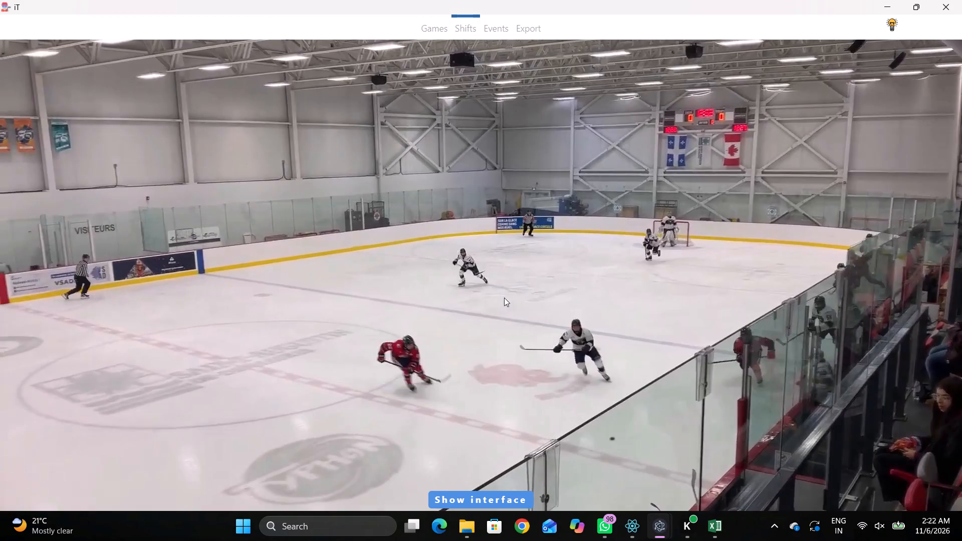
{"action": "key", "text": "shift+d"}
{"action": "key", "text": "shift+d"}
Review the play up to 00:09:53.6 and set the 00:09:47.0 home shift's first Defenceman to 19.
{"action": "key", "text": "space"}
{"action": "key", "text": "v"}
{"action": "key", "text": "space"}
{"action": "key", "text": "space"}
{"action": "key", "text": "space"}
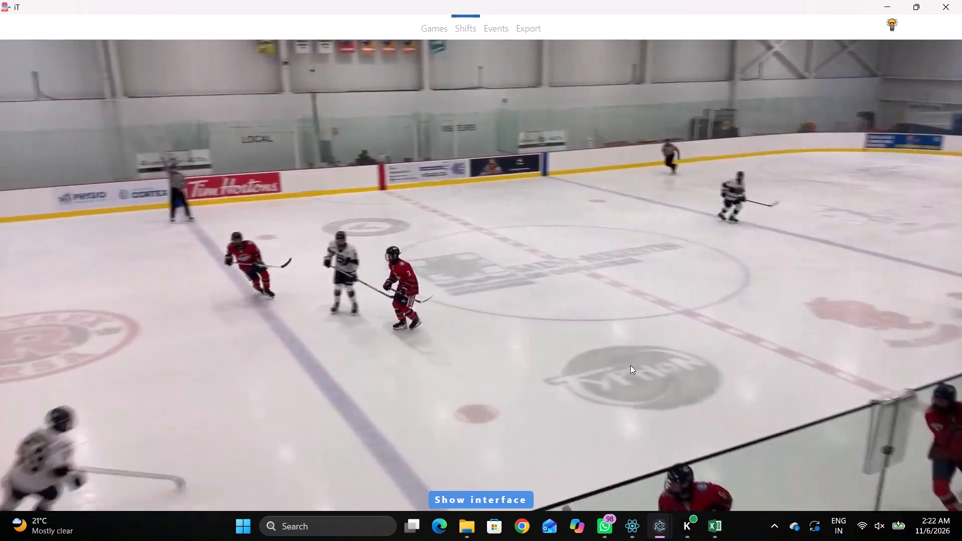
{"action": "key", "text": "space"}
{"action": "key", "text": "space"}
{"action": "key", "text": "q"}
{"action": "key", "text": "q"}
{"action": "key", "text": "q"}
{"action": "key", "text": "q"}
{"action": "key", "text": "q"}
{"action": "key", "text": "shift+d"}
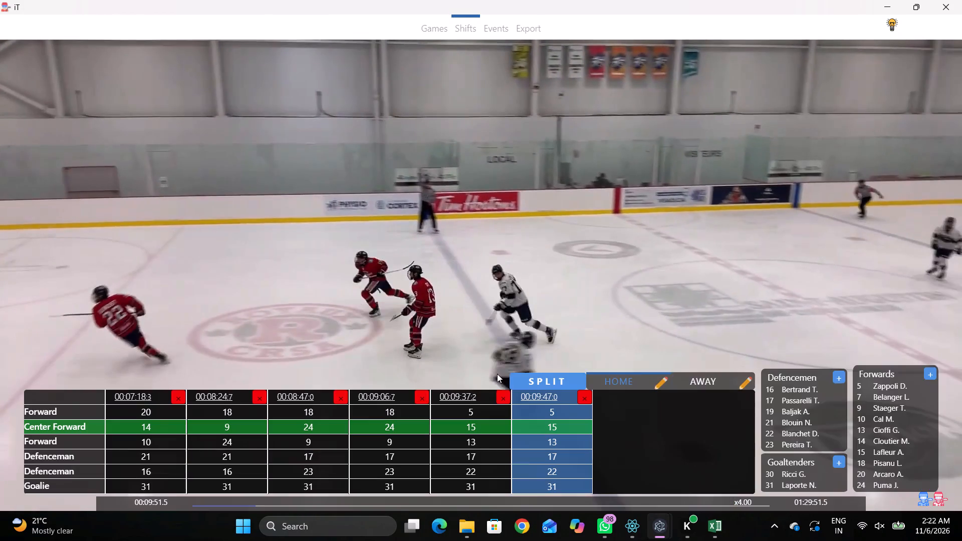
{"action": "key", "text": "space"}
{"action": "key", "text": "space"}
{"action": "key", "text": "space"}
{"action": "key", "text": "space"}
{"action": "left_click_drag", "start_coordinate": [583, 458], "coordinate": [552, 464]}
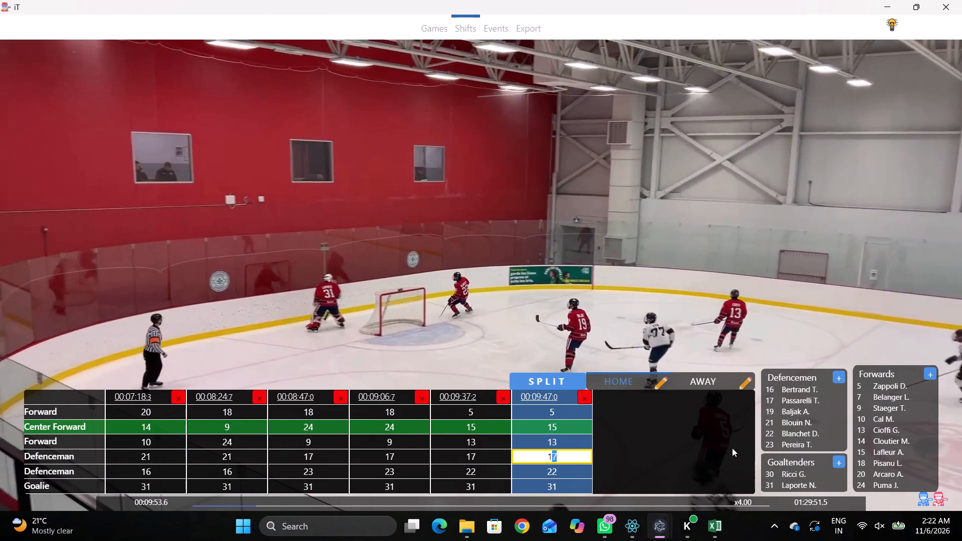
{"action": "left_click", "coordinate": [786, 411]}
Recheck the footage, reassign 19 as the 00:09:47.0 home shift's first Defenceman, and return to that shift's start.
{"action": "key", "text": "shift+d"}
{"action": "key", "text": "space"}
{"action": "key", "text": "space"}
{"action": "key", "text": "shift+d"}
{"action": "left_click_drag", "start_coordinate": [575, 456], "coordinate": [565, 457]}
{"action": "left_click", "coordinate": [779, 412]}
{"action": "left_click", "coordinate": [537, 398]}
{"action": "key", "text": "shift+d"}
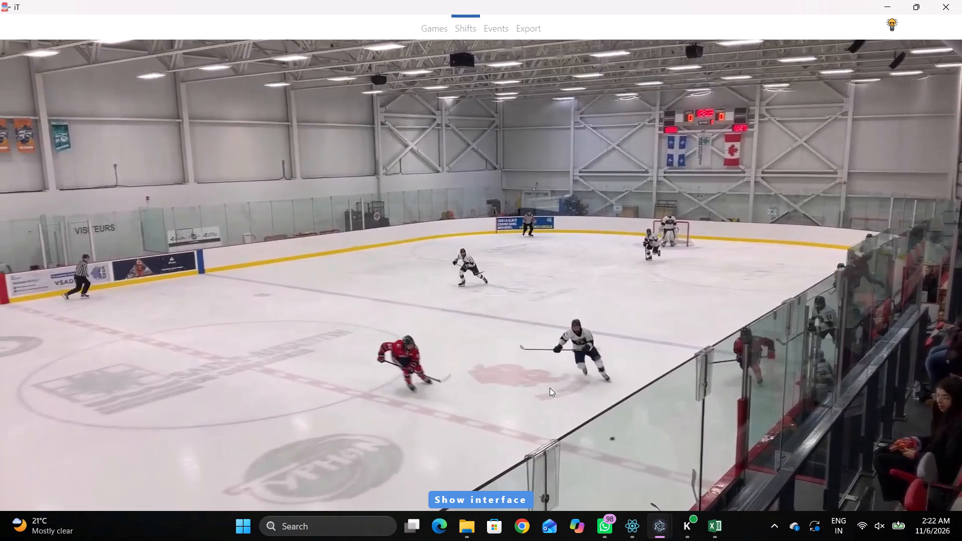
Play on from 00:09:47.0 to the next home line change during the play near the visitors' blue line and add a new home shift.
{"action": "key", "text": "space"}
{"action": "type", "text": "c vv"}
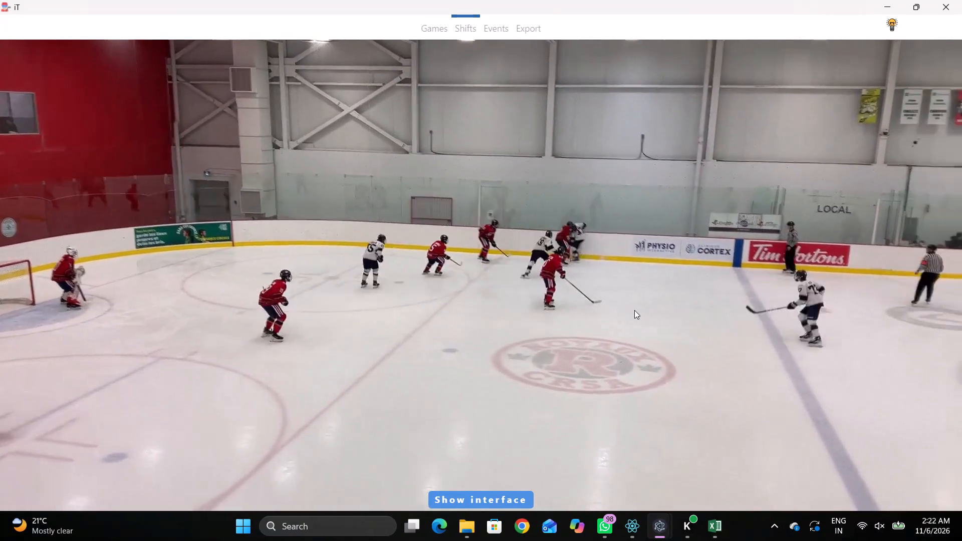
{"action": "type", "text": "vvv"}
{"action": "key", "text": "space"}
{"action": "key", "text": "space"}
{"action": "key", "text": "space"}
{"action": "key", "text": "space"}
{"action": "key", "text": "space"}
{"action": "key", "text": "q"}
{"action": "key", "text": "shift+s"}
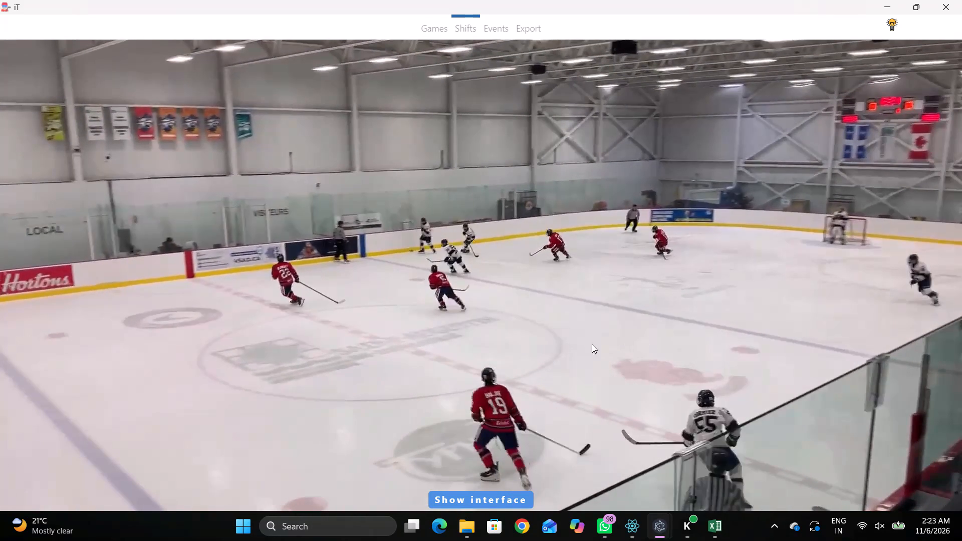
{"action": "key", "text": "shift+d"}
{"action": "key", "text": "shift+d"}
Play on through the neutral-zone and defensive-end action to the home line change and add a new home shift at 00:10:40.3.
{"action": "key", "text": "space"}
{"action": "key", "text": "v"}
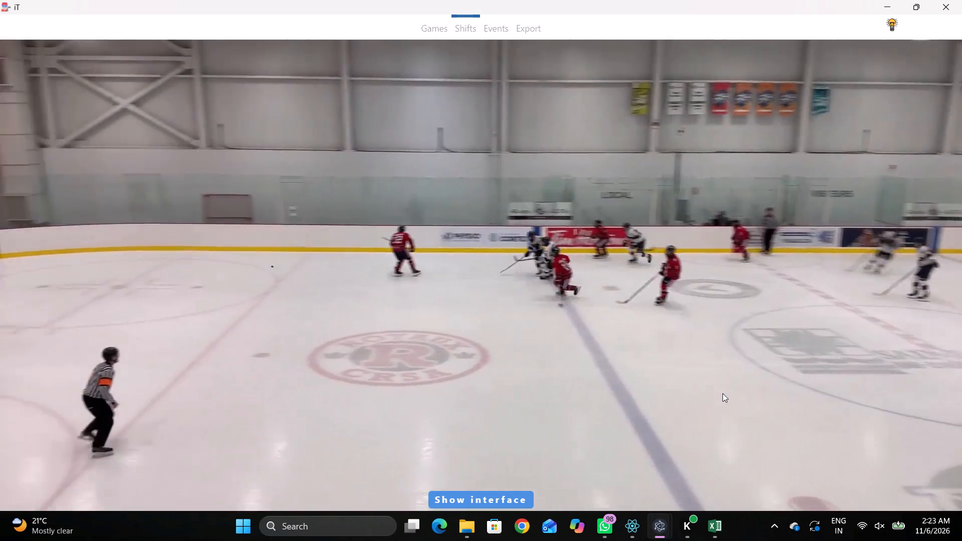
{"action": "key", "text": "v"}
{"action": "key", "text": "v"}
{"action": "key", "text": "space"}
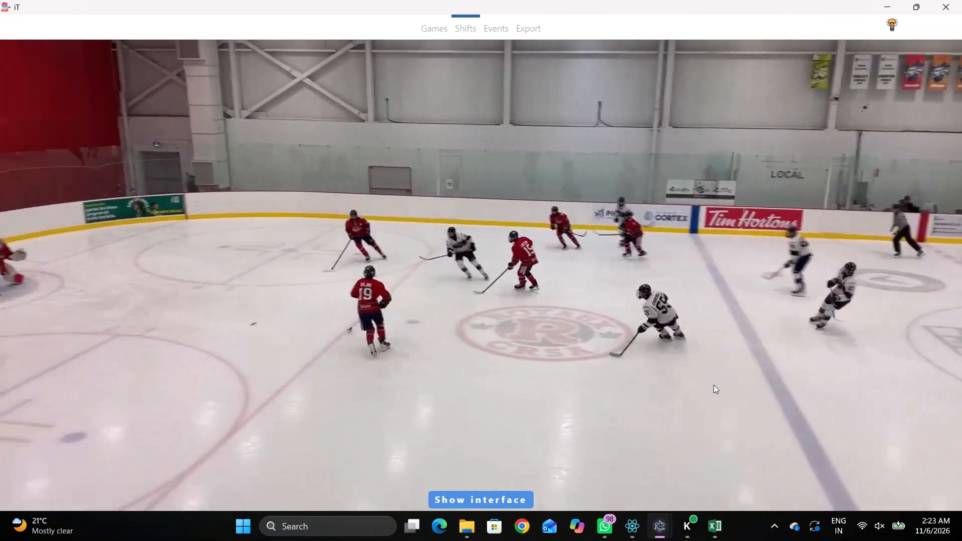
{"action": "key", "text": "space"}
{"action": "key", "text": "space"}
{"action": "key", "text": "space"}
{"action": "key", "text": "space"}
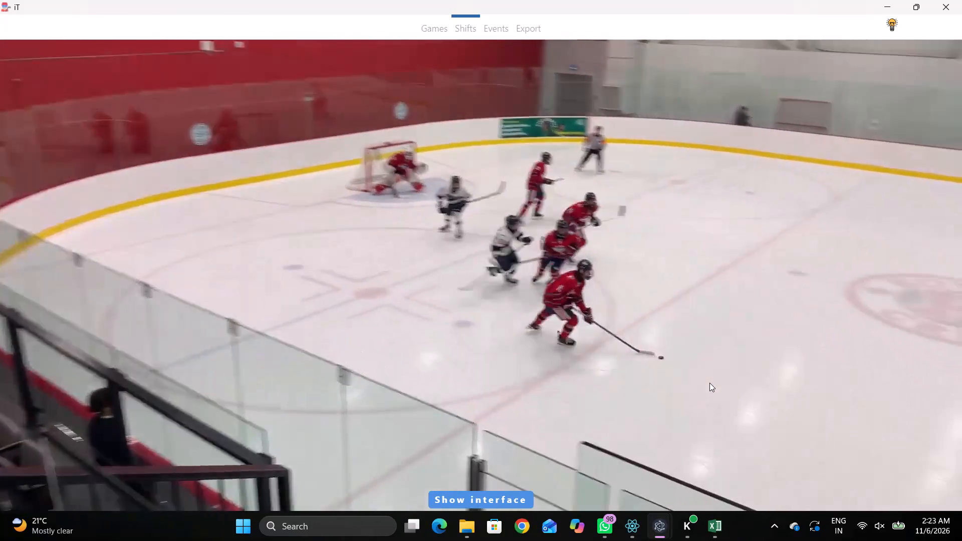
{"action": "key", "text": "space"}
{"action": "key", "text": "space"}
{"action": "key", "text": "space"}
{"action": "key", "text": "space"}
{"action": "key", "text": "space"}
{"action": "key", "text": "space"}
{"action": "key", "text": "shift+s"}
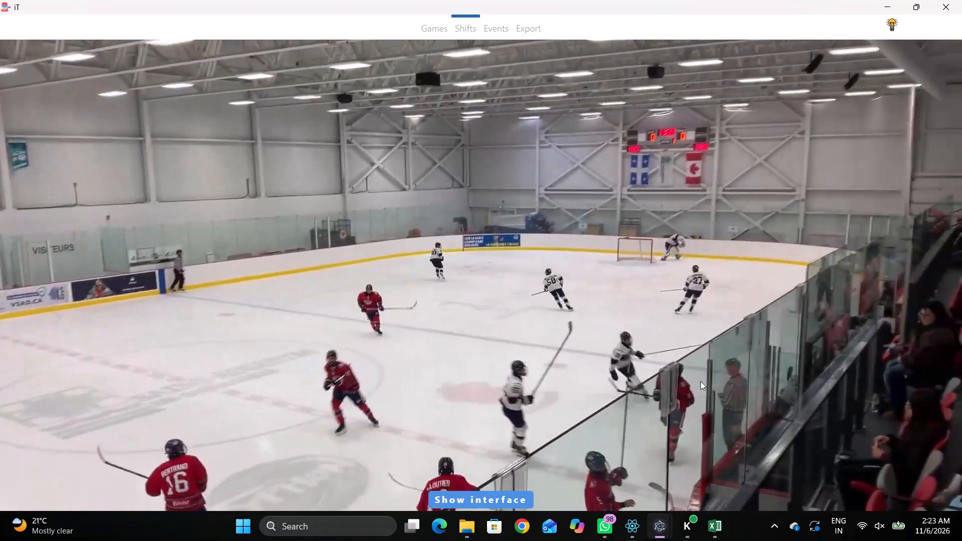
Add a home shift at 00:10:41.9 and set its first Forward to 14 and first Defenceman to 16.
{"action": "key", "text": "space"}
{"action": "key", "text": "space"}
{"action": "key", "text": "shift+s"}
{"action": "key", "text": "shift+d"}
{"action": "key", "text": "q"}
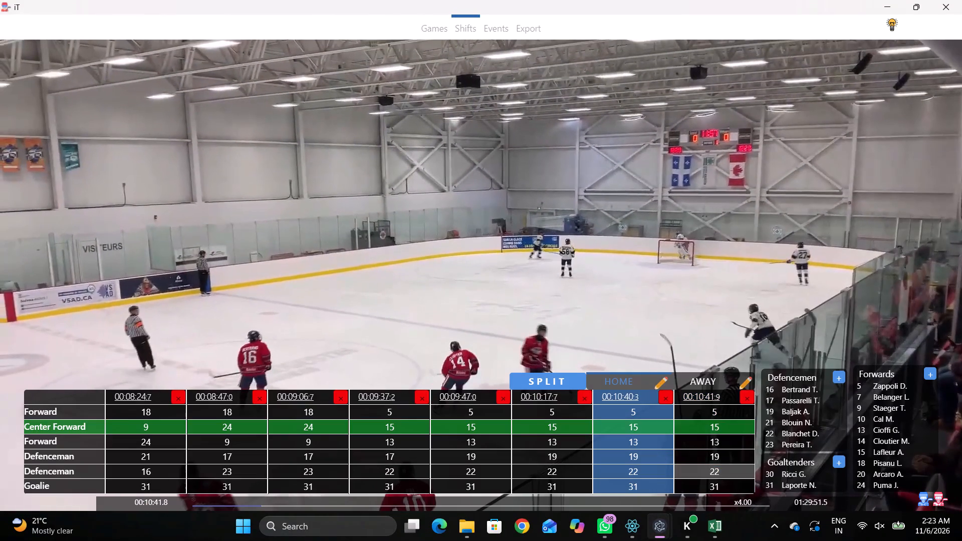
{"action": "left_click_drag", "start_coordinate": [744, 466], "coordinate": [709, 471]}
{"action": "left_click", "coordinate": [727, 410]}
{"action": "left_click", "coordinate": [876, 437]}
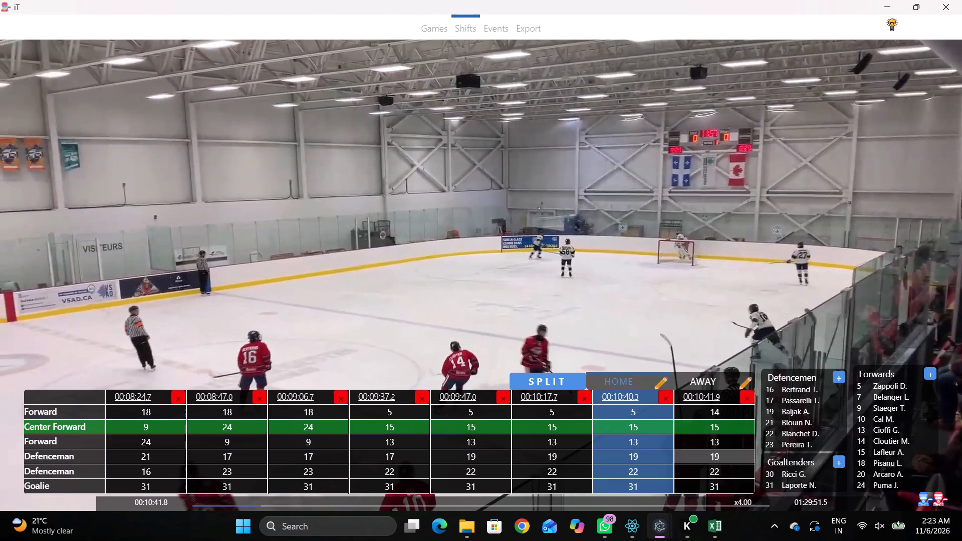
{"action": "left_click_drag", "start_coordinate": [737, 459], "coordinate": [720, 462]}
{"action": "left_click", "coordinate": [785, 388]}
{"action": "key", "text": "shift+d"}
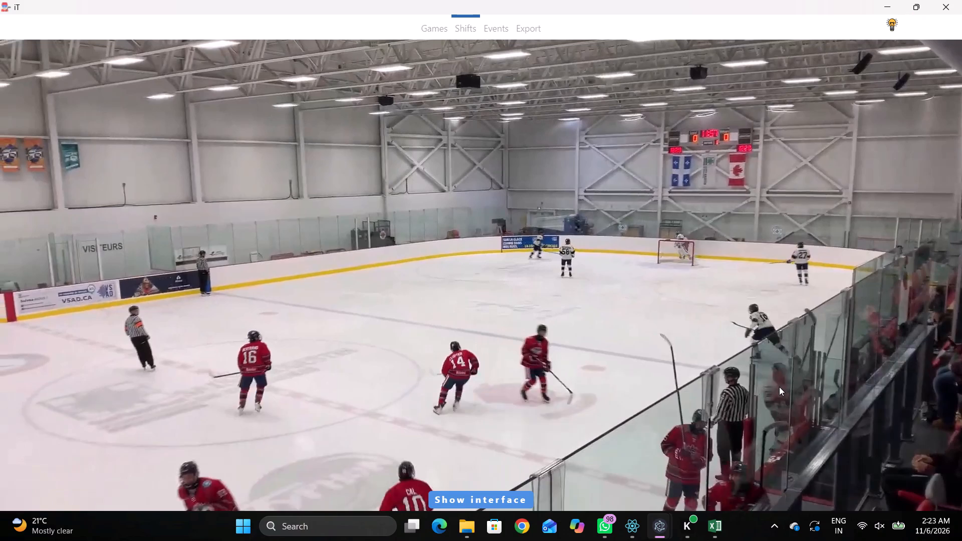
Play on to identify the skaters, and set the 00:10:41.9 home shift's Center Forward to 10 and second Defenceman to 21.
{"action": "key", "text": "space"}
{"action": "key", "text": "space"}
{"action": "key", "text": "space"}
{"action": "key", "text": "space"}
{"action": "key", "text": "shift+d"}
{"action": "left_click_drag", "start_coordinate": [727, 445], "coordinate": [718, 446]}
{"action": "left_click", "coordinate": [724, 425]}
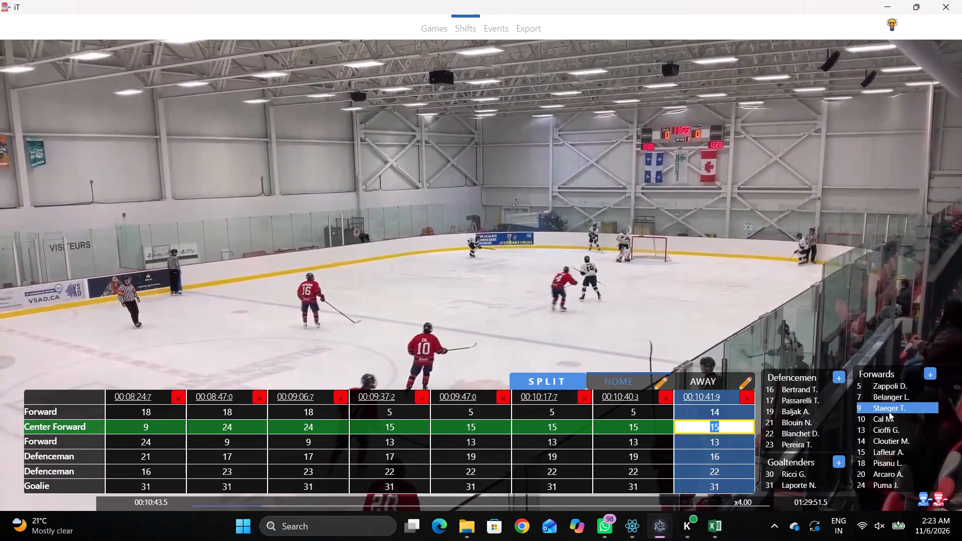
{"action": "left_click", "coordinate": [877, 420]}
{"action": "key", "text": "shift+d"}
{"action": "type", "text": "DD"}
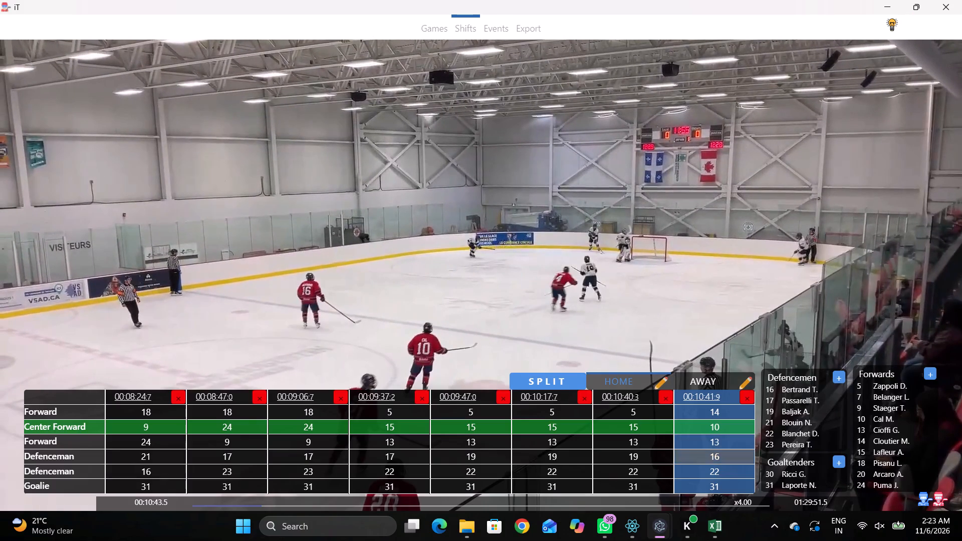
{"action": "left_click", "coordinate": [718, 457]}
{"action": "left_click", "coordinate": [728, 474]}
{"action": "type", "text": "21"}
Check the footage slightly further on and set the 00:10:41.9 home shift's second Forward to 20.
{"action": "key", "text": "space"}
{"action": "key", "text": "space"}
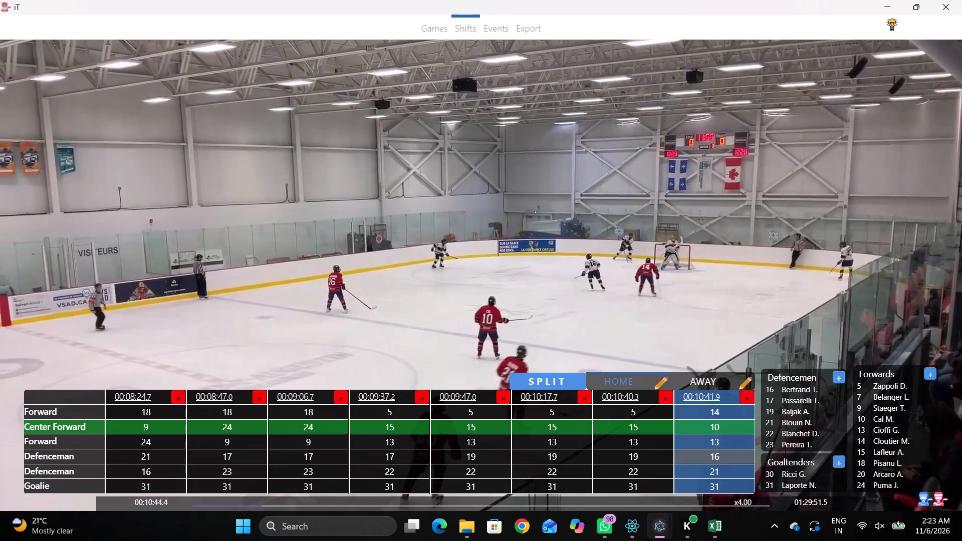
{"action": "key", "text": "shift+d"}
{"action": "key", "text": "shift+d"}
{"action": "left_click_drag", "start_coordinate": [714, 442], "coordinate": [709, 441]}
{"action": "left_click", "coordinate": [876, 473]}
{"action": "key", "text": "shift+d"}
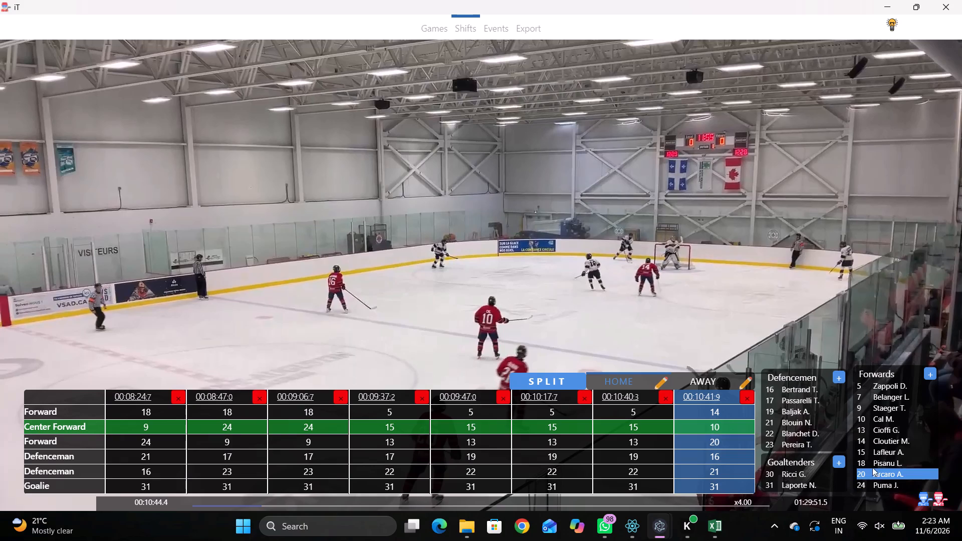
Play on to the next home player change and add a new home shift at 00:11:21.9.
{"action": "key", "text": "space"}
{"action": "key", "text": "c"}
{"action": "key", "text": "space"}
{"action": "type", "text": "c c c c c"}
{"action": "key", "text": "space"}
{"action": "key", "text": "space"}
{"action": "key", "text": "shift+s"}
{"action": "type", "text": "DD"}
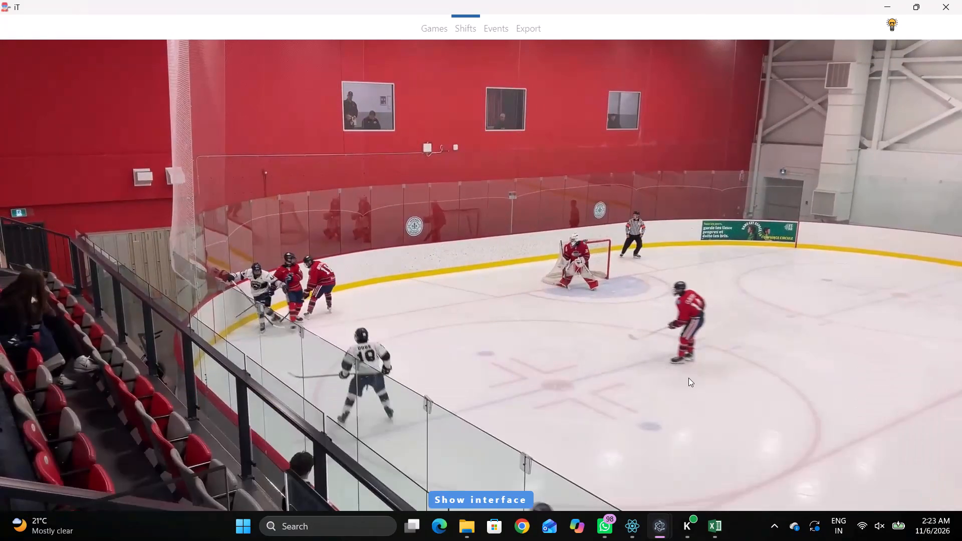
Skip ahead to the following home player change and add a new home shift at 00:11:31.7.
{"action": "key", "text": "space"}
{"action": "type", "text": "vv c"}
{"action": "key", "text": "space"}
{"action": "key", "text": "space"}
{"action": "key", "text": "shift+s"}
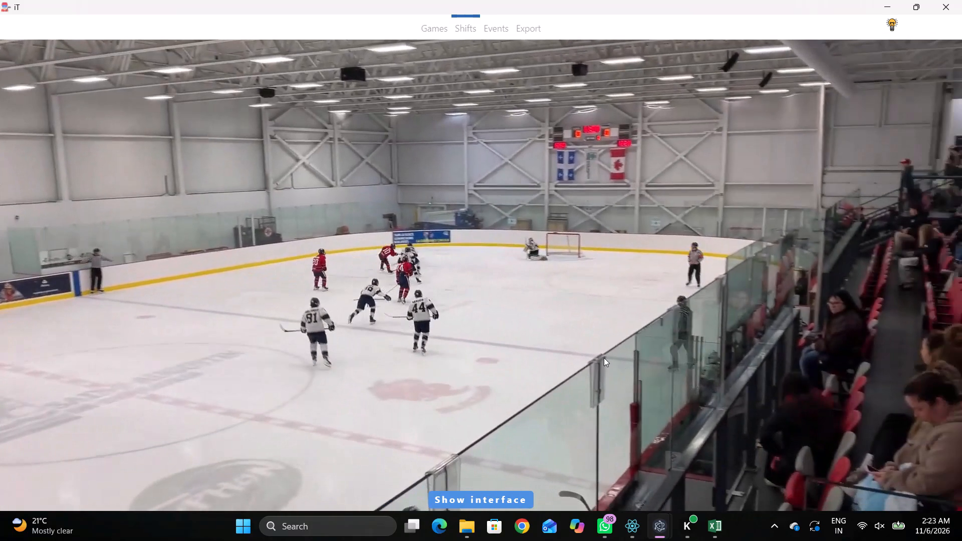
{"action": "key", "text": "shift+d"}
{"action": "key", "text": "shift+d"}
Review the play up to 00:11:35.6 and set the 00:11:31.7 home shift's Defencemen to 23 and 17.
{"action": "key", "text": "space"}
{"action": "key", "text": "space"}
{"action": "key", "text": "q"}
{"action": "key", "text": "q"}
{"action": "key", "text": "space"}
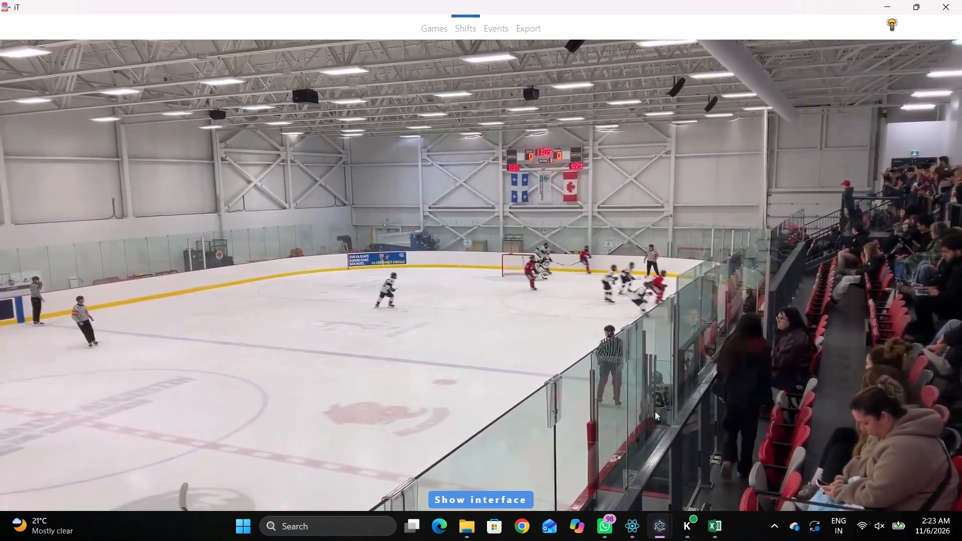
{"action": "key", "text": "space"}
{"action": "key", "text": "space"}
{"action": "key", "text": "space"}
{"action": "key", "text": "shift+d"}
{"action": "key", "text": "shift+d"}
{"action": "key", "text": "shift+d"}
{"action": "left_click", "coordinate": [734, 453]}
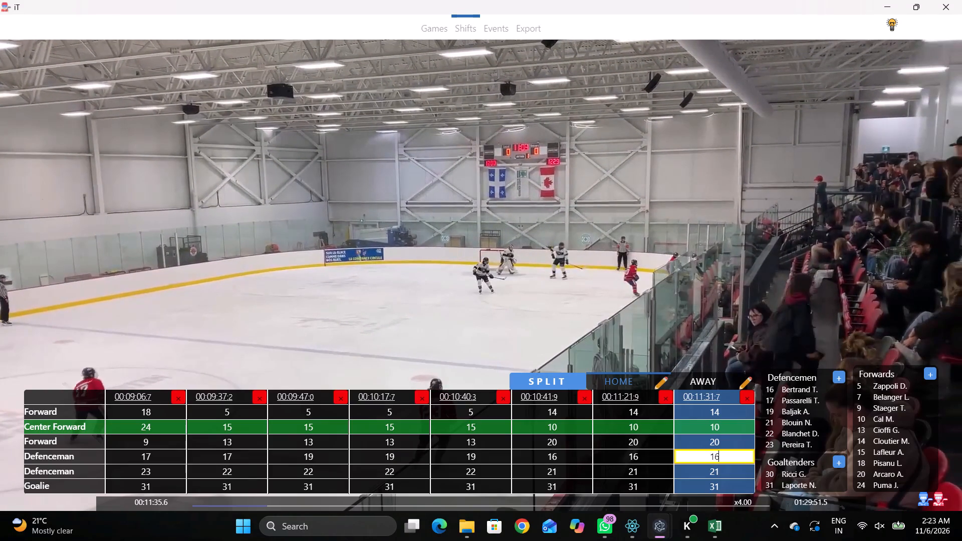
{"action": "key", "text": "2"}
{"action": "key", "text": "3"}
{"action": "left_click", "coordinate": [727, 465]}
{"action": "left_click", "coordinate": [807, 402]}
{"action": "key", "text": "shift+d"}
Move ahead to the home forwards' change at the bench and add a new home shift at 00:11:44.6.
{"action": "key", "text": "space"}
{"action": "type", "text": "vv"}
{"action": "key", "text": "space"}
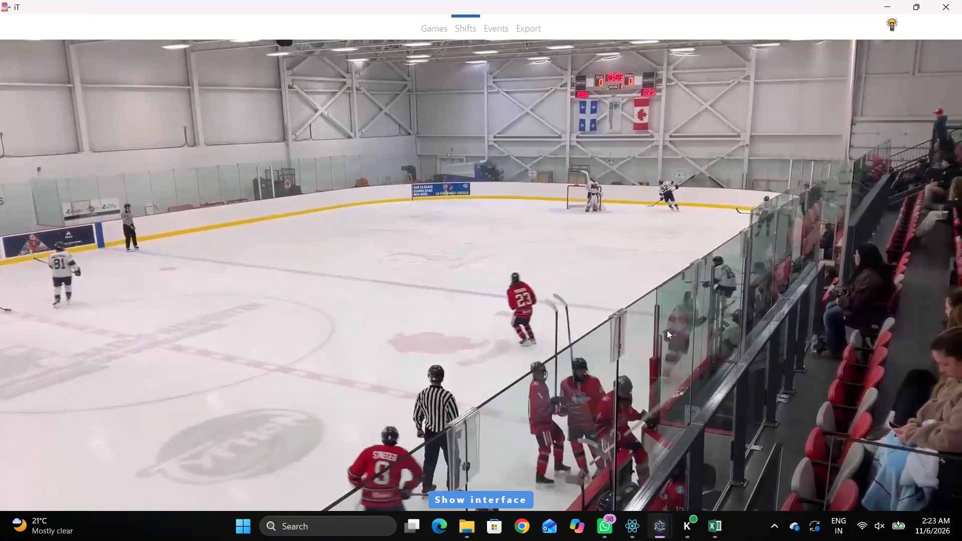
{"action": "type", "text": "SDD D"}
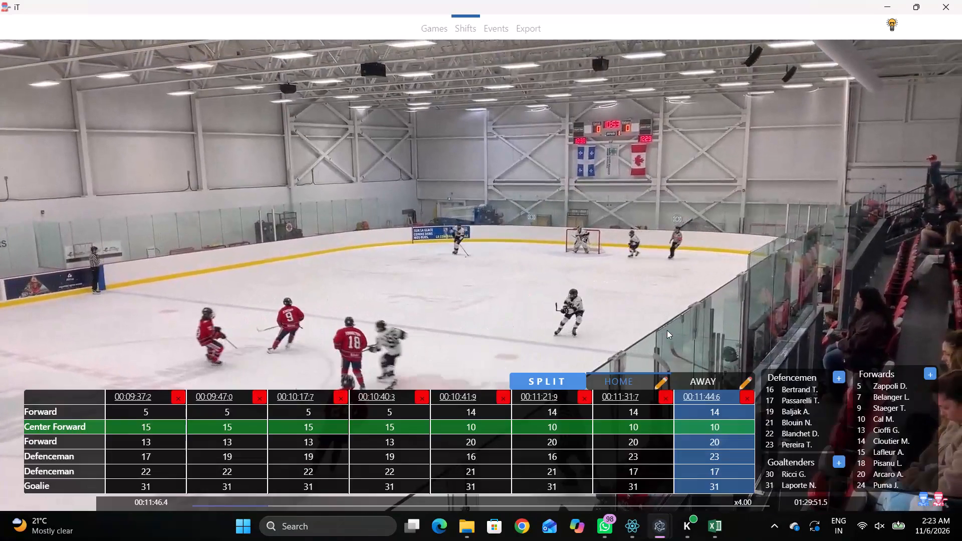
Identify the new line in the footage and set the 00:11:44.6 home shift's Forward to 9, Center Forward to 18 and second Forward to 24.
{"action": "key", "text": "shift+d"}
{"action": "key", "text": "space"}
{"action": "key", "text": "space"}
{"action": "key", "text": "shift+d"}
{"action": "left_click", "coordinate": [732, 419]}
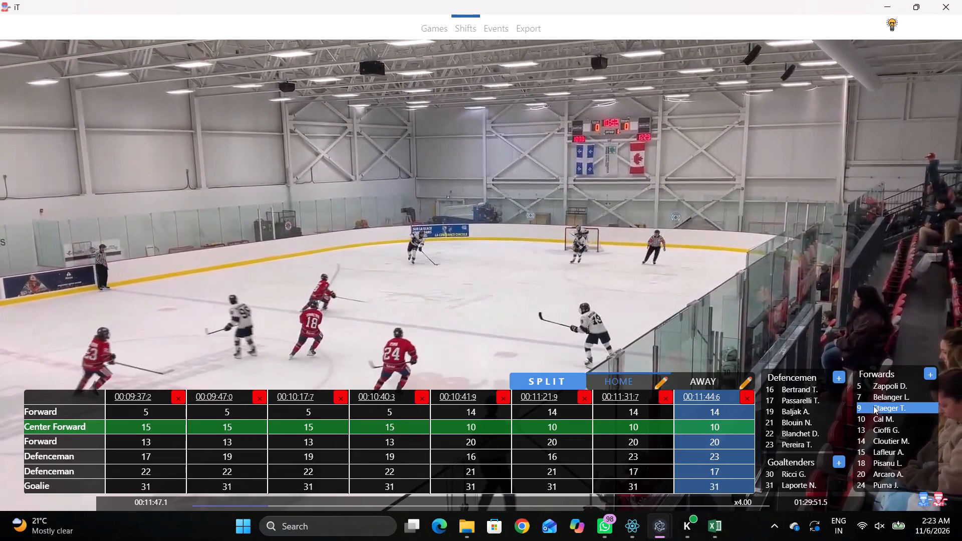
{"action": "left_click", "coordinate": [873, 406]}
{"action": "left_click", "coordinate": [707, 417]}
{"action": "left_click", "coordinate": [720, 429]}
{"action": "left_click", "coordinate": [875, 459]}
{"action": "left_click", "coordinate": [726, 434]}
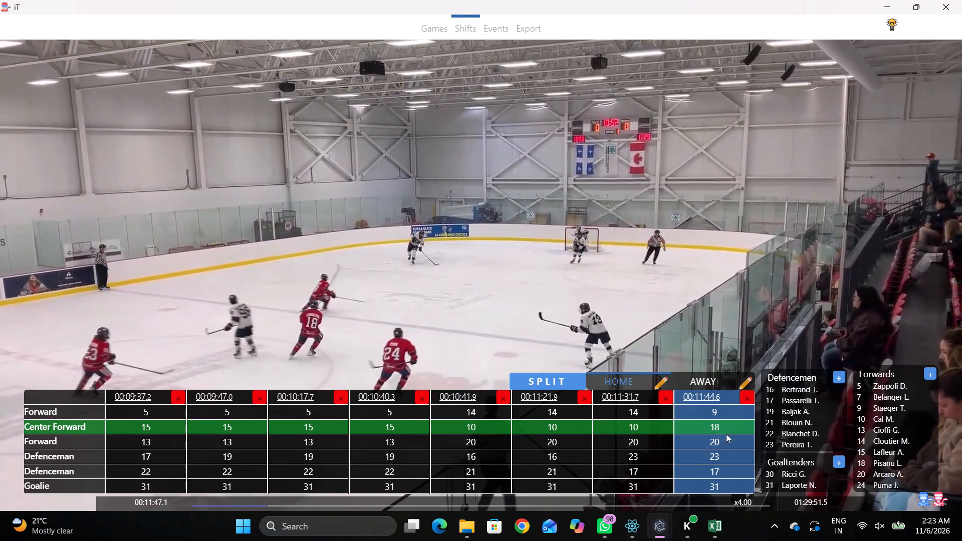
{"action": "left_click", "coordinate": [865, 488]}
{"action": "left_click", "coordinate": [744, 446]}
{"action": "key", "text": "shift+d"}
Play on from the 00:11:44.6 shift to the next home player change and add a new home shift at 00:12:01.1.
{"action": "key", "text": "space"}
{"action": "key", "text": "v"}
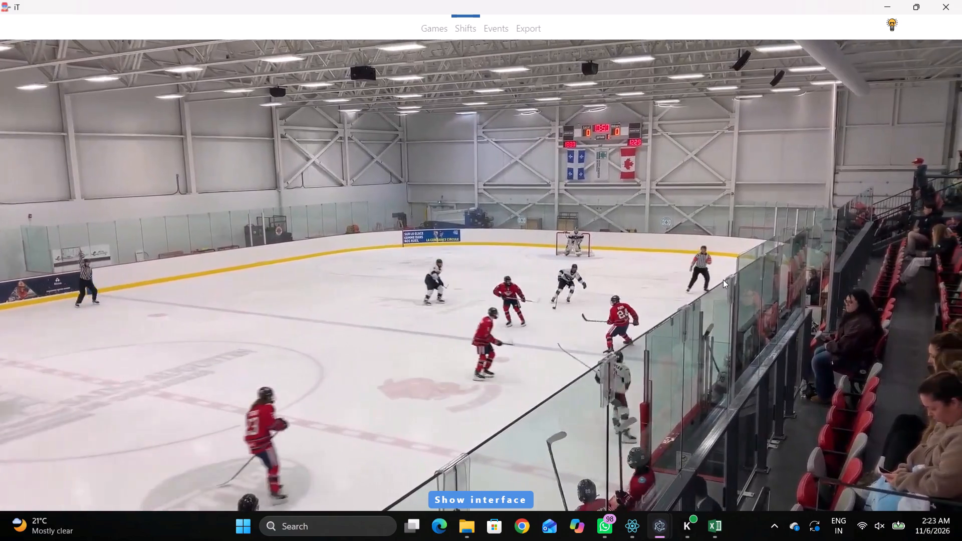
{"action": "key", "text": "space"}
{"action": "key", "text": "space"}
{"action": "key", "text": "space"}
{"action": "key", "text": "space"}
{"action": "key", "text": "space"}
{"action": "key", "text": "space"}
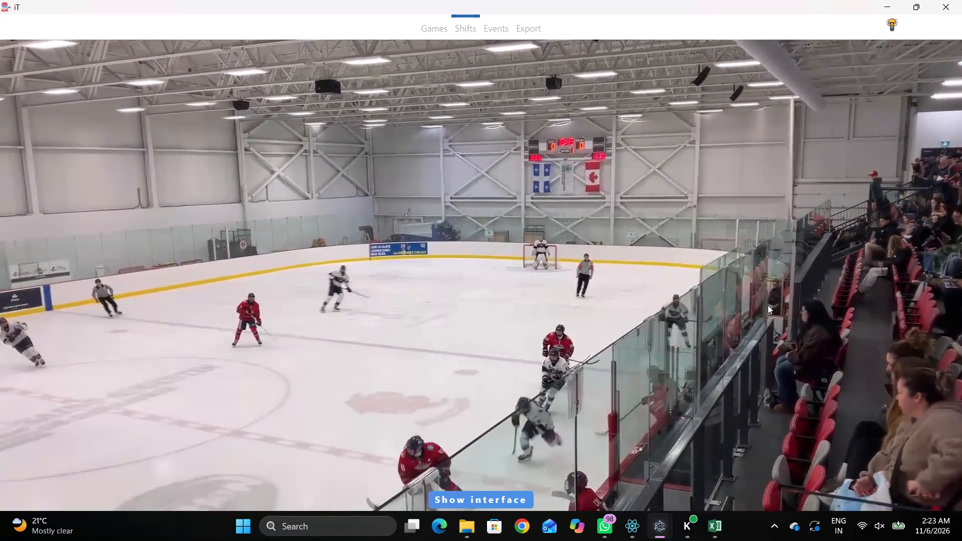
{"action": "key", "text": "space"}
{"action": "key", "text": "space"}
{"action": "key", "text": "space"}
{"action": "key", "text": "space"}
{"action": "key", "text": "space"}
{"action": "key", "text": "space"}
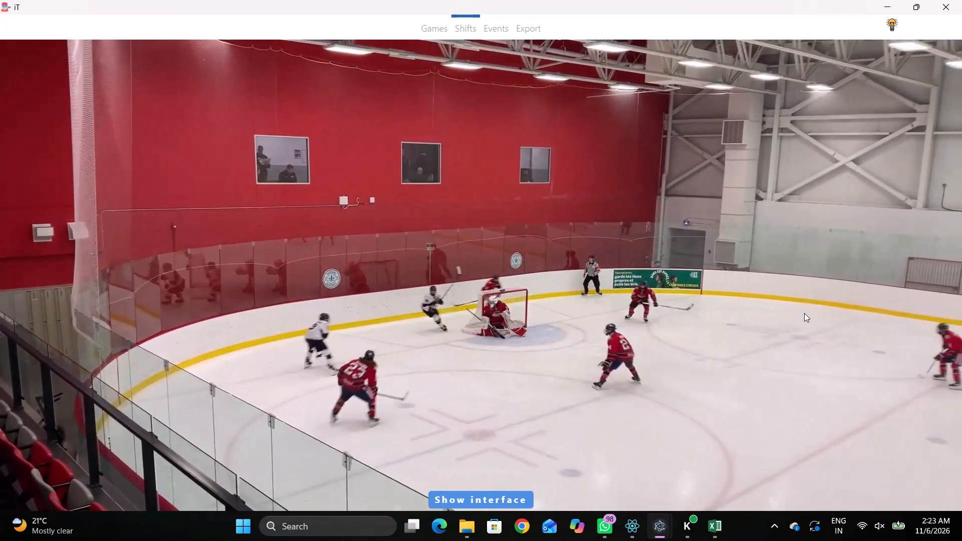
{"action": "key", "text": "space"}
{"action": "key", "text": "shift+s"}
{"action": "key", "text": "shift+d"}
{"action": "key", "text": "shift+d"}
Play on, step back slightly to the next home change and add a new home shift at 00:12:08.3.
{"action": "key", "text": "space"}
{"action": "key", "text": "v"}
{"action": "key", "text": "space"}
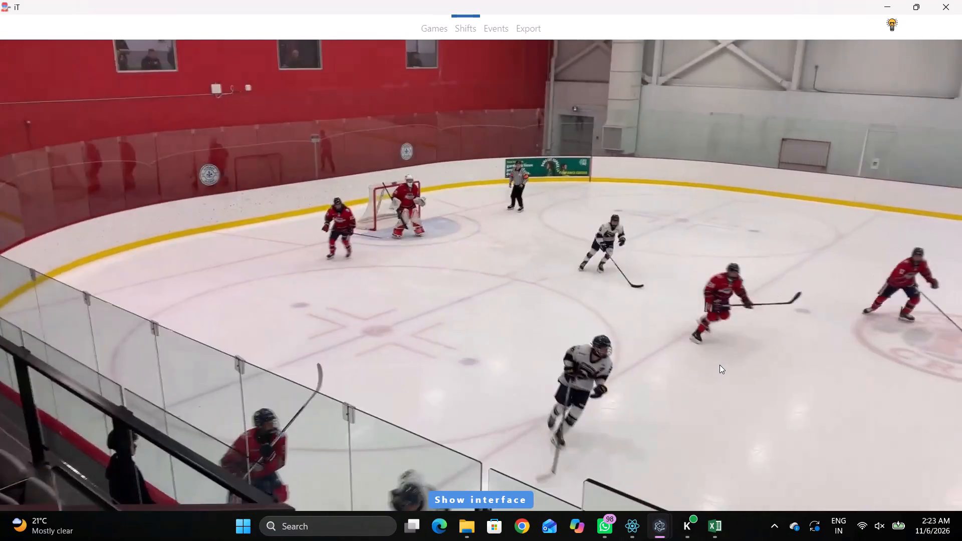
{"action": "key", "text": "space"}
{"action": "key", "text": "space"}
{"action": "key", "text": "space"}
{"action": "key", "text": "space"}
{"action": "key", "text": "q"}
{"action": "key", "text": "shift+s"}
{"action": "key", "text": "shift+d"}
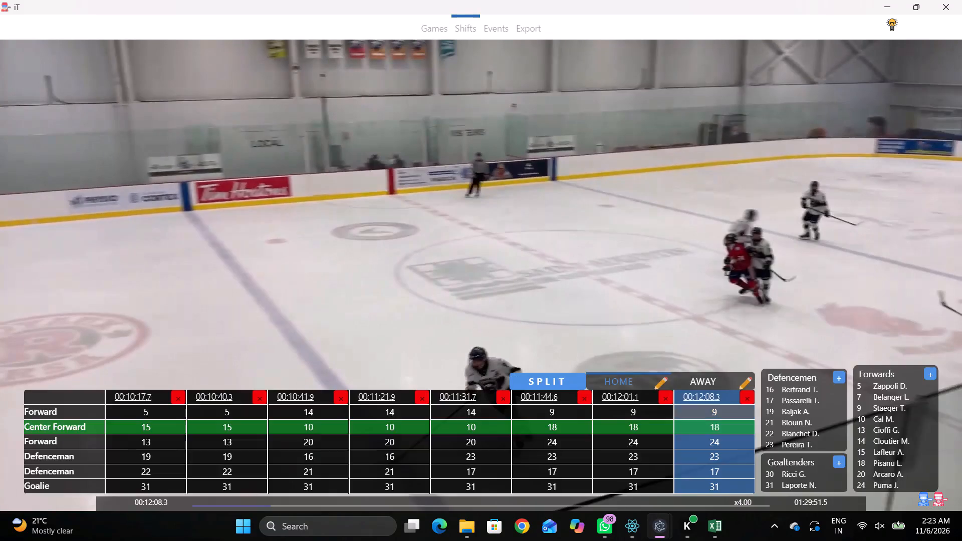
{"action": "key", "text": "shift+d"}
Review the play from 00:12:08.3 to 00:12:17.6 and compare the home skaters on the ice with the shift's lineup.
{"action": "key", "text": "space"}
{"action": "key", "text": "space"}
{"action": "key", "text": "space"}
{"action": "key", "text": "space"}
{"action": "key", "text": "space"}
{"action": "key", "text": "space"}
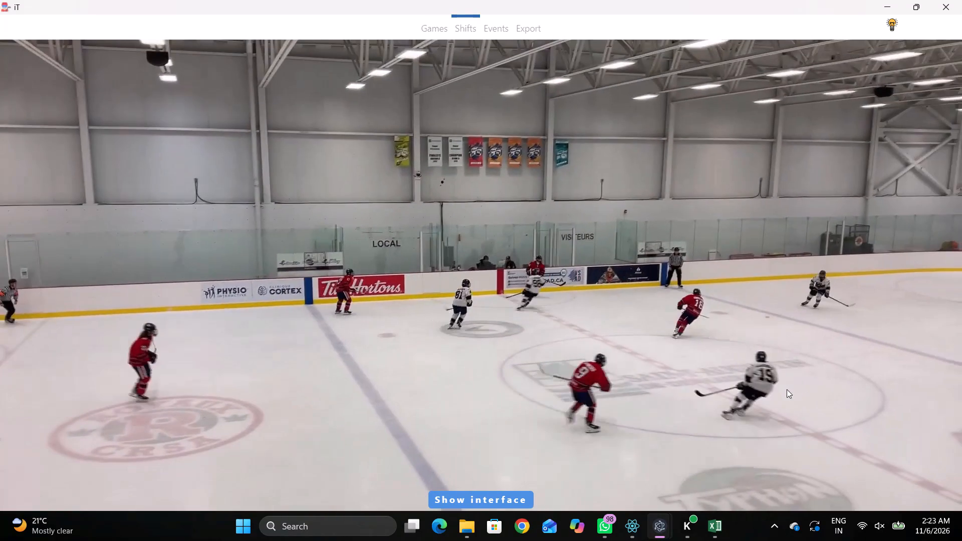
{"action": "type", "text": "q"}
{"action": "key", "text": "space"}
{"action": "key", "text": "space"}
{"action": "key", "text": "space"}
{"action": "key", "text": "space"}
{"action": "key", "text": "shift+d"}
{"action": "key", "text": "shift+d"}
{"action": "key", "text": "space"}
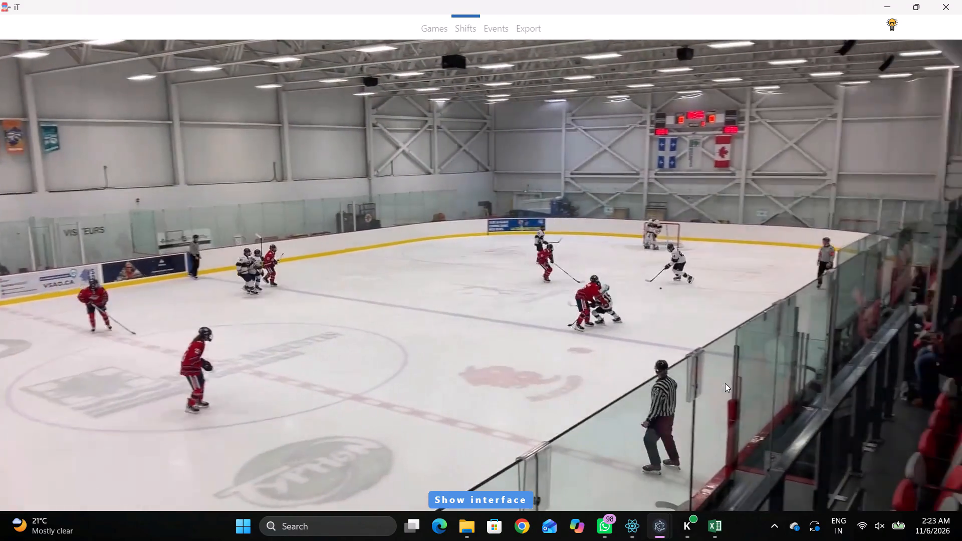
{"action": "key", "text": "space"}
{"action": "key", "text": "space"}
{"action": "key", "text": "space"}
{"action": "key", "text": "space"}
{"action": "key", "text": "space"}
{"action": "key", "text": "shift+d"}
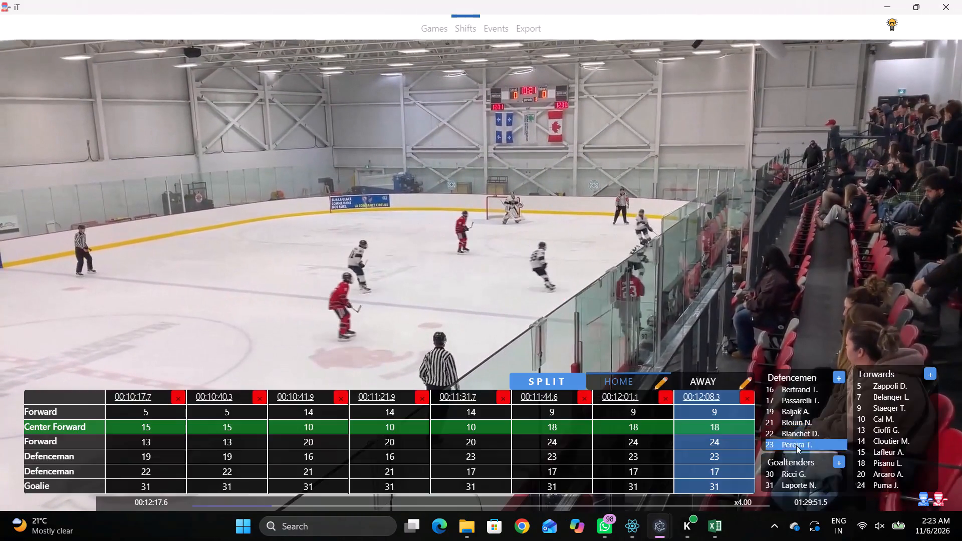
{"action": "key", "text": "shift+d"}
Play on briefly from 00:12:17.6 and step back through the footage to check the home skaters' numbers.
{"action": "key", "text": "space"}
{"action": "key", "text": "space"}
{"action": "key", "text": "space"}
{"action": "key", "text": "space"}
{"action": "key", "text": "q"}
{"action": "key", "text": "q"}
{"action": "key", "text": "q"}
{"action": "key", "text": "q"}
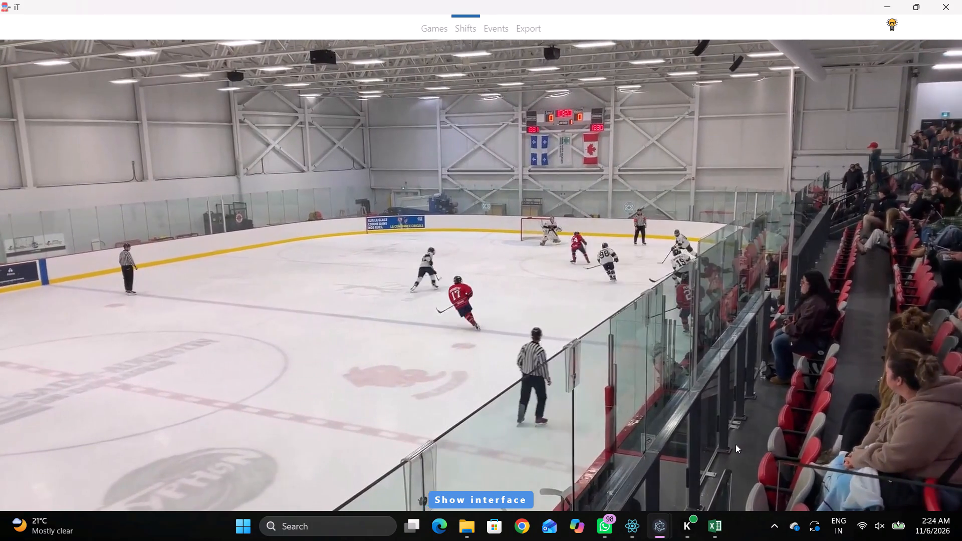
Play on to the next home player change and add a new home shift at 00:12:32.1.
{"action": "key", "text": "space"}
{"action": "key", "text": "space"}
{"action": "key", "text": "space"}
{"action": "key", "text": "space"}
{"action": "key", "text": "space"}
{"action": "key", "text": "space"}
{"action": "key", "text": "shift+d"}
{"action": "key", "text": "shift+d"}
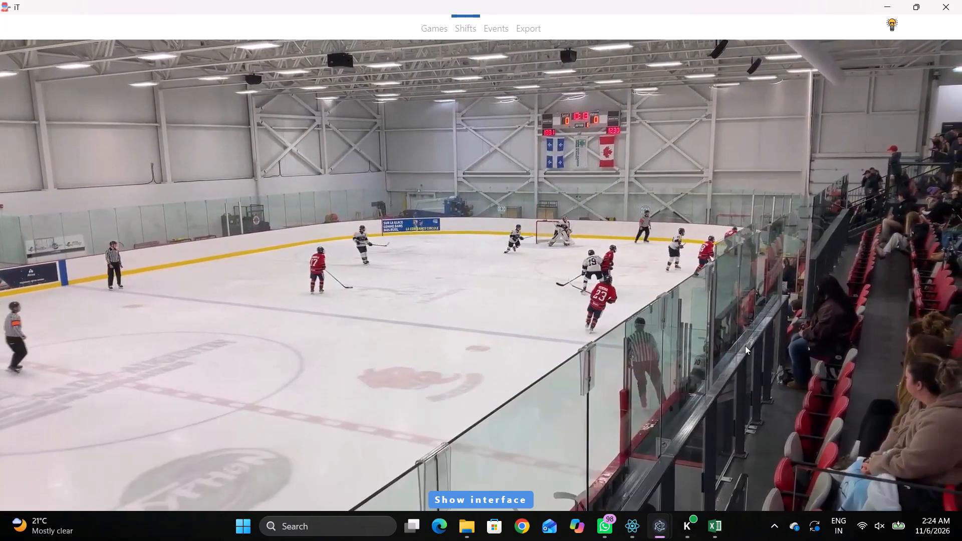
{"action": "key", "text": "space"}
{"action": "type", "text": "v"}
{"action": "key", "text": "space"}
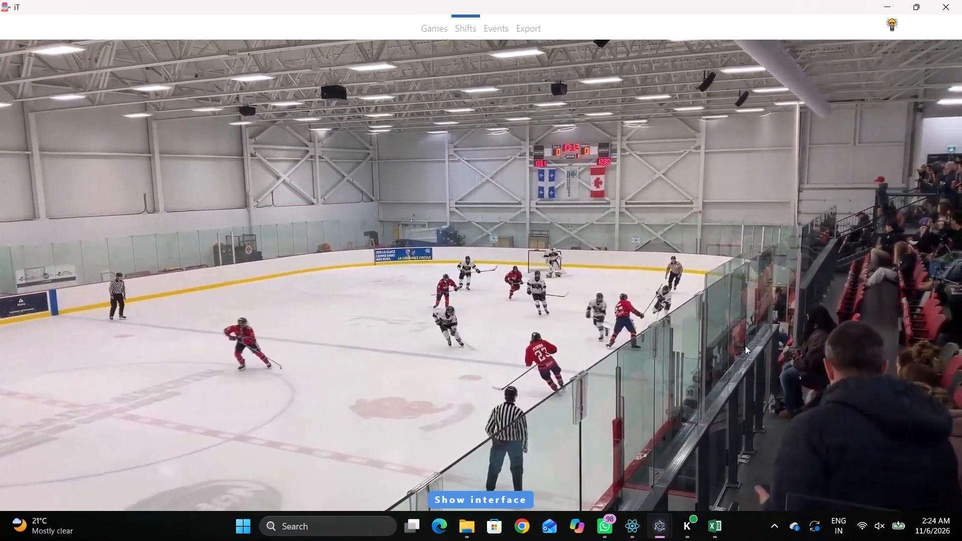
{"action": "key", "text": "space"}
{"action": "key", "text": "space"}
{"action": "key", "text": "shift+s"}
Play on, skipping ahead to the next face-off, and add a new home shift at 00:12:51.1.
{"action": "key", "text": "shift+d"}
{"action": "key", "text": "shift+d"}
{"action": "key", "text": "space"}
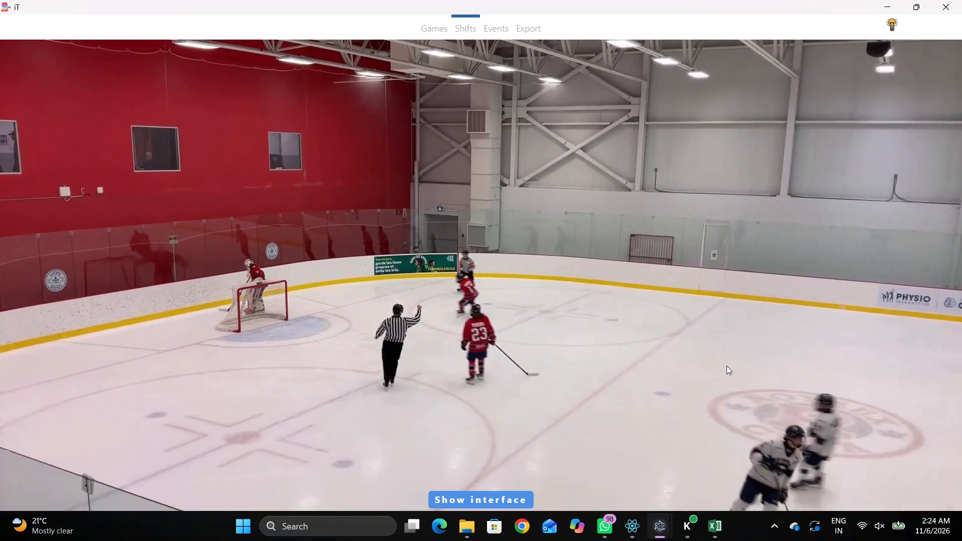
{"action": "type", "text": "c"}
{"action": "key", "text": "space"}
{"action": "key", "text": "c"}
{"action": "key", "text": "space"}
{"action": "key", "text": "c"}
{"action": "key", "text": "space"}
{"action": "key", "text": "space"}
{"action": "key", "text": "shift+s"}
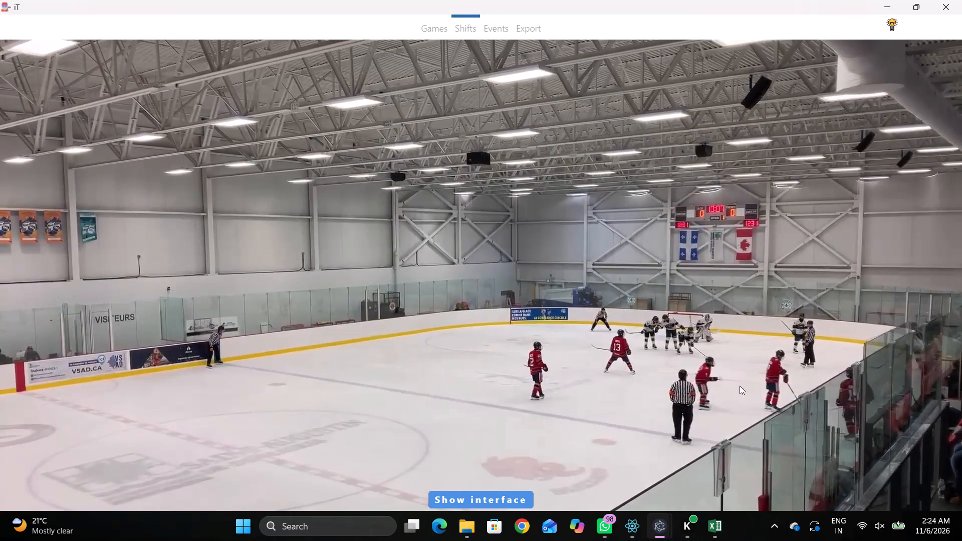
Clear the Forward, Center Forward and second Forward numbers of the 00:12:51.1 home shift.
{"action": "key", "text": "shift+d"}
{"action": "left_click", "coordinate": [725, 419]}
{"action": "key", "text": "BackSpace"}
{"action": "key", "text": "Tab"}
{"action": "key", "text": "BackSpace"}
{"action": "key", "text": "BackSpace"}
{"action": "key", "text": "Tab"}
{"action": "key", "text": "BackSpace"}
{"action": "key", "text": "Tab"}
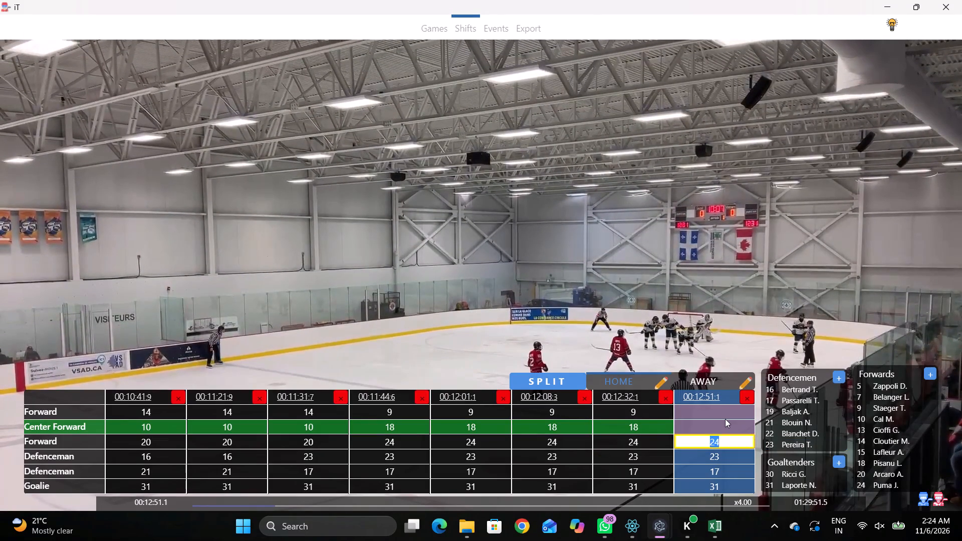
{"action": "key", "text": "BackSpace"}
{"action": "key", "text": "Tab"}
{"action": "key", "text": "BackSpace"}
{"action": "type", "text": "D"}
Identify the new forwards in the footage and set the 00:12:51.1 shift's Center Forward to 5 and Forward to 7.
{"action": "key", "text": "space"}
{"action": "key", "text": "space"}
{"action": "key", "text": "shift+d"}
{"action": "key", "text": "q"}
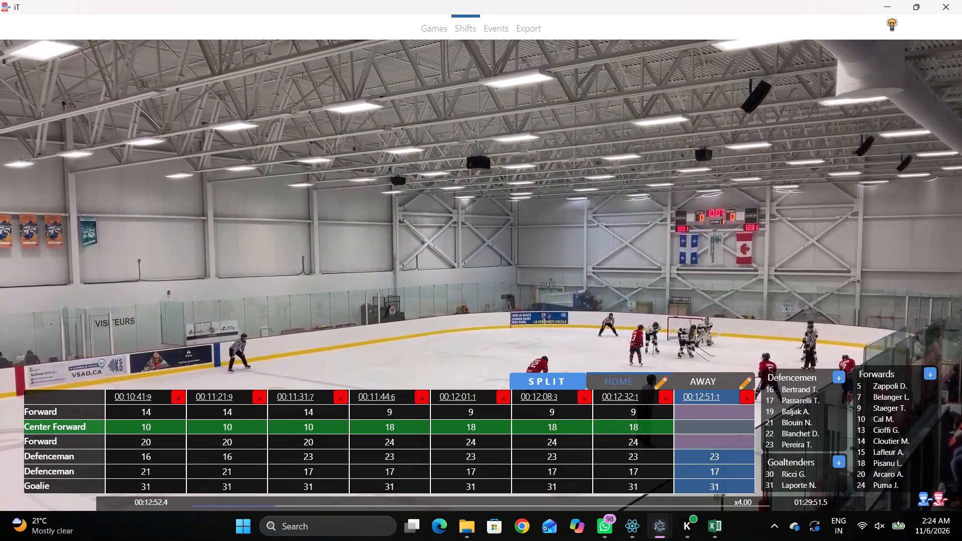
{"action": "key", "text": "q"}
{"action": "key", "text": "shift+d"}
{"action": "key", "text": "space"}
{"action": "key", "text": "space"}
{"action": "key", "text": "shift+d"}
{"action": "left_click", "coordinate": [729, 424]}
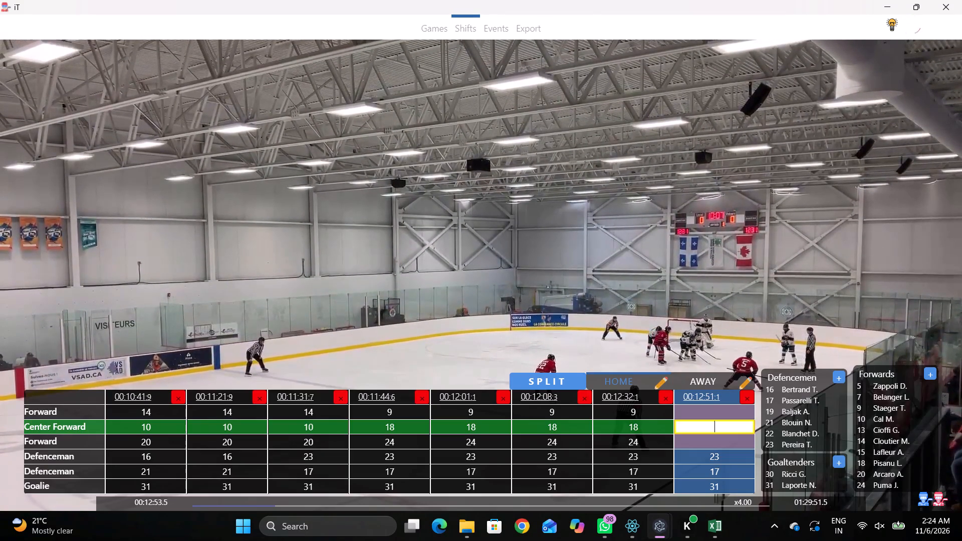
{"action": "left_click", "coordinate": [882, 388]}
{"action": "left_click", "coordinate": [739, 411]}
{"action": "left_click", "coordinate": [868, 401]}
Step back through the face-off footage to identify the third forward and set the 00:12:51.1 shift's second Forward to 13.
{"action": "key", "text": "shift+d"}
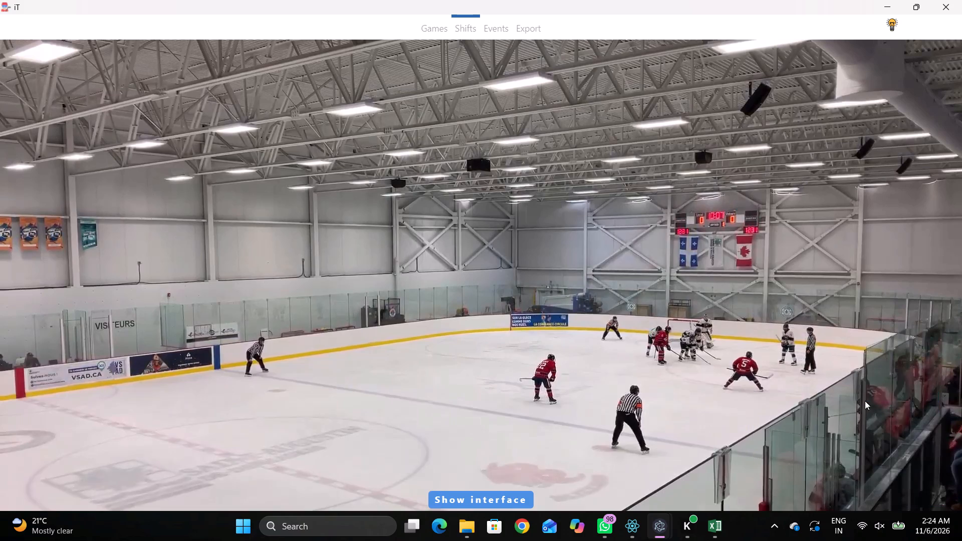
{"action": "key", "text": "q"}
{"action": "key", "text": "q"}
{"action": "key", "text": "q"}
{"action": "key", "text": "q"}
{"action": "key", "text": "q"}
{"action": "key", "text": "q"}
{"action": "key", "text": "q"}
{"action": "key", "text": "q"}
{"action": "key", "text": "q"}
{"action": "key", "text": "q"}
{"action": "key", "text": "q"}
{"action": "key", "text": "q"}
{"action": "key", "text": "q"}
{"action": "key", "text": "q"}
{"action": "key", "text": "q"}
{"action": "key", "text": "q"}
{"action": "key", "text": "q"}
{"action": "key", "text": "q"}
{"action": "key", "text": "q"}
{"action": "key", "text": "q"}
{"action": "key", "text": "shift+d"}
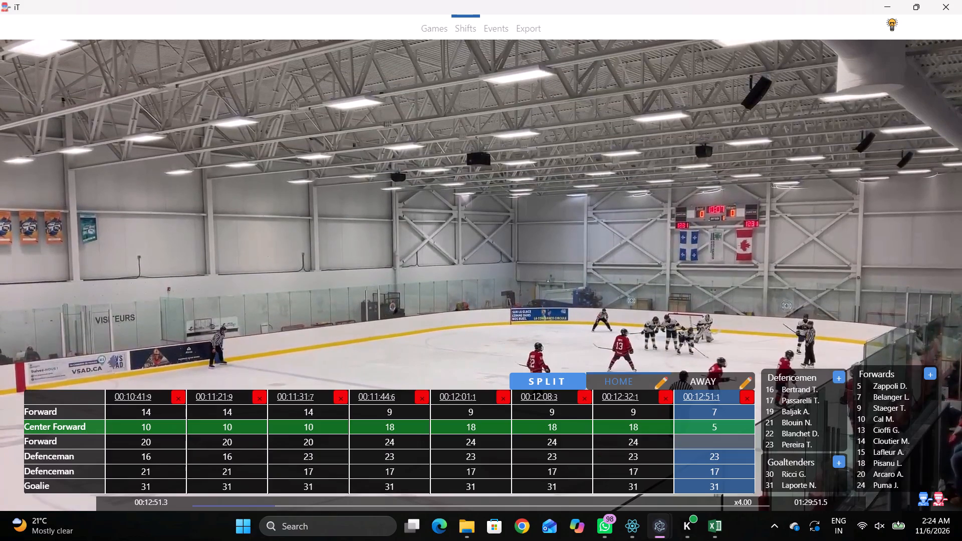
{"action": "left_click", "coordinate": [718, 442]}
{"action": "type", "text": "13"}
{"action": "left_click", "coordinate": [724, 266]}
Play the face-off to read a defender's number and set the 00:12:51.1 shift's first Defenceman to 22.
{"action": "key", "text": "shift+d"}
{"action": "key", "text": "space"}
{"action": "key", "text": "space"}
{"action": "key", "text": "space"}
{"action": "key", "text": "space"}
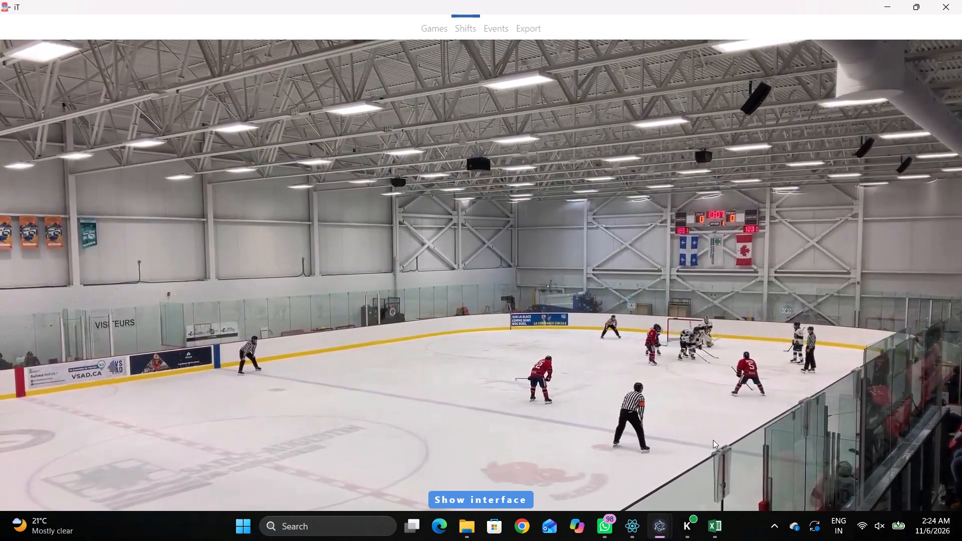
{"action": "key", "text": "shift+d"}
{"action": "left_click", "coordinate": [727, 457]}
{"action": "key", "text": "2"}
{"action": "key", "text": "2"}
Set the 00:12:51.1 home shift's first Defenceman to 19.
{"action": "left_click", "coordinate": [717, 463]}
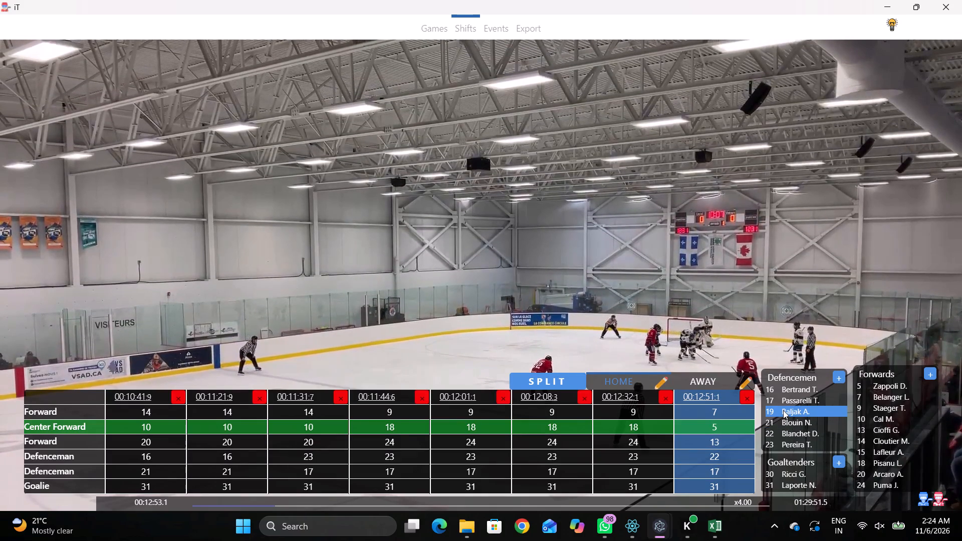
{"action": "left_click", "coordinate": [783, 410]}
Check the defenders in the play up to 00:12:59.5 and set the 00:12:51.1 shift's second Defenceman to 22.
{"action": "key", "text": "shift+d"}
{"action": "key", "text": "space"}
{"action": "key", "text": "c"}
{"action": "key", "text": "space"}
{"action": "key", "text": "space"}
{"action": "key", "text": "shift+d"}
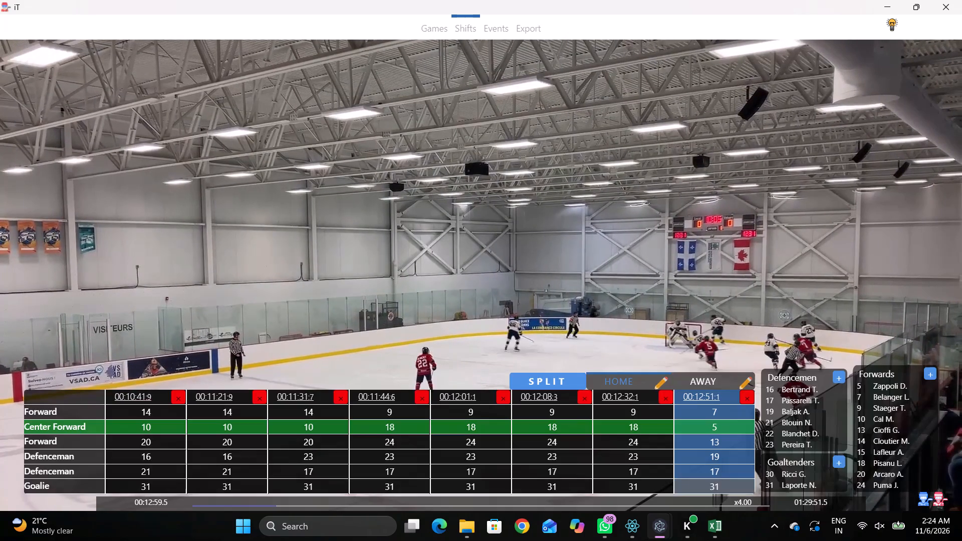
{"action": "left_click", "coordinate": [715, 490]}
{"action": "left_click", "coordinate": [714, 468]}
{"action": "key", "text": "2"}
{"action": "key", "text": "2"}
Return to the 00:12:51.1 shift, play on to the next home change and add a new home shift at 00:13:41.7.
{"action": "left_click", "coordinate": [722, 394]}
{"action": "key", "text": "shift+d"}
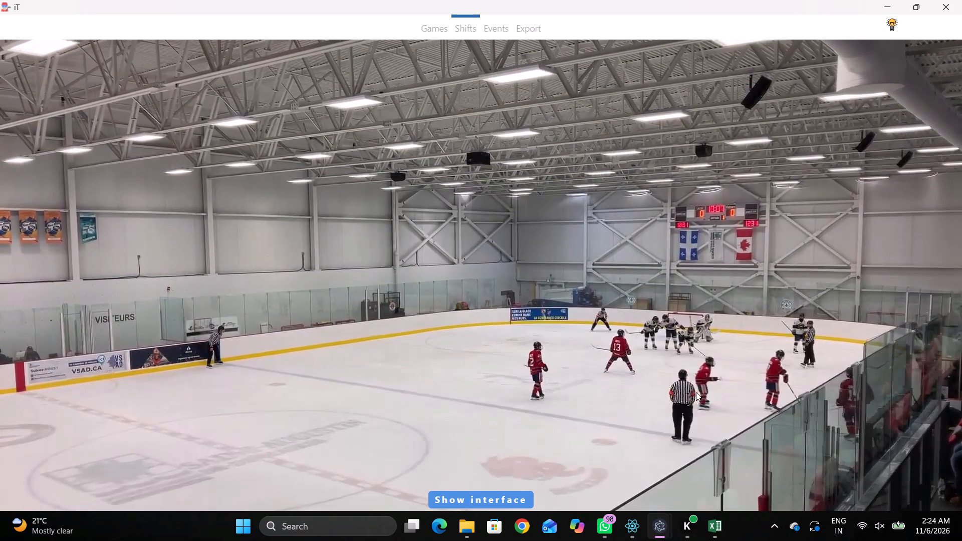
{"action": "key", "text": "space"}
{"action": "type", "text": "c c c"}
{"action": "key", "text": "space"}
{"action": "key", "text": "c"}
{"action": "key", "text": "space"}
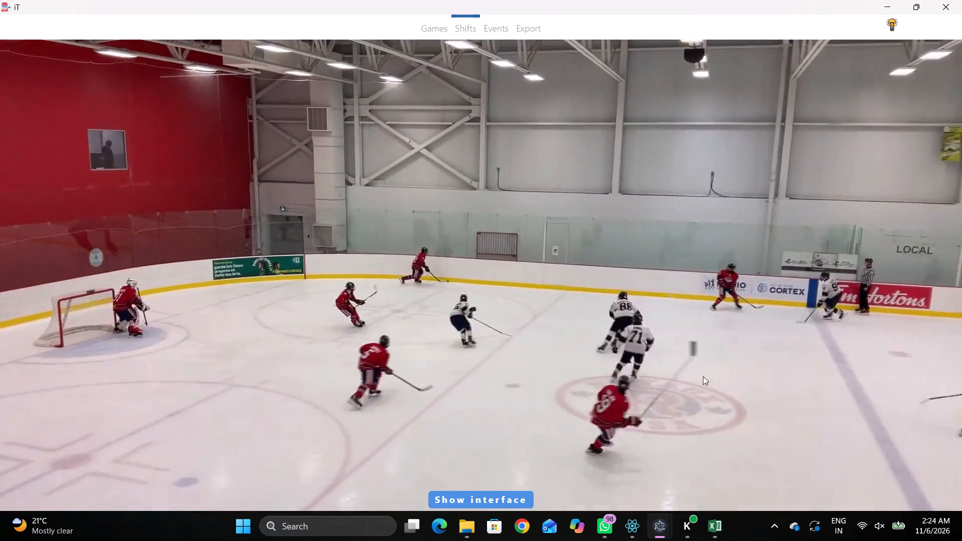
{"action": "key", "text": "c"}
{"action": "key", "text": "space"}
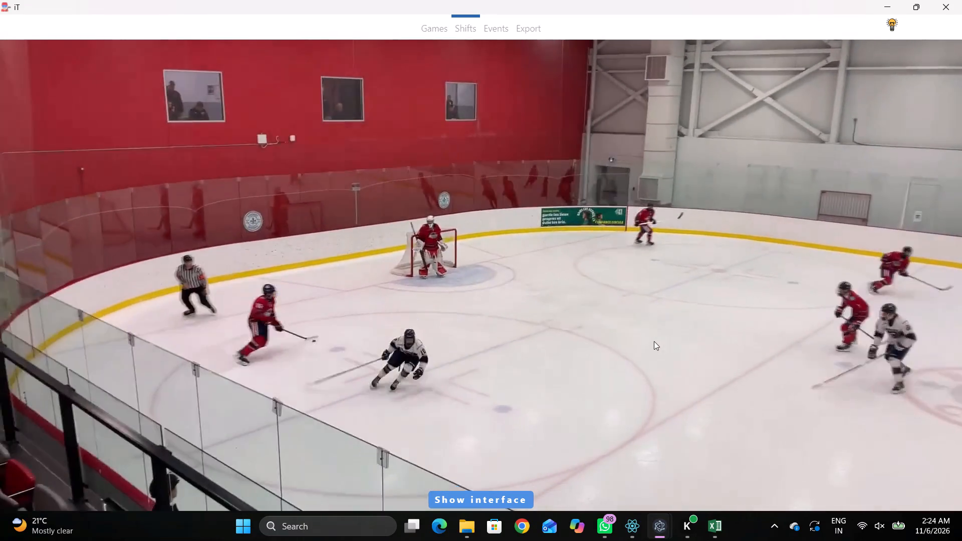
{"action": "key", "text": "space"}
{"action": "key", "text": "space"}
{"action": "key", "text": "space"}
{"action": "key", "text": "shift+s"}
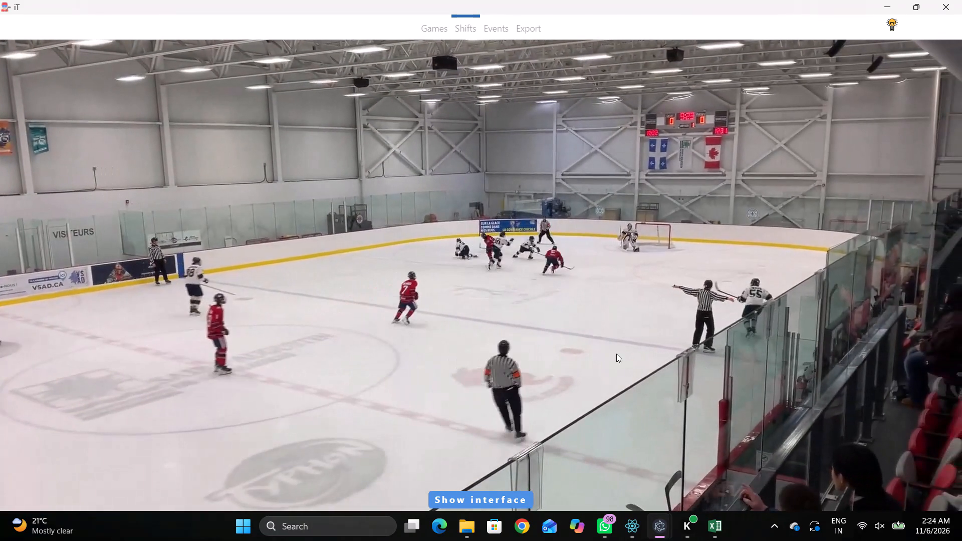
Play on to the next home player change and add a new home shift at 00:13:53.4.
{"action": "key", "text": "shift+d"}
{"action": "key", "text": "shift+d"}
{"action": "key", "text": "space"}
{"action": "type", "text": "vv"}
{"action": "key", "text": "space"}
{"action": "key", "text": "space"}
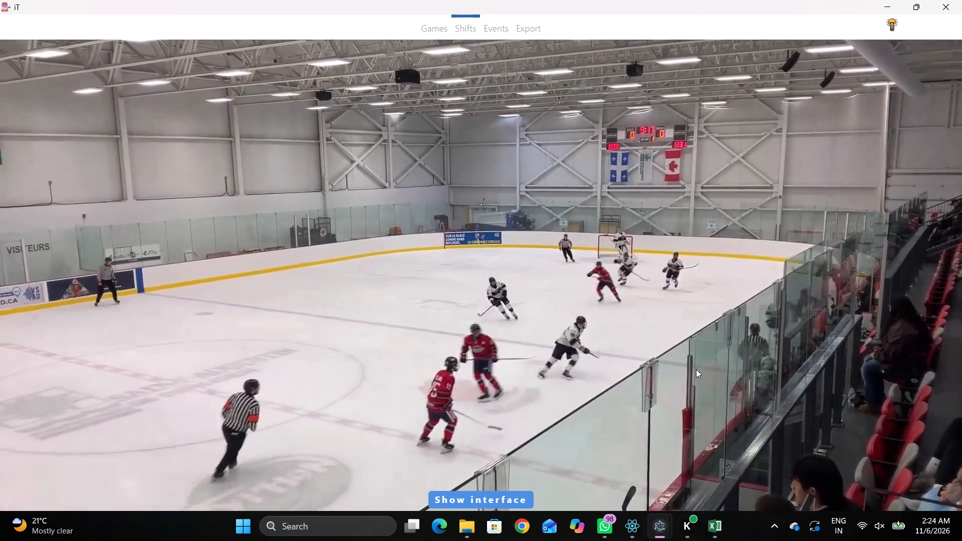
{"action": "key", "text": "space"}
{"action": "key", "text": "space"}
{"action": "key", "text": "space"}
{"action": "key", "text": "space"}
{"action": "key", "text": "space"}
{"action": "key", "text": "space"}
{"action": "key", "text": "space"}
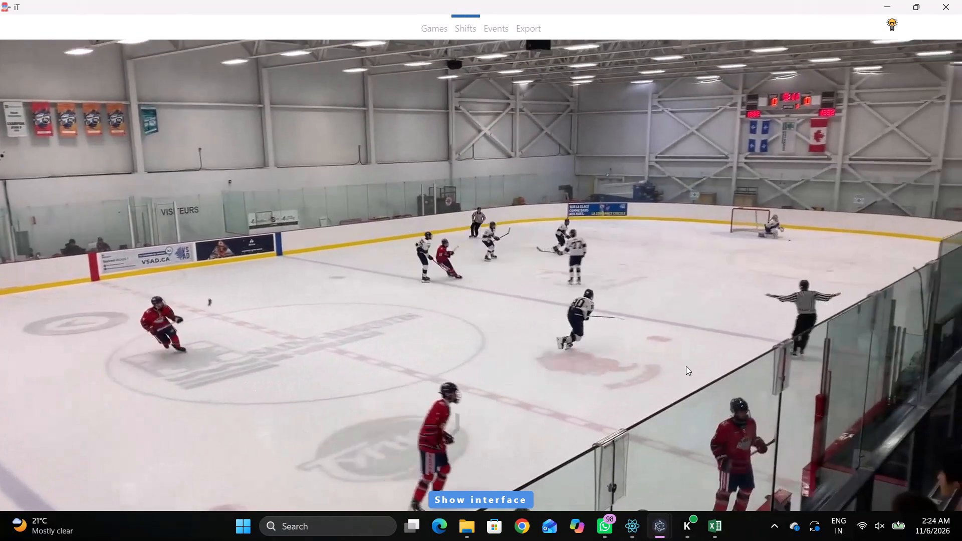
{"action": "key", "text": "shift+s"}
Play on, step back slightly to the home line change and add a new home shift at 00:13:56.2.
{"action": "key", "text": "shift+d"}
{"action": "key", "text": "shift+d"}
{"action": "key", "text": "space"}
{"action": "key", "text": "space"}
{"action": "type", "text": "q"}
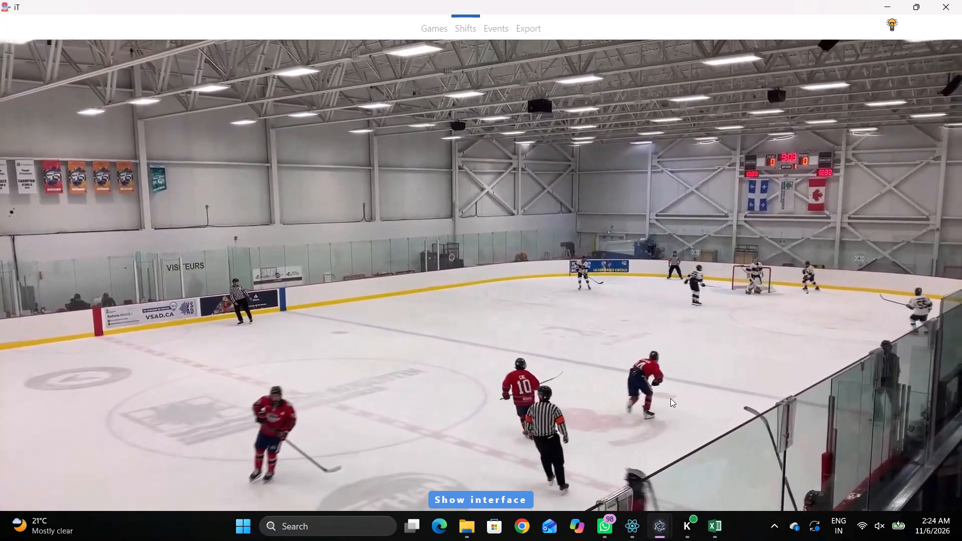
{"action": "key", "text": "q"}
{"action": "key", "text": "q"}
{"action": "key", "text": "q"}
{"action": "key", "text": "shift+s"}
Set the 00:13:56.2 home shift's Center Forward to 14 and second Forward to 10.
{"action": "key", "text": "shift+d"}
{"action": "left_click", "coordinate": [722, 424]}
{"action": "type", "text": "14"}
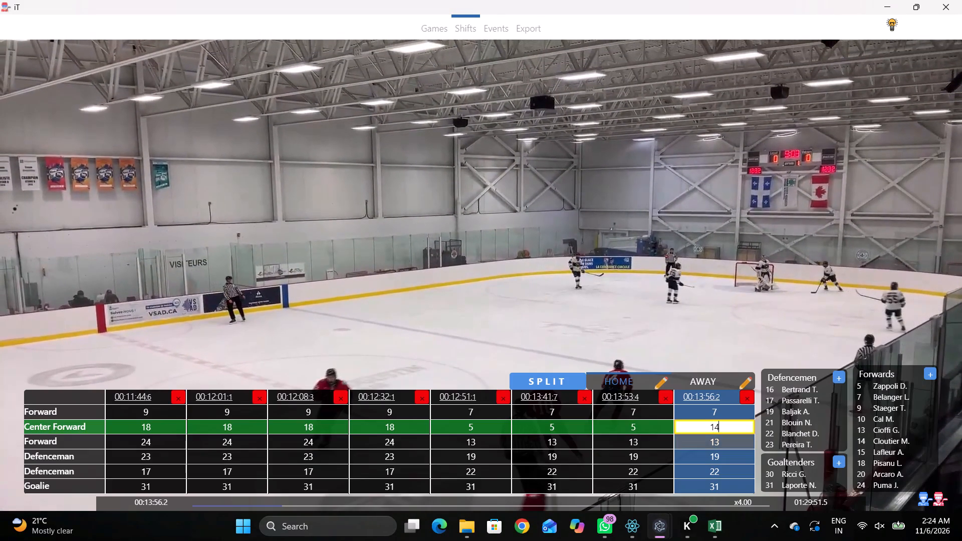
{"action": "left_click_drag", "start_coordinate": [744, 439], "coordinate": [734, 441]}
{"action": "left_click", "coordinate": [868, 416]}
Play on to identify the remaining new forward and set the 00:13:56.2 home shift's first Forward to 20.
{"action": "key", "text": "shift+d"}
{"action": "key", "text": "space"}
{"action": "key", "text": "space"}
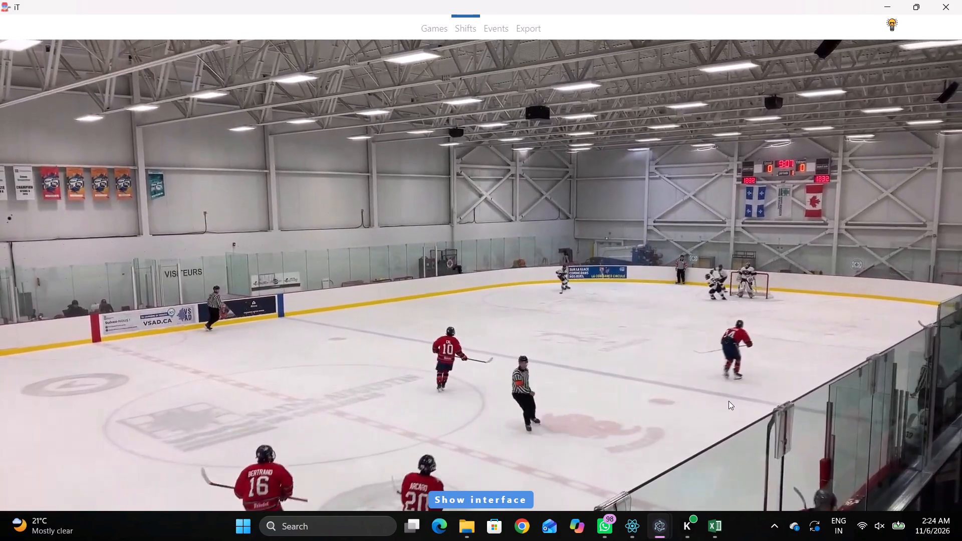
{"action": "key", "text": "space"}
{"action": "key", "text": "space"}
{"action": "key", "text": "shift+d"}
{"action": "left_click", "coordinate": [733, 401]}
{"action": "left_click_drag", "start_coordinate": [732, 407], "coordinate": [727, 408]}
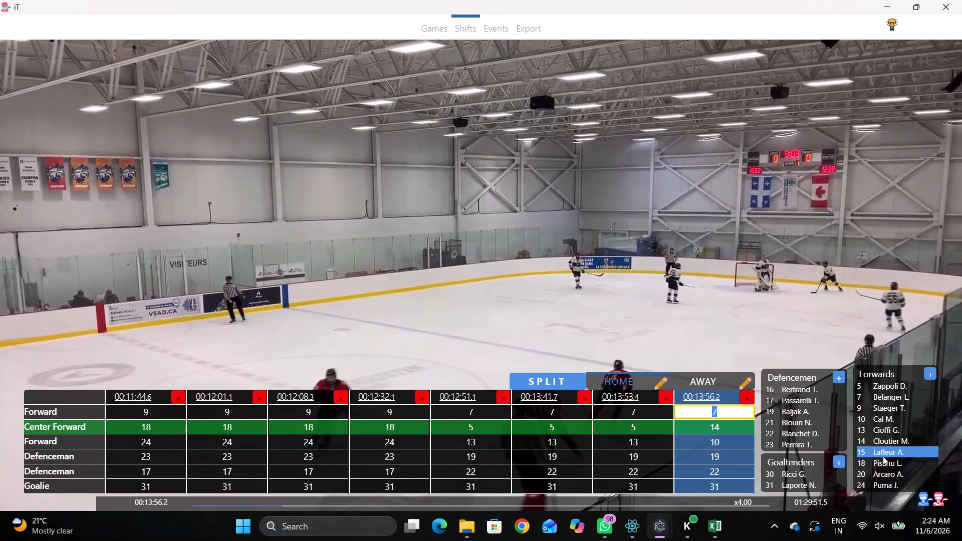
{"action": "left_click", "coordinate": [872, 473]}
Set the 00:13:56.2 home shift's first Defenceman to 16.
{"action": "left_click", "coordinate": [708, 439]}
{"action": "left_click", "coordinate": [721, 454]}
{"action": "left_click", "coordinate": [813, 393]}
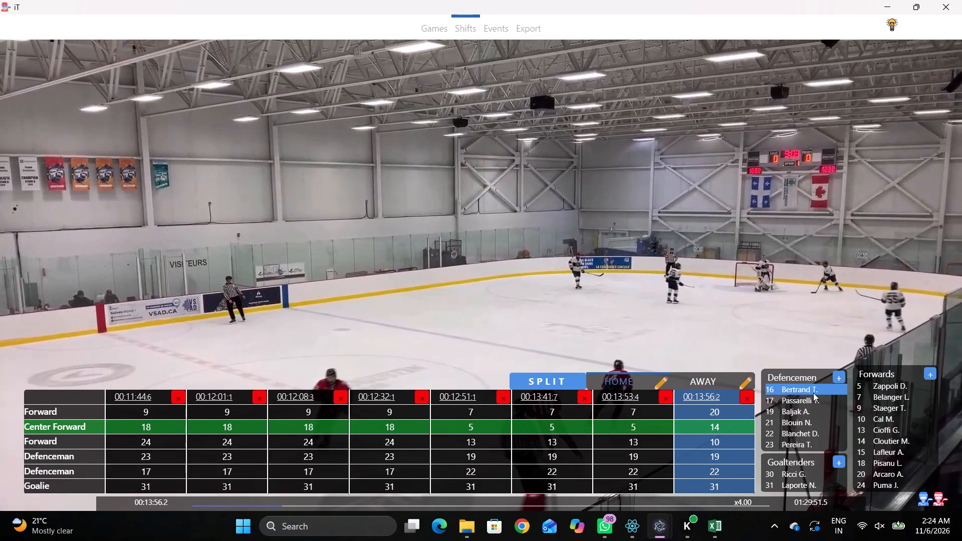
Play on to identify the other new defenceman and set the 00:13:56.2 home shift's second Defenceman to 21.
{"action": "key", "text": "shift+d"}
{"action": "key", "text": "space"}
{"action": "key", "text": "v"}
{"action": "key", "text": "space"}
{"action": "key", "text": "space"}
{"action": "key", "text": "space"}
{"action": "key", "text": "shift+d"}
{"action": "left_click", "coordinate": [756, 462]}
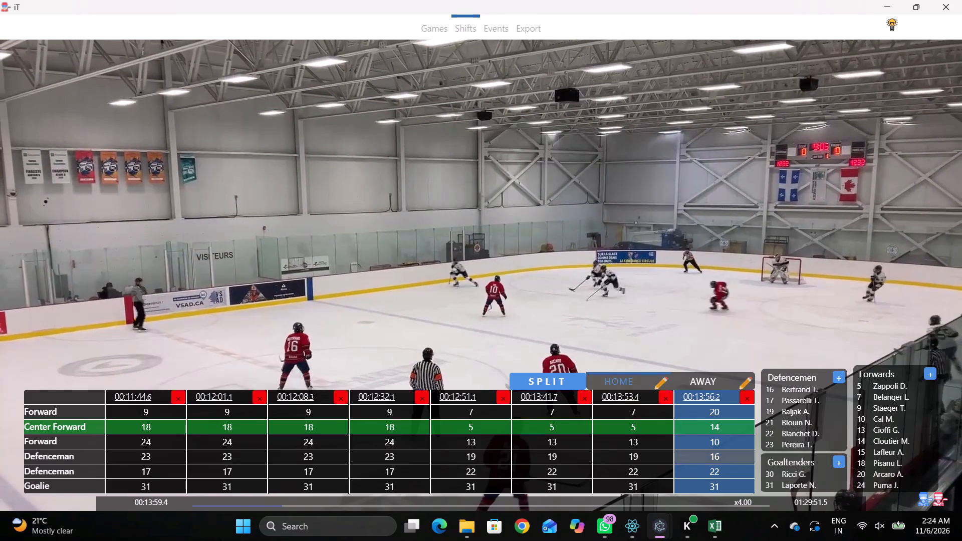
{"action": "left_click", "coordinate": [741, 463]}
{"action": "key", "text": "2"}
{"action": "key", "text": "1"}
{"action": "left_click", "coordinate": [719, 469]}
{"action": "key", "text": "2"}
{"action": "key", "text": "1"}
Add another home shift at 00:13:59.4.
{"action": "left_click", "coordinate": [715, 279]}
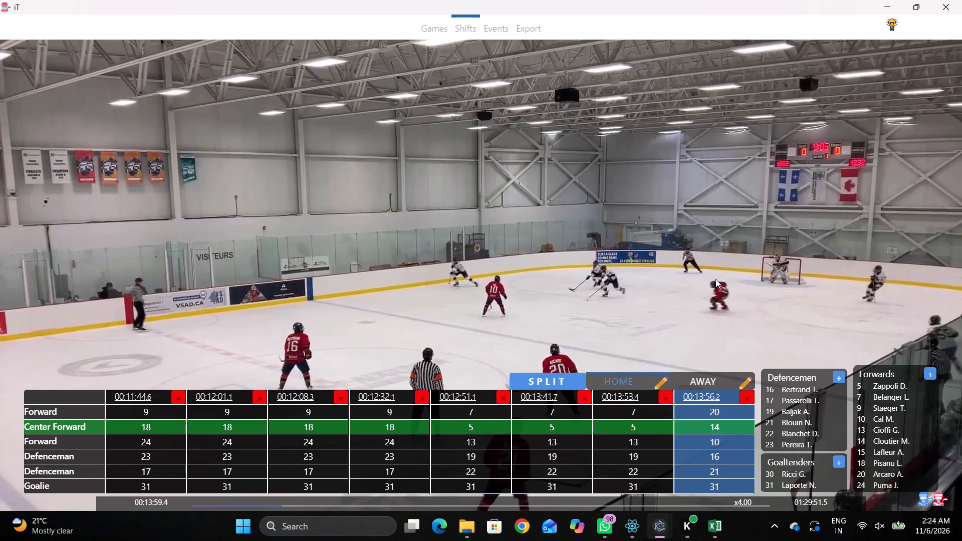
{"action": "key", "text": "shift+s"}
Play on through the stoppage to the next faceoff with a changed home line and add a home shift at 00:14:54.4.
{"action": "key", "text": "shift+d"}
{"action": "key", "text": "shift+d"}
{"action": "key", "text": "shift+d"}
{"action": "key", "text": "space"}
{"action": "type", "text": "v"}
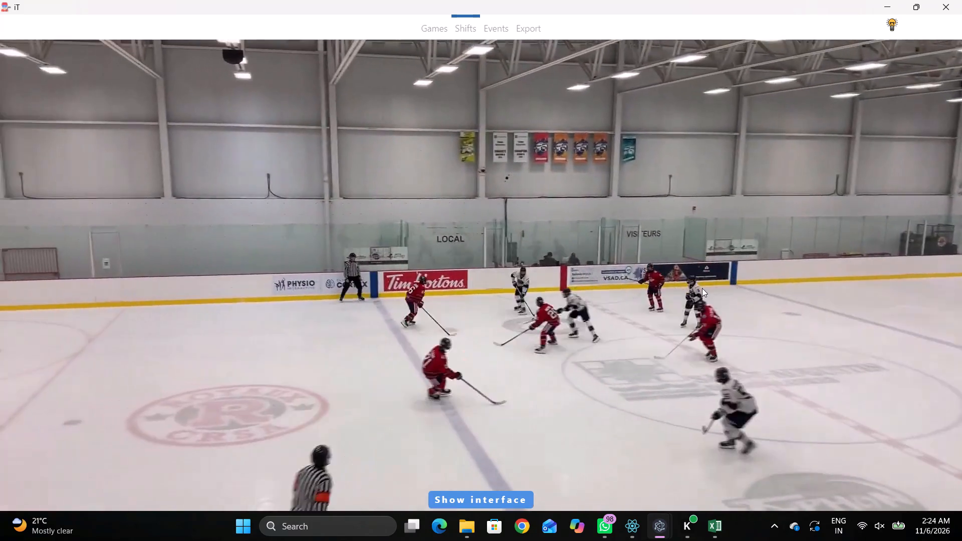
{"action": "key", "text": "space"}
{"action": "key", "text": "space"}
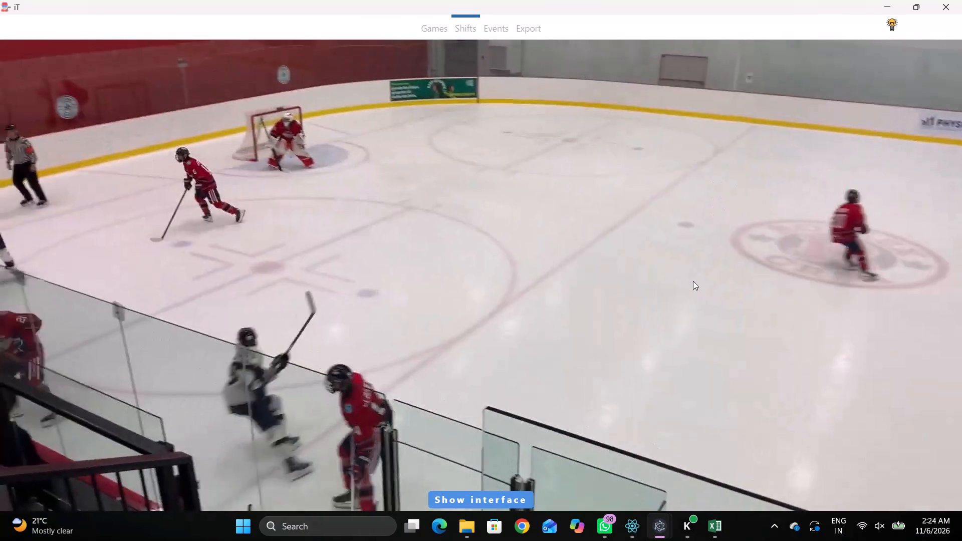
{"action": "key", "text": "space"}
{"action": "key", "text": "space"}
{"action": "type", "text": "c c"}
{"action": "key", "text": "space"}
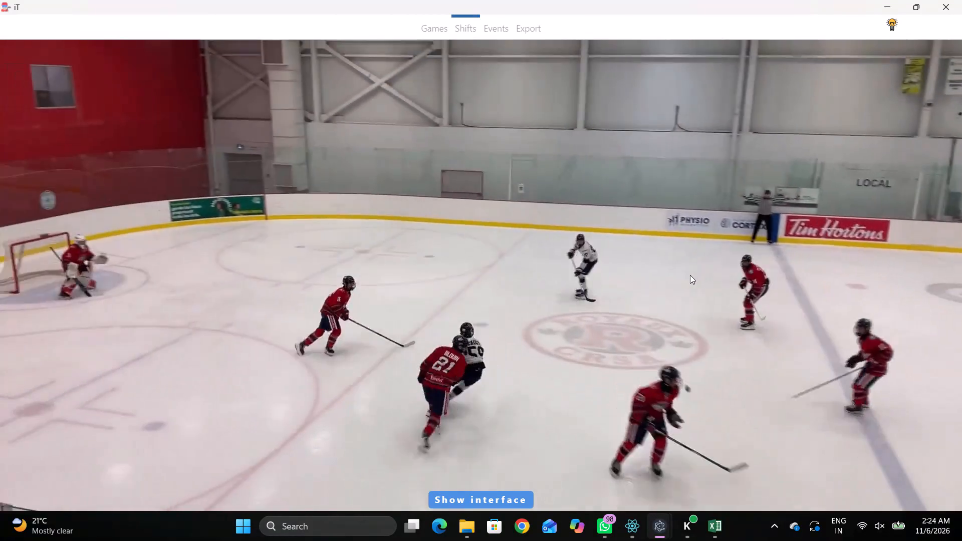
{"action": "key", "text": "space"}
{"action": "key", "text": "space"}
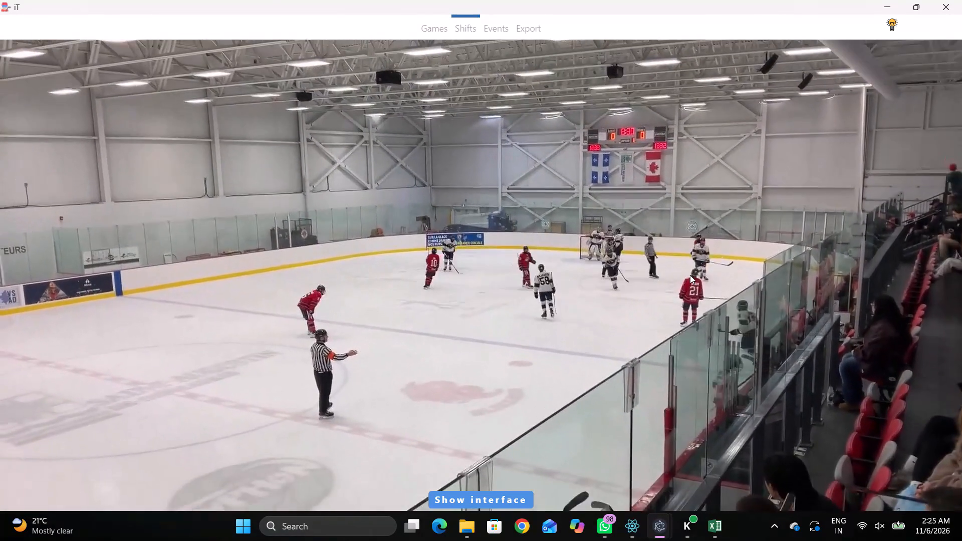
{"action": "key", "text": "space"}
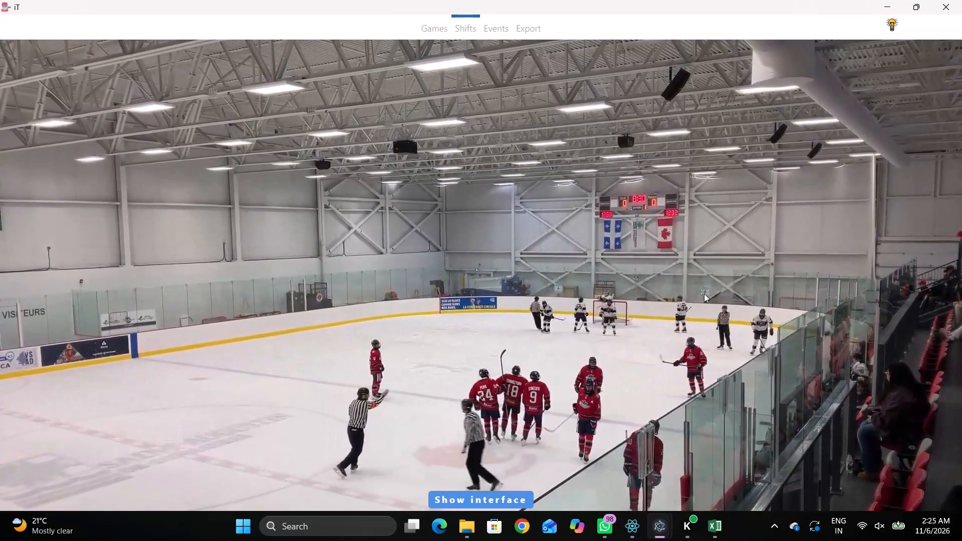
{"action": "key", "text": "space"}
{"action": "key", "text": "space"}
{"action": "key", "text": "space"}
{"action": "key", "text": "space"}
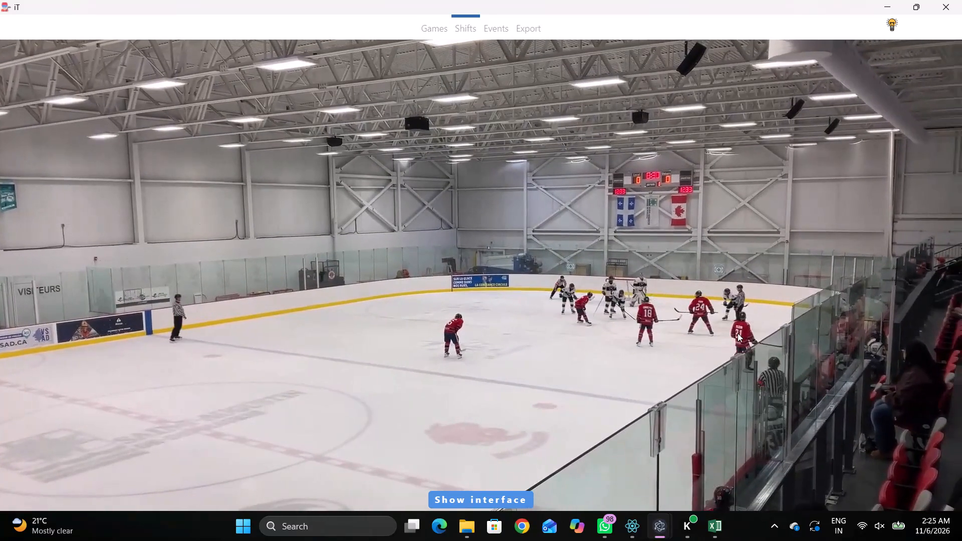
{"action": "key", "text": "shift+s"}
{"action": "key", "text": "shift+d"}
Set the 00:14:54.4 home shift's first Forward to 9, second Forward to 18 and Center Forward to 24.
{"action": "left_click", "coordinate": [712, 406]}
{"action": "left_click", "coordinate": [883, 407]}
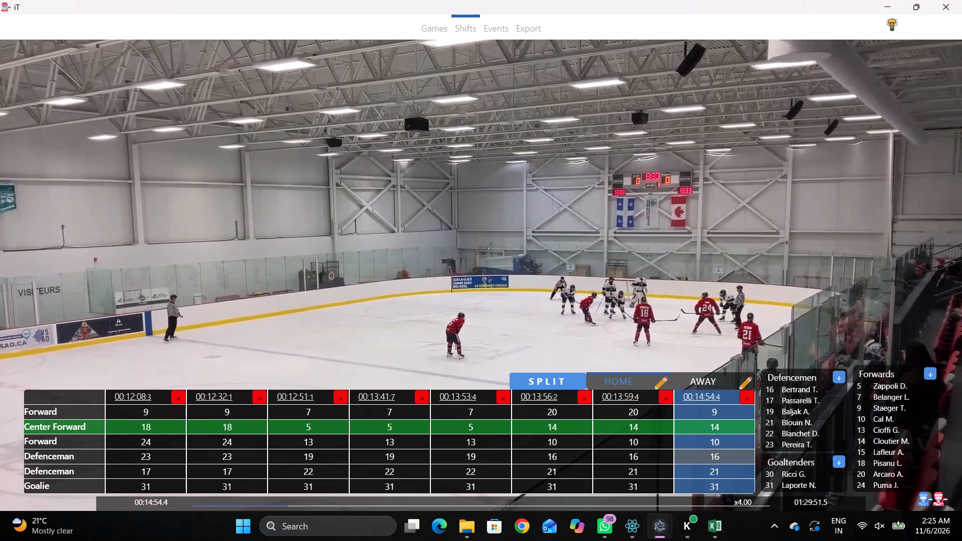
{"action": "left_click_drag", "start_coordinate": [736, 444], "coordinate": [720, 443]}
{"action": "left_click", "coordinate": [874, 464]}
{"action": "left_click", "coordinate": [733, 425]}
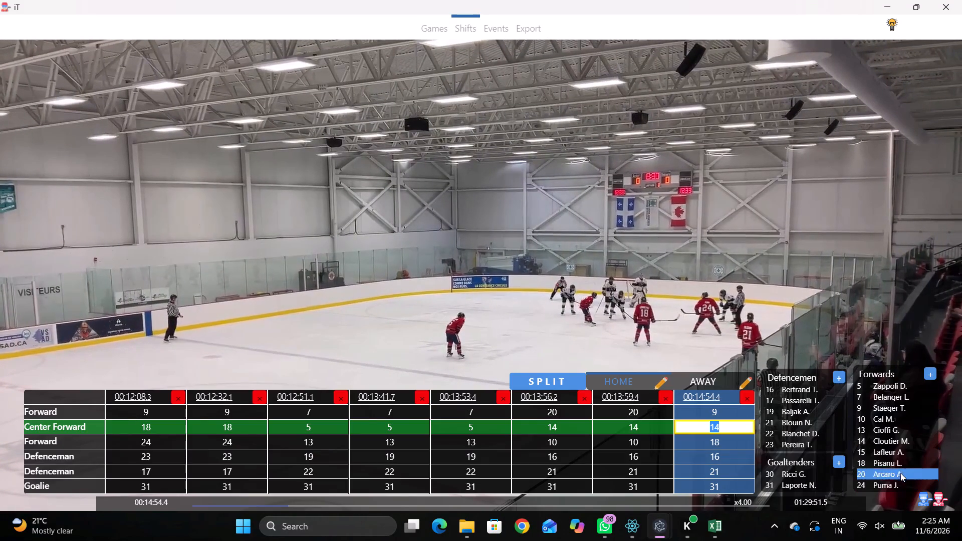
{"action": "left_click", "coordinate": [879, 483]}
{"action": "key", "text": "shift+s"}
Play on to the home defence change, add a home shift at 00:15:20.6 and set its first Defenceman to 23.
{"action": "key", "text": "shift+d"}
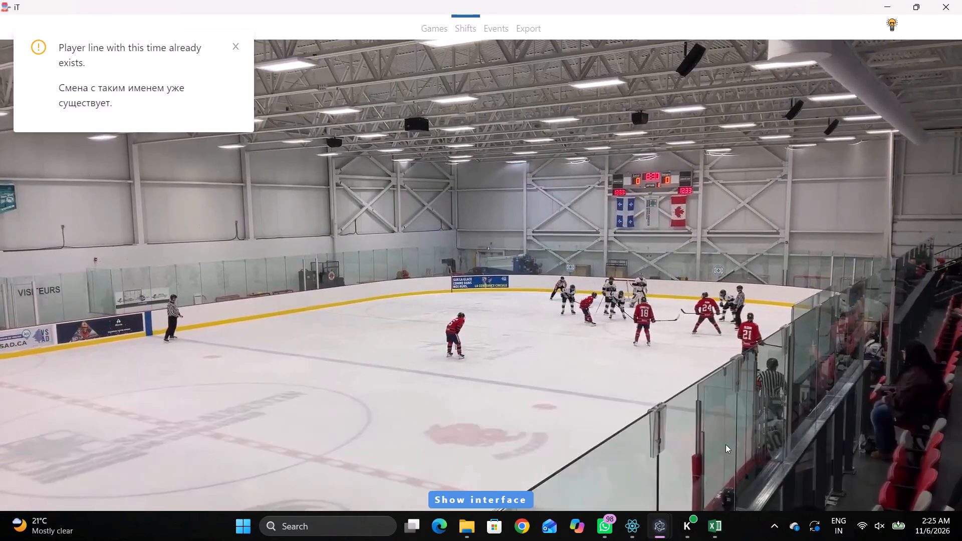
{"action": "key", "text": "shift+d"}
{"action": "key", "text": "shift+d"}
{"action": "key", "text": "space"}
{"action": "type", "text": "c"}
{"action": "key", "text": "space"}
{"action": "key", "text": "c"}
{"action": "key", "text": "space"}
{"action": "type", "text": "c c c q"}
{"action": "key", "text": "shift+d"}
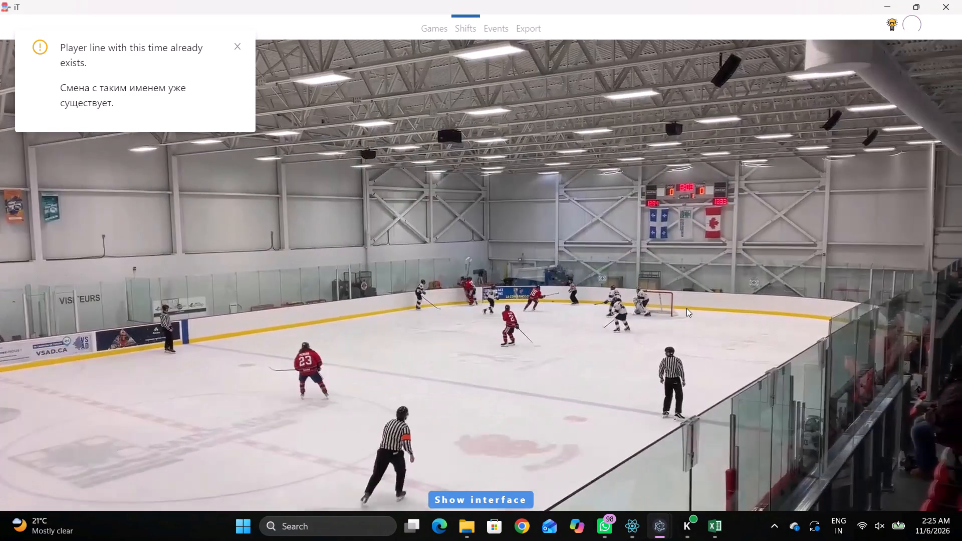
{"action": "type", "text": "Dq"}
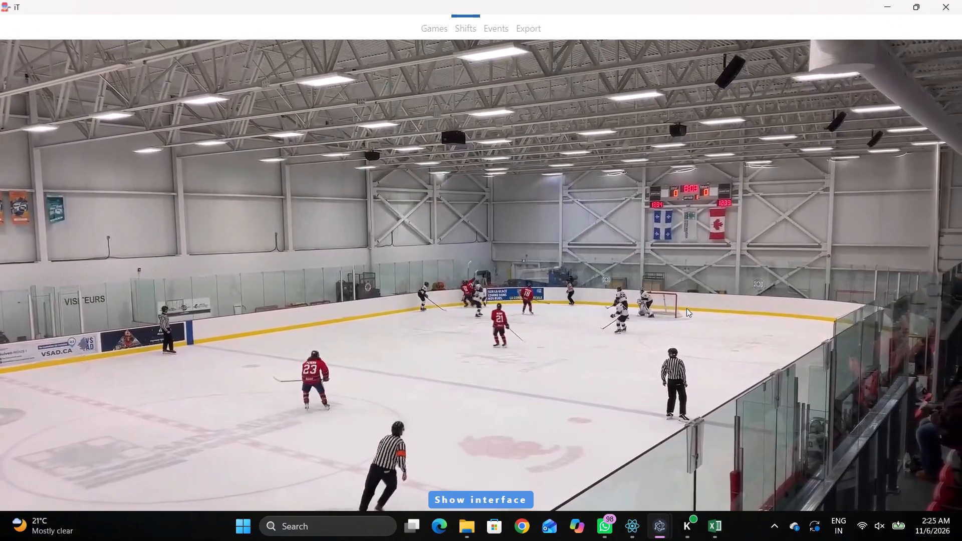
{"action": "key", "text": "shift+s"}
{"action": "key", "text": "shift+d"}
{"action": "left_click", "coordinate": [735, 461]}
{"action": "left_click", "coordinate": [774, 448]}
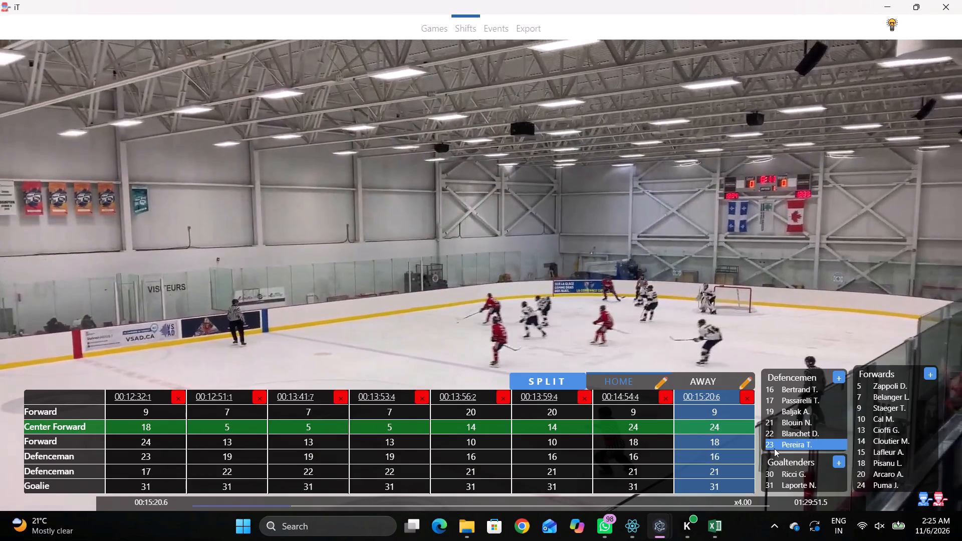
Play on to the next home defence change, add a home shift at 00:15:38.1 and set its second Defenceman to 17.
{"action": "key", "text": "shift+d"}
{"action": "key", "text": "space"}
{"action": "key", "text": "v"}
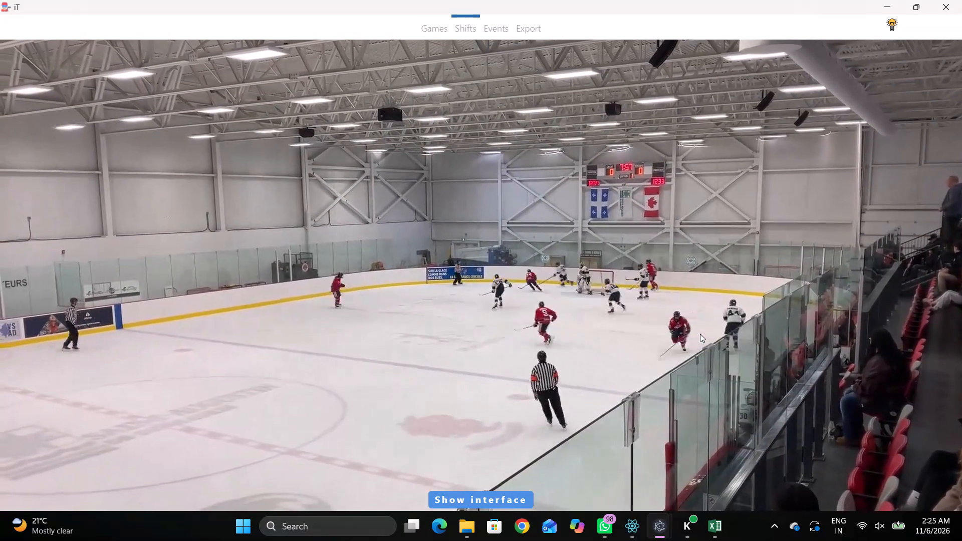
{"action": "key", "text": "space"}
{"action": "type", "text": "q SDD q D"}
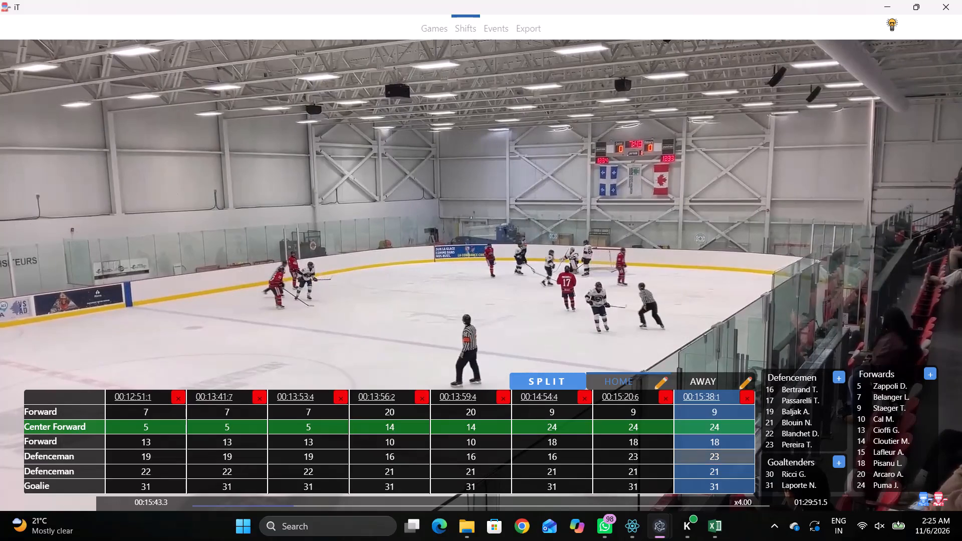
{"action": "left_click", "coordinate": [721, 461]}
{"action": "left_click_drag", "start_coordinate": [739, 476], "coordinate": [701, 476]}
{"action": "left_click", "coordinate": [780, 403]}
Play on to the next faceoff with new home forwards and add a home shift at 00:16:05.6.
{"action": "key", "text": "shift+d"}
{"action": "key", "text": "space"}
{"action": "key", "text": "c"}
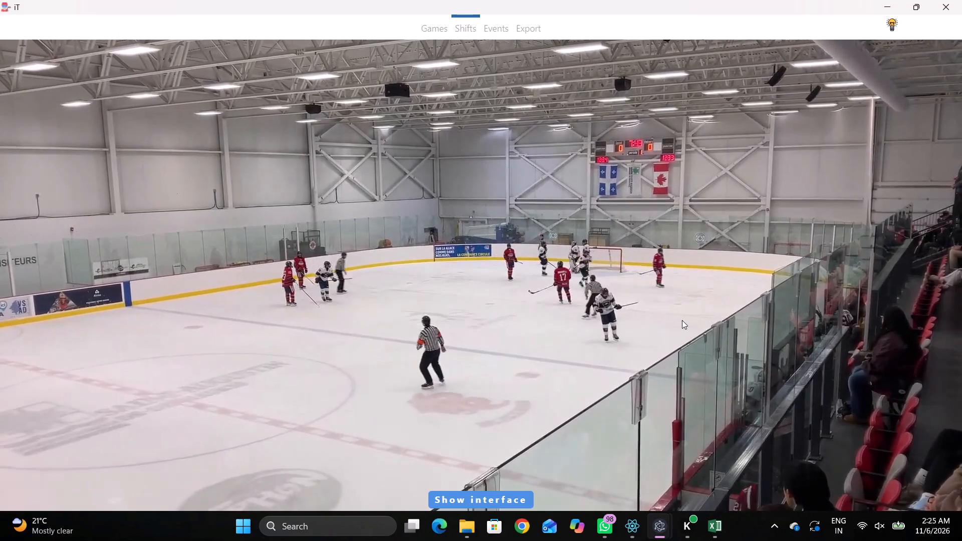
{"action": "key", "text": "space"}
{"action": "type", "text": "c"}
{"action": "key", "text": "space"}
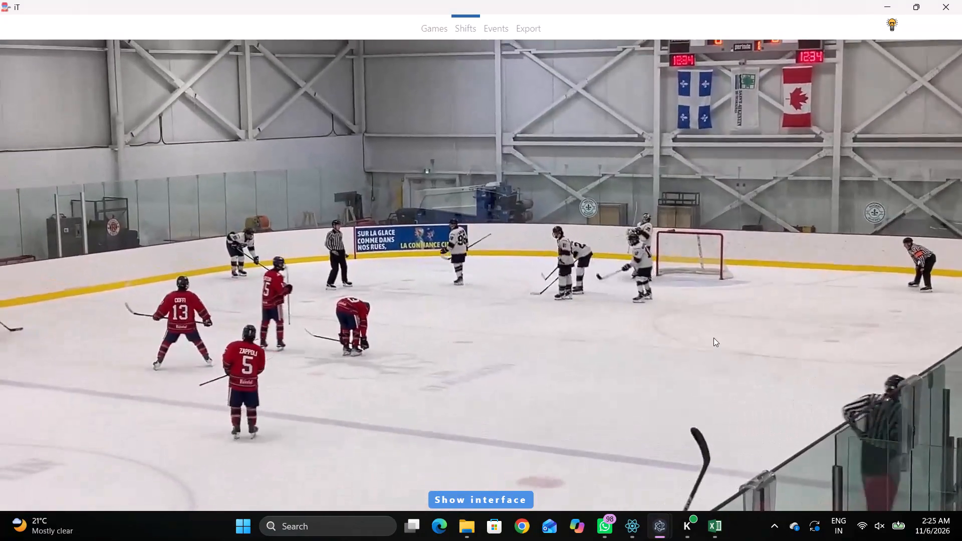
{"action": "key", "text": "space"}
{"action": "key", "text": "space"}
{"action": "key", "text": "space"}
{"action": "key", "text": "space"}
{"action": "key", "text": "space"}
{"action": "key", "text": "space"}
{"action": "key", "text": "space"}
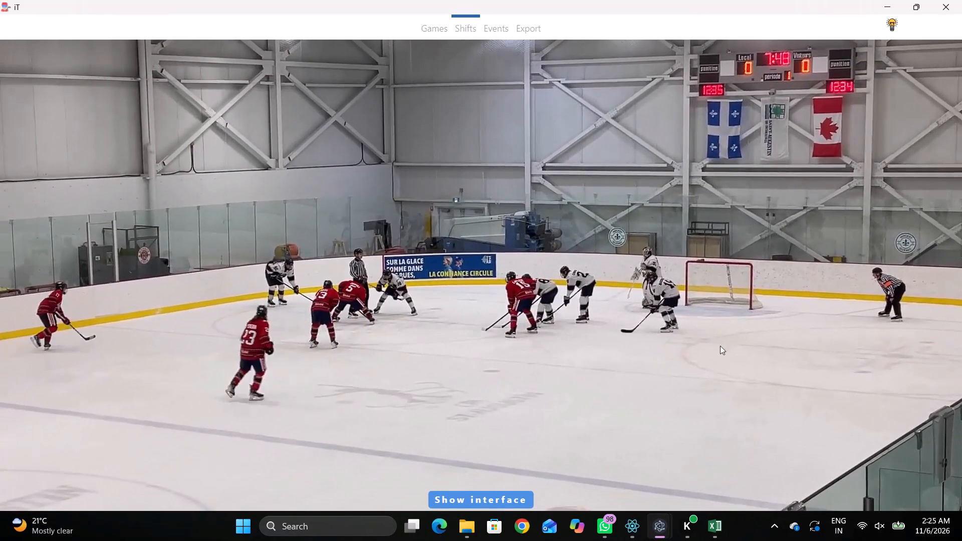
{"action": "key", "text": "shift+s"}
{"action": "key", "text": "shift+d"}
Set the 00:16:05.6 home shift's first Forward to 13, Center Forward to 5 and second Forward to 15.
{"action": "left_click", "coordinate": [719, 417]}
{"action": "key", "text": "1"}
{"action": "key", "text": "3"}
{"action": "left_click", "coordinate": [723, 428]}
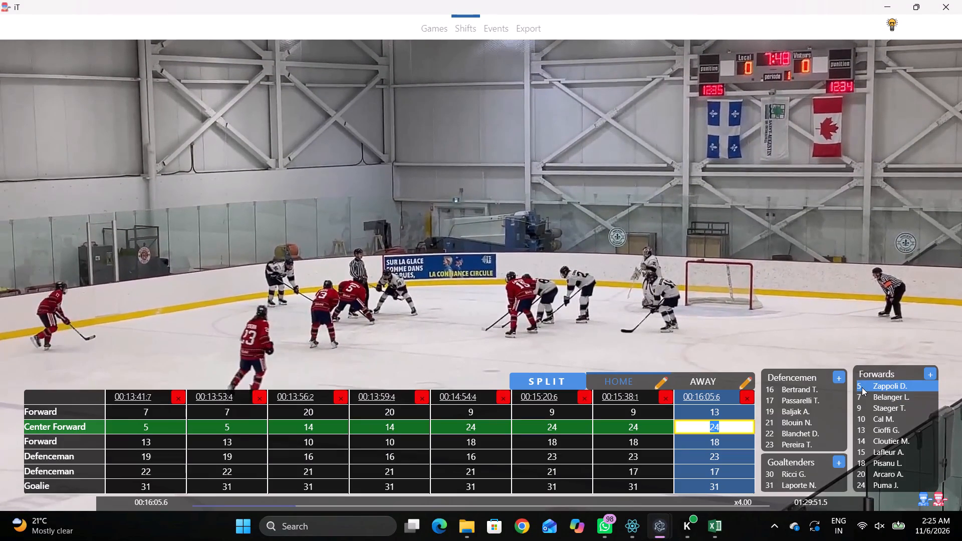
{"action": "left_click", "coordinate": [862, 386]}
{"action": "left_click", "coordinate": [746, 439]}
{"action": "left_click", "coordinate": [898, 447]}
Play on to the blue-line faceoff after the next home line change and add a home shift at 00:17:09.3.
{"action": "key", "text": "shift+d"}
{"action": "key", "text": "space"}
{"action": "key", "text": "c"}
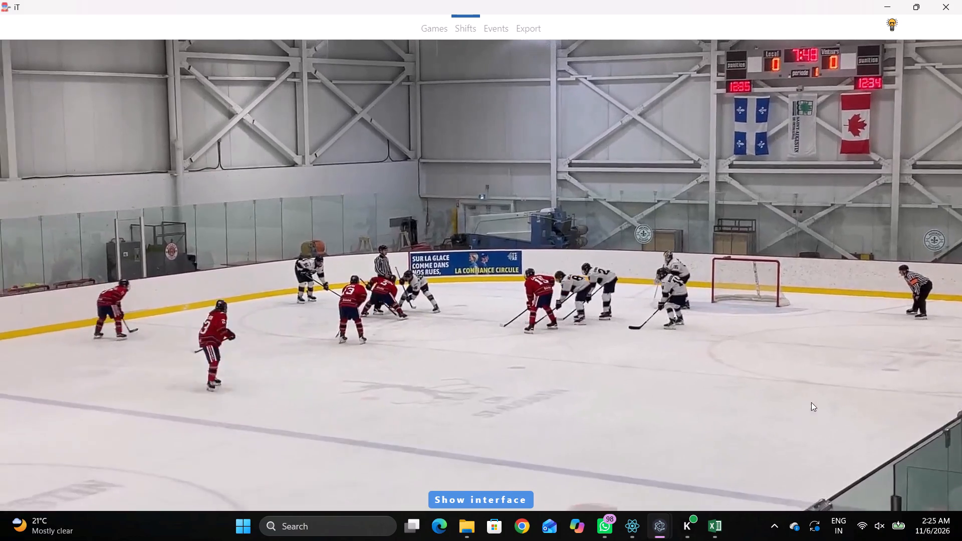
{"action": "key", "text": "space"}
{"action": "type", "text": "c"}
{"action": "key", "text": "space"}
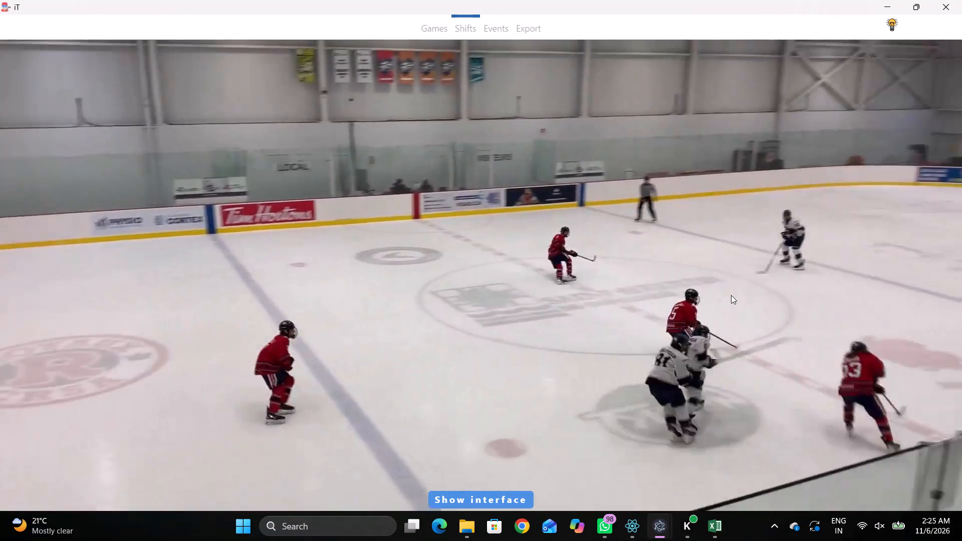
{"action": "type", "text": "c"}
{"action": "key", "text": "space"}
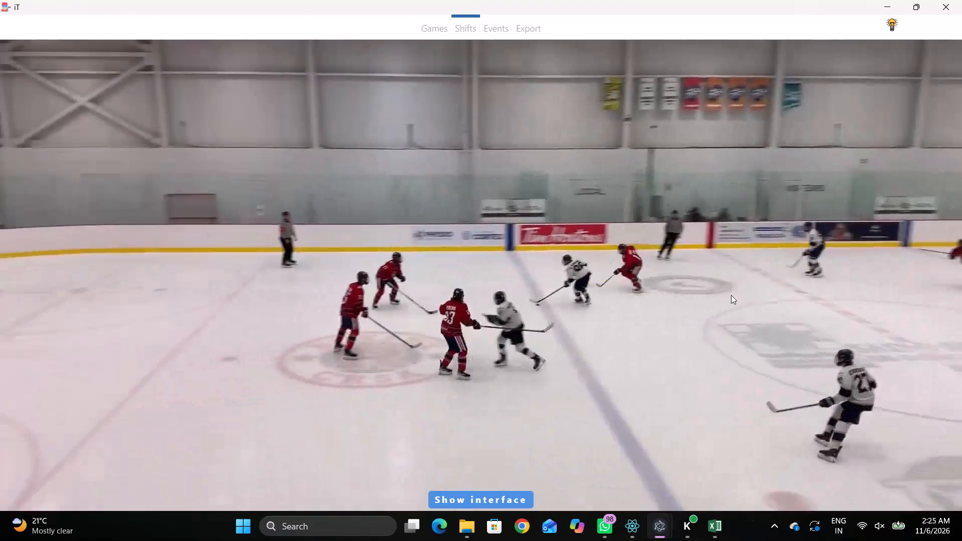
{"action": "type", "text": "c c c"}
{"action": "key", "text": "space"}
{"action": "key", "text": "space"}
{"action": "key", "text": "space"}
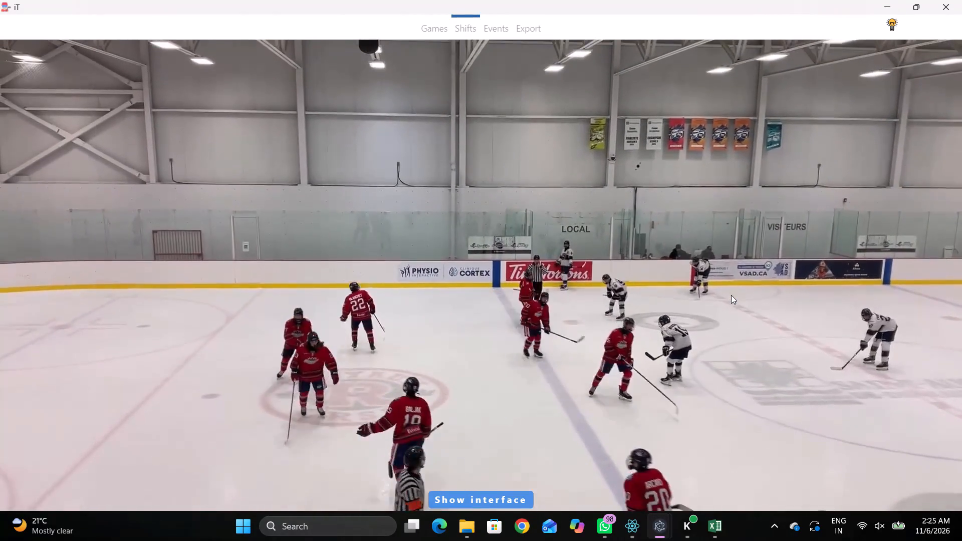
{"action": "key", "text": "space"}
{"action": "key", "text": "space"}
{"action": "key", "text": "space"}
{"action": "key", "text": "space"}
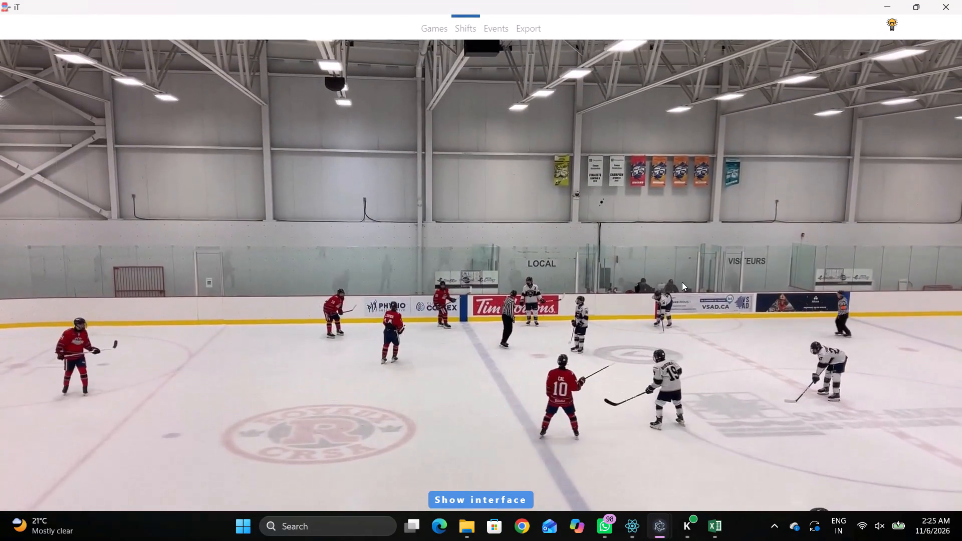
{"action": "key", "text": "space"}
{"action": "key", "text": "space"}
{"action": "key", "text": "space"}
{"action": "key", "text": "shift+s"}
{"action": "key", "text": "shift+d"}
Set the 00:17:09.3 home shift's Center Forward to 14, second Forward to 10 and first Forward to 20.
{"action": "left_click", "coordinate": [703, 423]}
{"action": "key", "text": "1"}
{"action": "key", "text": "4"}
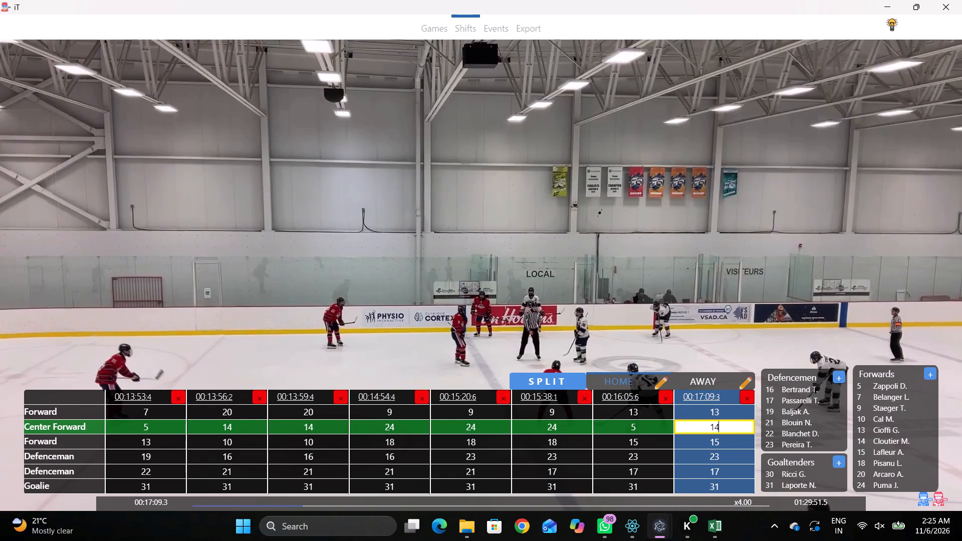
{"action": "left_click", "coordinate": [700, 441]}
{"action": "left_click", "coordinate": [896, 410]}
{"action": "left_click", "coordinate": [871, 420]}
{"action": "left_click", "coordinate": [751, 438]}
{"action": "left_click", "coordinate": [751, 418]}
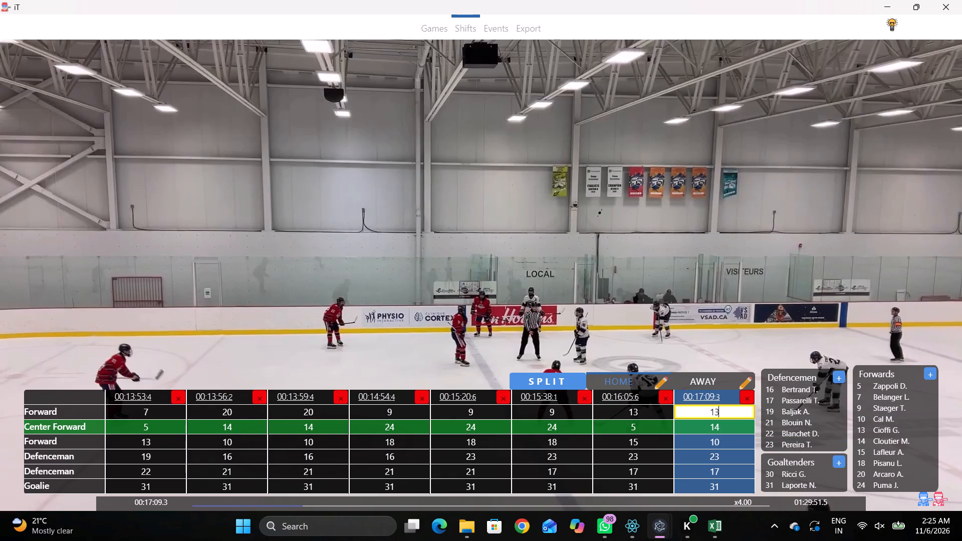
{"action": "left_click", "coordinate": [881, 470]}
Play on to check the home defence pair and set the 00:17:09.3 home shift's first Defenceman to 22.
{"action": "key", "text": "shift+d"}
{"action": "key", "text": "space"}
{"action": "key", "text": "space"}
{"action": "key", "text": "space"}
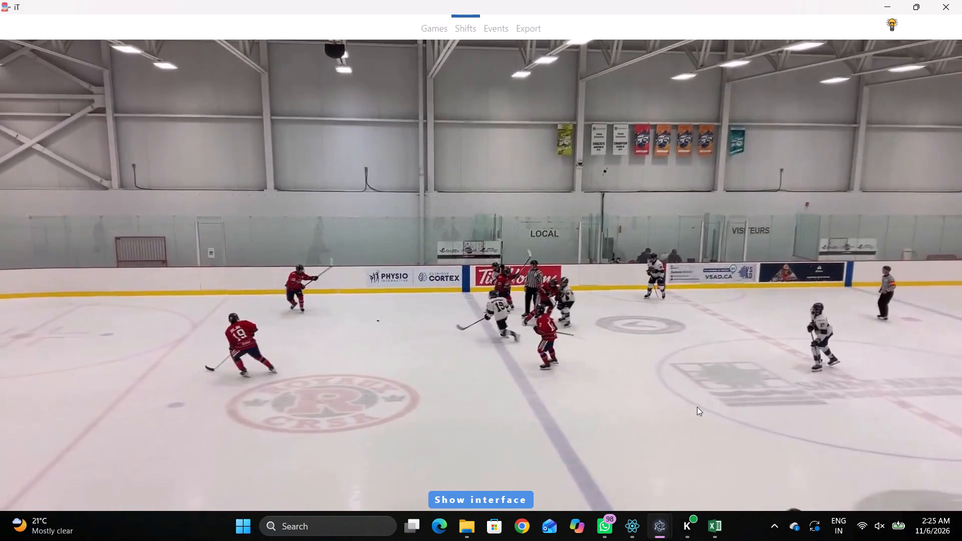
{"action": "key", "text": "space"}
{"action": "key", "text": "space"}
{"action": "key", "text": "space"}
{"action": "key", "text": "space"}
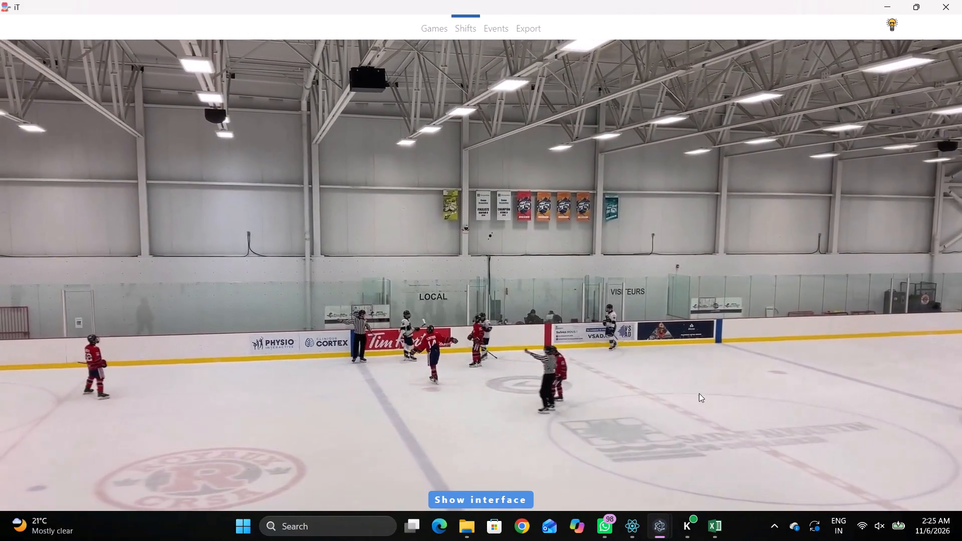
{"action": "key", "text": "space"}
{"action": "key", "text": "shift+d"}
{"action": "key", "text": "shift+d"}
{"action": "key", "text": "space"}
{"action": "key", "text": "space"}
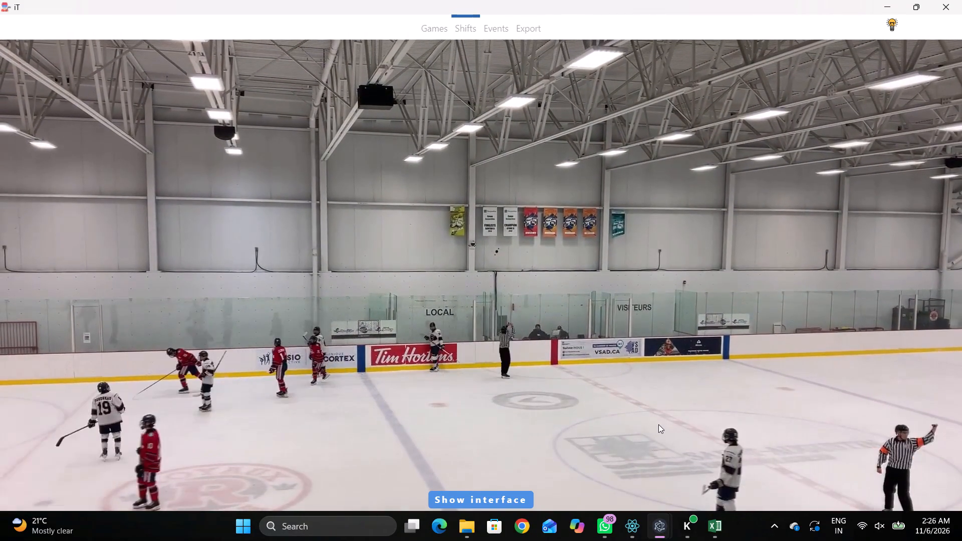
{"action": "key", "text": "space"}
{"action": "key", "text": "c"}
{"action": "key", "text": "space"}
{"action": "key", "text": "space"}
{"action": "key", "text": "space"}
{"action": "key", "text": "c"}
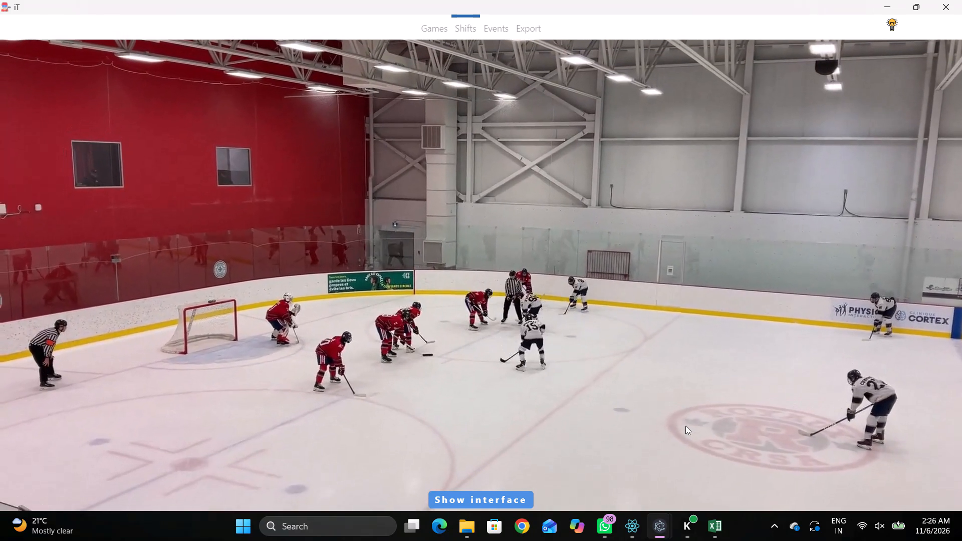
{"action": "key", "text": "space"}
{"action": "key", "text": "space"}
{"action": "key", "text": "shift+d"}
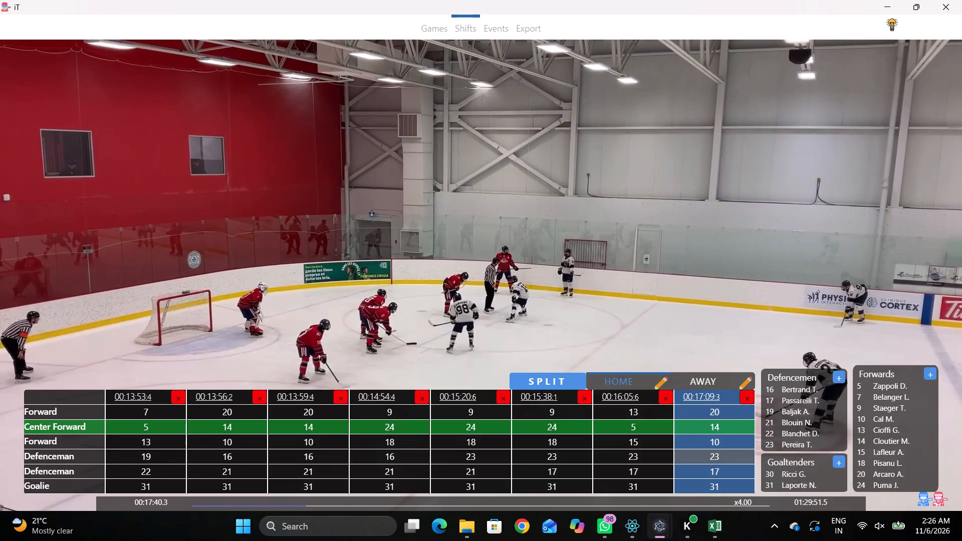
{"action": "left_click", "coordinate": [729, 457]}
{"action": "key", "text": "2"}
{"action": "key", "text": "2"}
Add a home shift at 00:17:40.3, at the faceoff in the home team's end.
{"action": "left_click", "coordinate": [726, 310]}
{"action": "key", "text": "shift+s"}
Play on to check the home defence pair and set the 00:17:40.3 home shift's second Defenceman to 19.
{"action": "key", "text": "shift+d"}
{"action": "key", "text": "shift+d"}
{"action": "key", "text": "space"}
{"action": "key", "text": "c"}
{"action": "key", "text": "space"}
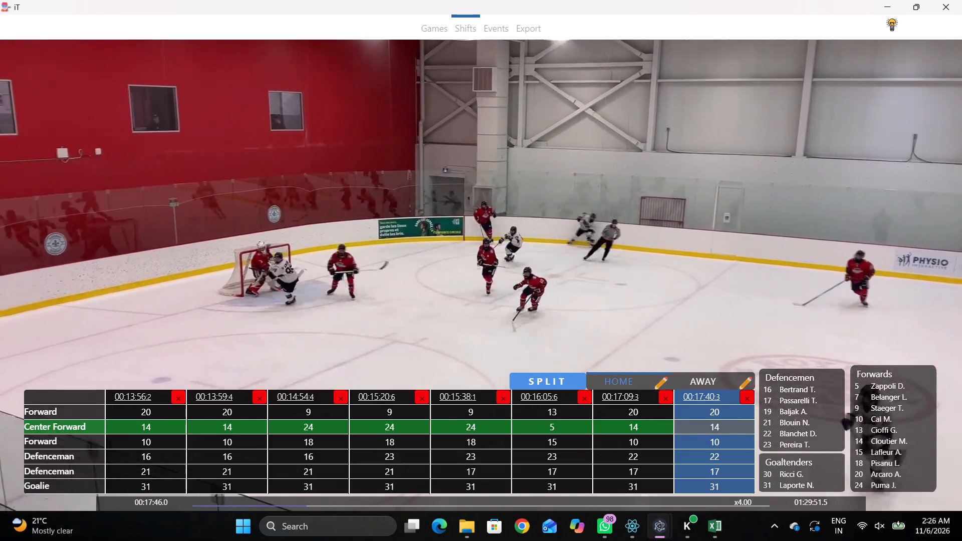
{"action": "key", "text": "shift+d"}
{"action": "key", "text": "space"}
{"action": "key", "text": "space"}
{"action": "key", "text": "space"}
{"action": "key", "text": "q"}
{"action": "key", "text": "q"}
{"action": "key", "text": "q"}
{"action": "key", "text": "q"}
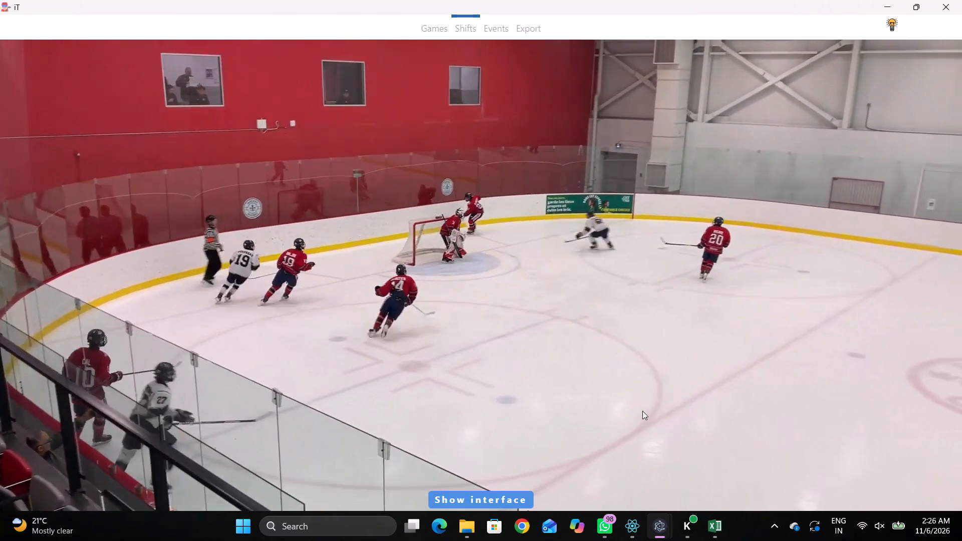
{"action": "key", "text": "q"}
{"action": "key", "text": "shift+d"}
{"action": "left_click", "coordinate": [778, 405]}
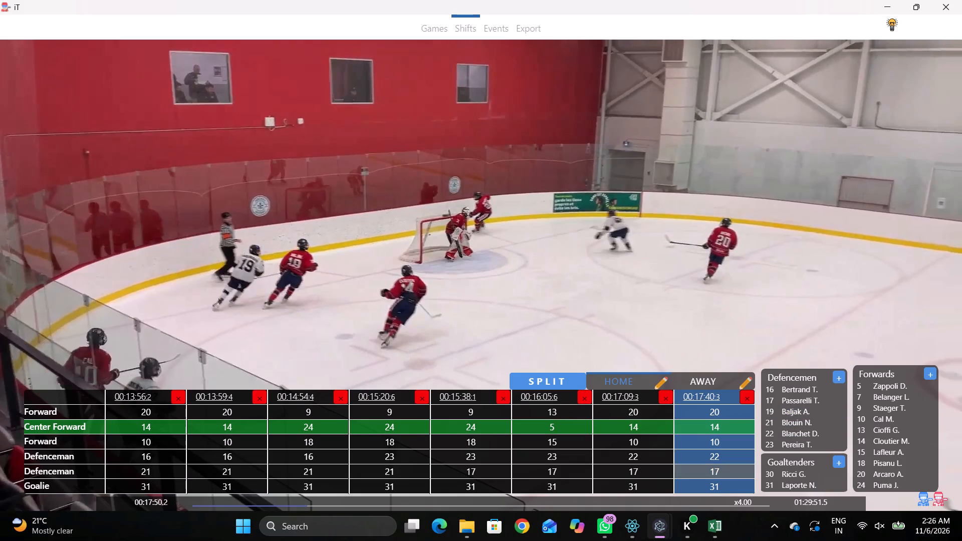
{"action": "left_click", "coordinate": [710, 474]}
Play on briefly while the puck is behind the home net and add a home shift at 00:17:51.0.
{"action": "key", "text": "shift+d"}
{"action": "key", "text": "space"}
{"action": "key", "text": "space"}
{"action": "key", "text": "shift+s"}
{"action": "key", "text": "shift+d"}
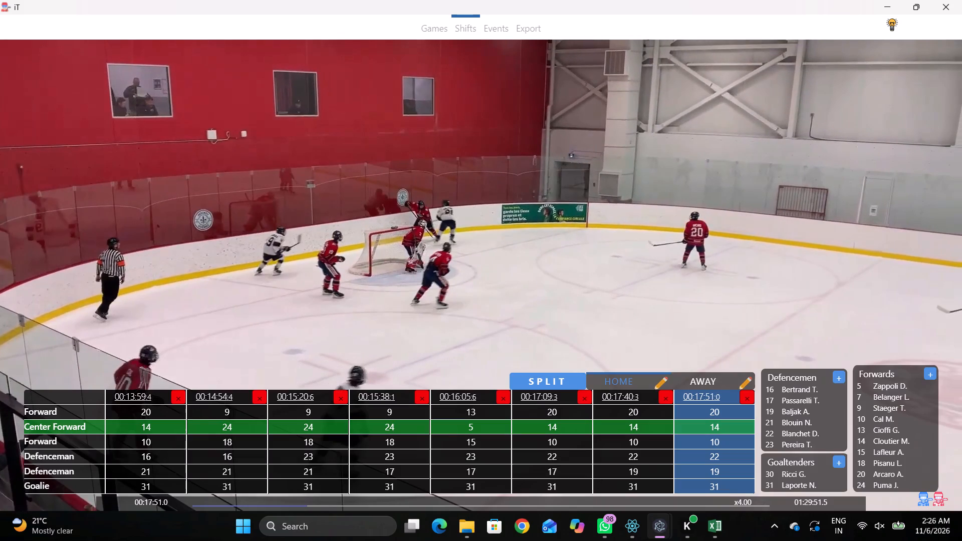
Set the 00:17:09.3 home shift's second Defenceman to 19.
{"action": "left_click", "coordinate": [614, 469]}
{"action": "left_click", "coordinate": [557, 467]}
{"action": "left_click", "coordinate": [782, 412]}
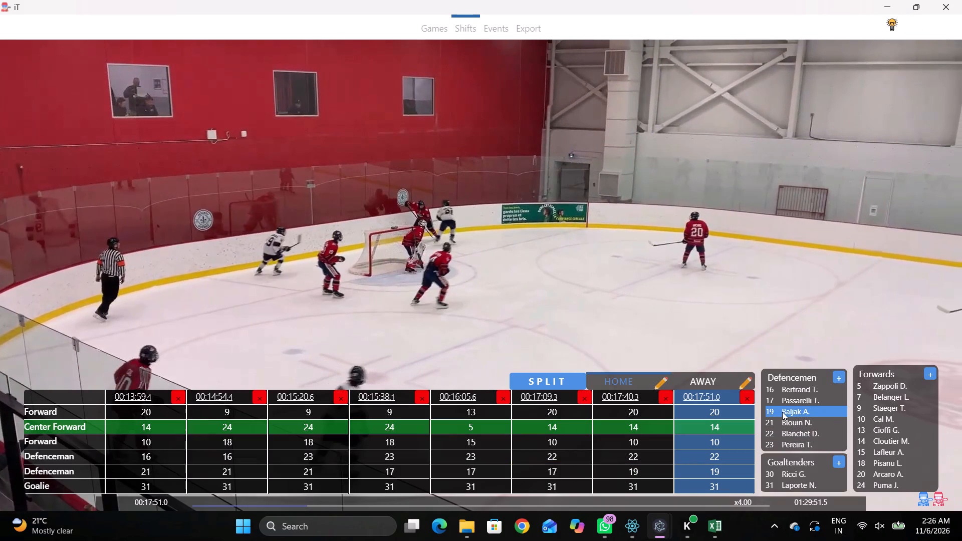
Play on through the stoppage to the next faceoff in the home team's end and add a home shift at 00:18:25.5.
{"action": "key", "text": "shift+d"}
{"action": "key", "text": "space"}
{"action": "key", "text": "c"}
{"action": "key", "text": "space"}
{"action": "type", "text": "vc"}
{"action": "key", "text": "space"}
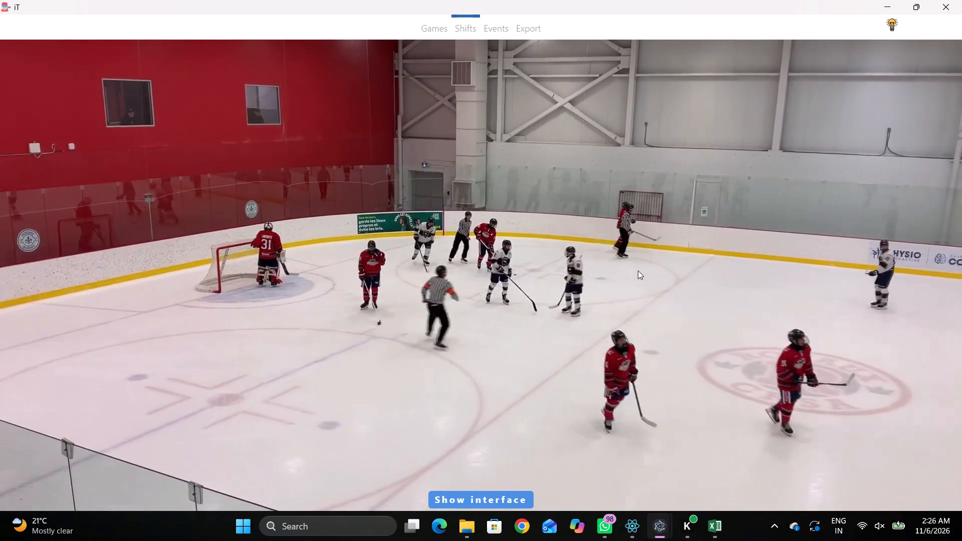
{"action": "type", "text": "c"}
{"action": "key", "text": "space"}
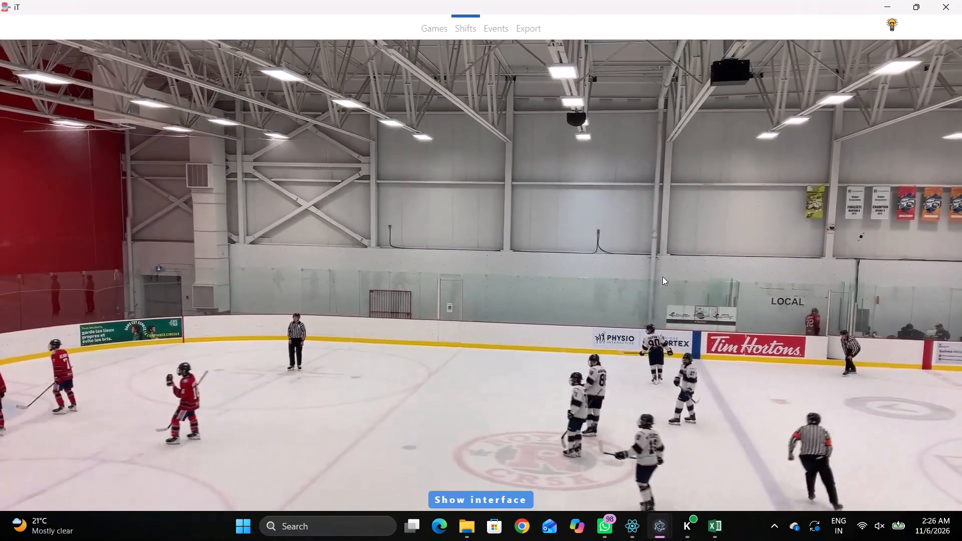
{"action": "type", "text": "c"}
{"action": "key", "text": "space"}
{"action": "key", "text": "space"}
{"action": "key", "text": "shift+s"}
{"action": "key", "text": "shift+d"}
Clear both Forwards, the Center Forward and both Defencemen from the 00:18:25.5 home shift, keeping the goalie.
{"action": "left_click", "coordinate": [737, 413]}
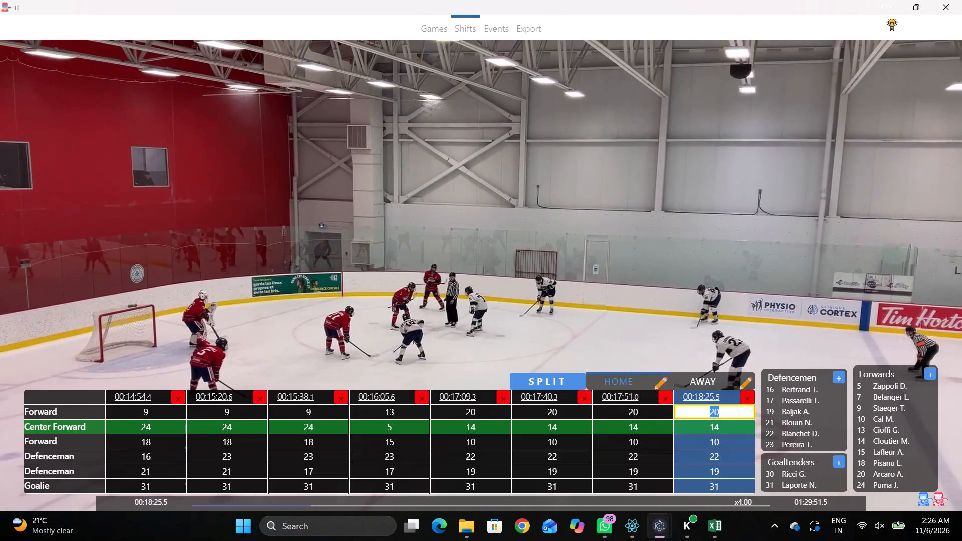
{"action": "key", "text": "BackSpace"}
{"action": "key", "text": "BackSpace"}
{"action": "key", "text": "Tab"}
{"action": "key", "text": "BackSpace"}
{"action": "key", "text": "Tab"}
{"action": "key", "text": "BackSpace"}
{"action": "key", "text": "Tab"}
{"action": "key", "text": "BackSpace"}
{"action": "key", "text": "Tab"}
{"action": "key", "text": "BackSpace"}
{"action": "key", "text": "BackSpace"}
Play on to 00:18:47.5 to identify the home skaters, and set the 00:18:25.5 shift's Center Forward to 7 and first Forward to 5.
{"action": "key", "text": "space"}
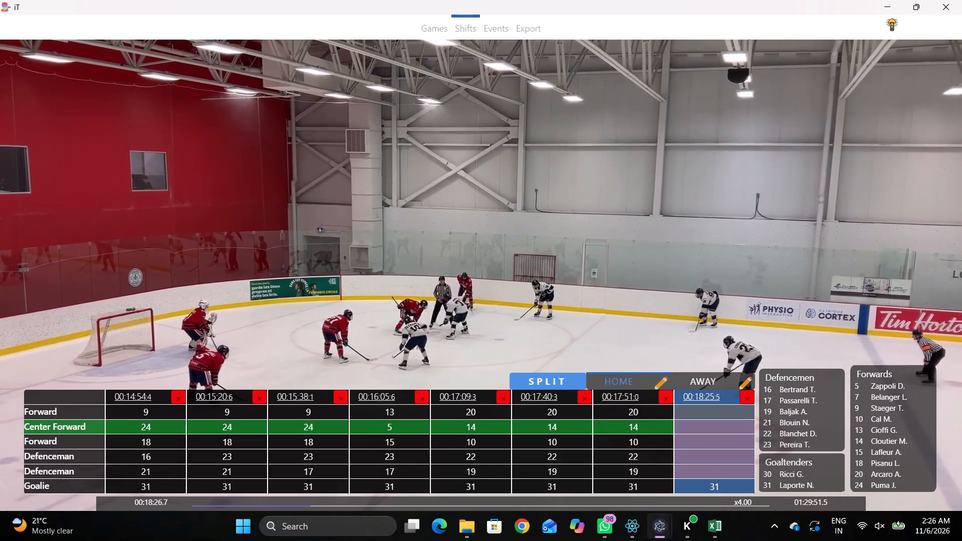
{"action": "key", "text": "shift+d"}
{"action": "key", "text": "space"}
{"action": "key", "text": "space"}
{"action": "key", "text": "space"}
{"action": "key", "text": "space"}
{"action": "key", "text": "space"}
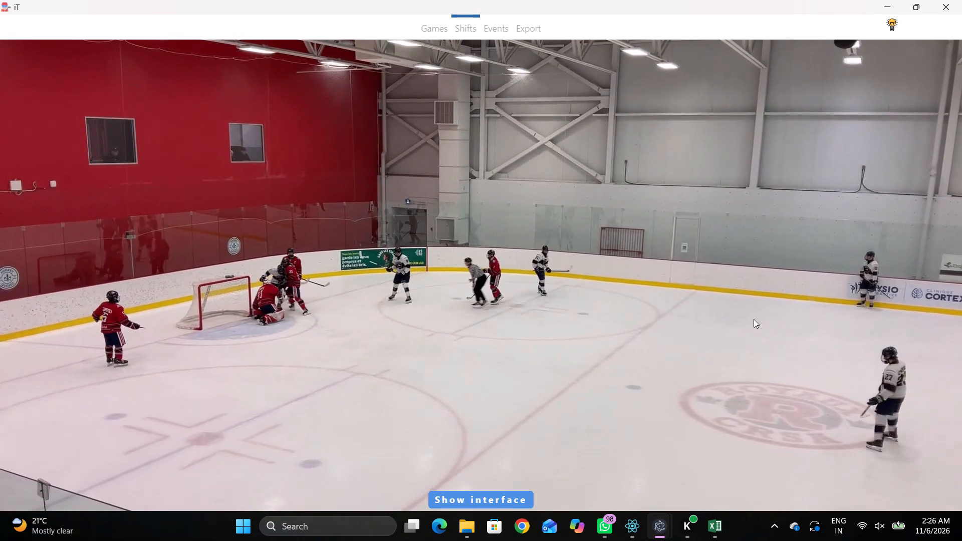
{"action": "key", "text": "shift+d"}
{"action": "key", "text": "shift+d"}
{"action": "key", "text": "space"}
{"action": "key", "text": "v"}
{"action": "key", "text": "space"}
{"action": "key", "text": "space"}
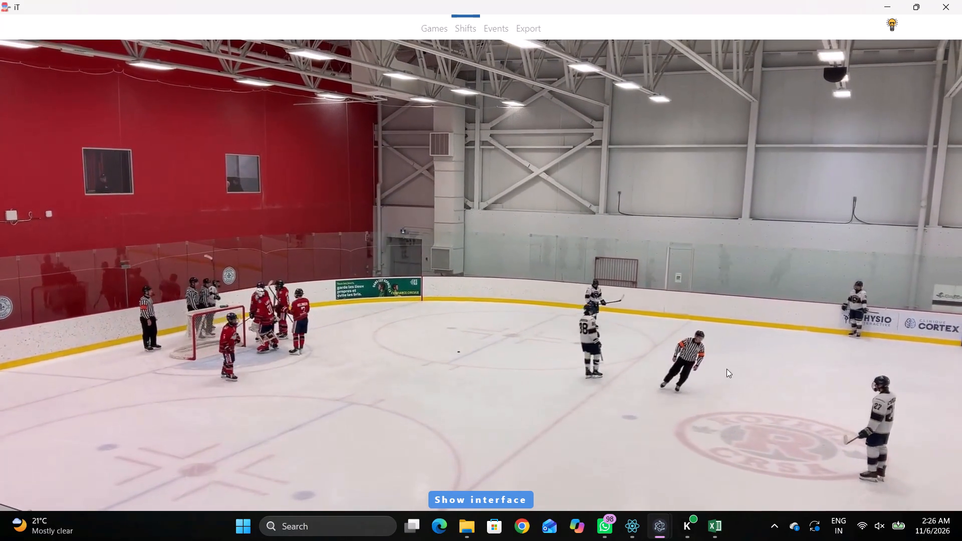
{"action": "key", "text": "space"}
{"action": "key", "text": "shift+d"}
{"action": "key", "text": "shift+d"}
{"action": "key", "text": "space"}
{"action": "key", "text": "v"}
{"action": "key", "text": "space"}
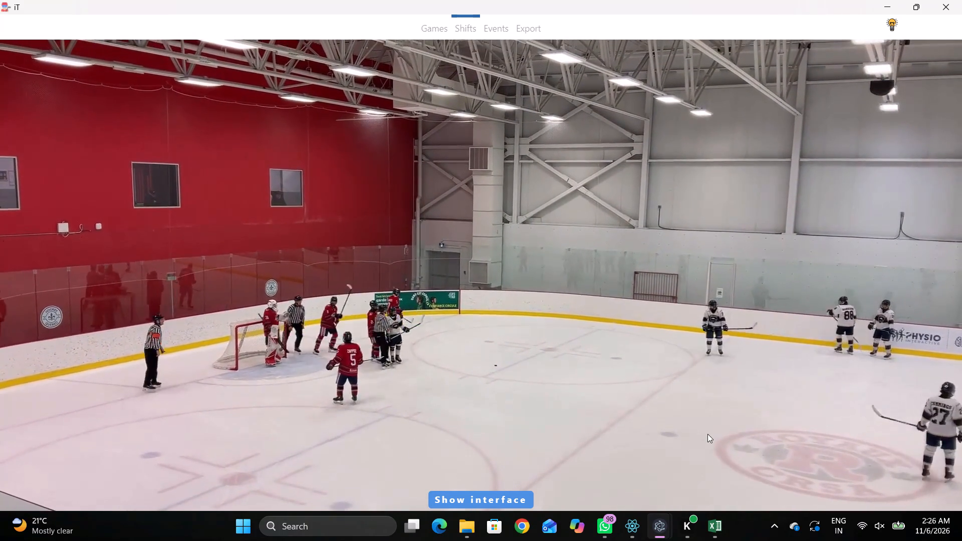
{"action": "key", "text": "space"}
{"action": "key", "text": "space"}
{"action": "key", "text": "shift+d"}
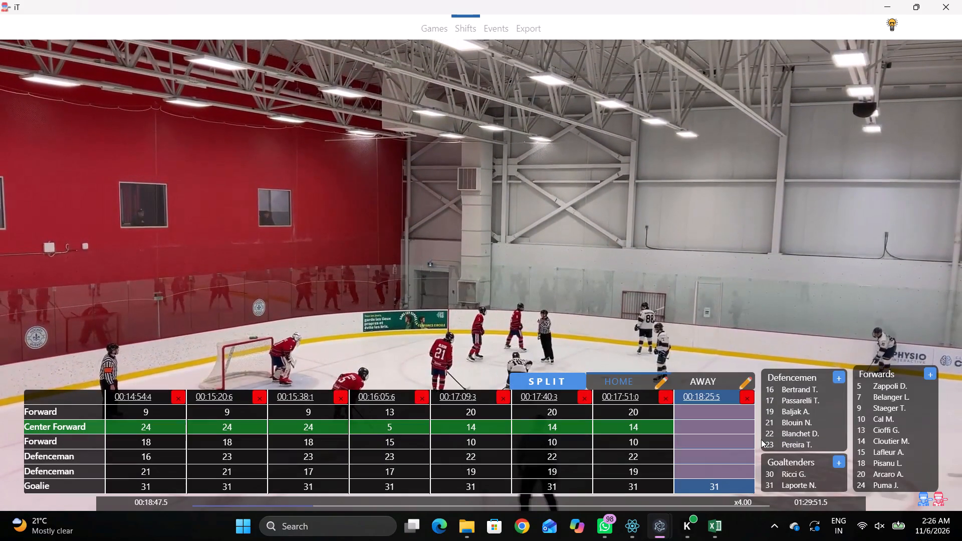
{"action": "left_click", "coordinate": [742, 432]}
{"action": "left_click", "coordinate": [872, 398]}
{"action": "left_click", "coordinate": [714, 417]}
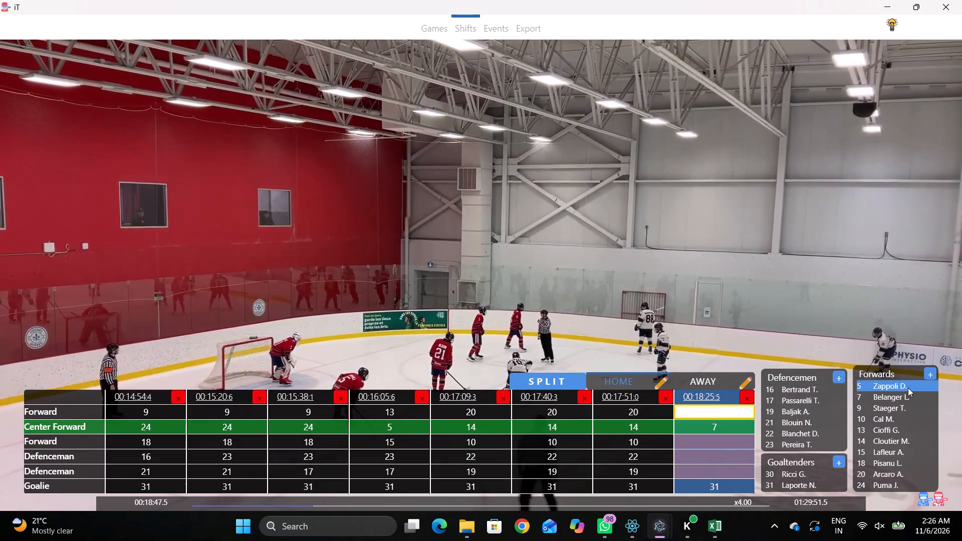
{"action": "left_click", "coordinate": [908, 388]}
Set the 00:18:25.5 home shift's first Defenceman to 21 and second Defenceman to 16.
{"action": "left_click", "coordinate": [738, 456]}
{"action": "key", "text": "2"}
{"action": "key", "text": "1"}
{"action": "left_click", "coordinate": [732, 479]}
{"action": "left_click", "coordinate": [728, 464]}
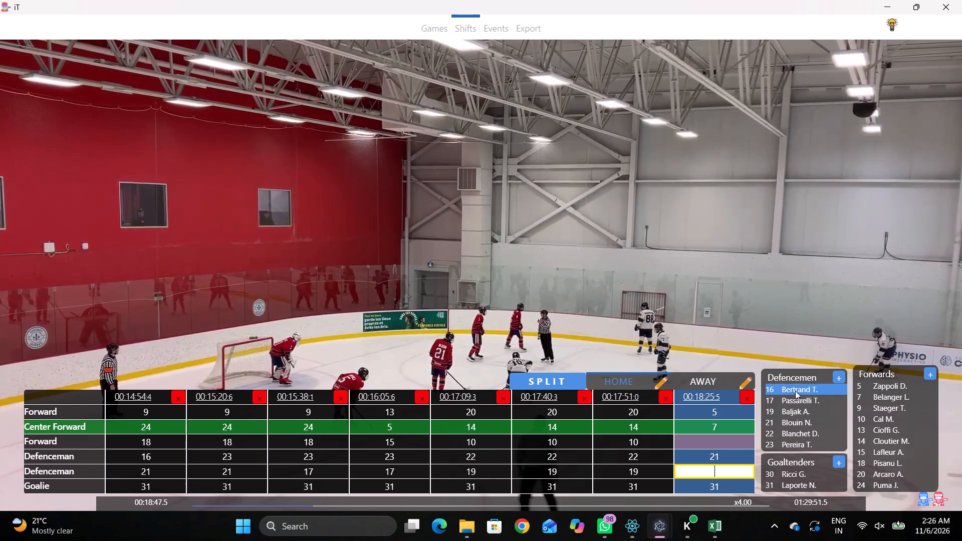
{"action": "left_click", "coordinate": [791, 387]}
Play on, rewinding to recheck the home skaters, to the next faceoff in the home end and add a home shift at 00:19:30.1.
{"action": "key", "text": "shift+d"}
{"action": "key", "text": "space"}
{"action": "key", "text": "c"}
{"action": "key", "text": "space"}
{"action": "key", "text": "space"}
{"action": "key", "text": "space"}
{"action": "key", "text": "space"}
{"action": "type", "text": "c"}
{"action": "key", "text": "space"}
{"action": "key", "text": "space"}
{"action": "key", "text": "space"}
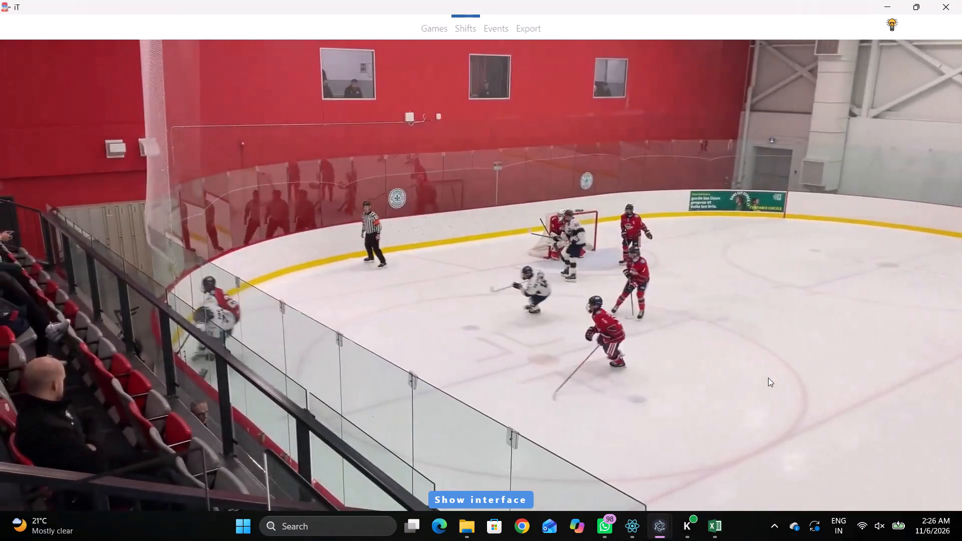
{"action": "key", "text": "space"}
{"action": "key", "text": "space"}
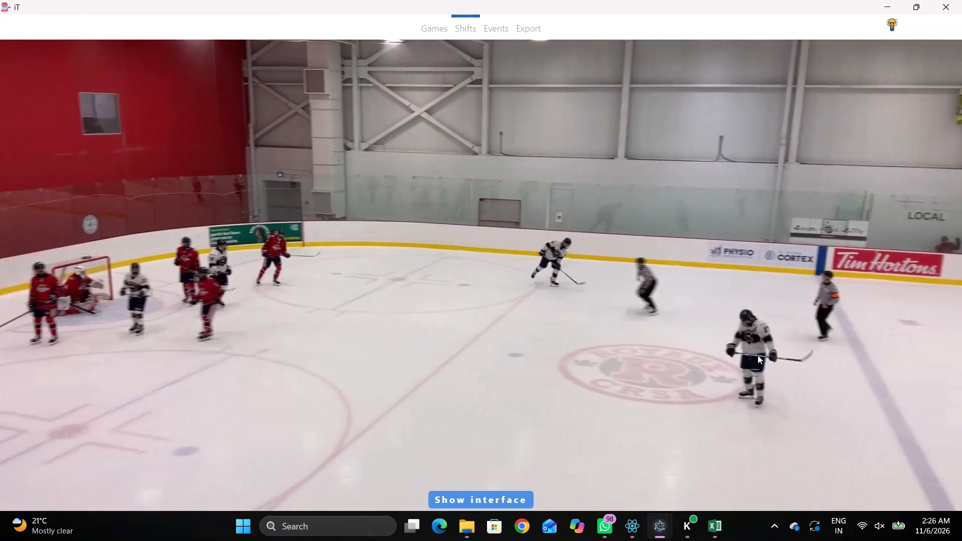
{"action": "key", "text": "space"}
{"action": "type", "text": "q"}
{"action": "type", "text": "qq"}
{"action": "key", "text": "q"}
{"action": "type", "text": "qq"}
{"action": "key", "text": "q"}
{"action": "key", "text": "space"}
{"action": "type", "text": "c"}
{"action": "key", "text": "space"}
{"action": "type", "text": "c"}
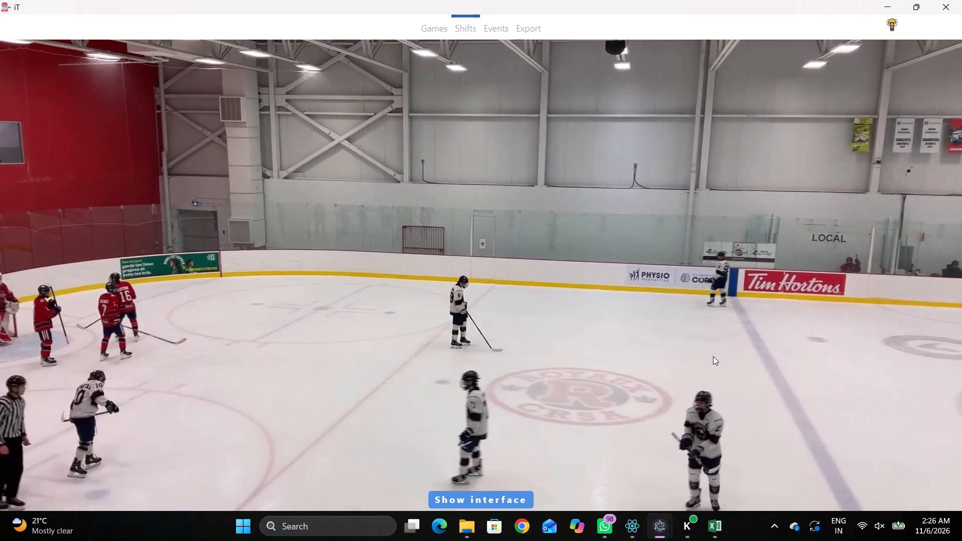
{"action": "key", "text": "space"}
{"action": "key", "text": "space"}
{"action": "key", "text": "shift+s"}
{"action": "key", "text": "shift+d"}
Play on past the faceoff and the following stoppage, and add a home shift at 00:19:51.9.
{"action": "type", "text": "D c"}
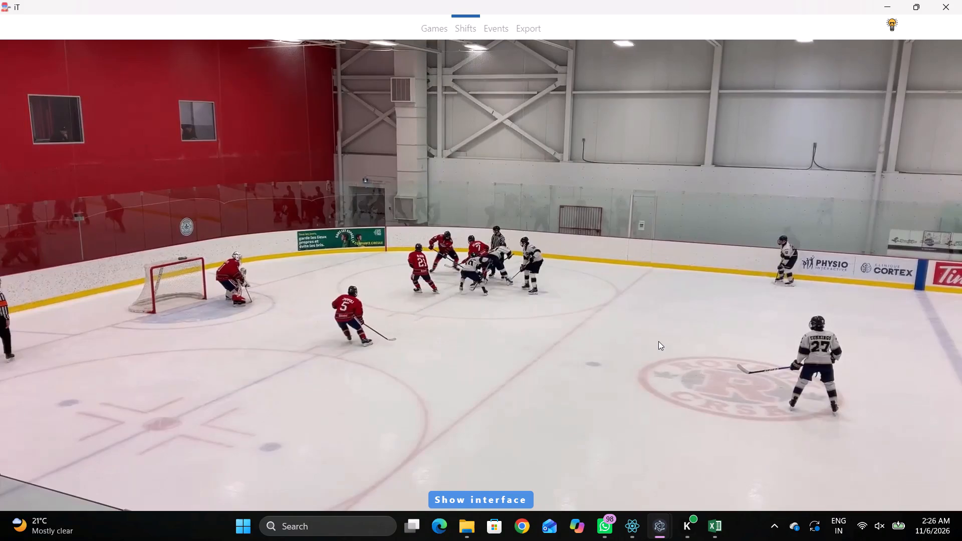
{"action": "key", "text": "space"}
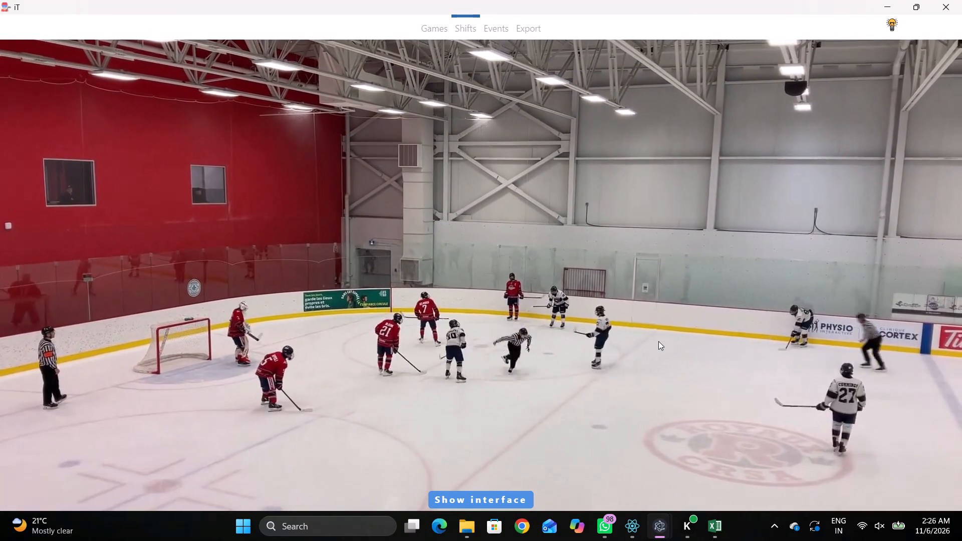
{"action": "key", "text": "space"}
{"action": "key", "text": "shift+s"}
{"action": "key", "text": "shift+d"}
Play on until the home team carries play into the away end and add a home shift at 00:20:30.2.
{"action": "type", "text": "D c"}
{"action": "key", "text": "space"}
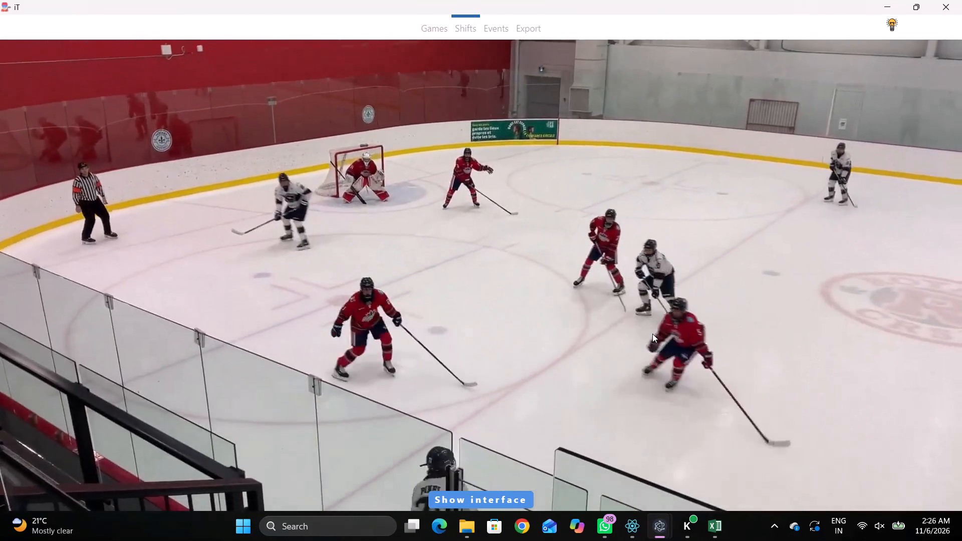
{"action": "key", "text": "space"}
{"action": "key", "text": "space"}
{"action": "key", "text": "space"}
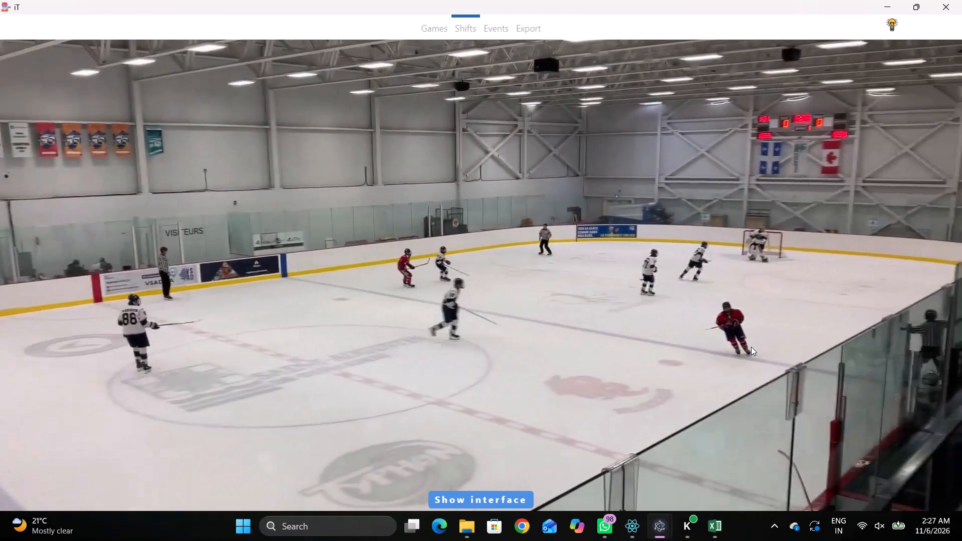
{"action": "key", "text": "shift+s"}
{"action": "key", "text": "shift+d"}
Review the home defence change at the bench and set the 00:20:30.2 shift's first Defenceman to 17 and second to 23.
{"action": "key", "text": "shift+d"}
{"action": "key", "text": "space"}
{"action": "key", "text": "space"}
{"action": "key", "text": "space"}
{"action": "key", "text": "space"}
{"action": "key", "text": "space"}
{"action": "key", "text": "space"}
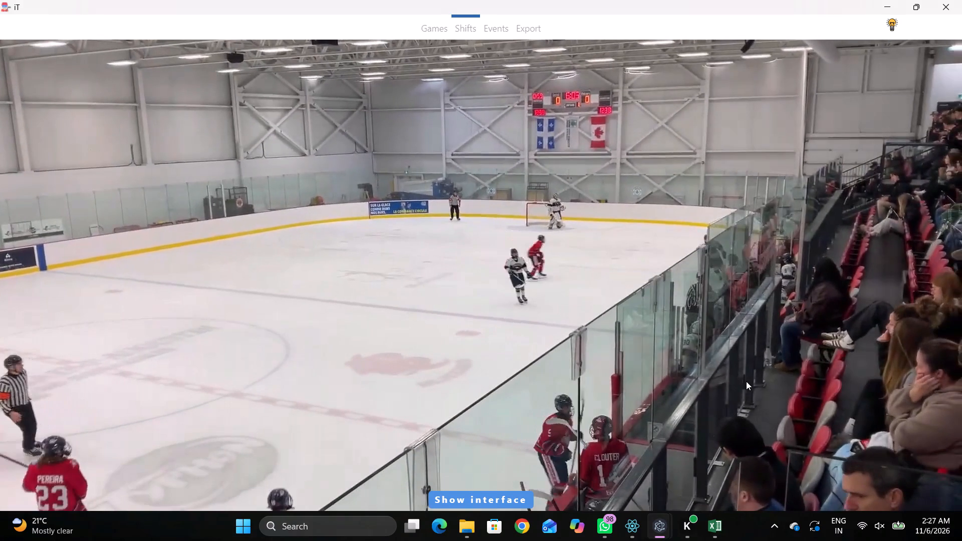
{"action": "key", "text": "q"}
{"action": "key", "text": "q"}
{"action": "key", "text": "q"}
{"action": "key", "text": "q"}
{"action": "key", "text": "q"}
{"action": "key", "text": "q"}
{"action": "key", "text": "shift+d"}
{"action": "key", "text": "q"}
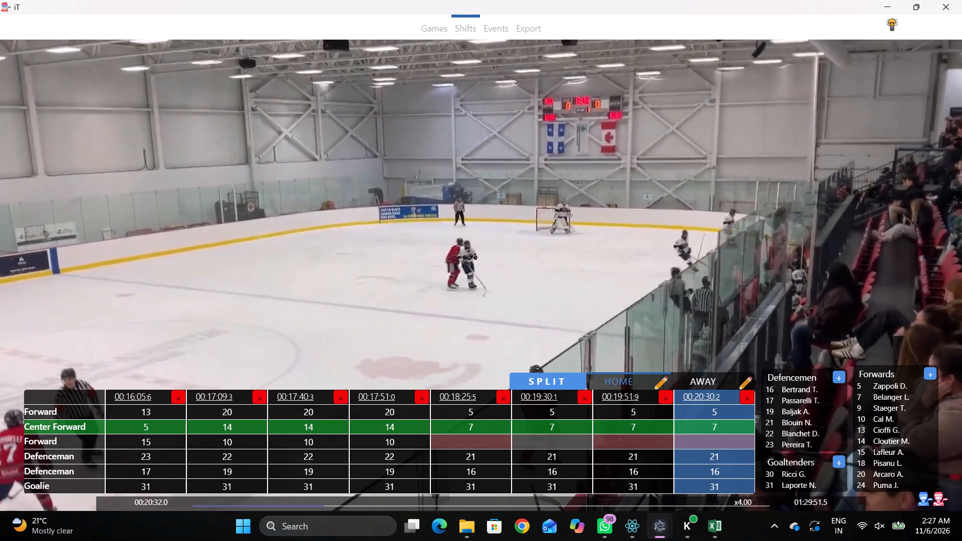
{"action": "left_click_drag", "start_coordinate": [740, 462], "coordinate": [727, 460]}
{"action": "left_click", "coordinate": [786, 404]}
{"action": "left_click", "coordinate": [711, 473]}
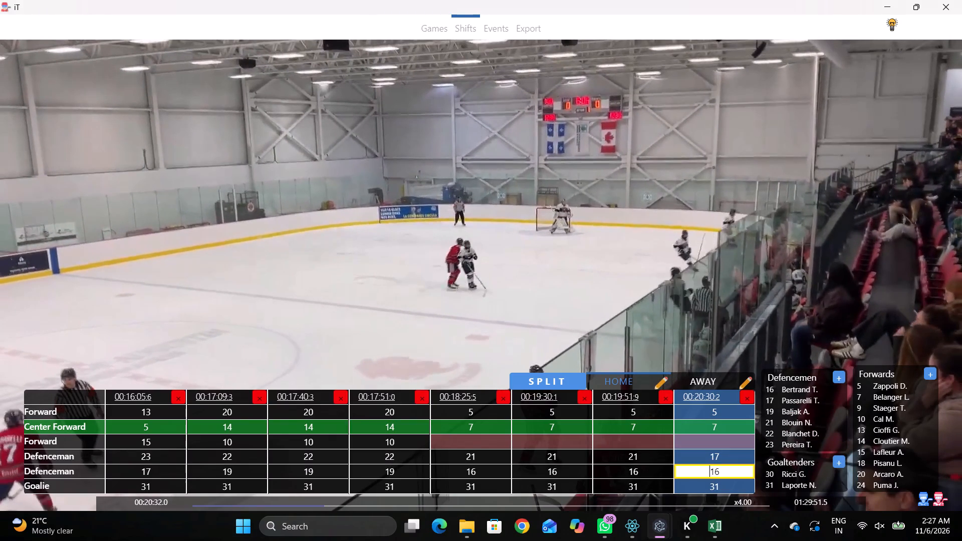
{"action": "left_click", "coordinate": [783, 439]}
Replay the change at the home bench and add a home shift at 00:20:33.0.
{"action": "key", "text": "shift+d"}
{"action": "key", "text": "q"}
{"action": "key", "text": "space"}
{"action": "key", "text": "space"}
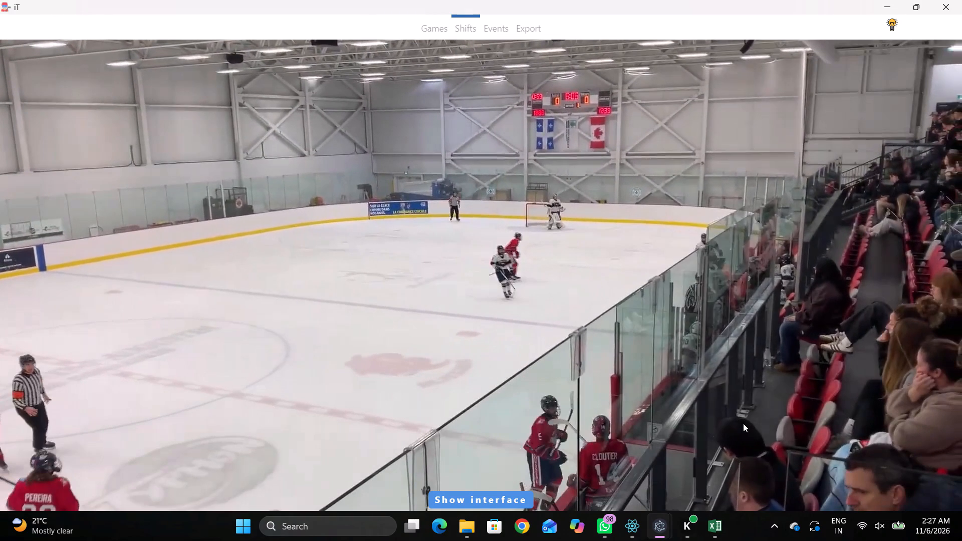
{"action": "key", "text": "space"}
{"action": "key", "text": "space"}
{"action": "type", "text": "q"}
{"action": "key", "text": "shift+s"}
{"action": "key", "text": "shift+d"}
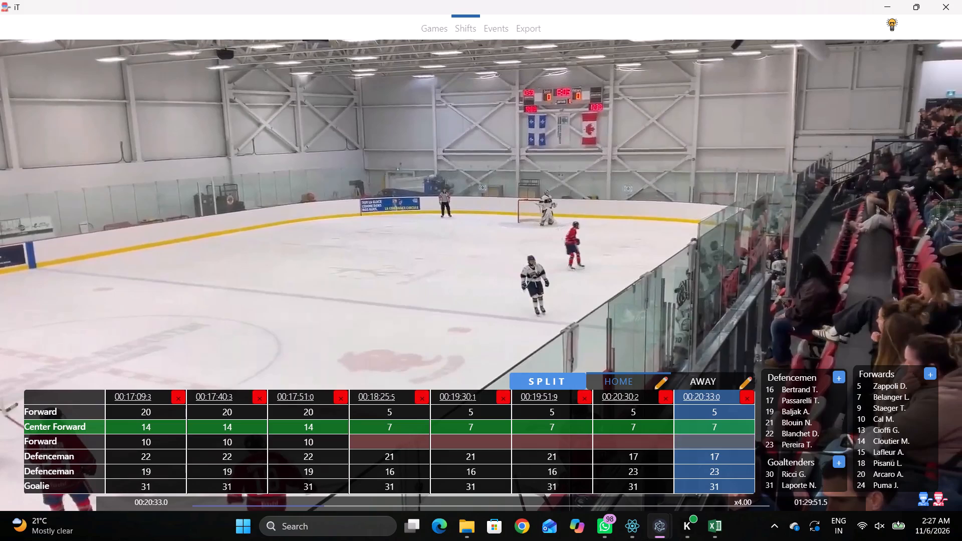
Set the 00:20:33.0 home shift's first Forward to 18.
{"action": "left_click", "coordinate": [711, 440]}
{"action": "left_click", "coordinate": [735, 427]}
{"action": "key", "text": "space"}
{"action": "key", "text": "space"}
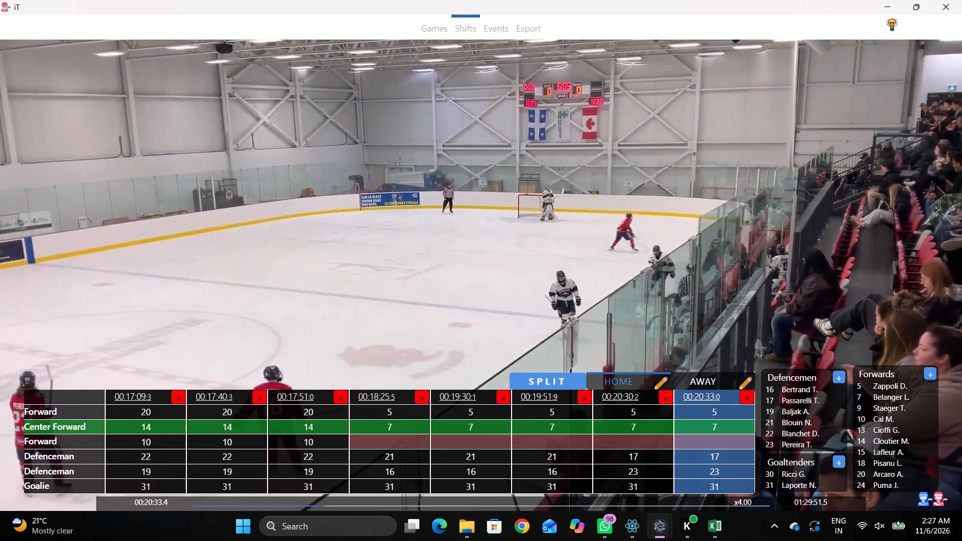
{"action": "left_click", "coordinate": [733, 417]}
{"action": "left_click", "coordinate": [879, 457]}
{"action": "key", "text": "shift+d"}
Play on through the away-end play until it returns to the home blue line, and add a home shift at 00:20:44.4.
{"action": "key", "text": "space"}
{"action": "key", "text": "space"}
{"action": "key", "text": "space"}
{"action": "key", "text": "space"}
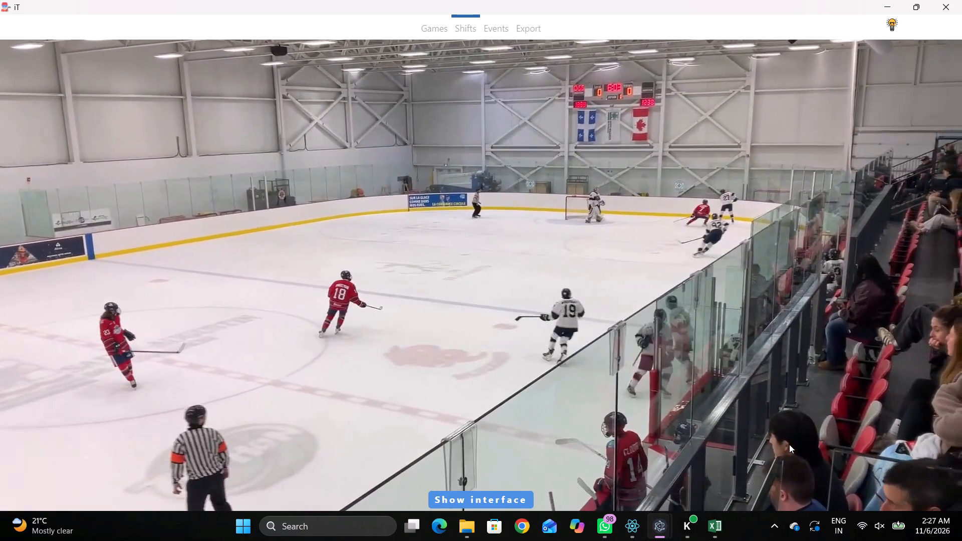
{"action": "type", "text": "q"}
{"action": "key", "text": "space"}
{"action": "key", "text": "space"}
{"action": "key", "text": "space"}
{"action": "key", "text": "space"}
{"action": "key", "text": "space"}
{"action": "key", "text": "space"}
{"action": "key", "text": "space"}
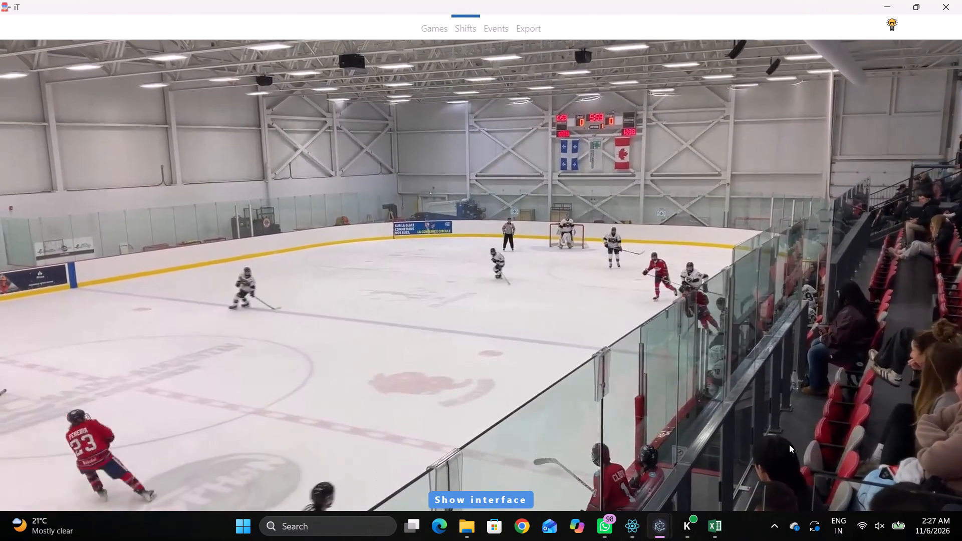
{"action": "key", "text": "space"}
{"action": "key", "text": "space"}
{"action": "key", "text": "space"}
{"action": "key", "text": "space"}
{"action": "key", "text": "space"}
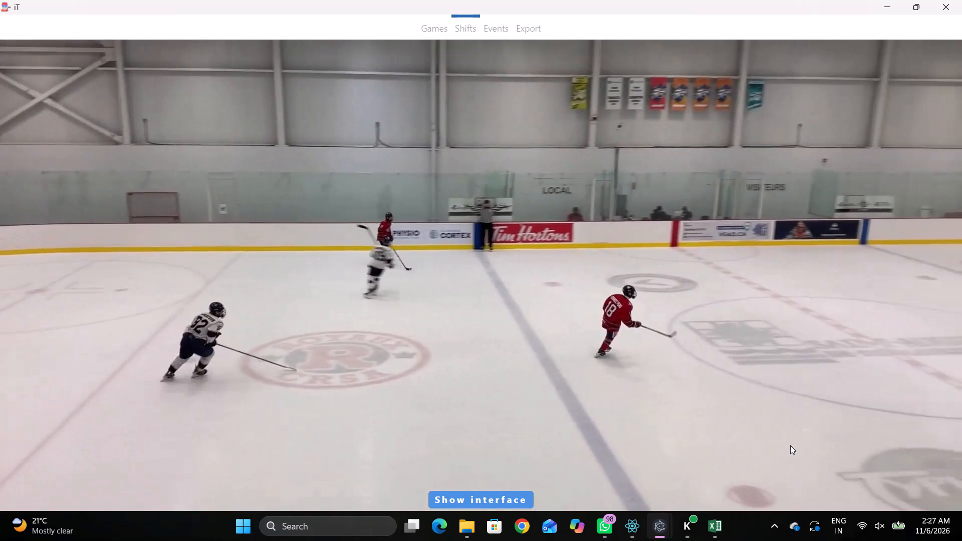
{"action": "key", "text": "shift+s"}
{"action": "key", "text": "shift+d"}
{"action": "key", "text": "shift+d"}
Review the change on the ice and set the 00:20:44.4 shift's Center Forward to 14.
{"action": "key", "text": "space"}
{"action": "key", "text": "space"}
{"action": "key", "text": "space"}
{"action": "key", "text": "space"}
{"action": "key", "text": "q"}
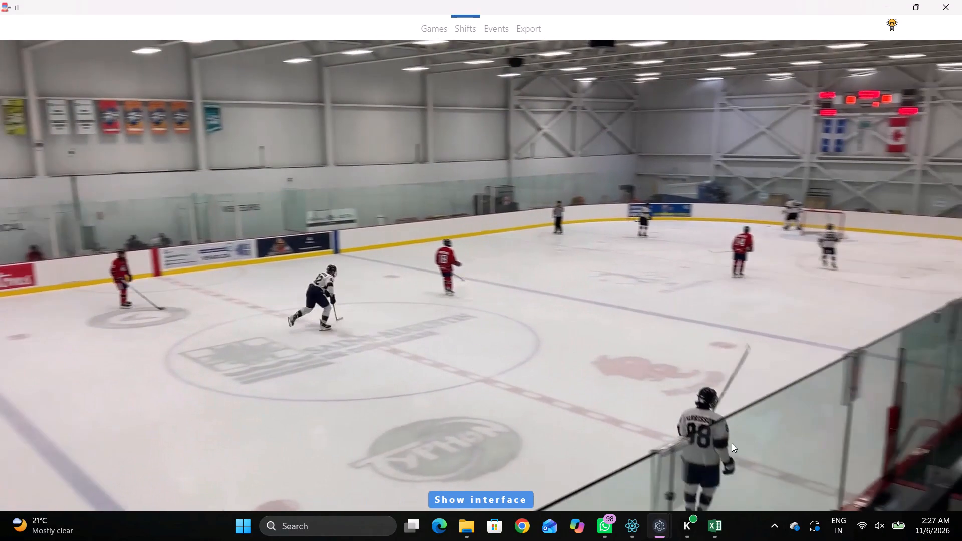
{"action": "key", "text": "shift+d"}
{"action": "left_click", "coordinate": [734, 422]}
{"action": "key", "text": "1"}
{"action": "key", "text": "4"}
{"action": "left_click", "coordinate": [683, 283]}
{"action": "key", "text": "shift+d"}
Play on through the neutral-zone play to the next home change and add a home shift at 00:21:20.2.
{"action": "key", "text": "space"}
{"action": "key", "text": "c"}
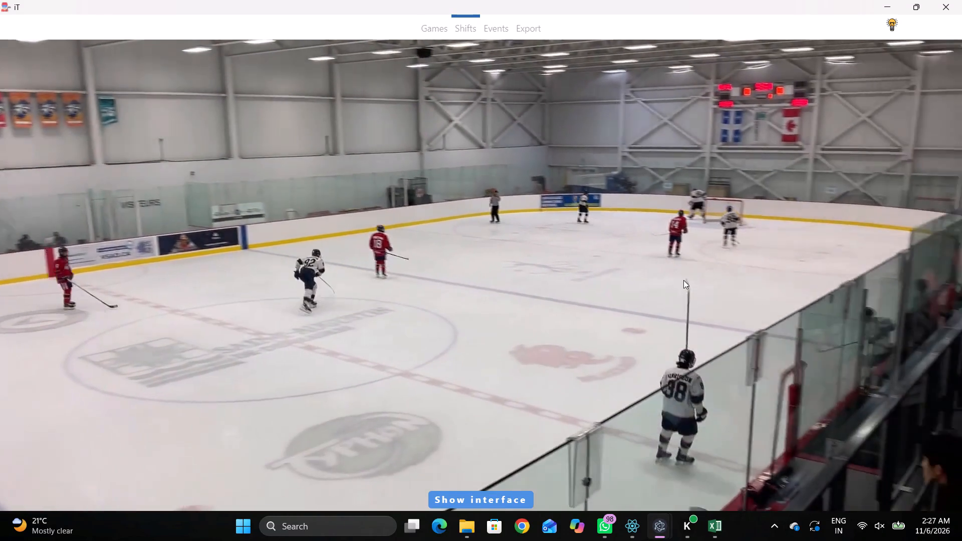
{"action": "key", "text": "space"}
{"action": "key", "text": "c"}
{"action": "key", "text": "space"}
{"action": "key", "text": "space"}
{"action": "key", "text": "q"}
{"action": "key", "text": "q"}
{"action": "key", "text": "space"}
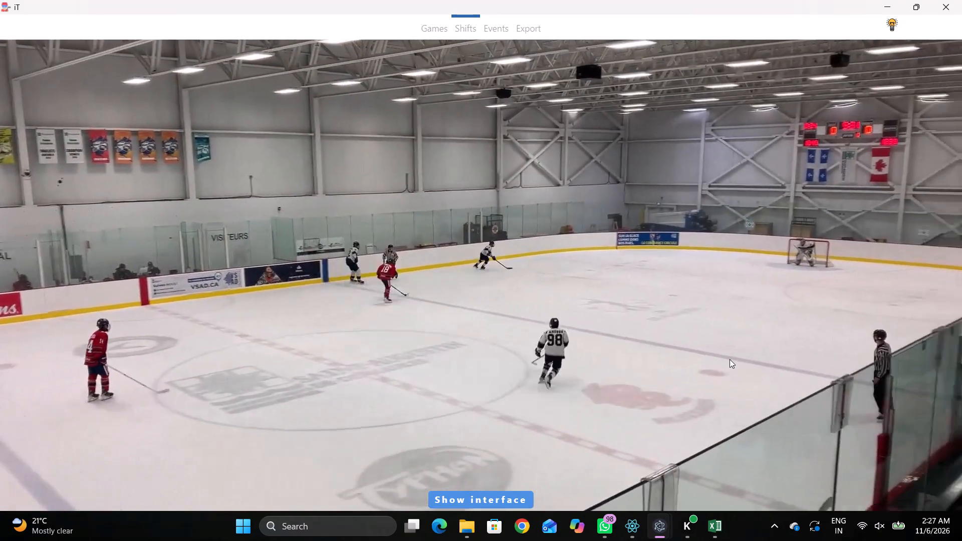
{"action": "key", "text": "space"}
{"action": "key", "text": "space"}
{"action": "key", "text": "space"}
{"action": "key", "text": "space"}
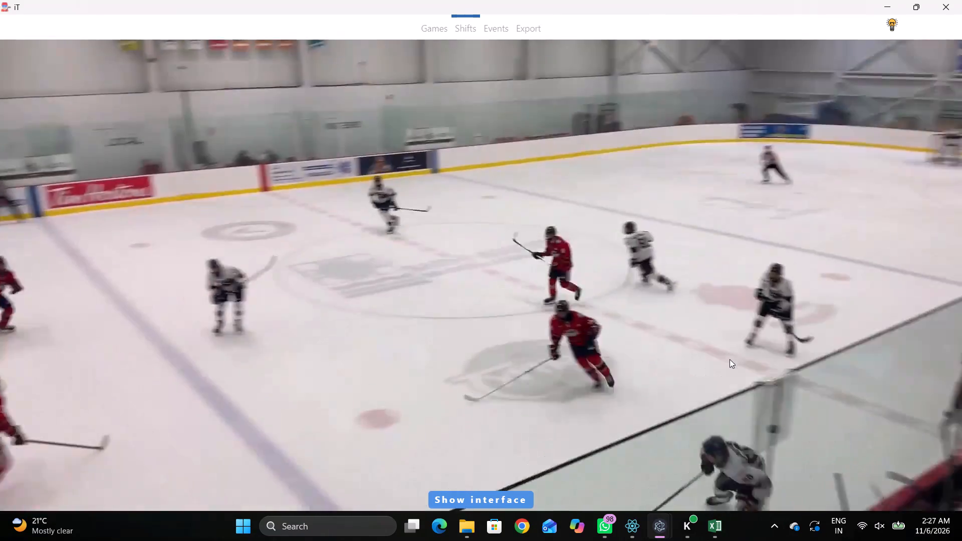
{"action": "key", "text": "space"}
{"action": "key", "text": "space"}
{"action": "key", "text": "space"}
{"action": "key", "text": "space"}
{"action": "key", "text": "space"}
{"action": "key", "text": "space"}
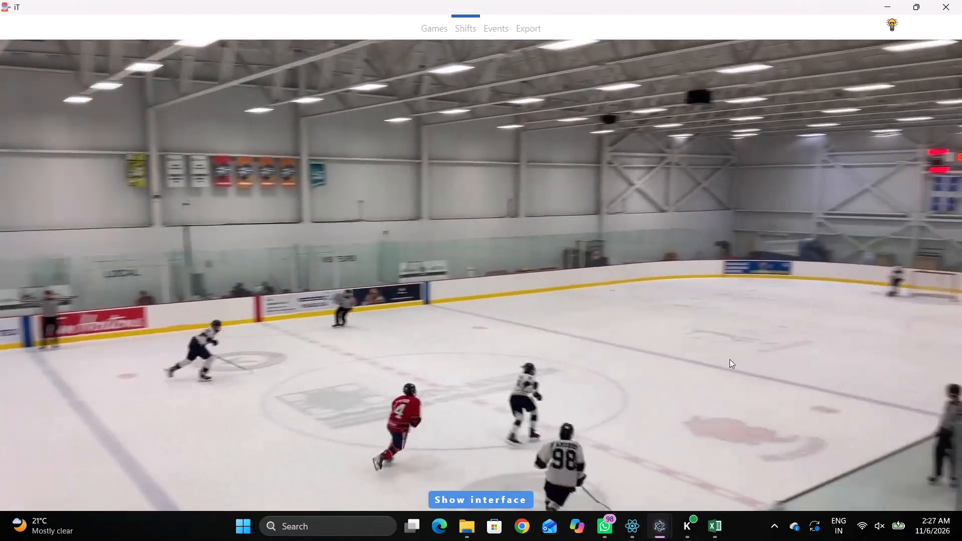
{"action": "key", "text": "space"}
{"action": "type", "text": "SD SDDD"}
Play on a few seconds and add a home shift at 00:21:25.5.
{"action": "key", "text": "space"}
{"action": "key", "text": "space"}
{"action": "key", "text": "space"}
{"action": "key", "text": "space"}
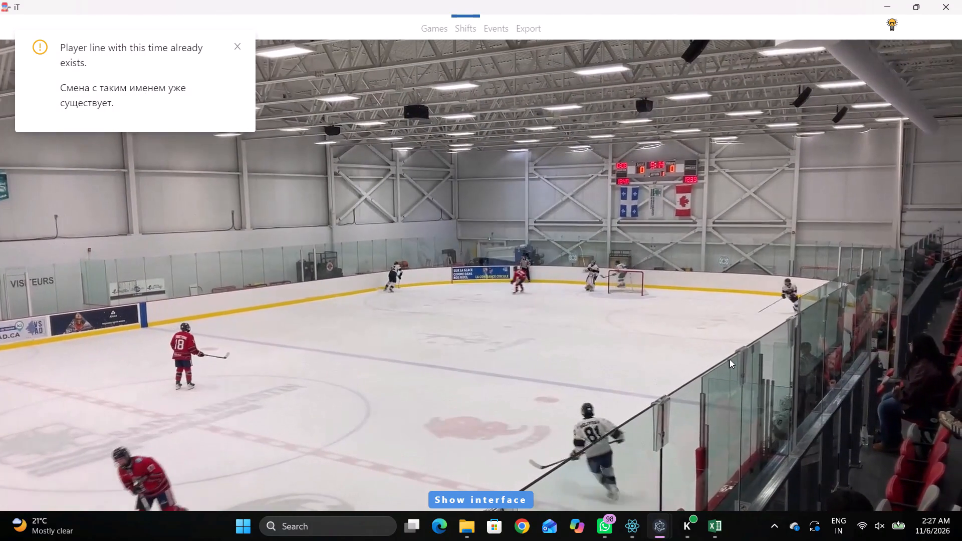
{"action": "key", "text": "space"}
{"action": "key", "text": "space"}
{"action": "key", "text": "shift+s"}
{"action": "key", "text": "shift+d"}
{"action": "key", "text": "shift+d"}
Review the new home defence pair and set the 00:21:25.5 shift's first Defenceman to 16 and second to 21.
{"action": "key", "text": "space"}
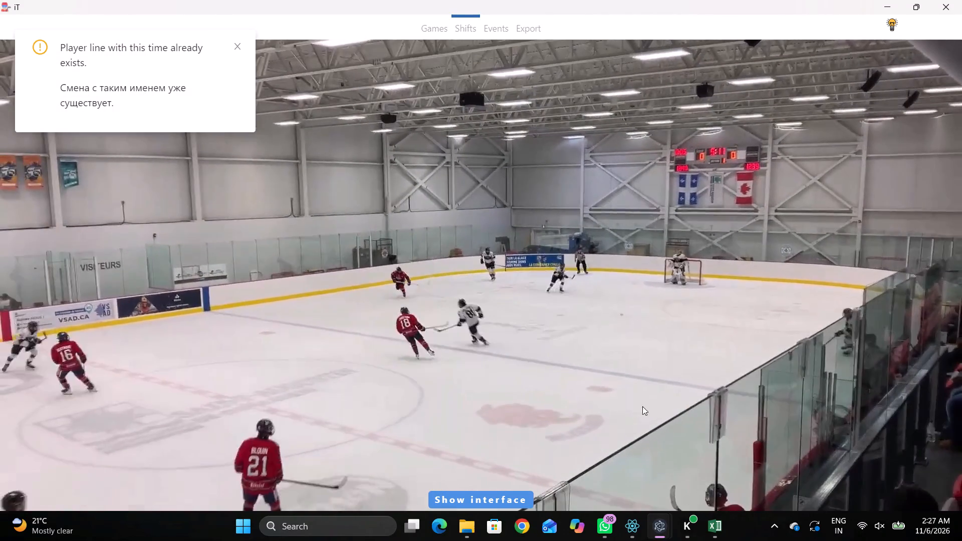
{"action": "key", "text": "space"}
{"action": "key", "text": "q"}
{"action": "key", "text": "q"}
{"action": "key", "text": "q"}
{"action": "key", "text": "shift+d"}
{"action": "left_click", "coordinate": [726, 458]}
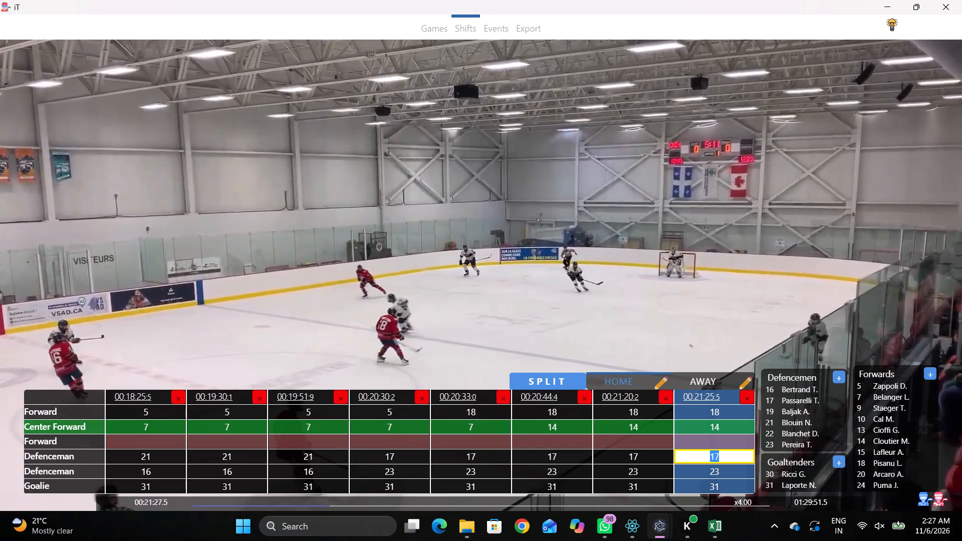
{"action": "left_click", "coordinate": [774, 388]}
{"action": "left_click", "coordinate": [720, 466]}
{"action": "key", "text": "2"}
{"action": "key", "text": "1"}
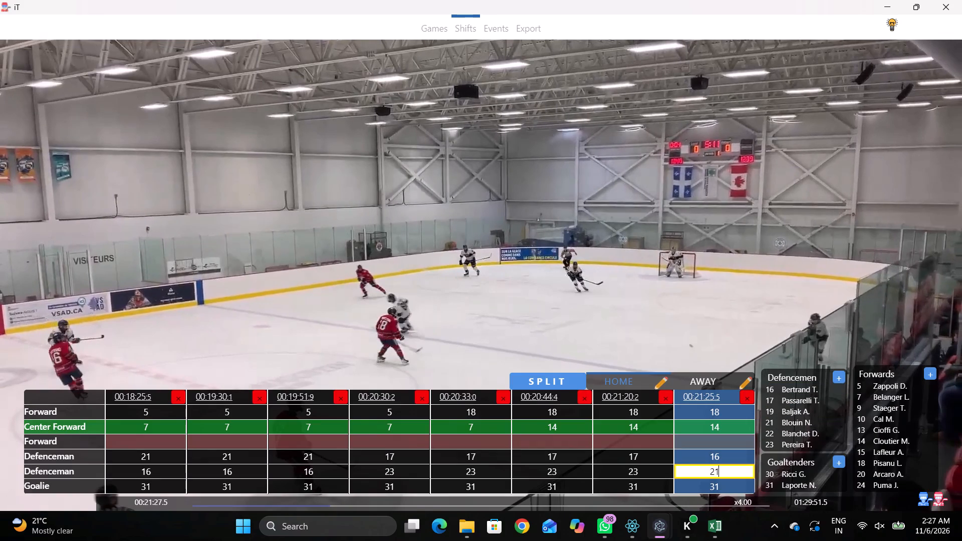
{"action": "left_click", "coordinate": [704, 310]}
{"action": "key", "text": "shift+d"}
Play on until play reaches the home net and add a home shift at 00:21:34.0.
{"action": "key", "text": "space"}
{"action": "key", "text": "space"}
{"action": "key", "text": "space"}
{"action": "key", "text": "space"}
{"action": "key", "text": "space"}
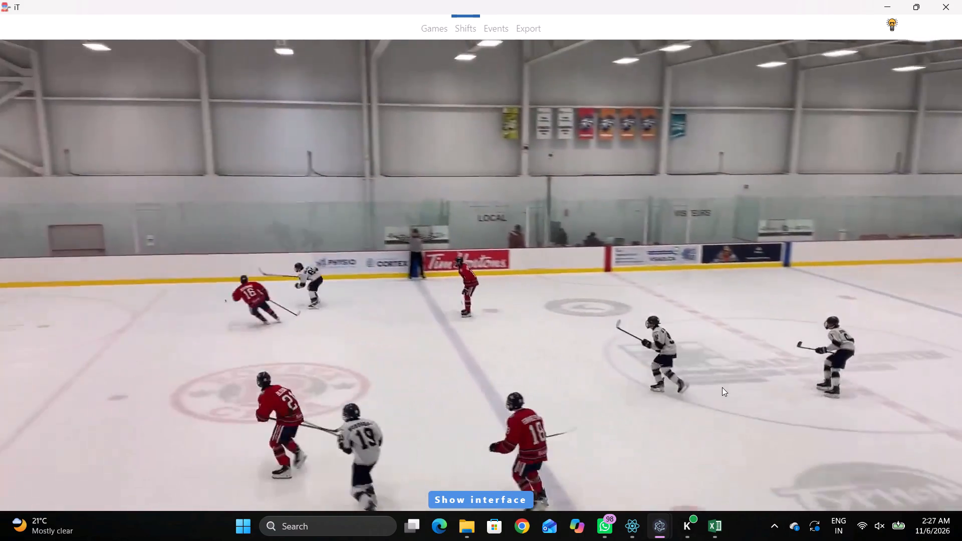
{"action": "key", "text": "space"}
{"action": "key", "text": "space"}
{"action": "key", "text": "space"}
{"action": "key", "text": "space"}
{"action": "key", "text": "space"}
{"action": "key", "text": "shift+s"}
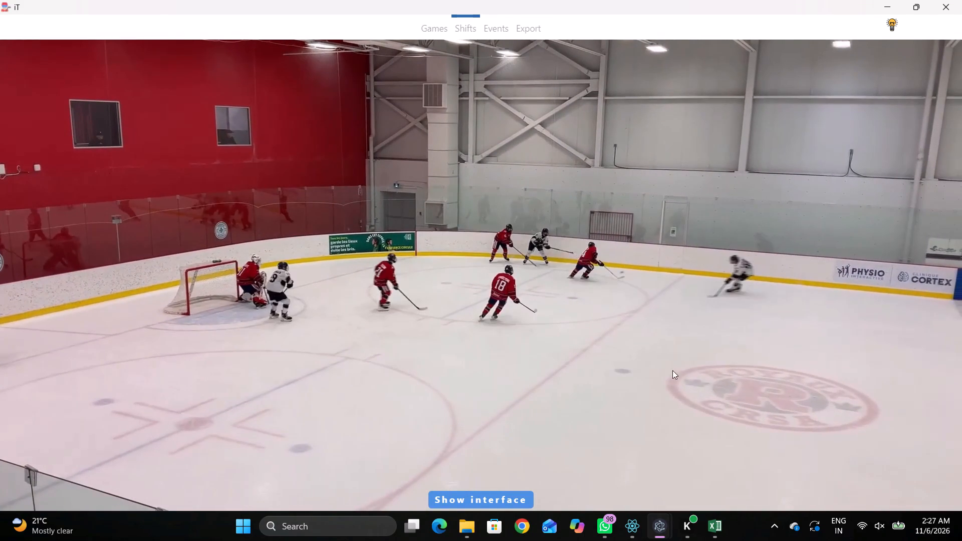
{"action": "key", "text": "shift+d"}
{"action": "key", "text": "shift+d"}
Play on to identify the extra home forward and fill the 00:21:34.0 shift's empty Forward slot with 7.
{"action": "key", "text": "space"}
{"action": "key", "text": "space"}
{"action": "key", "text": "space"}
{"action": "key", "text": "space"}
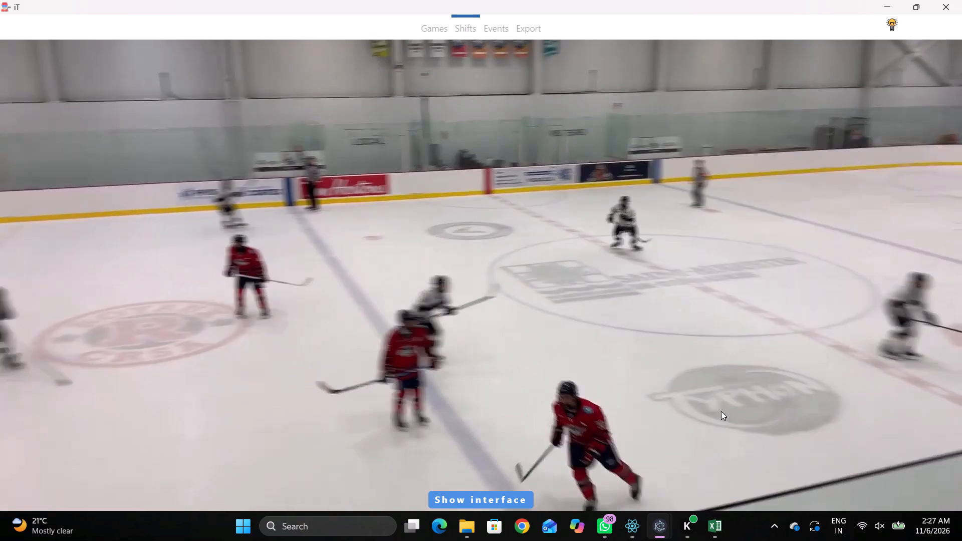
{"action": "key", "text": "space"}
{"action": "key", "text": "space"}
{"action": "key", "text": "space"}
{"action": "key", "text": "space"}
{"action": "key", "text": "space"}
{"action": "key", "text": "space"}
{"action": "key", "text": "space"}
{"action": "key", "text": "space"}
{"action": "key", "text": "space"}
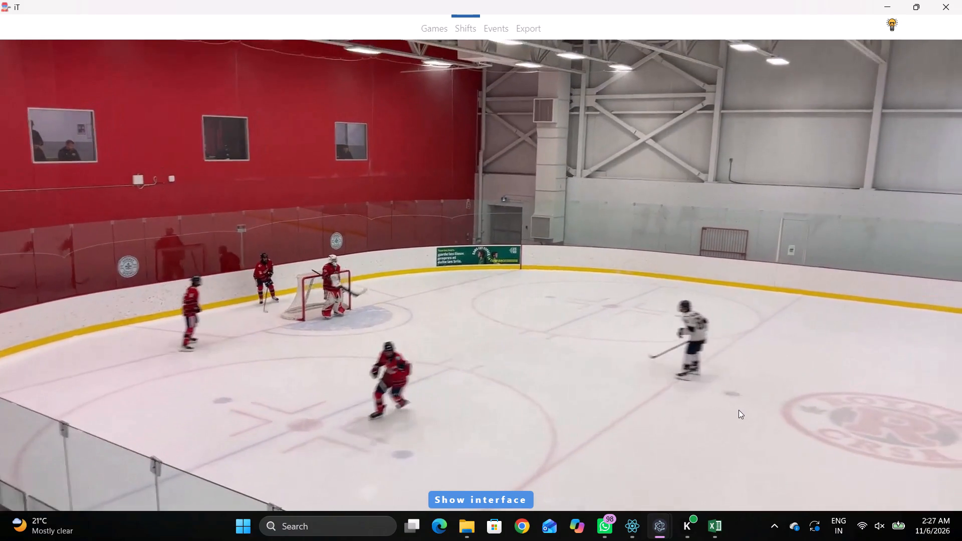
{"action": "key", "text": "space"}
{"action": "key", "text": "space"}
{"action": "key", "text": "space"}
{"action": "key", "text": "shift+d"}
{"action": "left_click", "coordinate": [712, 432]}
{"action": "left_click_drag", "start_coordinate": [747, 436], "coordinate": [731, 440]}
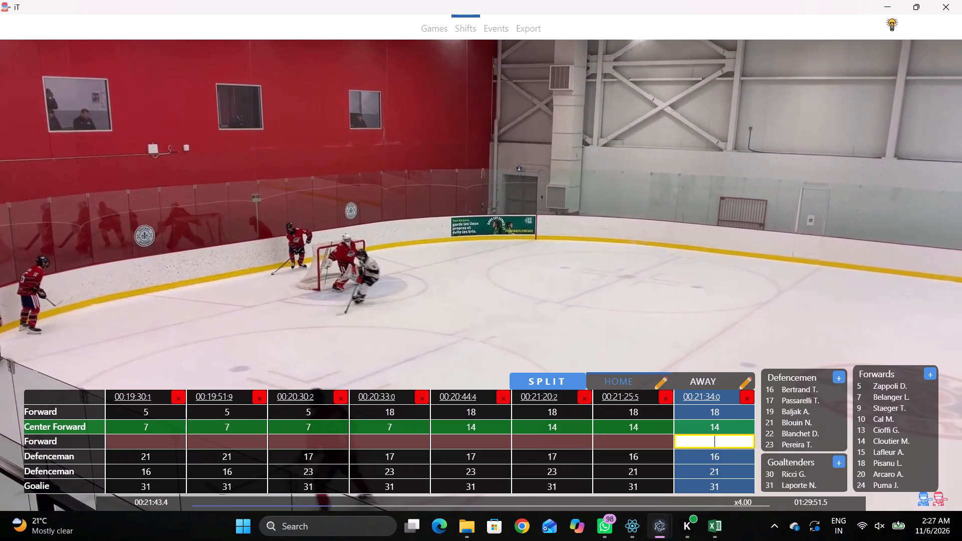
{"action": "left_click", "coordinate": [868, 397]}
Add a home shift at 00:21:43.4.
{"action": "key", "text": "shift+s"}
{"action": "key", "text": "shift+d"}
{"action": "key", "text": "shift+d"}
{"action": "key", "text": "shift+d"}
Play on until the new home forwards are recognisable and set the 00:21:43.4 shift's first Forward to 13.
{"action": "key", "text": "space"}
{"action": "key", "text": "space"}
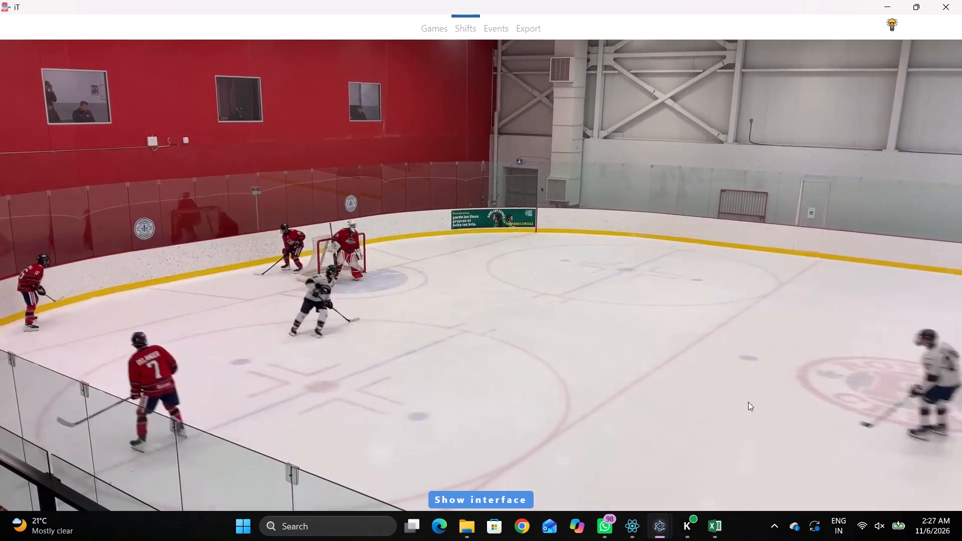
{"action": "key", "text": "space"}
{"action": "key", "text": "space"}
{"action": "key", "text": "space"}
{"action": "key", "text": "space"}
{"action": "key", "text": "space"}
{"action": "key", "text": "space"}
{"action": "key", "text": "space"}
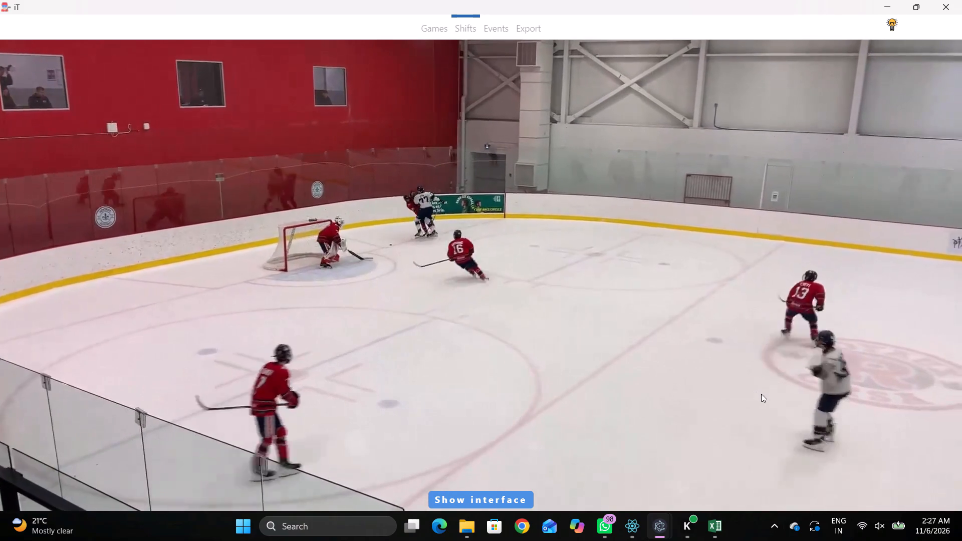
{"action": "key", "text": "space"}
{"action": "key", "text": "space"}
{"action": "key", "text": "space"}
{"action": "key", "text": "space"}
{"action": "key", "text": "space"}
{"action": "key", "text": "space"}
{"action": "key", "text": "space"}
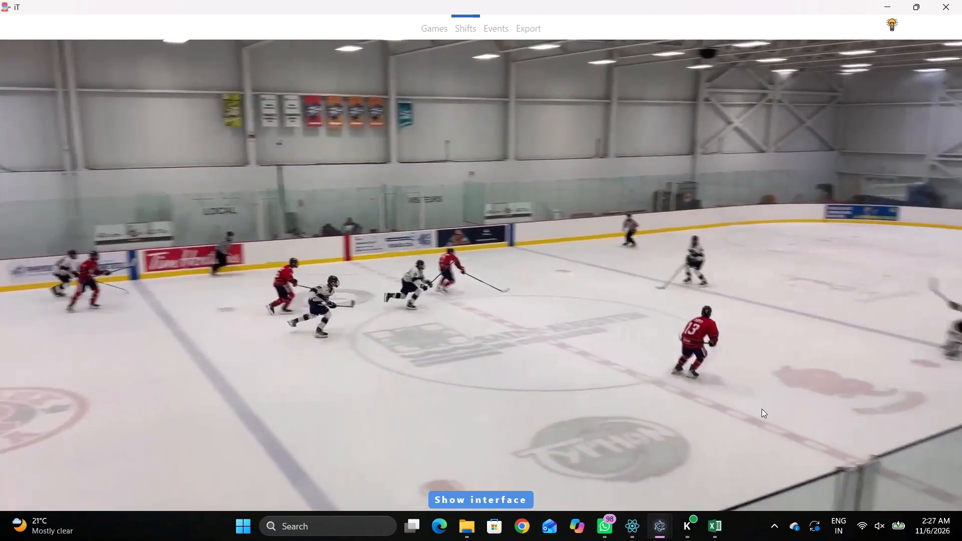
{"action": "key", "text": "space"}
{"action": "key", "text": "space"}
{"action": "key", "text": "space"}
{"action": "key", "text": "space"}
{"action": "key", "text": "shift+d"}
{"action": "left_click", "coordinate": [715, 412]}
{"action": "key", "text": "1"}
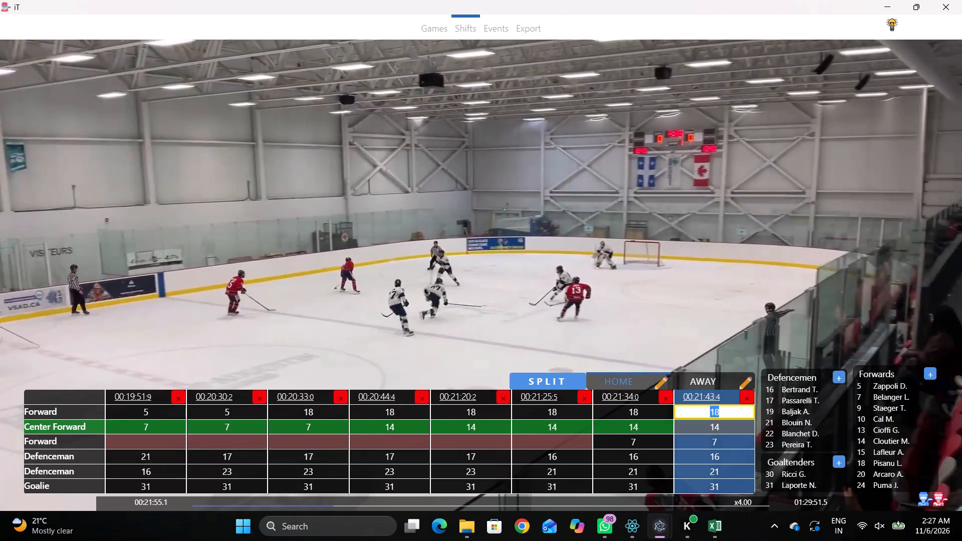
{"action": "key", "text": "3"}
Step back slightly to check the home centre and pick the 00:21:43.4 shift's Center Forward from the forwards roster.
{"action": "left_click_drag", "start_coordinate": [728, 436], "coordinate": [717, 438]}
{"action": "left_click", "coordinate": [735, 426]}
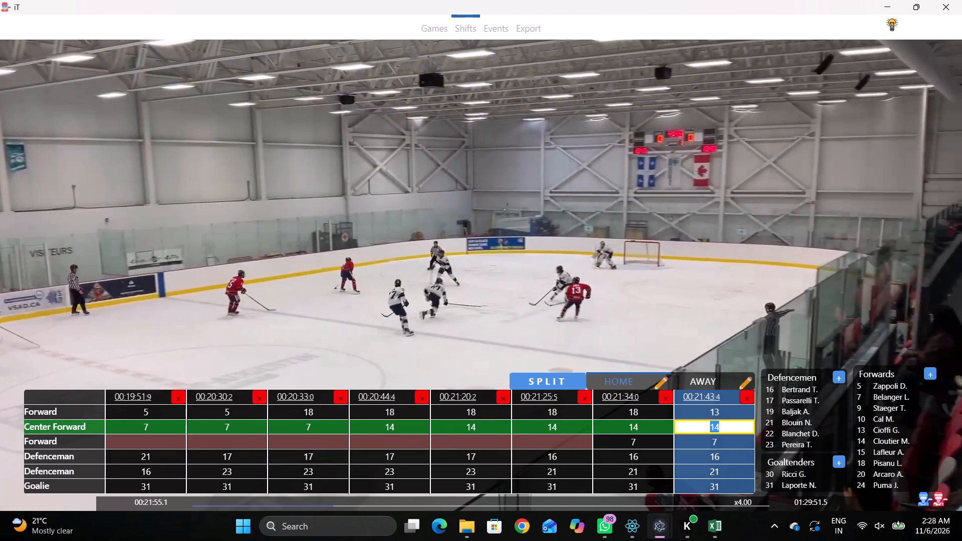
{"action": "key", "text": "q"}
{"action": "key", "text": "q"}
{"action": "key", "text": "q"}
{"action": "left_click", "coordinate": [728, 421]}
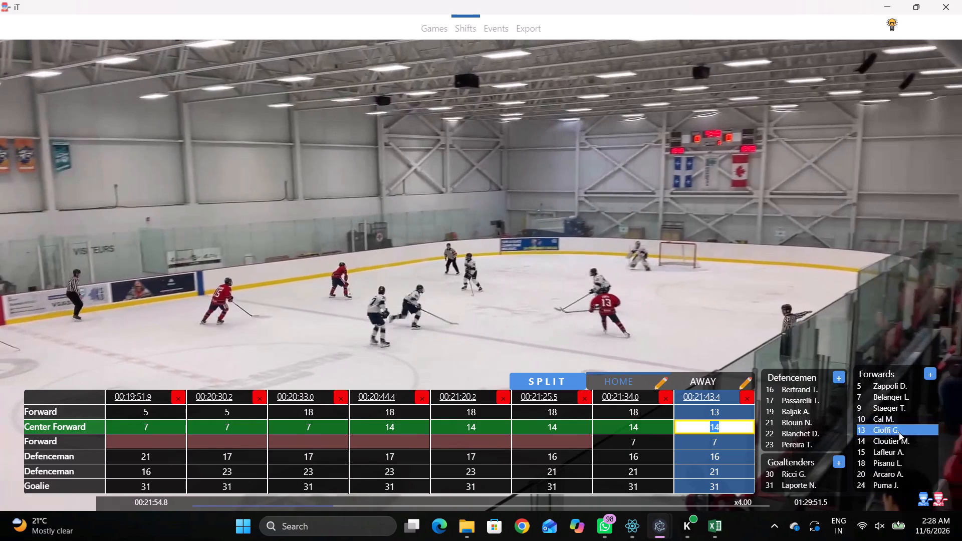
{"action": "left_click", "coordinate": [876, 446]}
{"action": "key", "text": "shift+d"}
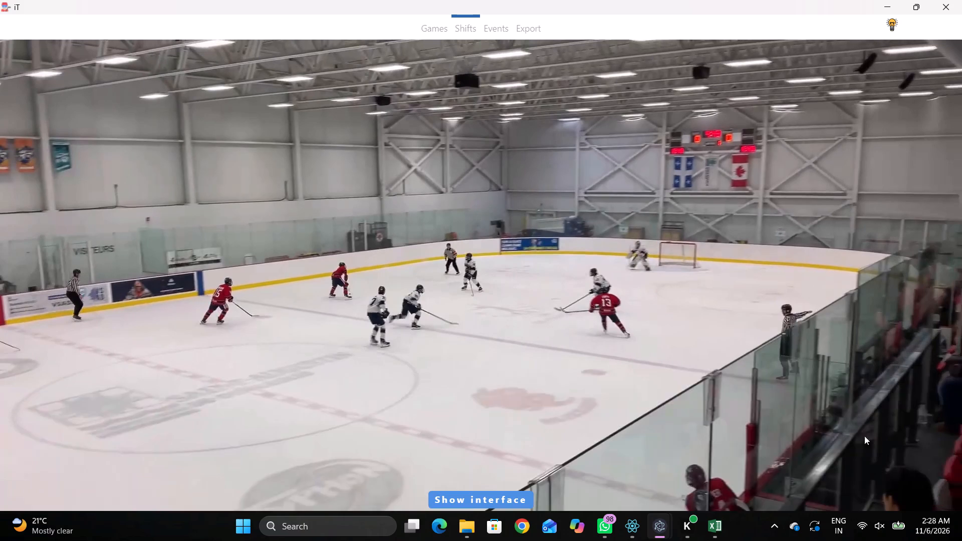
Play on briefly during the away-end attack and add another home shift.
{"action": "key", "text": "space"}
{"action": "key", "text": "space"}
{"action": "key", "text": "shift+s"}
{"action": "key", "text": "shift+d"}
{"action": "key", "text": "shift+d"}
{"action": "key", "text": "q"}
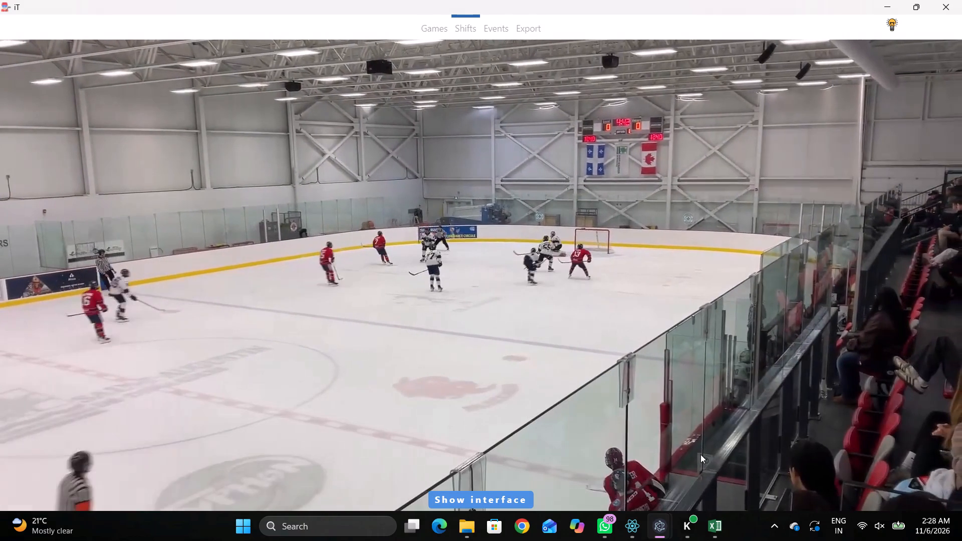
Review the away-end play back and forth to find the line change and add a home shift at 00:21:57.6.
{"action": "key", "text": "q"}
{"action": "key", "text": "space"}
{"action": "key", "text": "space"}
{"action": "key", "text": "space"}
{"action": "key", "text": "space"}
{"action": "key", "text": "space"}
{"action": "key", "text": "space"}
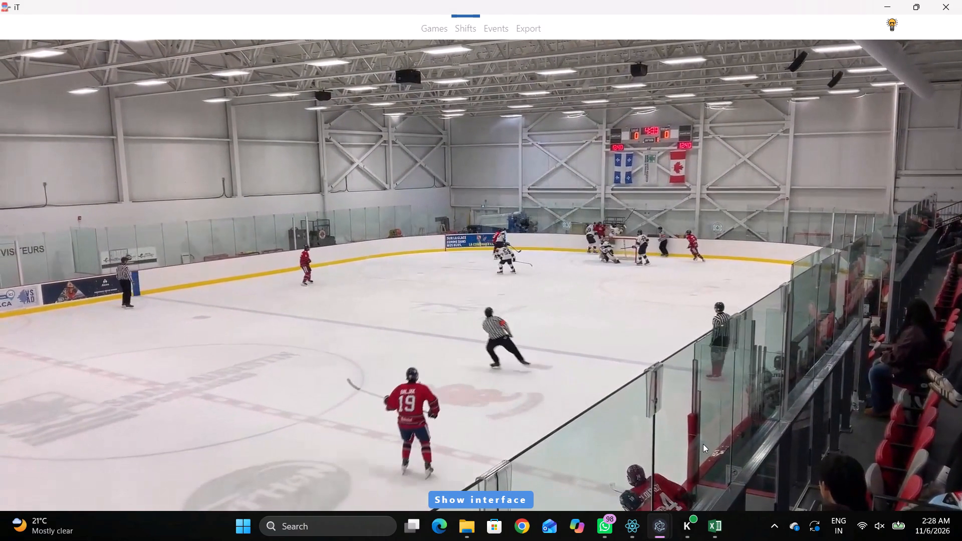
{"action": "key", "text": "q"}
{"action": "key", "text": "q"}
{"action": "key", "text": "q"}
{"action": "key", "text": "q"}
{"action": "key", "text": "q"}
{"action": "key", "text": "q"}
{"action": "key", "text": "q"}
{"action": "key", "text": "q"}
{"action": "key", "text": "q"}
{"action": "key", "text": "q"}
{"action": "key", "text": "q"}
{"action": "key", "text": "q"}
{"action": "key", "text": "shift+s"}
{"action": "key", "text": "shift+d"}
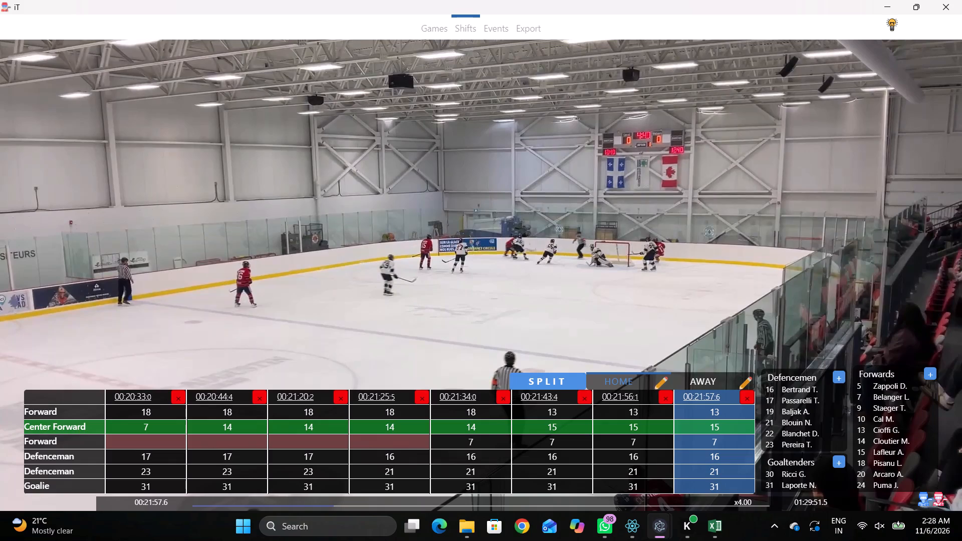
{"action": "key", "text": "shift+s"}
{"action": "key", "text": "shift+d"}
{"action": "key", "text": "shift+d"}
Set the second Defenceman of the 00:21:57.6 home shift to 19.
{"action": "left_click", "coordinate": [722, 470], "text": "shift"}
{"action": "left_click", "coordinate": [794, 409]}
{"action": "key", "text": "shift+d"}
Play on to the next defence change and add a home shift at 00:22:22.3.
{"action": "key", "text": "space"}
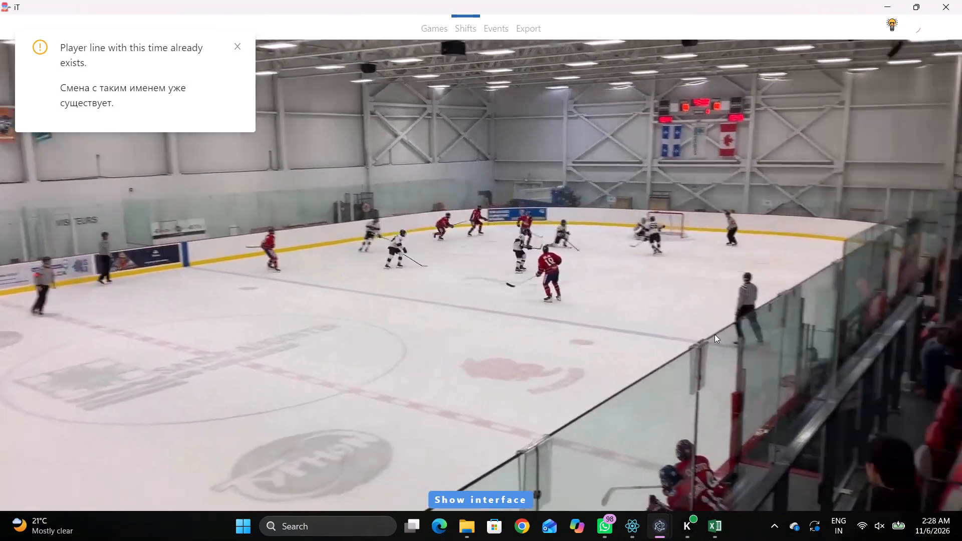
{"action": "key", "text": "space"}
{"action": "key", "text": "space"}
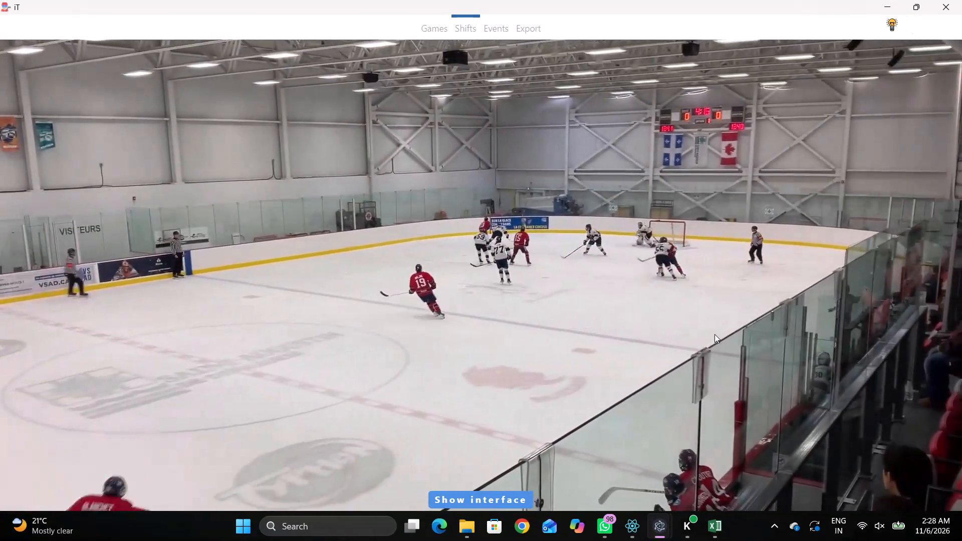
{"action": "key", "text": "space"}
{"action": "type", "text": "q"}
{"action": "key", "text": "shift+s"}
{"action": "key", "text": "shift+d"}
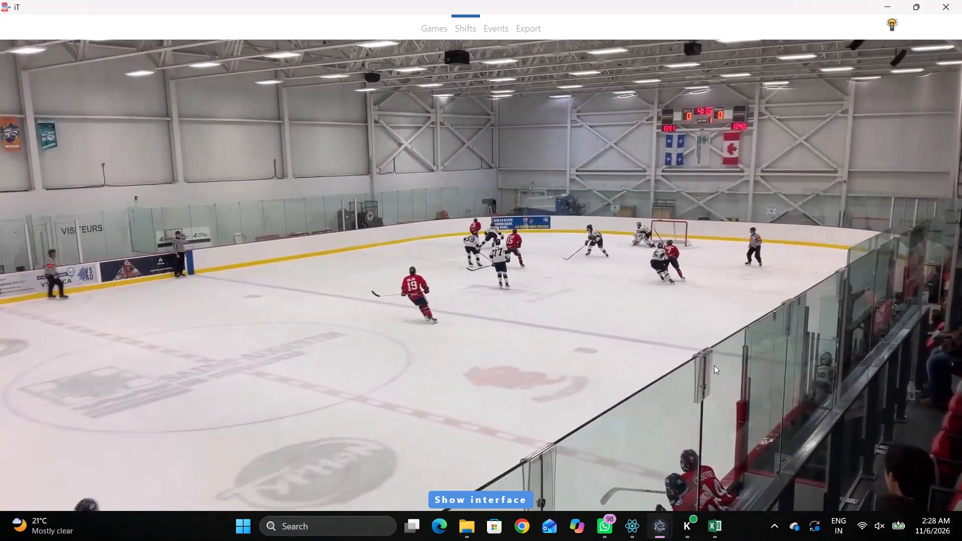
Set the first Defenceman of the 00:22:22.3 home shift to 22.
{"action": "left_click_drag", "start_coordinate": [725, 427], "coordinate": [725, 432]}
{"action": "left_click_drag", "start_coordinate": [743, 469], "coordinate": [737, 468]}
{"action": "left_click", "coordinate": [735, 457]}
{"action": "key", "text": "2"}
{"action": "key", "text": "2"}
{"action": "left_click", "coordinate": [740, 281]}
{"action": "key", "text": "shift+d"}
Play on through the away-end attack and add a home shift at 00:22:50.4.
{"action": "key", "text": "space"}
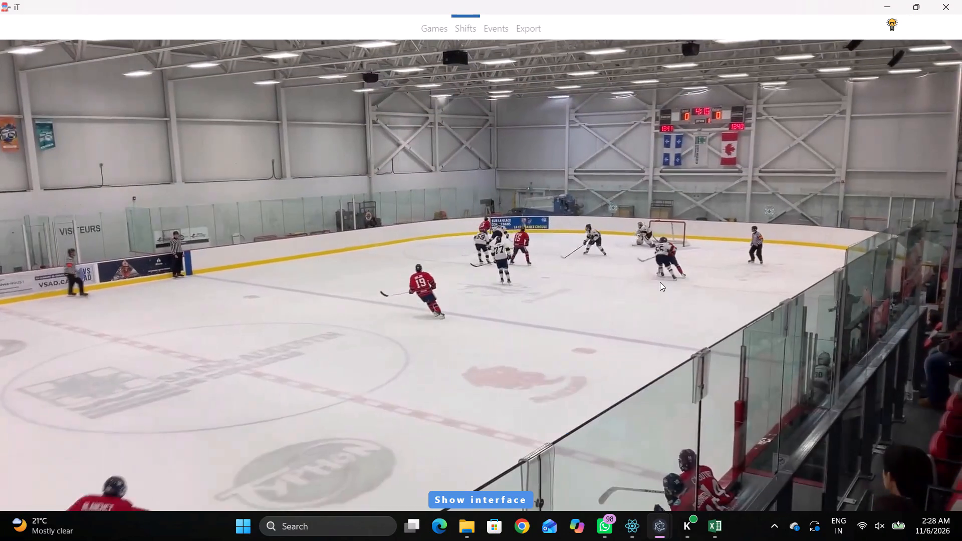
{"action": "type", "text": "v"}
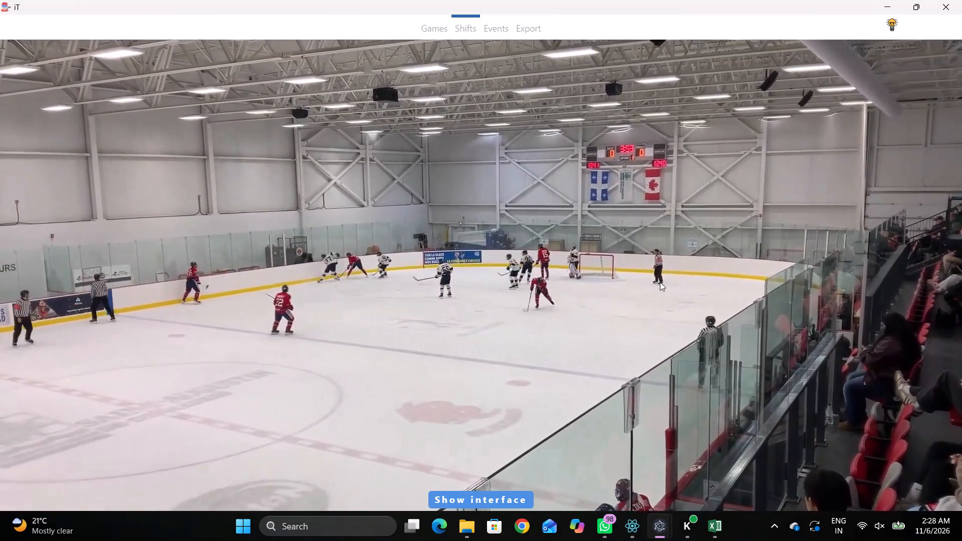
{"action": "key", "text": "space"}
{"action": "key", "text": "space"}
{"action": "key", "text": "space"}
{"action": "type", "text": "SDD qqqqqD"}
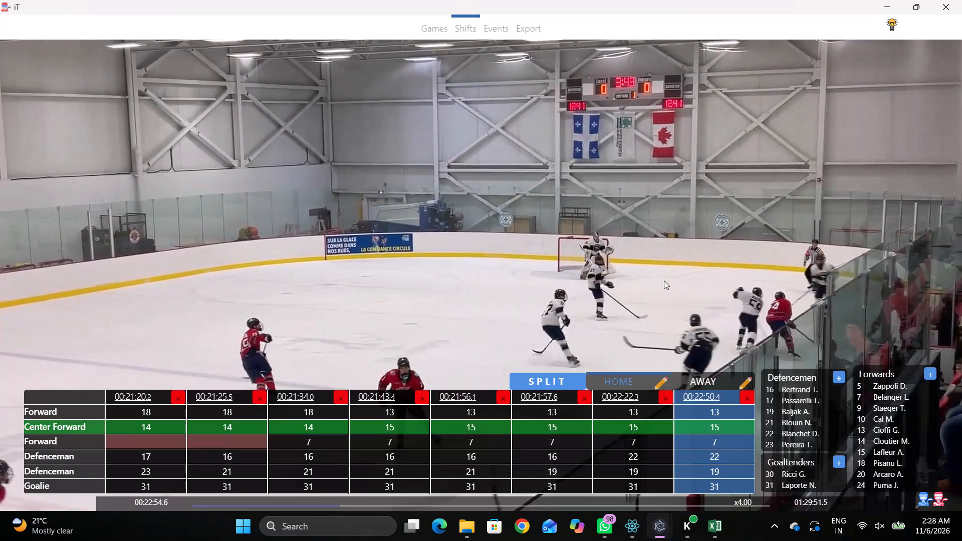
Go back through the play before the 00:22:50.4 shift to check the change and add a home shift at 00:22:50.1.
{"action": "left_click", "coordinate": [720, 389]}
{"action": "left_click", "coordinate": [718, 394]}
{"action": "key", "text": "shift+d"}
{"action": "key", "text": "q"}
{"action": "key", "text": "q"}
{"action": "key", "text": "q"}
{"action": "key", "text": "q"}
{"action": "key", "text": "q"}
{"action": "key", "text": "q"}
{"action": "key", "text": "q"}
{"action": "key", "text": "q"}
{"action": "key", "text": "q"}
{"action": "key", "text": "q"}
{"action": "key", "text": "q"}
{"action": "key", "text": "q"}
{"action": "key", "text": "q"}
{"action": "key", "text": "q"}
{"action": "key", "text": "q"}
{"action": "key", "text": "q"}
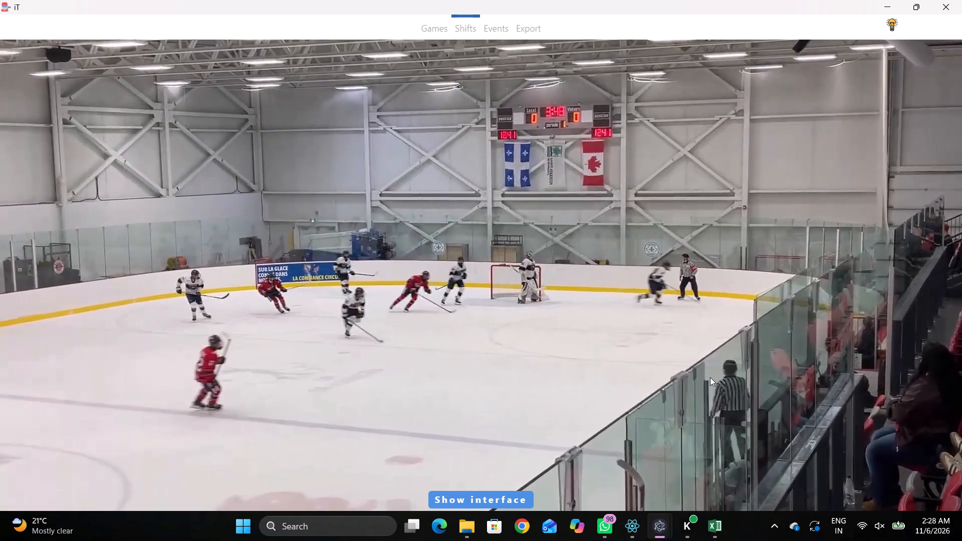
{"action": "key", "text": "q"}
{"action": "key", "text": "q"}
{"action": "key", "text": "q"}
{"action": "key", "text": "q"}
{"action": "key", "text": "q"}
{"action": "key", "text": "q"}
{"action": "key", "text": "q"}
{"action": "key", "text": "q"}
{"action": "key", "text": "q"}
{"action": "key", "text": "q"}
{"action": "key", "text": "q"}
{"action": "key", "text": "q"}
{"action": "key", "text": "q"}
{"action": "type", "text": "qqqqq"}
{"action": "key", "text": "space"}
{"action": "key", "text": "shift+d"}
{"action": "key", "text": "space"}
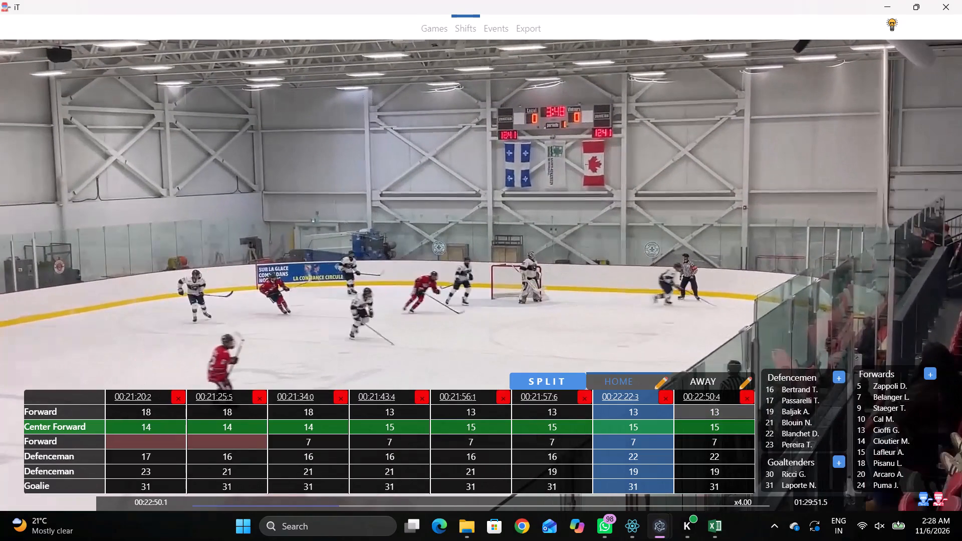
{"action": "key", "text": "shift+s"}
{"action": "key", "text": "shift+d"}
{"action": "key", "text": "shift+d"}
Set the first Forward to 24 in both the 00:22:50.1 and 00:22:50.4 home shifts.
{"action": "left_click", "coordinate": [721, 411]}
{"action": "left_click", "coordinate": [632, 406]}
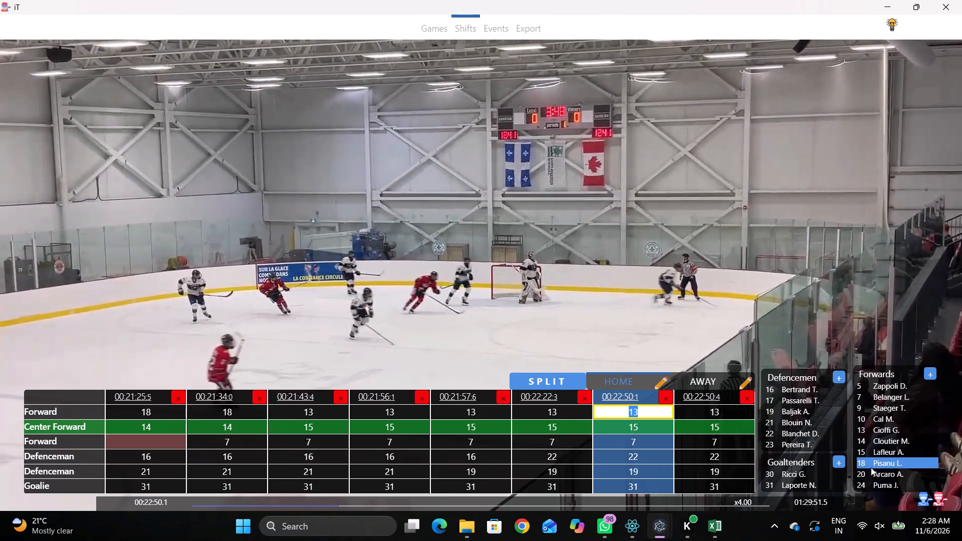
{"action": "left_click", "coordinate": [866, 479]}
{"action": "left_click", "coordinate": [756, 416]}
{"action": "left_click", "coordinate": [739, 414]}
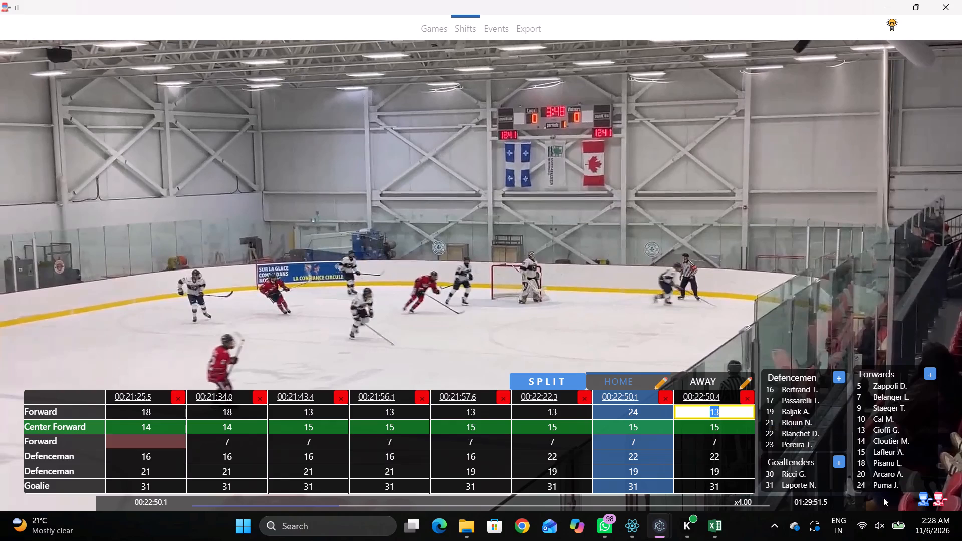
{"action": "left_click", "coordinate": [878, 480]}
{"action": "key", "text": "shift+d"}
Play on to the next forward change and add a home shift at 00:22:57.2.
{"action": "key", "text": "q"}
{"action": "key", "text": "space"}
{"action": "key", "text": "v"}
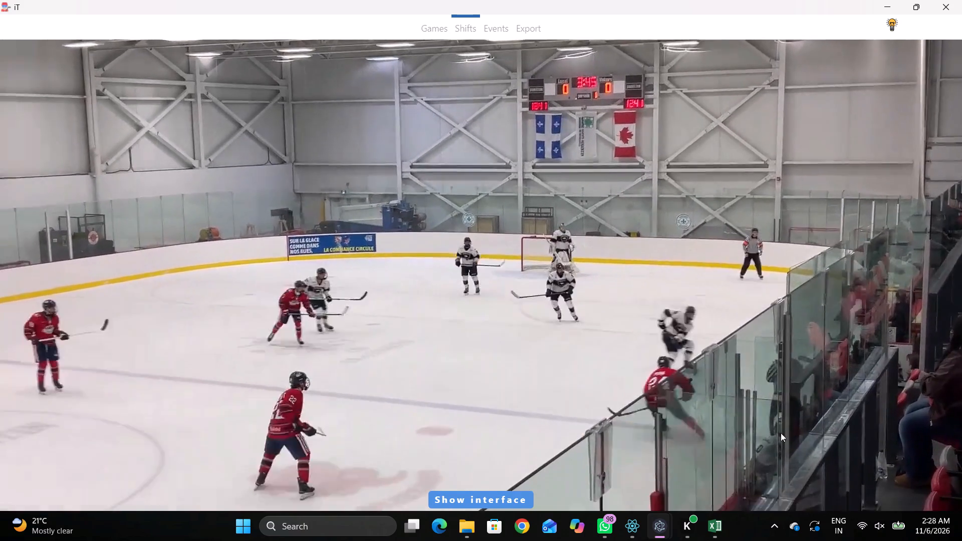
{"action": "key", "text": "space"}
{"action": "key", "text": "shift+s"}
{"action": "key", "text": "shift+d"}
{"action": "key", "text": "shift+d"}
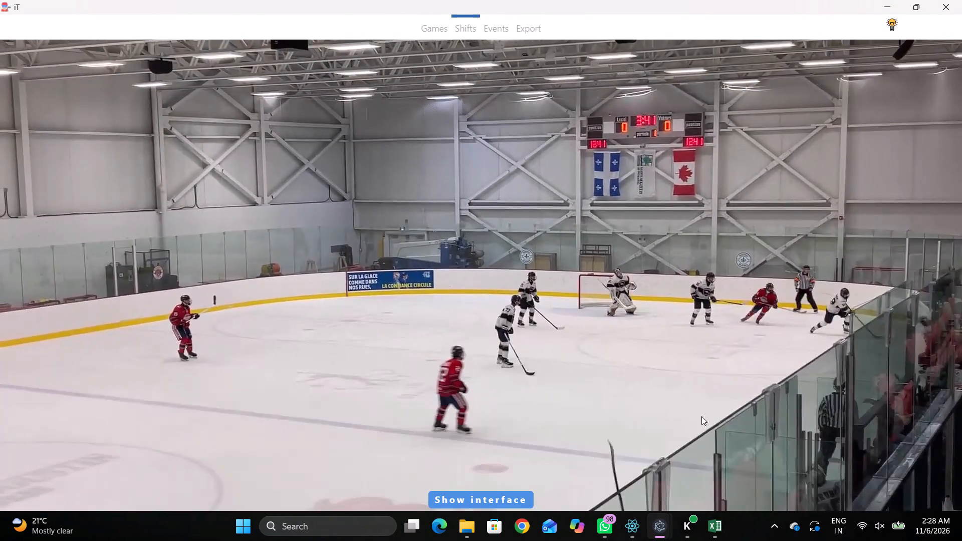
Play on until the new home forward is recognisable and set the 00:22:57.2 shift's second Forward to 18.
{"action": "key", "text": "space"}
{"action": "key", "text": "space"}
{"action": "key", "text": "shift+d"}
{"action": "left_click_drag", "start_coordinate": [740, 443], "coordinate": [735, 442]}
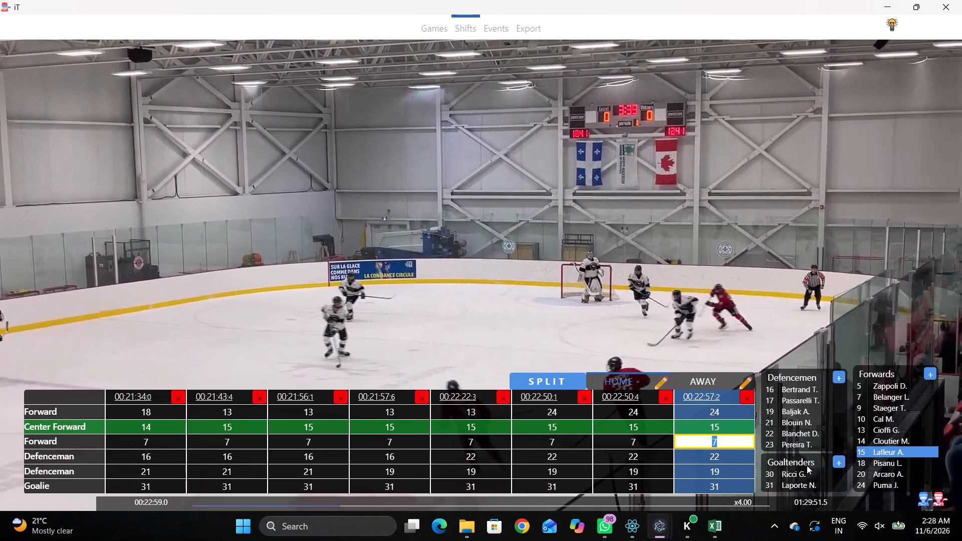
{"action": "left_click", "coordinate": [873, 464]}
{"action": "key", "text": "shift+d"}
Play on to the following home change and add a home shift at 00:23:04.9.
{"action": "key", "text": "q"}
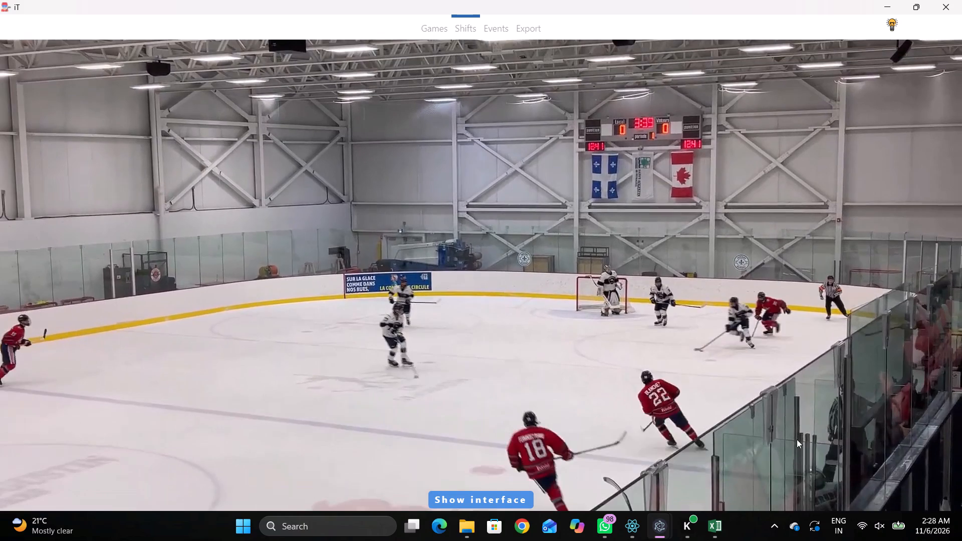
{"action": "key", "text": "shift+d"}
{"action": "key", "text": "shift+d"}
{"action": "key", "text": "space"}
{"action": "key", "text": "space"}
{"action": "key", "text": "space"}
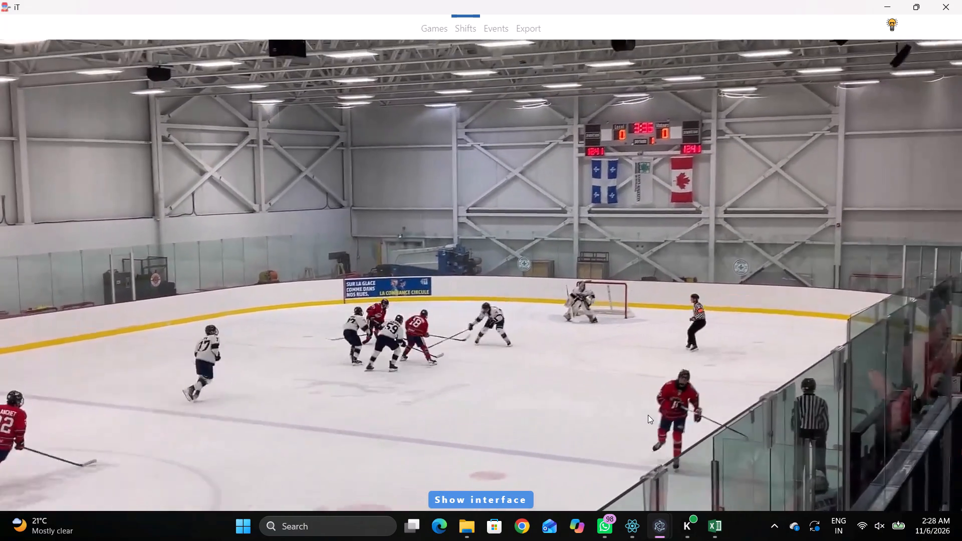
{"action": "key", "text": "space"}
{"action": "key", "text": "shift+s"}
{"action": "key", "text": "shift+d"}
{"action": "key", "text": "shift+d"}
Play on until the new home centre is recognisable and set the 00:23:04.9 shift's Center Forward to 9.
{"action": "key", "text": "space"}
{"action": "key", "text": "v"}
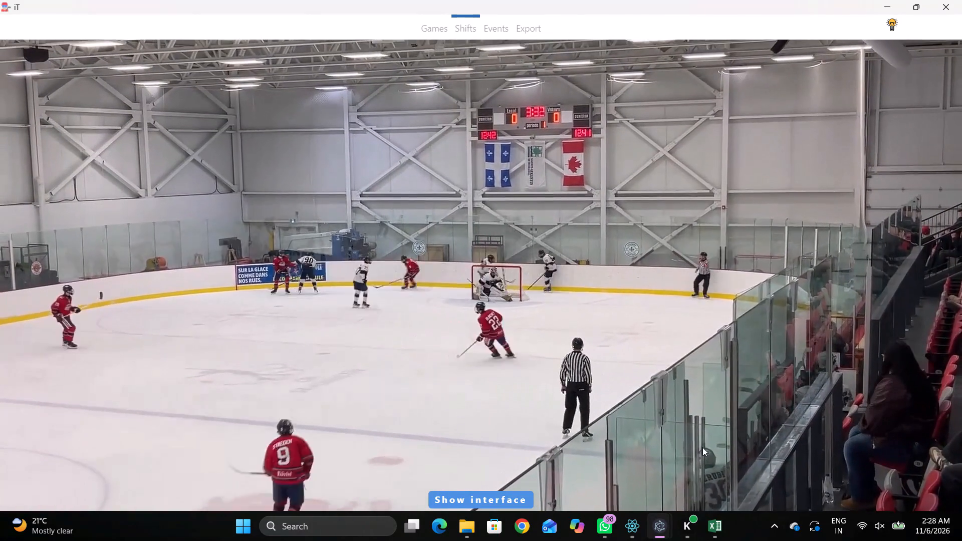
{"action": "key", "text": "space"}
{"action": "key", "text": "shift+d"}
{"action": "left_click", "coordinate": [730, 430]}
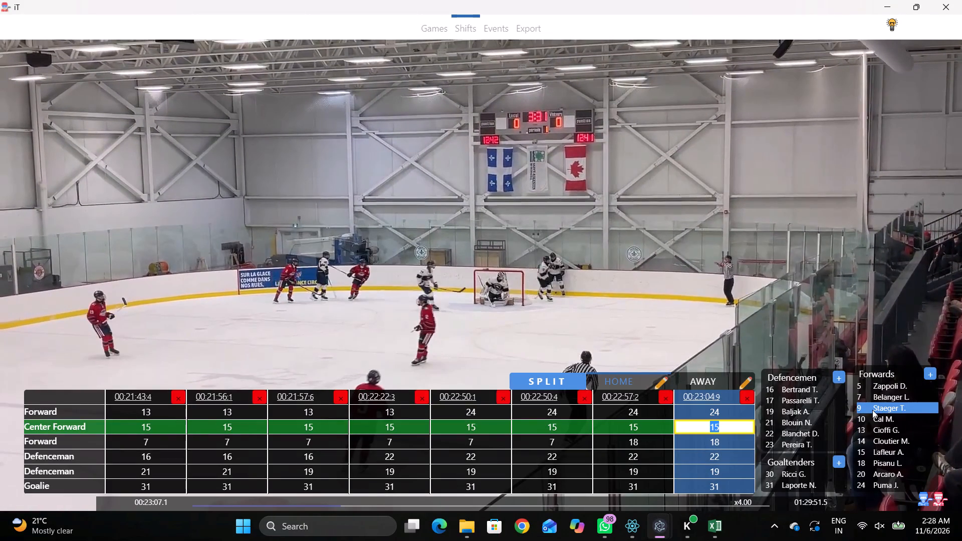
{"action": "left_click", "coordinate": [872, 410]}
{"action": "key", "text": "shift+d"}
Skip ahead through the stoppage to the next face-off and add a home shift at 00:24:38.5.
{"action": "key", "text": "space"}
{"action": "key", "text": "v"}
{"action": "key", "text": "c"}
{"action": "key", "text": "space"}
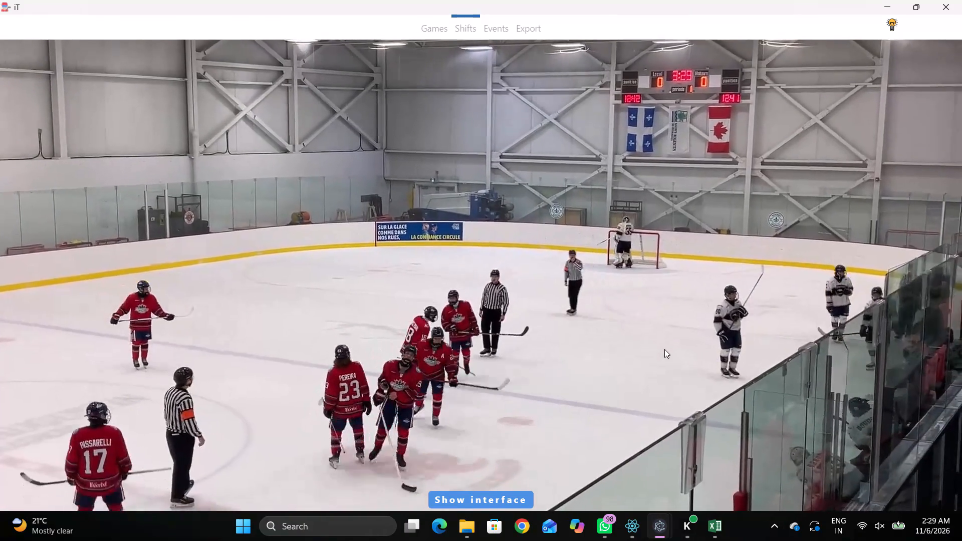
{"action": "type", "text": "c"}
{"action": "key", "text": "space"}
{"action": "key", "text": "space"}
{"action": "type", "text": "q"}
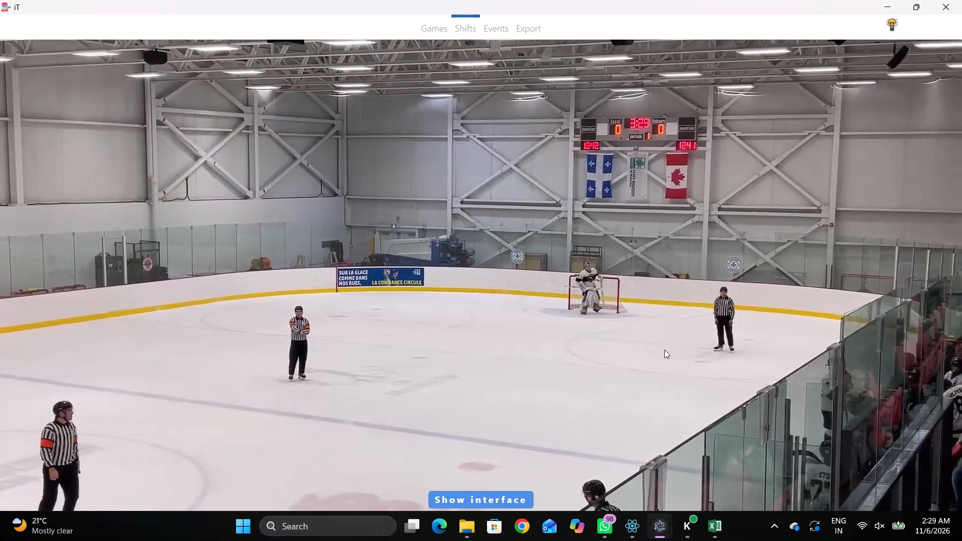
{"action": "key", "text": "space"}
{"action": "key", "text": "space"}
{"action": "key", "text": "space"}
{"action": "type", "text": "c"}
{"action": "key", "text": "space"}
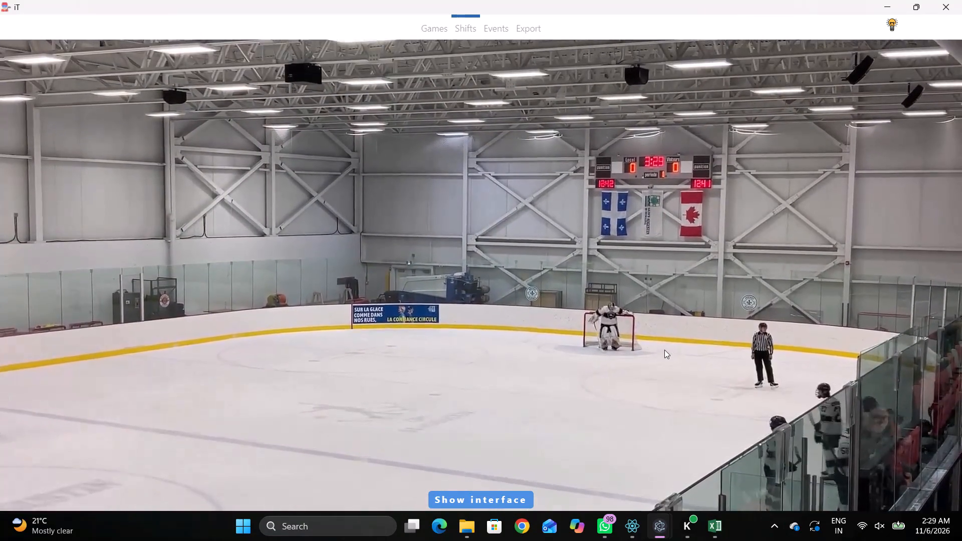
{"action": "key", "text": "space"}
{"action": "key", "text": "space"}
{"action": "type", "text": "c"}
{"action": "key", "text": "space"}
{"action": "key", "text": "c"}
{"action": "key", "text": "space"}
{"action": "type", "text": "c"}
{"action": "key", "text": "space"}
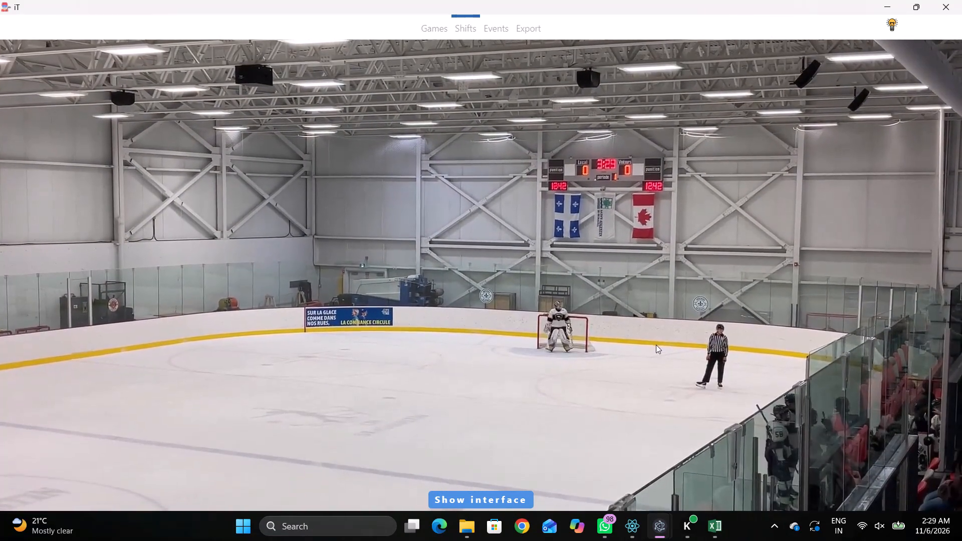
{"action": "key", "text": "c"}
{"action": "key", "text": "space"}
{"action": "key", "text": "c"}
{"action": "key", "text": "space"}
{"action": "type", "text": "c"}
{"action": "key", "text": "space"}
{"action": "type", "text": "c c"}
{"action": "key", "text": "space"}
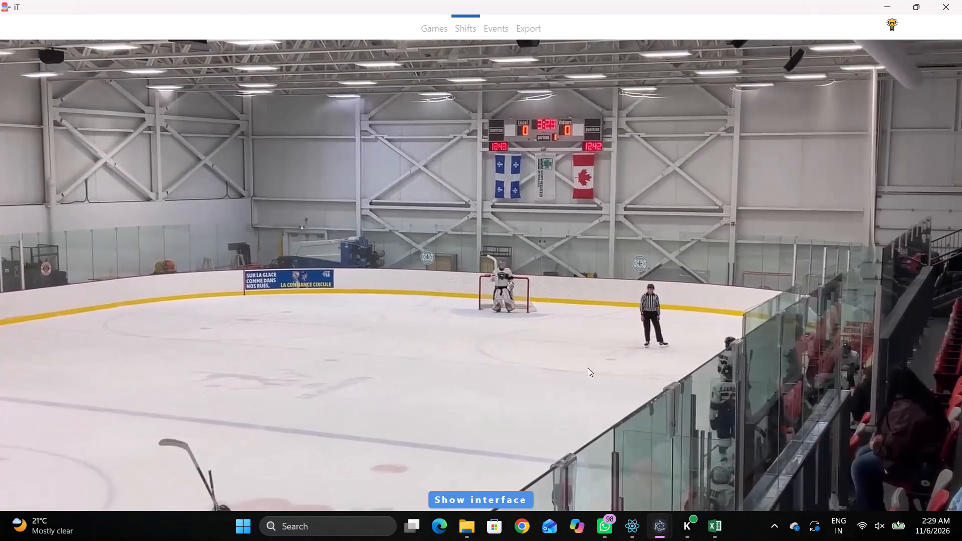
{"action": "key", "text": "c"}
{"action": "key", "text": "space"}
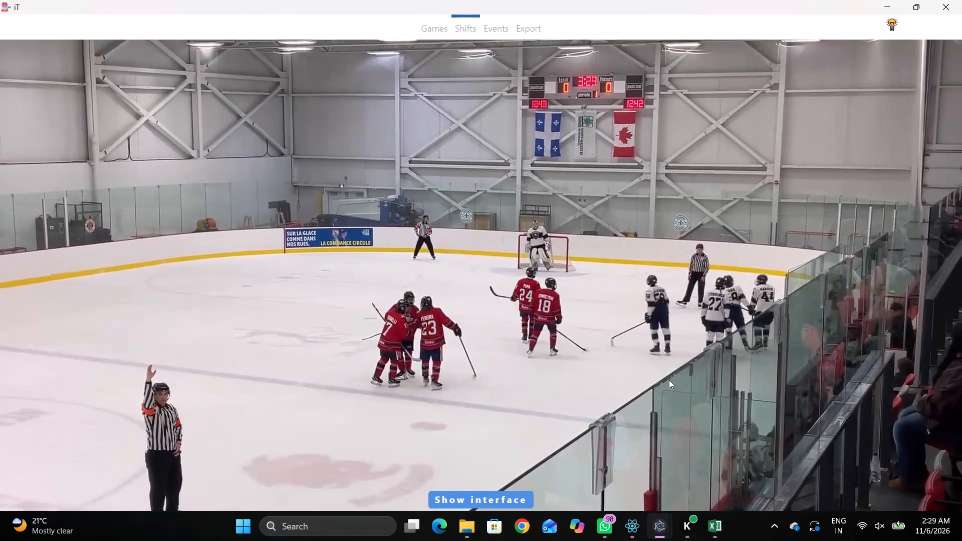
{"action": "key", "text": "space"}
{"action": "key", "text": "shift+s"}
{"action": "key", "text": "shift+d"}
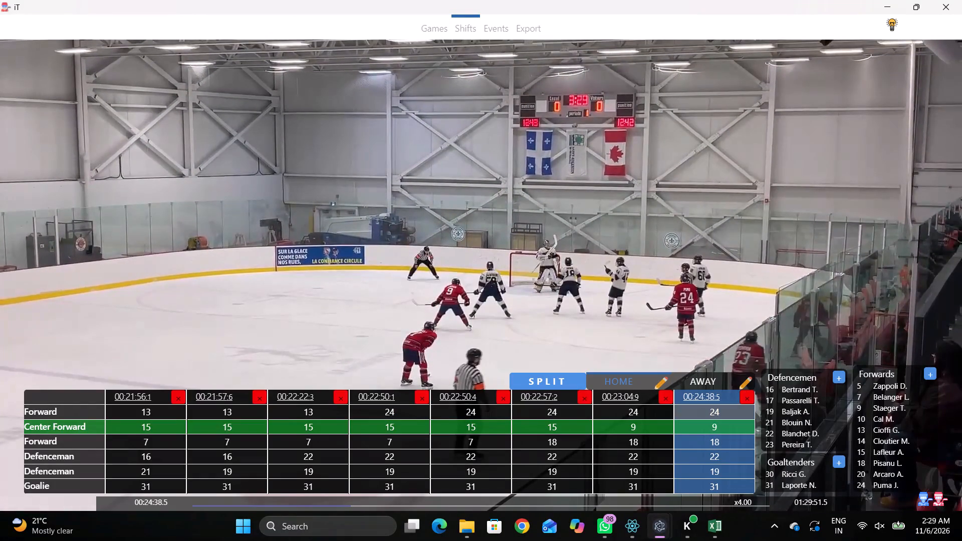
Clear the copied Forward and Center Forward numbers of the home shift at 00:24:38.5.
{"action": "left_click", "coordinate": [738, 413]}
{"action": "key", "text": "BackSpace"}
{"action": "key", "text": "BackSpace"}
{"action": "key", "text": "Tab"}
{"action": "key", "text": "BackSpace"}
{"action": "key", "text": "Tab"}
{"action": "key", "text": "BackSpace"}
{"action": "key", "text": "Tab"}
{"action": "key", "text": "BackSpace"}
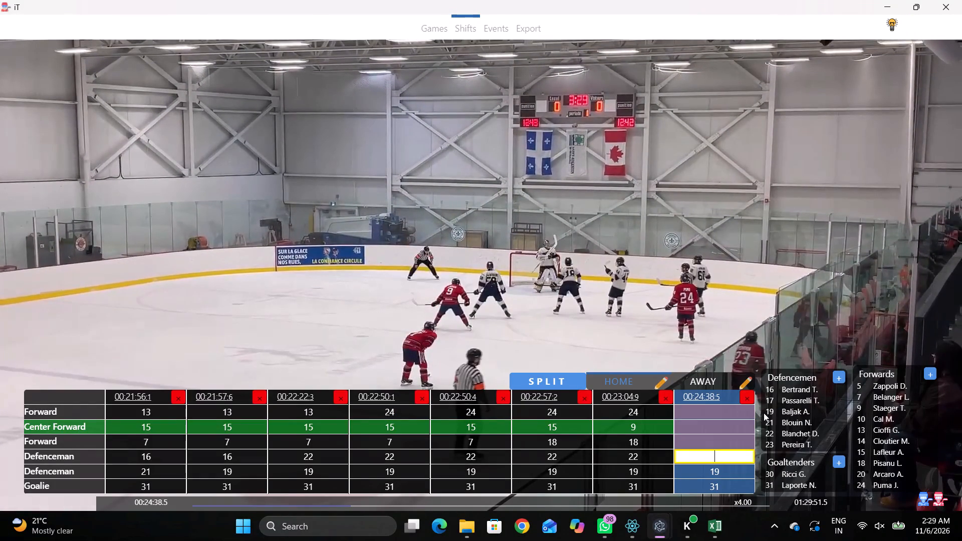
{"action": "key", "text": "BackSpace"}
Step the video back to recognise the home forwards and fill the 00:24:38.5 shift with Forward 18, Center Forward 24 and Forward 9.
{"action": "key", "text": "shift+d"}
{"action": "key", "text": "q"}
{"action": "key", "text": "q"}
{"action": "key", "text": "q"}
{"action": "key", "text": "q"}
{"action": "key", "text": "q"}
{"action": "key", "text": "q"}
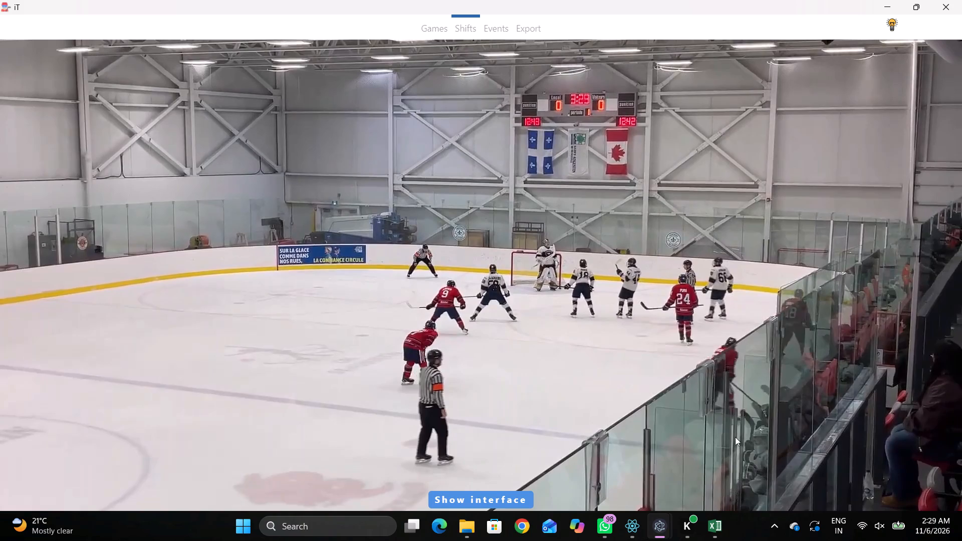
{"action": "key", "text": "shift+d"}
{"action": "left_click", "coordinate": [719, 421]}
{"action": "left_click", "coordinate": [751, 406]}
{"action": "left_click", "coordinate": [894, 459]}
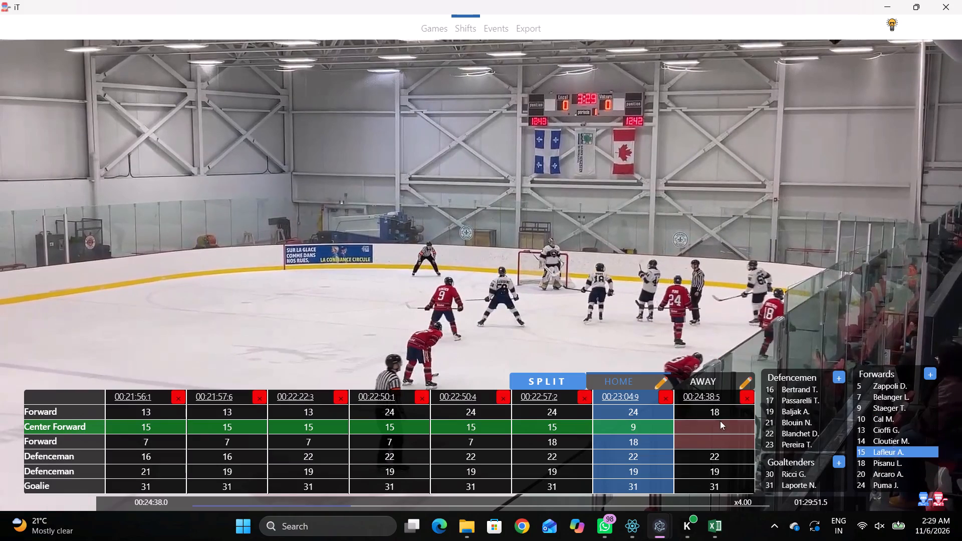
{"action": "left_click", "coordinate": [721, 425]}
{"action": "left_click", "coordinate": [863, 482]}
{"action": "left_click", "coordinate": [736, 441]}
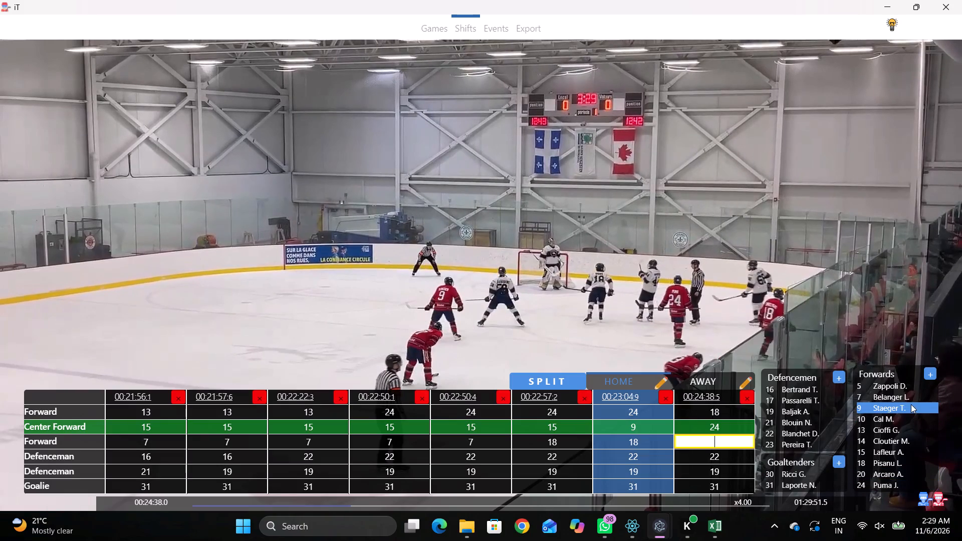
{"action": "left_click", "coordinate": [909, 404]}
Review the video around the face-off to recognise the home defencemen and set the 00:24:38.5 shift's Defencemen to 23 and 17.
{"action": "key", "text": "shift+d"}
{"action": "key", "text": "q"}
{"action": "key", "text": "q"}
{"action": "key", "text": "q"}
{"action": "key", "text": "q"}
{"action": "key", "text": "q"}
{"action": "key", "text": "q"}
{"action": "key", "text": "q"}
{"action": "key", "text": "q"}
{"action": "key", "text": "q"}
{"action": "key", "text": "q"}
{"action": "key", "text": "q"}
{"action": "key", "text": "q"}
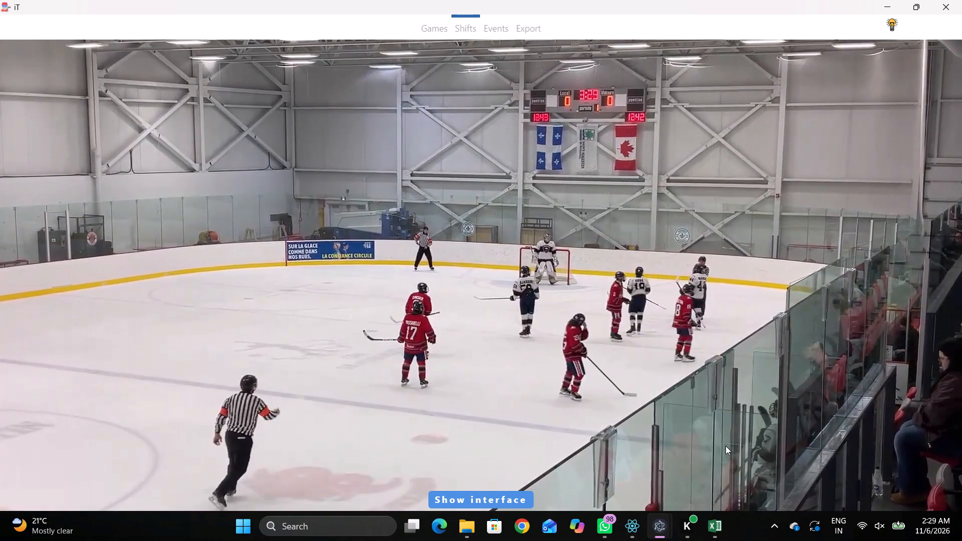
{"action": "key", "text": "space"}
{"action": "key", "text": "space"}
{"action": "key", "text": "space"}
{"action": "key", "text": "space"}
{"action": "key", "text": "shift+d"}
{"action": "left_click", "coordinate": [707, 459]}
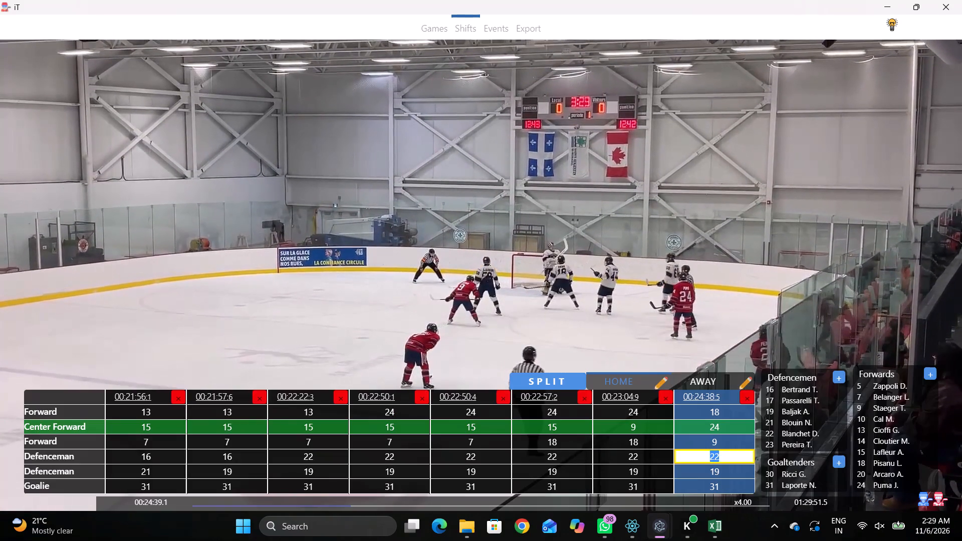
{"action": "key", "text": "2"}
{"action": "key", "text": "3"}
{"action": "left_click", "coordinate": [725, 468]}
{"action": "left_click", "coordinate": [785, 397]}
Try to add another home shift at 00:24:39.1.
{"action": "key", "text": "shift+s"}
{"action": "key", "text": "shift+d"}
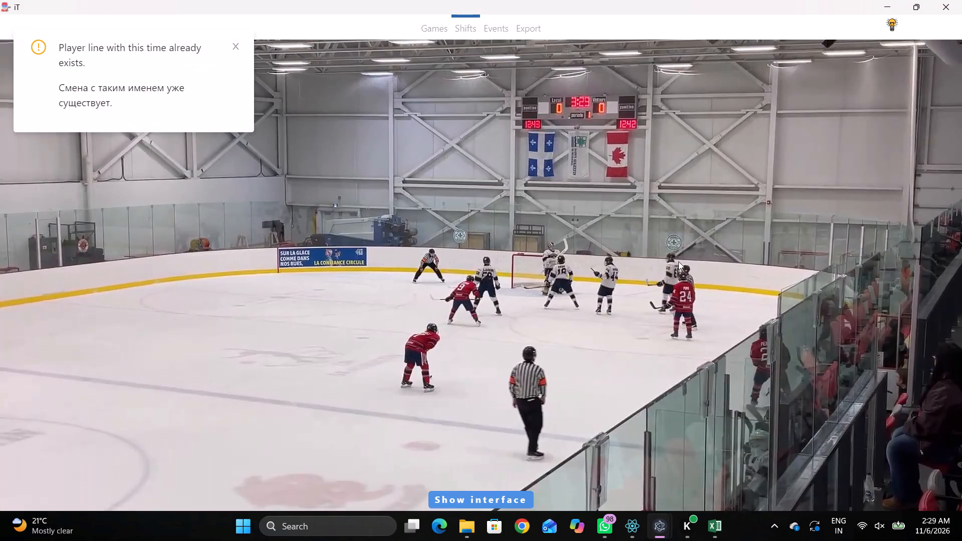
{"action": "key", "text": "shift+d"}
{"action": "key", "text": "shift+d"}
Play on through the game and add a home shift at 00:25:08.1.
{"action": "key", "text": "space"}
{"action": "type", "text": "c"}
{"action": "key", "text": "space"}
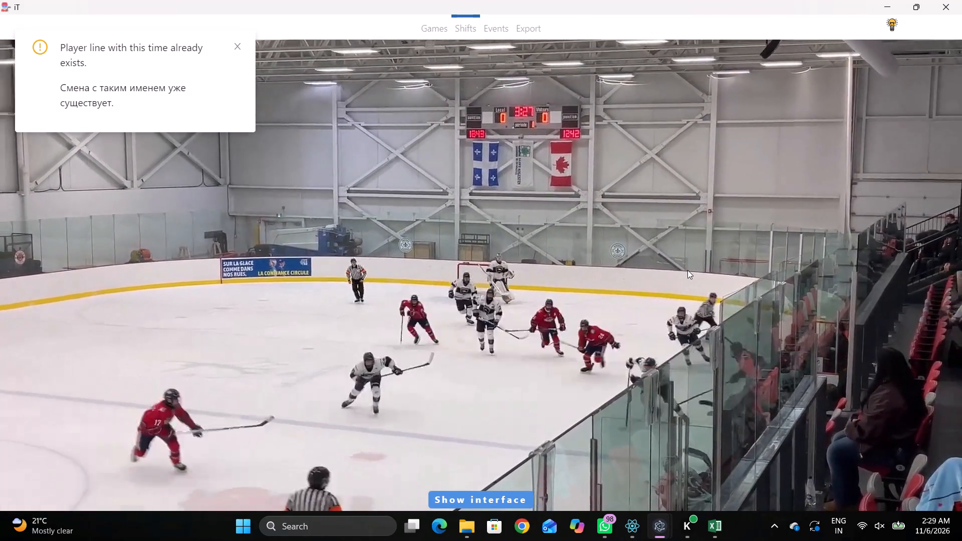
{"action": "key", "text": "space"}
{"action": "key", "text": "space"}
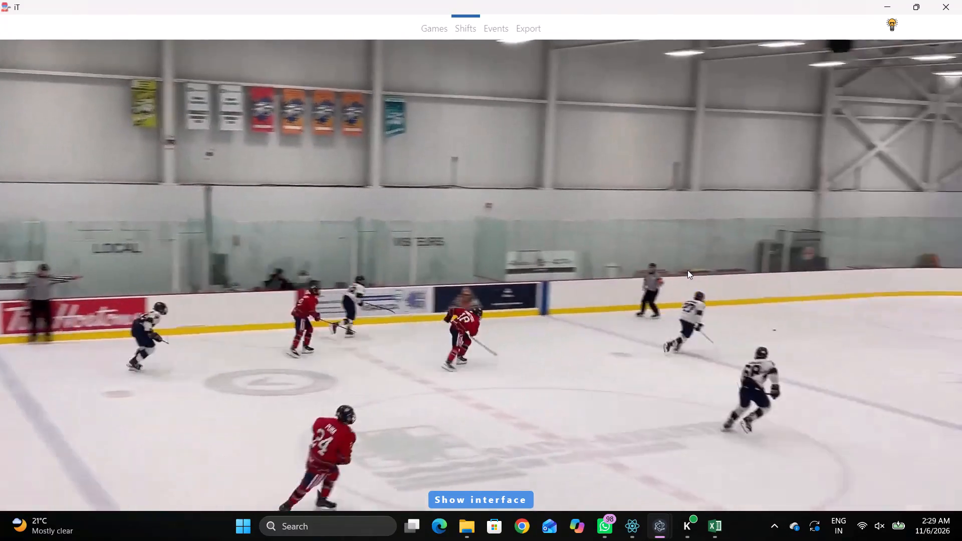
{"action": "key", "text": "space"}
{"action": "type", "text": "SDD"}
Play on and add a home shift at 00:25:19.5.
{"action": "key", "text": "space"}
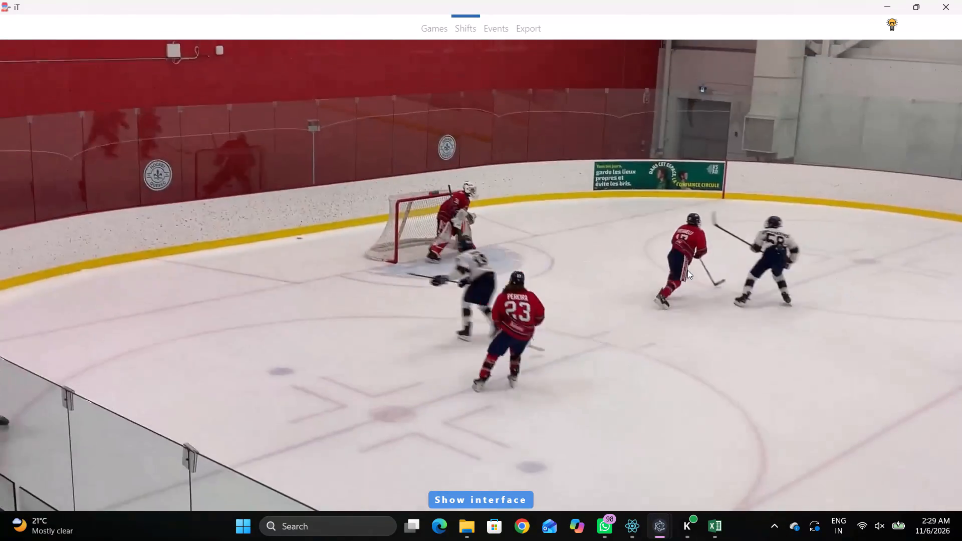
{"action": "key", "text": "space"}
{"action": "key", "text": "space"}
{"action": "key", "text": "space"}
{"action": "type", "text": "SDD"}
Play on and add a home shift at 00:25:34.1.
{"action": "key", "text": "space"}
{"action": "key", "text": "space"}
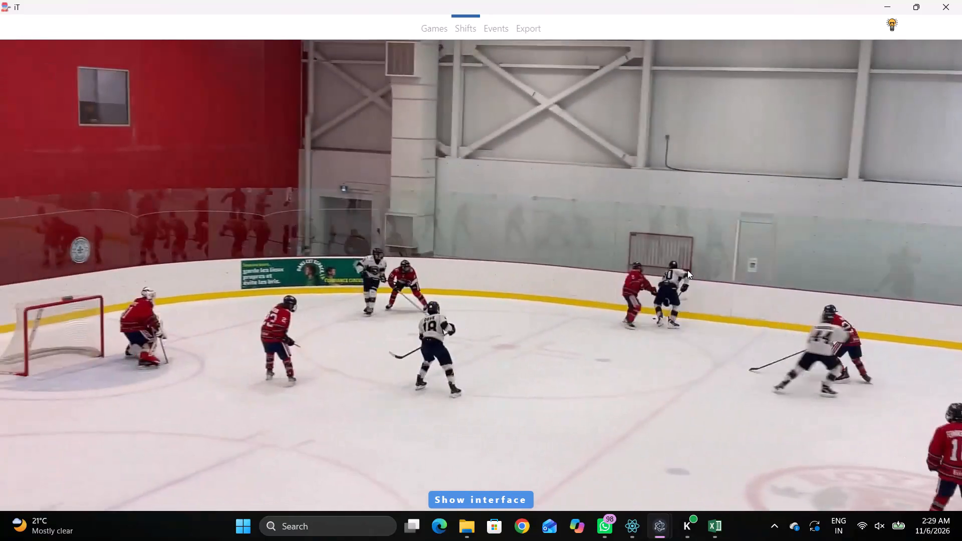
{"action": "key", "text": "space"}
{"action": "key", "text": "space"}
{"action": "key", "text": "space"}
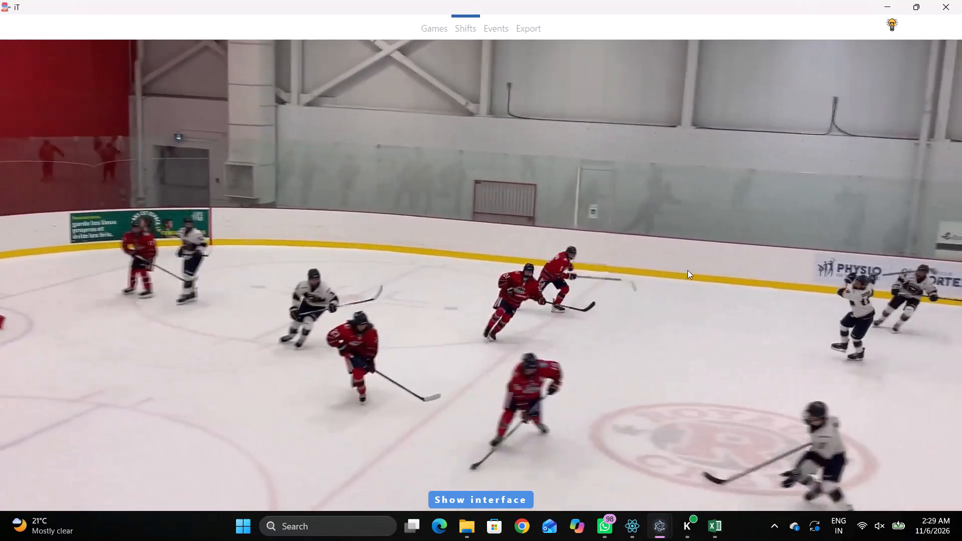
{"action": "key", "text": "space"}
{"action": "type", "text": "SDD D"}
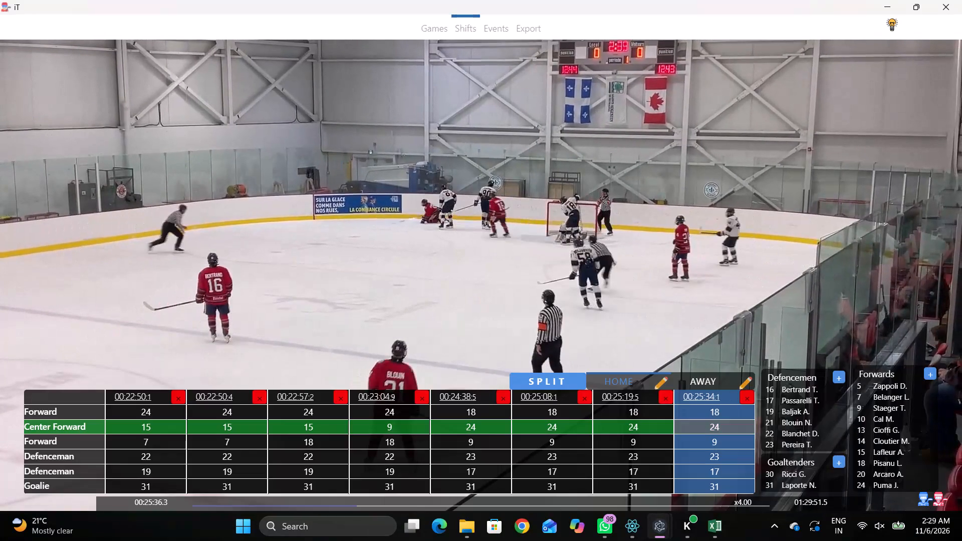
Set the 00:25:34.1 shift's Defencemen to 16 and 21.
{"action": "left_click", "coordinate": [708, 463]}
{"action": "key", "text": "2"}
{"action": "key", "text": "1"}
{"action": "left_click", "coordinate": [727, 459]}
{"action": "key", "text": "2"}
{"action": "key", "text": "1"}
{"action": "left_click", "coordinate": [717, 475]}
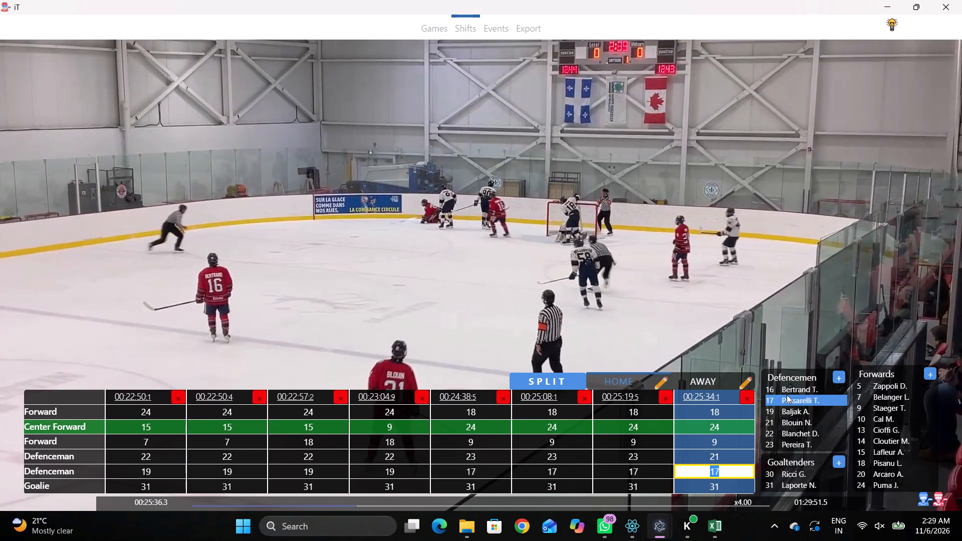
{"action": "left_click", "coordinate": [787, 395]}
{"action": "left_click", "coordinate": [784, 379]}
{"action": "left_click", "coordinate": [783, 392]}
{"action": "left_click", "coordinate": [738, 462]}
{"action": "left_click", "coordinate": [736, 472]}
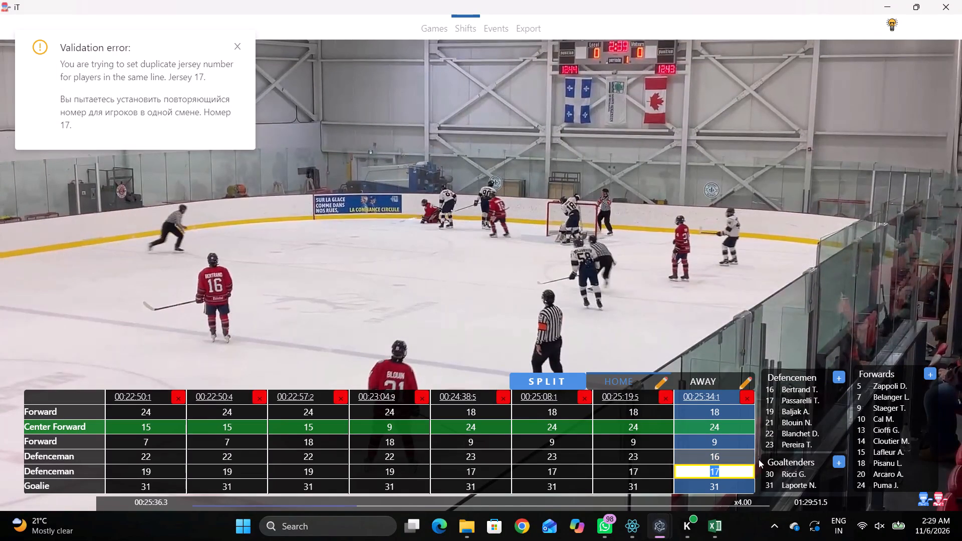
{"action": "key", "text": "2"}
{"action": "key", "text": "1"}
{"action": "left_click", "coordinate": [701, 257]}
Skip ahead through the stoppage to the next face-off and add a home shift at 00:26:01.2.
{"action": "key", "text": "space"}
{"action": "key", "text": "shift+d"}
{"action": "key", "text": "space"}
{"action": "key", "text": "space"}
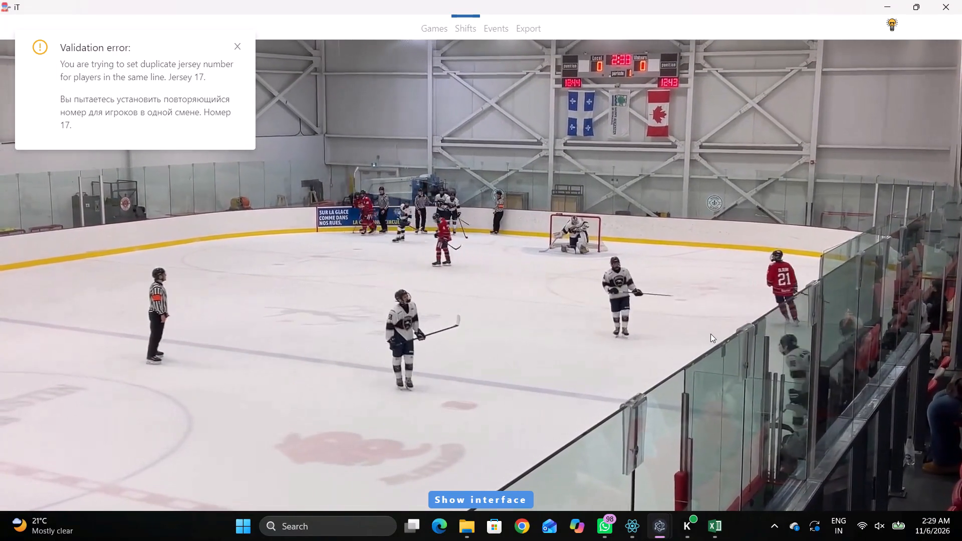
{"action": "key", "text": "c"}
{"action": "key", "text": "space"}
{"action": "key", "text": "c"}
{"action": "key", "text": "space"}
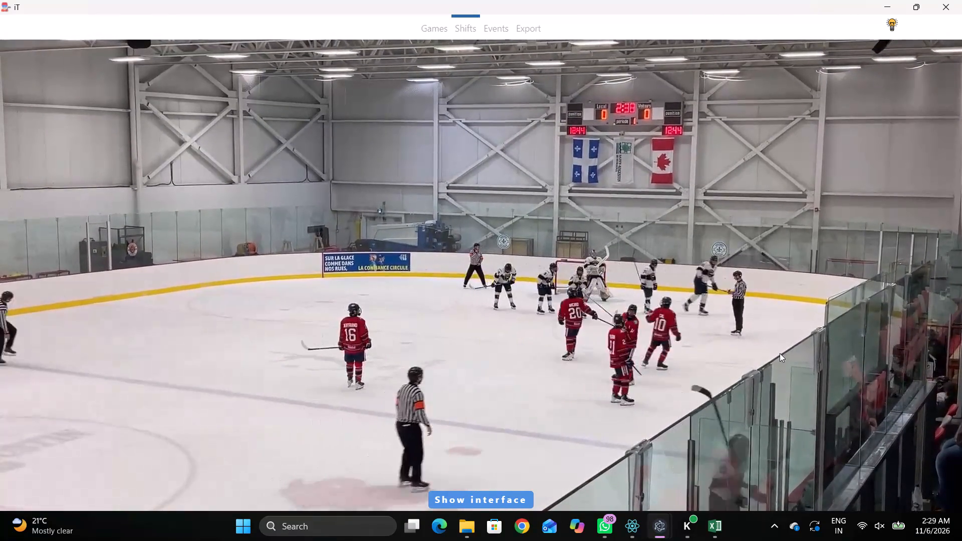
{"action": "key", "text": "space"}
{"action": "key", "text": "shift+s"}
{"action": "key", "text": "shift+d"}
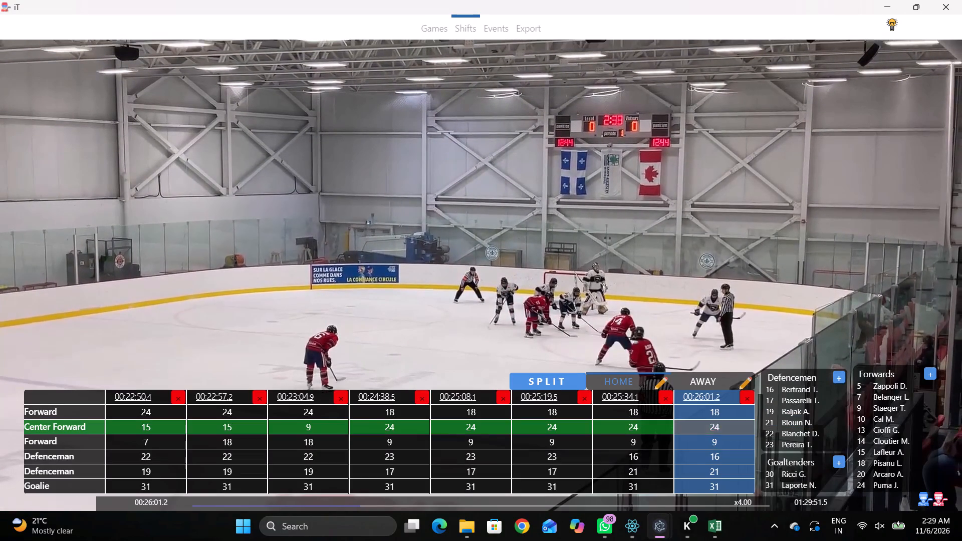
Set the 00:26:01.2 shift's Center Forward to 14 and its two Forwards to 10 and 20.
{"action": "left_click", "coordinate": [749, 431]}
{"action": "key", "text": "1"}
{"action": "key", "text": "4"}
{"action": "left_click", "coordinate": [726, 418]}
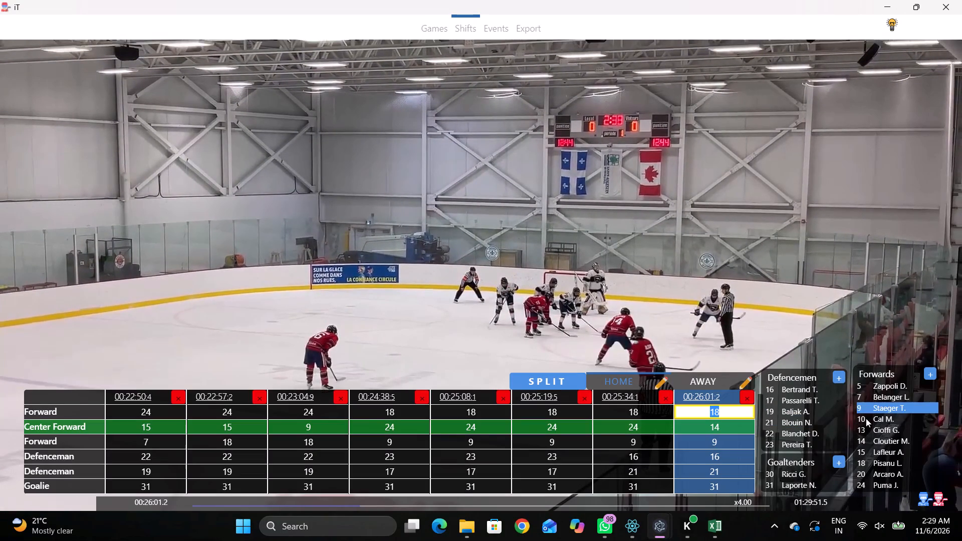
{"action": "left_click", "coordinate": [866, 418]}
{"action": "left_click", "coordinate": [732, 437]}
{"action": "left_click", "coordinate": [872, 468]}
{"action": "key", "text": "shift+d"}
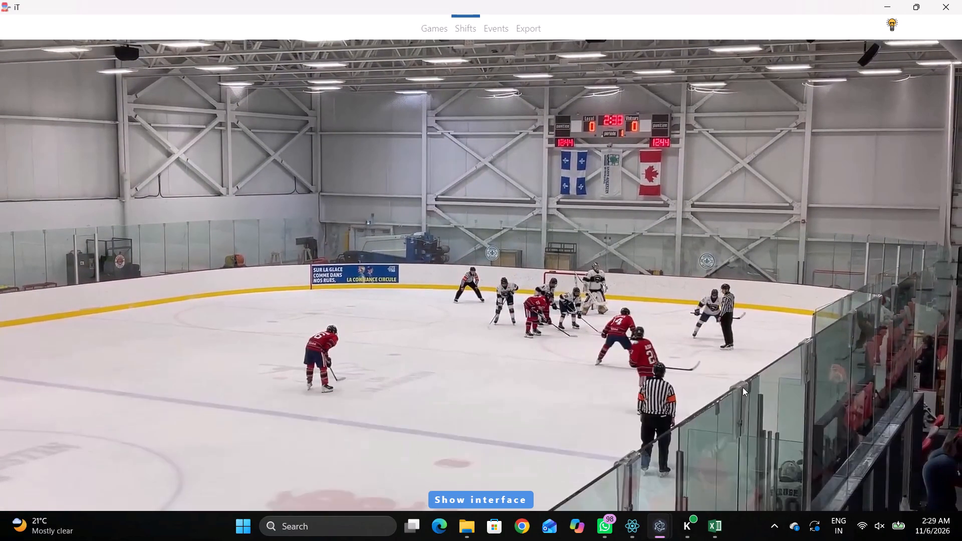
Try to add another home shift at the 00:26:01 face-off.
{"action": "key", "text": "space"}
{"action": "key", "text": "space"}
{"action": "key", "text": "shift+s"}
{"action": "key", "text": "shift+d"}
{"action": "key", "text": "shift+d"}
Play on and add home shifts at 00:26:37.5 and 00:26:42.2.
{"action": "key", "text": "space"}
{"action": "type", "text": "c"}
{"action": "key", "text": "space"}
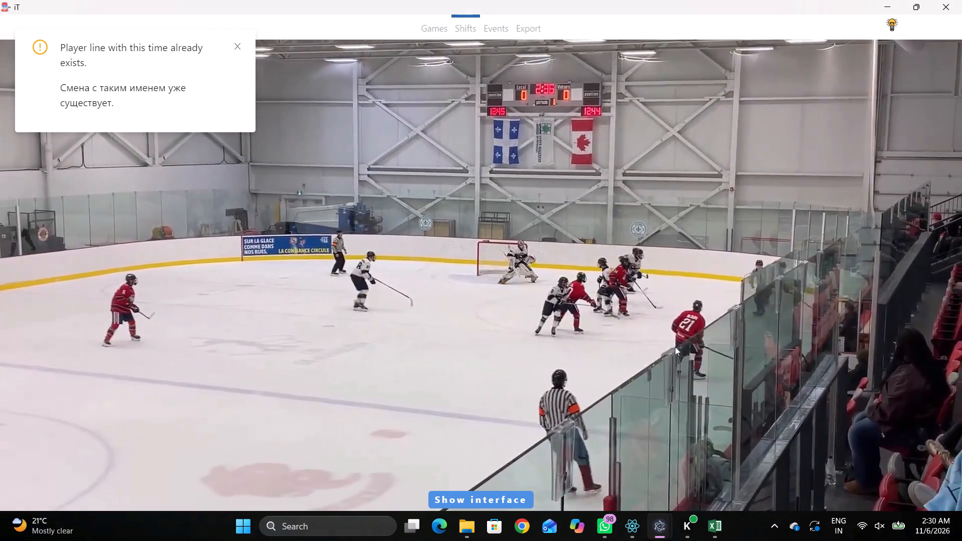
{"action": "type", "text": "c"}
{"action": "key", "text": "space"}
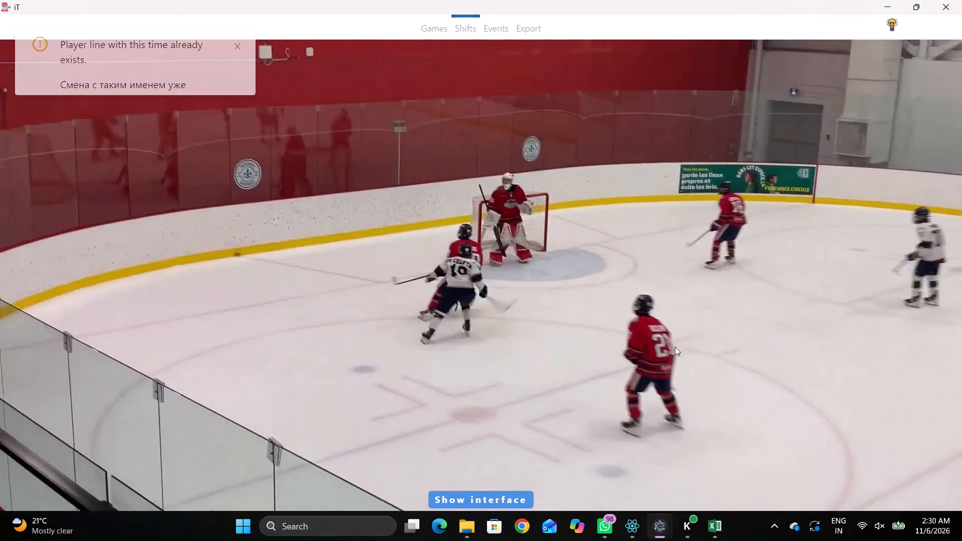
{"action": "key", "text": "space"}
{"action": "key", "text": "space"}
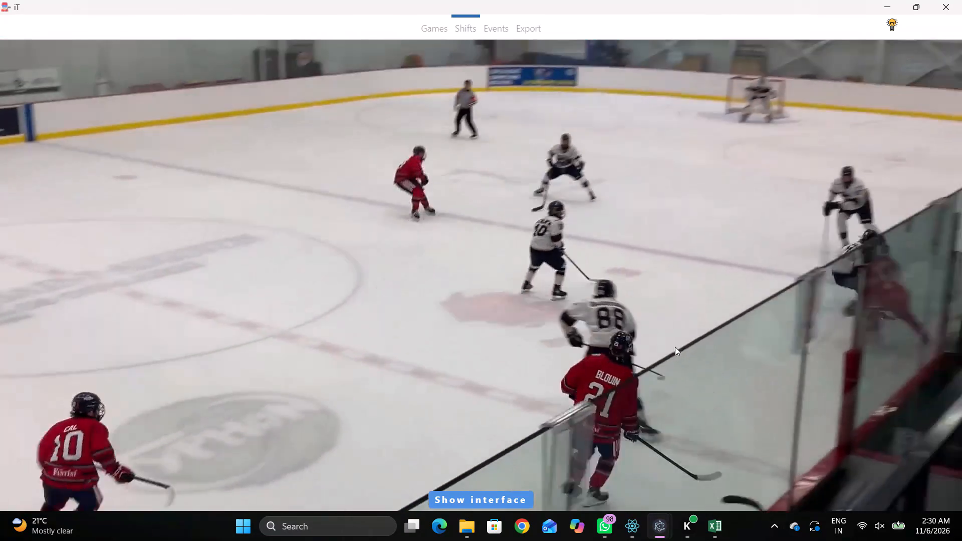
{"action": "key", "text": "space"}
{"action": "type", "text": "SDD SDD"}
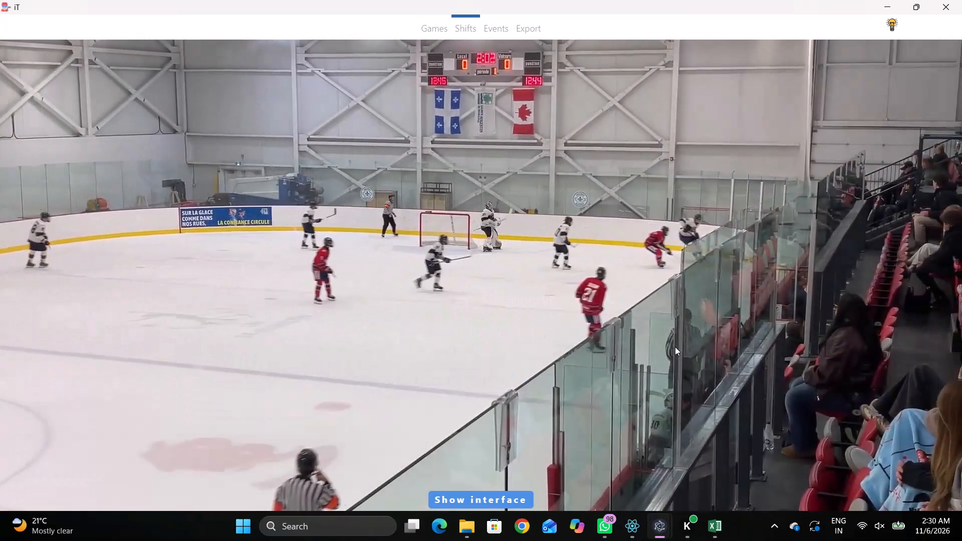
Play on and add a home shift at 00:27:07.6.
{"action": "key", "text": "space"}
{"action": "key", "text": "space"}
{"action": "key", "text": "space"}
{"action": "key", "text": "space"}
{"action": "key", "text": "space"}
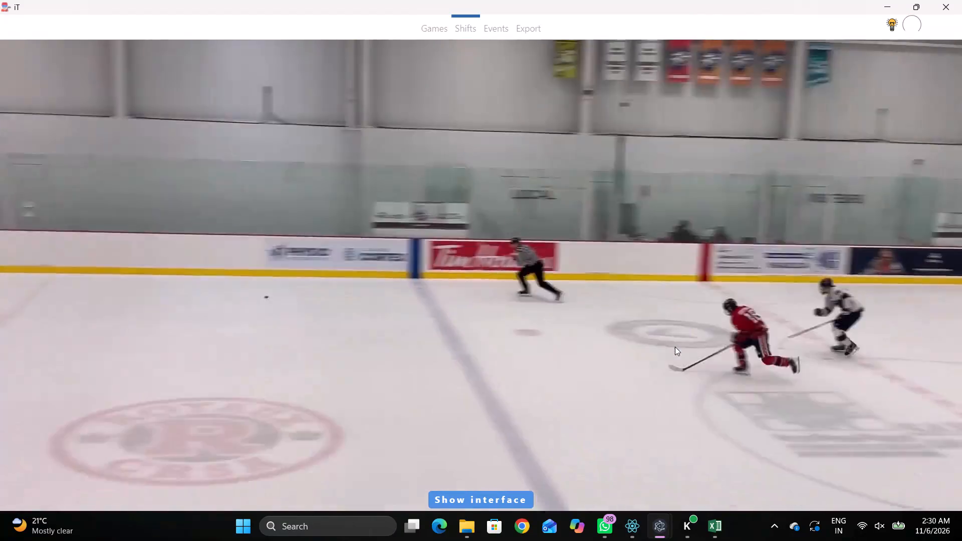
{"action": "key", "text": "space"}
{"action": "type", "text": "SDD c c"}
Go on through the stoppage to the next face-off and add a home shift at 00:27:25.1.
{"action": "key", "text": "space"}
{"action": "key", "text": "space"}
{"action": "key", "text": "space"}
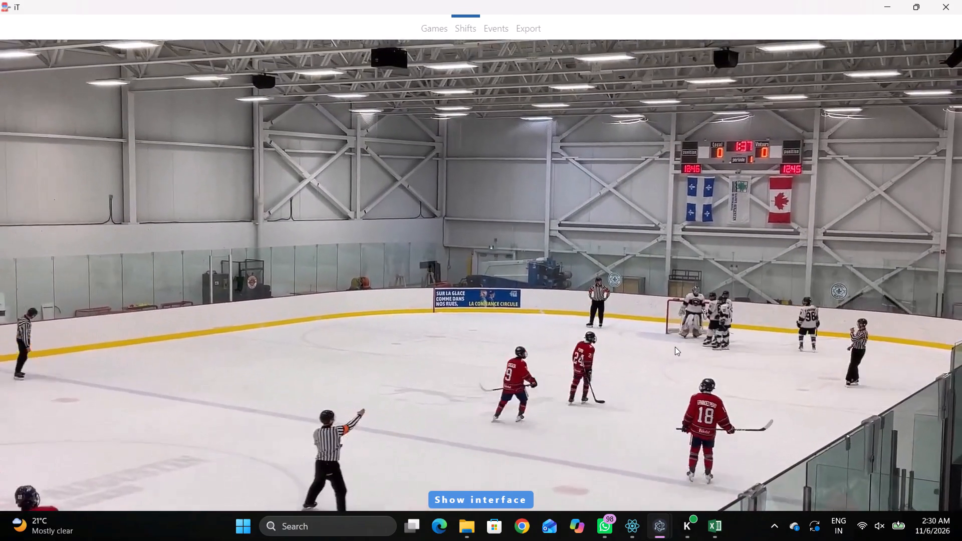
{"action": "key", "text": "space"}
{"action": "key", "text": "space"}
{"action": "key", "text": "space"}
{"action": "key", "text": "shift+s"}
{"action": "key", "text": "shift+d"}
{"action": "key", "text": "shift+d"}
Recognise the home forwards at the face-off and fill the 00:27:25.1 shift with Forward 18, Center Forward 24 and Forward 9.
{"action": "key", "text": "space"}
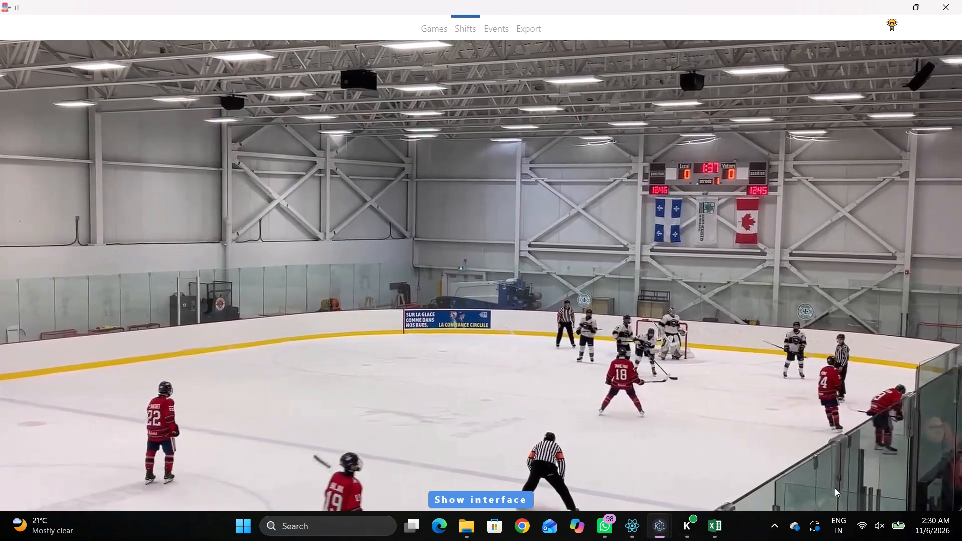
{"action": "key", "text": "space"}
{"action": "key", "text": "shift+d"}
{"action": "key", "text": "shift+d"}
{"action": "key", "text": "shift+d"}
{"action": "left_click", "coordinate": [730, 407]}
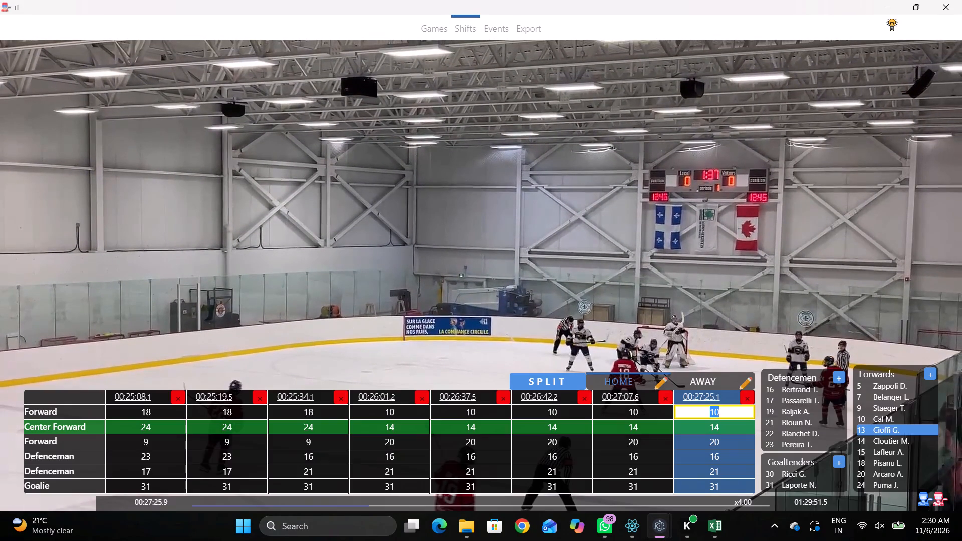
{"action": "left_click", "coordinate": [876, 461]}
{"action": "left_click", "coordinate": [722, 434]}
{"action": "left_click", "coordinate": [730, 423]}
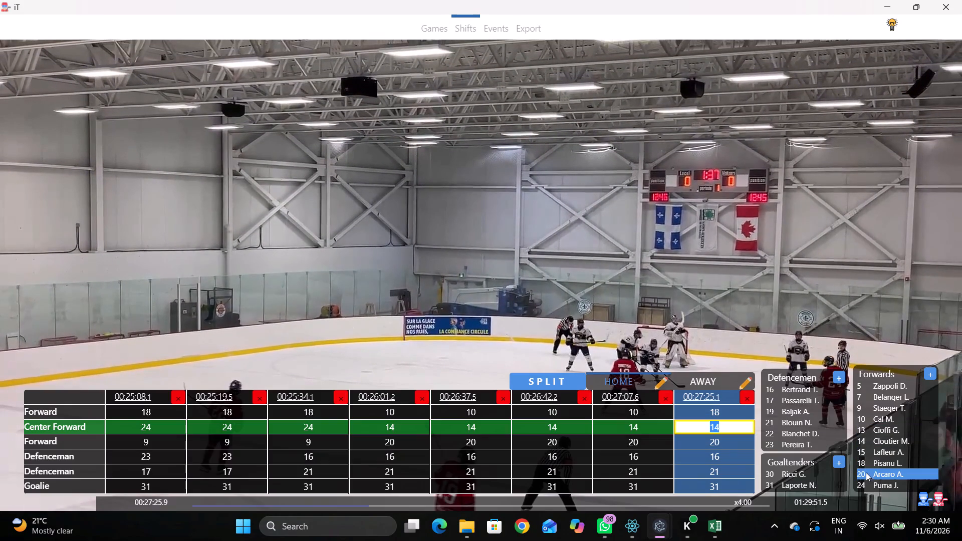
{"action": "left_click", "coordinate": [864, 483]}
{"action": "left_click", "coordinate": [731, 440]}
{"action": "key", "text": "shift+d"}
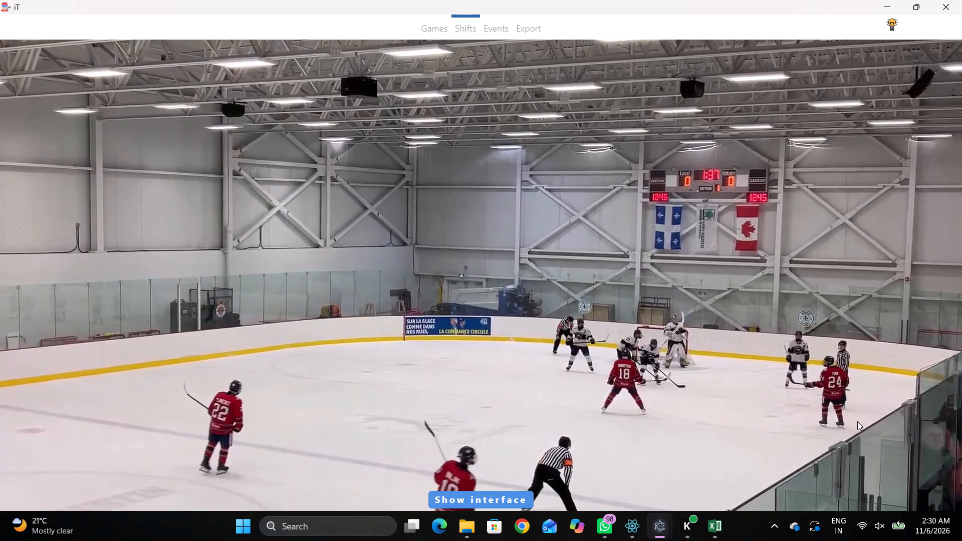
{"action": "key", "text": "q"}
{"action": "key", "text": "q"}
{"action": "key", "text": "q"}
{"action": "key", "text": "shift+d"}
{"action": "left_click_drag", "start_coordinate": [740, 437], "coordinate": [735, 439]}
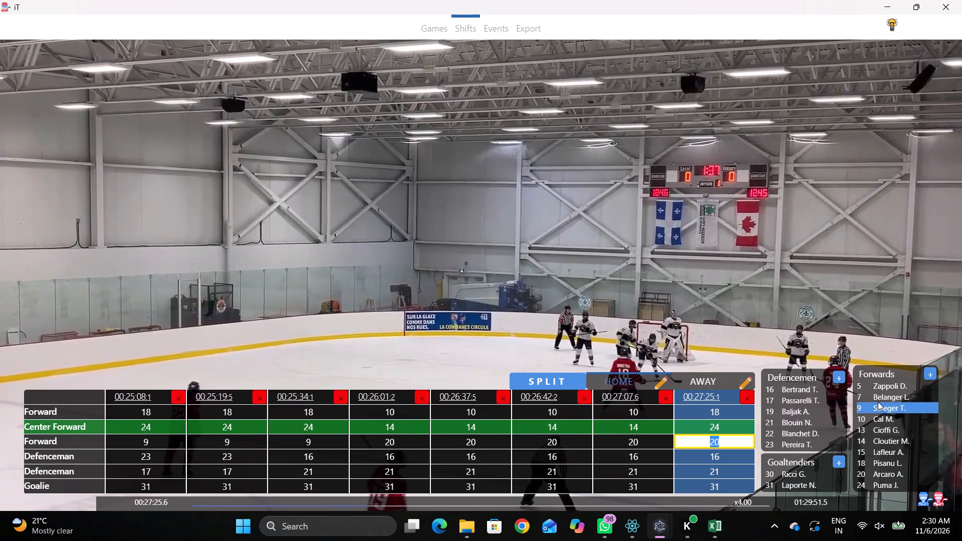
{"action": "left_click", "coordinate": [878, 402]}
Recognise the home defence pair at the face-off and fill the 00:27:25.1 shift with Defencemen 22 and 19.
{"action": "key", "text": "shift+d"}
{"action": "key", "text": "space"}
{"action": "key", "text": "space"}
{"action": "key", "text": "space"}
{"action": "key", "text": "space"}
{"action": "key", "text": "shift+d"}
{"action": "left_click", "coordinate": [745, 462]}
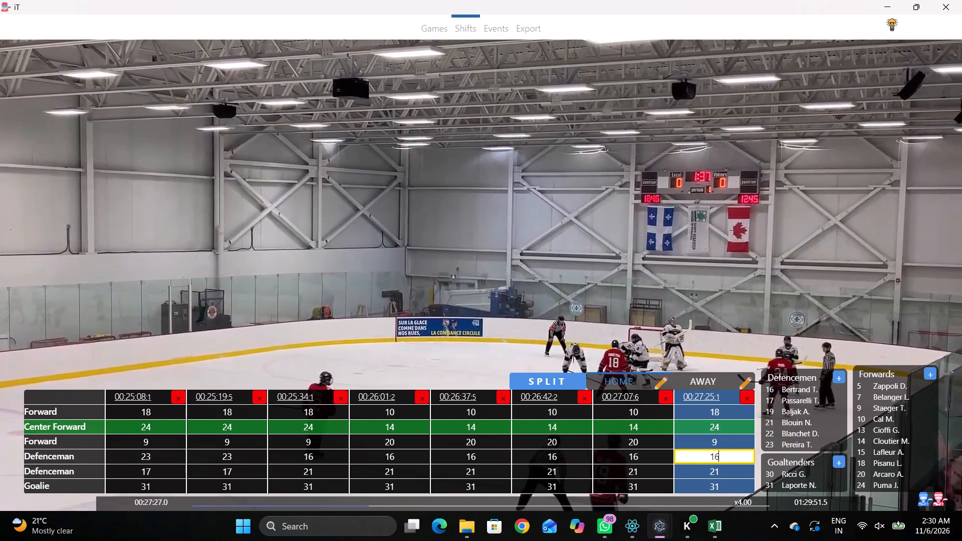
{"action": "key", "text": "2"}
{"action": "key", "text": "2"}
{"action": "left_click", "coordinate": [728, 470]}
{"action": "left_click", "coordinate": [794, 408]}
Add home shifts at 00:27:27.0 and 00:27:28.6 as the play restarts.
{"action": "key", "text": "shift+s"}
{"action": "key", "text": "shift+d"}
{"action": "type", "text": "DD"}
{"action": "key", "text": "space"}
{"action": "key", "text": "space"}
{"action": "key", "text": "shift+s"}
{"action": "key", "text": "shift+d"}
{"action": "type", "text": "D"}
Play on and add a home shift at 00:28:05.2.
{"action": "key", "text": "space"}
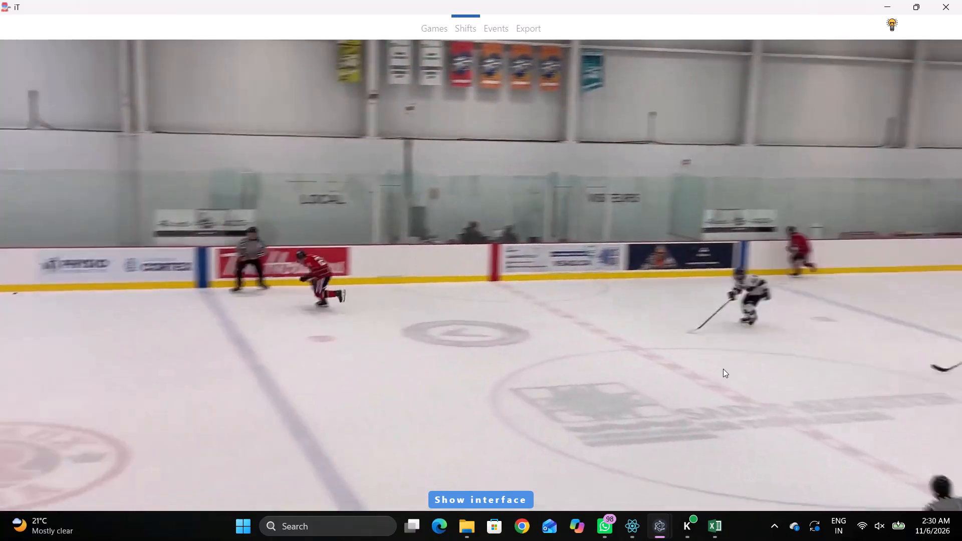
{"action": "key", "text": "space"}
{"action": "key", "text": "space"}
{"action": "key", "text": "space"}
{"action": "type", "text": "SDD"}
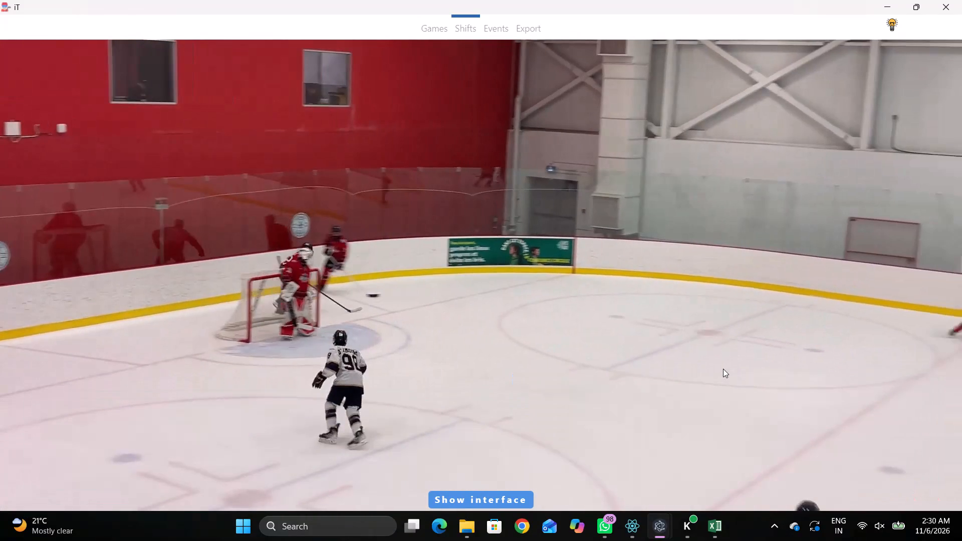
Play on, watching the home players for changes, and add a home shift at 00:28:32.3.
{"action": "key", "text": "space"}
{"action": "key", "text": "space"}
{"action": "key", "text": "space"}
{"action": "key", "text": "space"}
{"action": "key", "text": "space"}
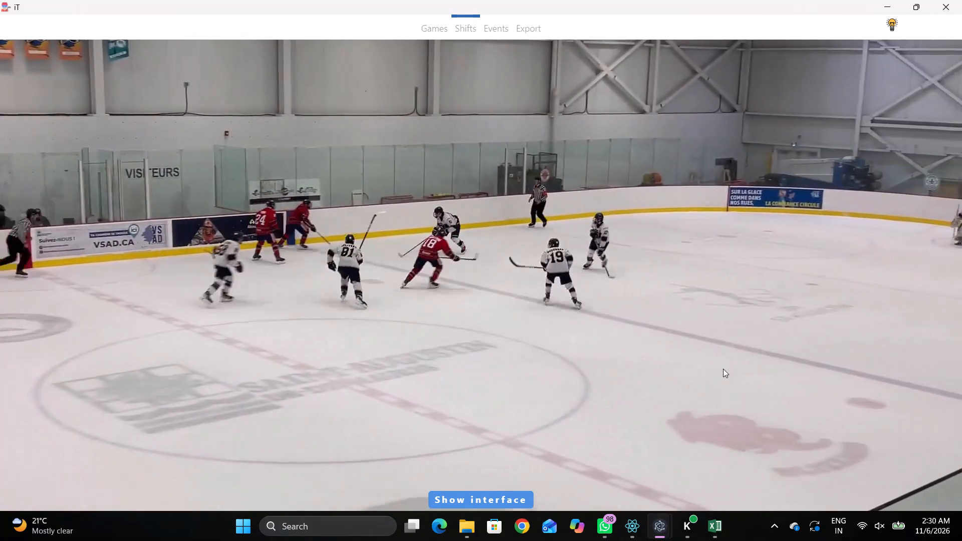
{"action": "key", "text": "space"}
{"action": "key", "text": "space"}
{"action": "key", "text": "space"}
{"action": "type", "text": "D"}
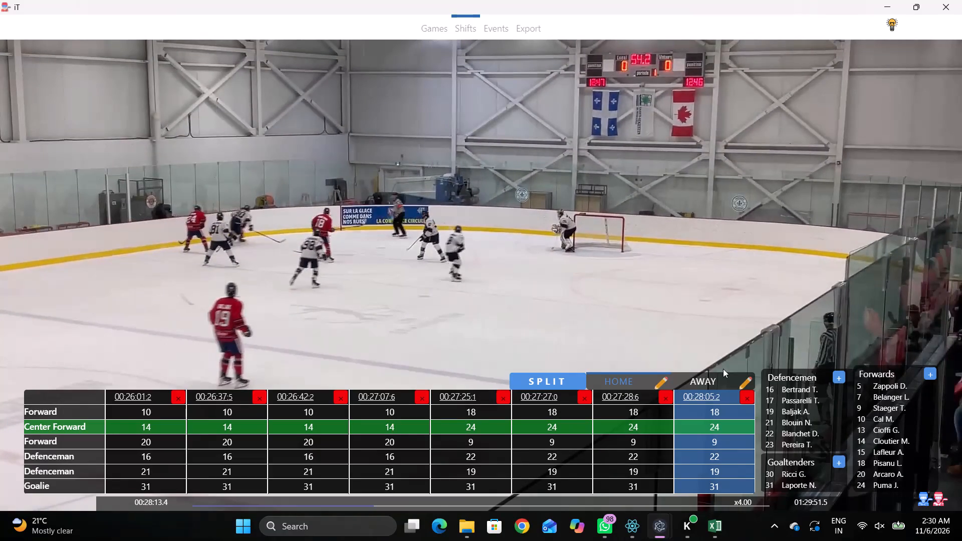
{"action": "key", "text": "space"}
{"action": "key", "text": "space"}
{"action": "key", "text": "space"}
{"action": "type", "text": "D"}
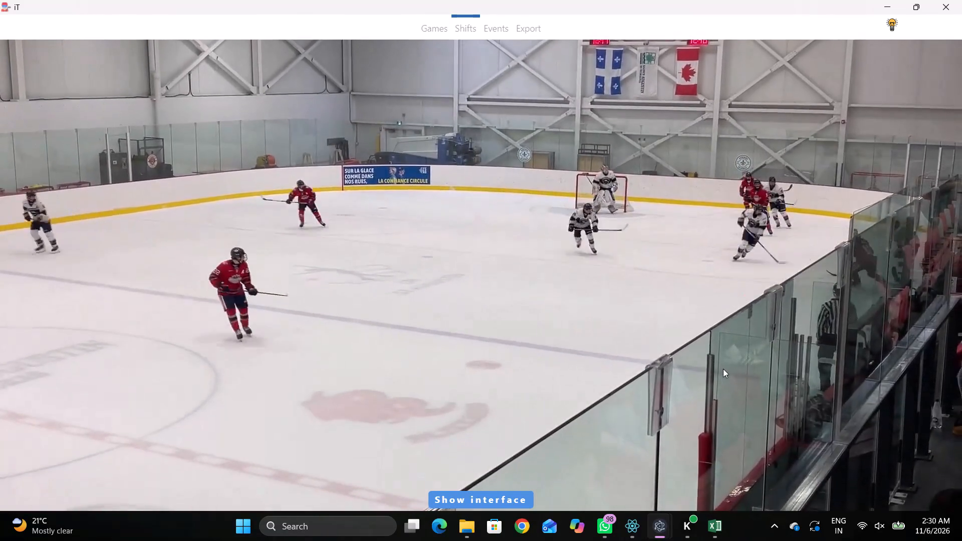
{"action": "key", "text": "space"}
{"action": "key", "text": "space"}
{"action": "key", "text": "space"}
{"action": "type", "text": "SDD DD"}
Play on and add a home shift at 00:28:45.5.
{"action": "key", "text": "space"}
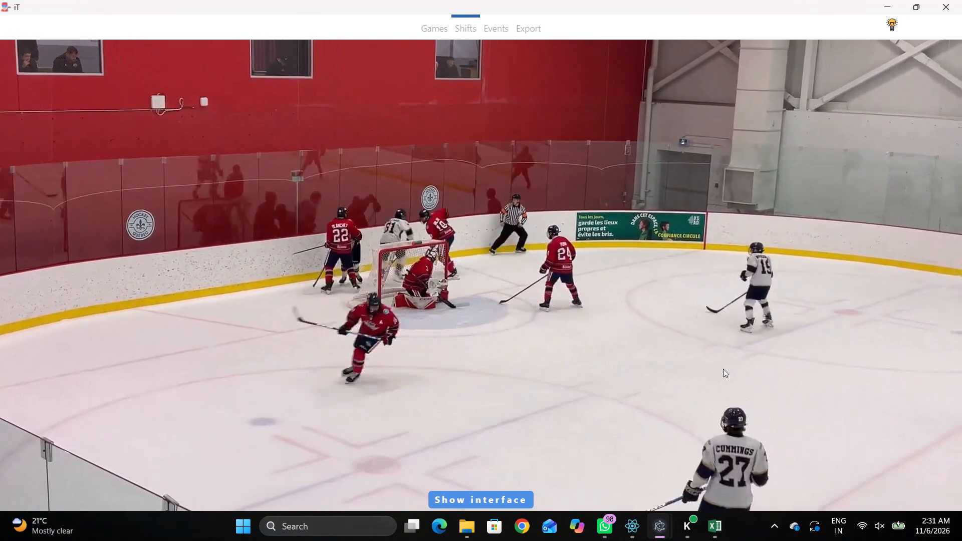
{"action": "key", "text": "space"}
{"action": "key", "text": "space"}
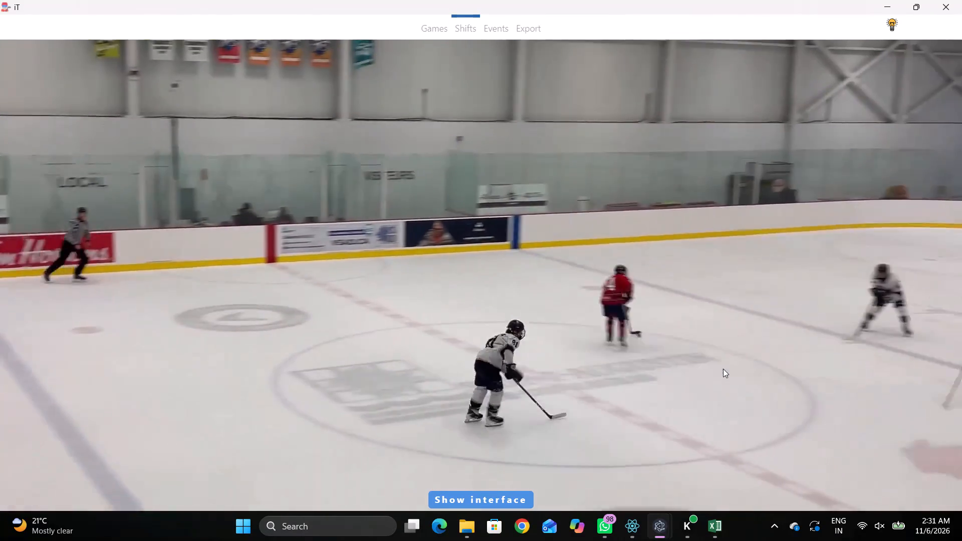
{"action": "key", "text": "space"}
{"action": "type", "text": "q"}
{"action": "type", "text": "SDD"}
Play on to recognise the changed home players and set the second Defenceman of the 00:28:45.5 shift to 17.
{"action": "key", "text": "space"}
{"action": "key", "text": "space"}
{"action": "key", "text": "space"}
{"action": "key", "text": "space"}
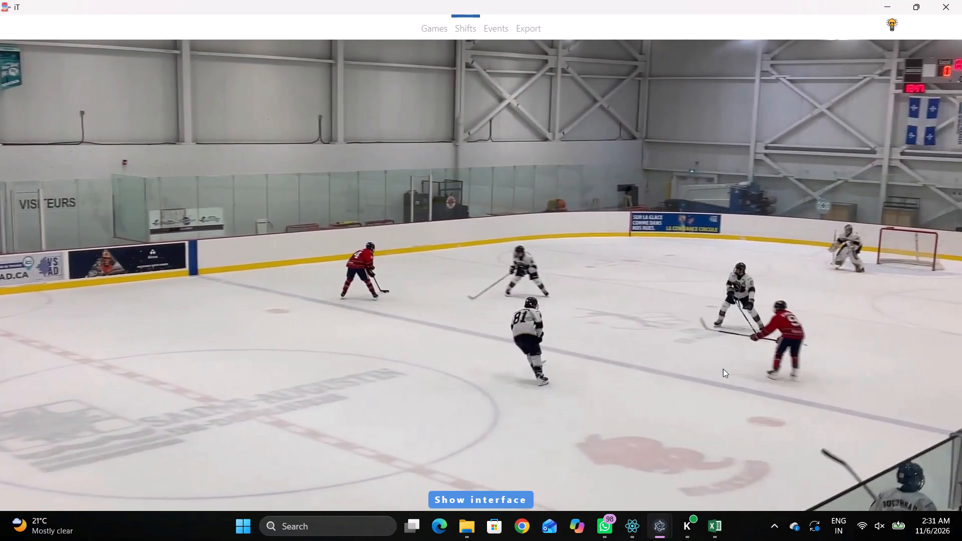
{"action": "key", "text": "space"}
{"action": "key", "text": "space"}
{"action": "key", "text": "space"}
{"action": "key", "text": "space"}
{"action": "key", "text": "space"}
{"action": "key", "text": "space"}
{"action": "key", "text": "q"}
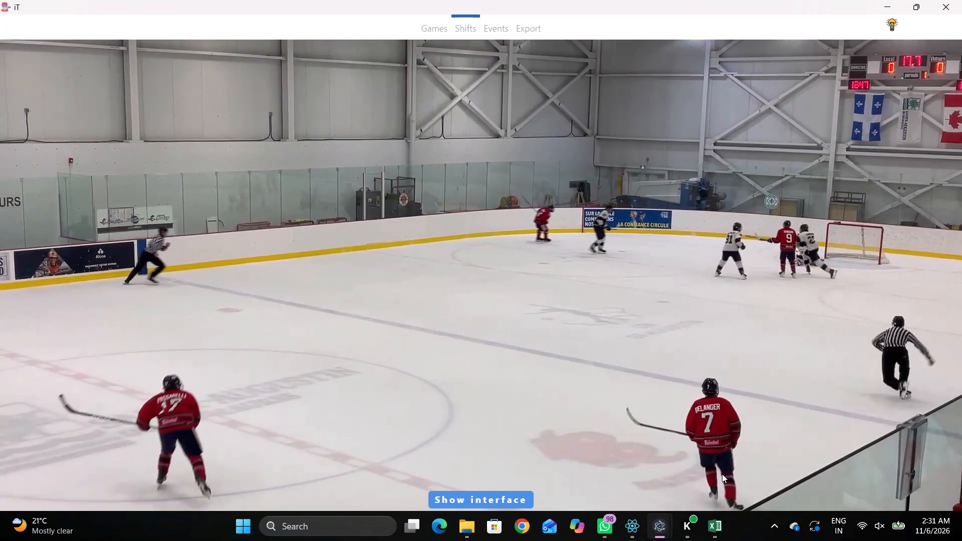
{"action": "key", "text": "shift+d"}
{"action": "key", "text": "shift+d"}
{"action": "key", "text": "shift+d"}
{"action": "left_click", "coordinate": [711, 468]}
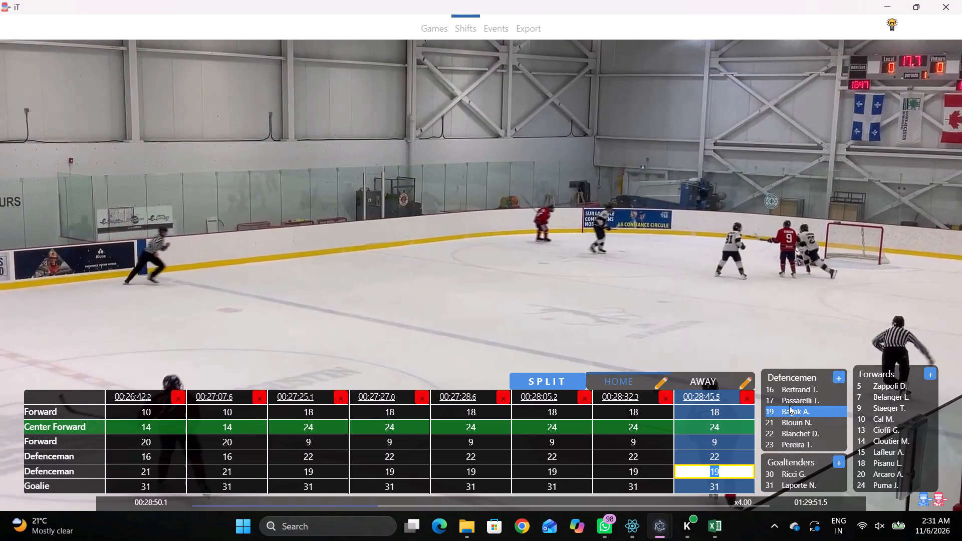
{"action": "double_click", "coordinate": [789, 406]}
{"action": "key", "text": "q"}
{"action": "left_click", "coordinate": [718, 471]}
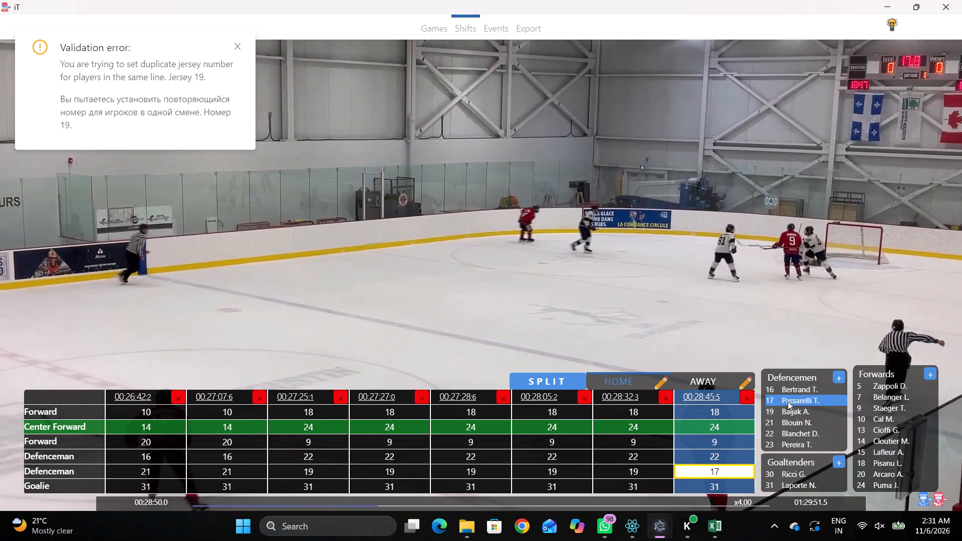
Step back through the video to check the home forwards and set the first Forward of the 00:28:45.5 shift to 7.
{"action": "key", "text": "q"}
{"action": "type", "text": "qqqq"}
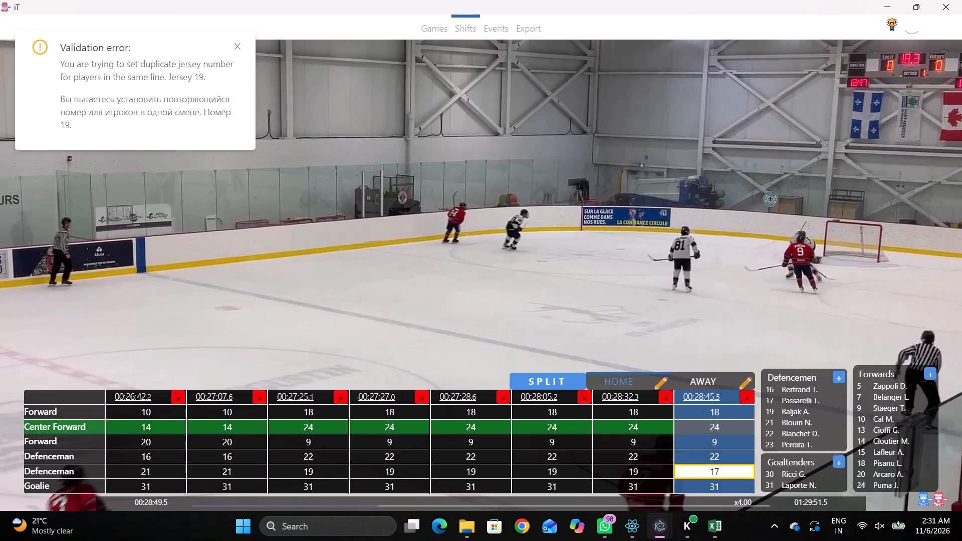
{"action": "key", "text": "q"}
{"action": "left_click", "coordinate": [723, 414]}
{"action": "left_click", "coordinate": [890, 394]}
Play on into the stoppage to recognise the other home defenceman and set the first Defenceman of the 00:28:45.5 shift to 23.
{"action": "key", "text": "shift+d"}
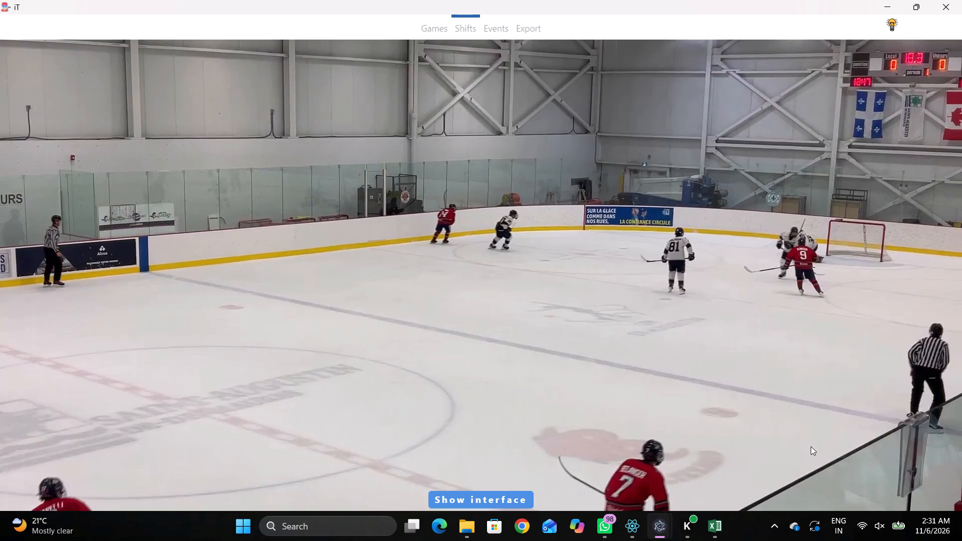
{"action": "key", "text": "space"}
{"action": "key", "text": "space"}
{"action": "key", "text": "space"}
{"action": "key", "text": "space"}
{"action": "key", "text": "shift+d"}
{"action": "left_click_drag", "start_coordinate": [741, 477], "coordinate": [739, 477]}
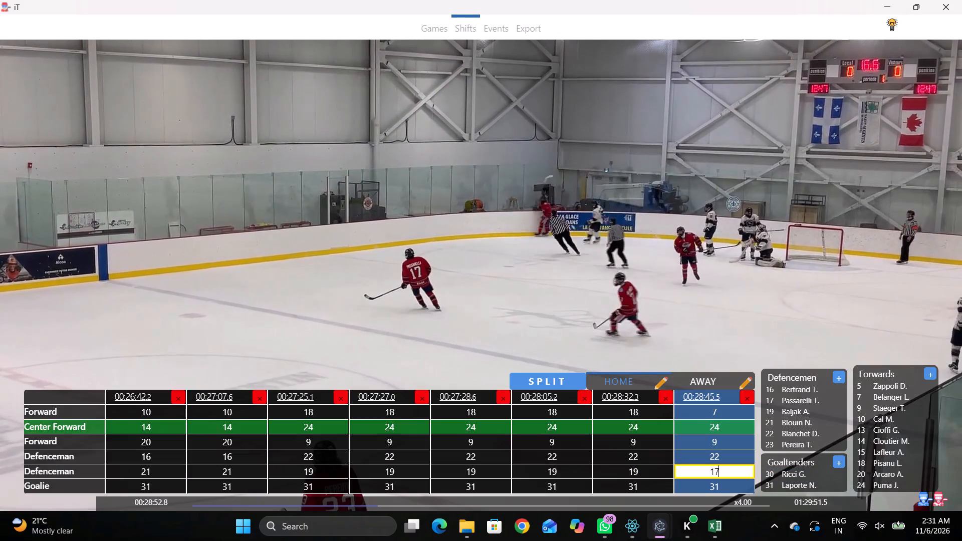
{"action": "left_click_drag", "start_coordinate": [739, 477], "coordinate": [734, 475]}
{"action": "left_click", "coordinate": [722, 458]}
{"action": "key", "text": "2"}
{"action": "key", "text": "3"}
{"action": "left_click", "coordinate": [718, 329]}
{"action": "key", "text": "shift+d"}
{"action": "key", "text": "space"}
{"action": "type", "text": "c"}
{"action": "key", "text": "space"}
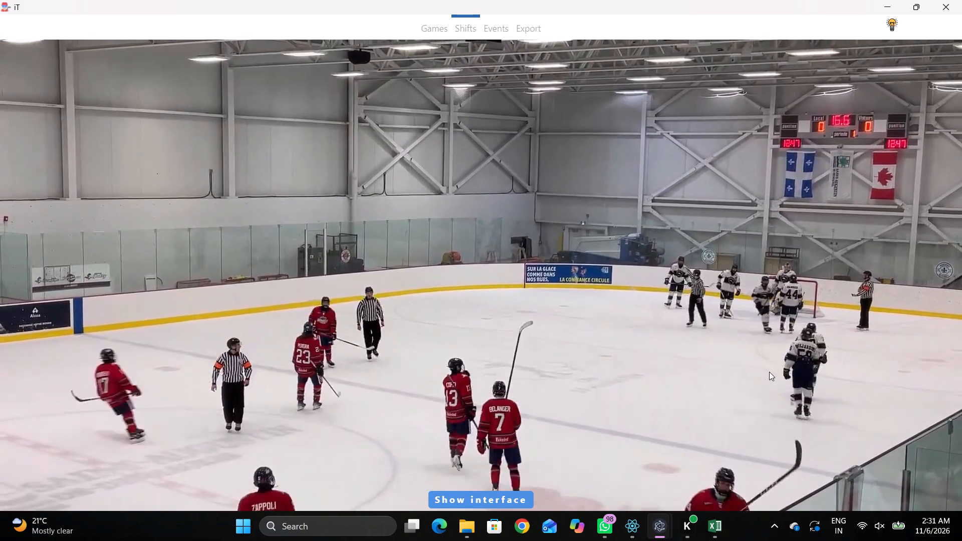
{"action": "key", "text": "shift+d"}
{"action": "key", "text": "space"}
{"action": "left_click", "coordinate": [702, 450]}
{"action": "key", "text": "2"}
{"action": "key", "text": "3"}
{"action": "left_click", "coordinate": [705, 305]}
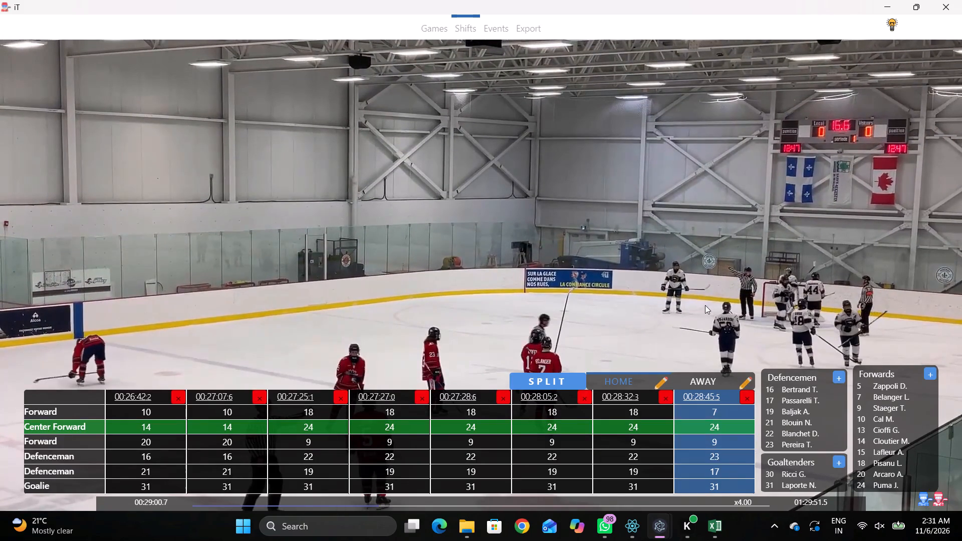
Go on through the stoppage to the next face-off and add a home shift at 00:29:10.7.
{"action": "key", "text": "shift+d"}
{"action": "key", "text": "space"}
{"action": "key", "text": "space"}
{"action": "key", "text": "space"}
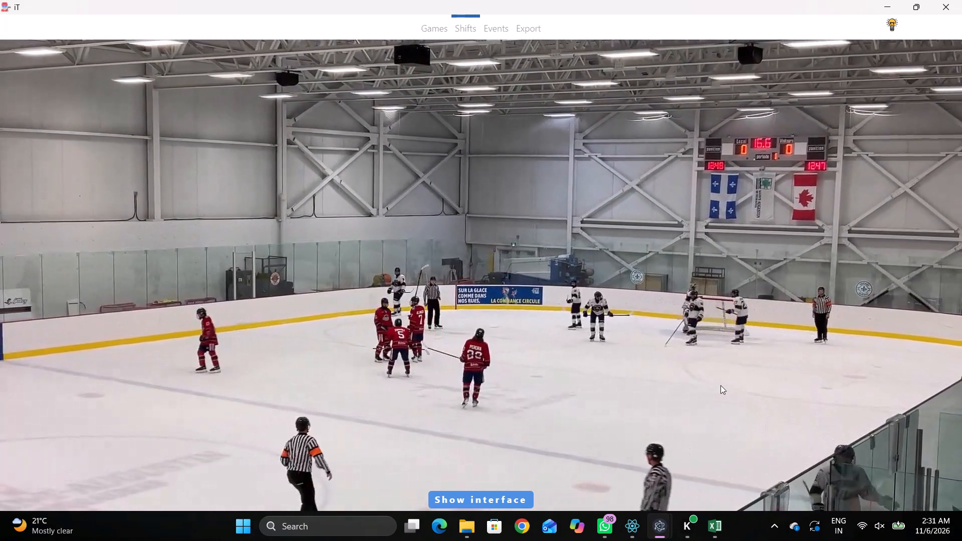
{"action": "key", "text": "space"}
{"action": "key", "text": "shift+s"}
Fill the forward line of the home 00:29:10.7 shift with Forward 13, Center Forward 5 and Forward 7.
{"action": "key", "text": "shift+d"}
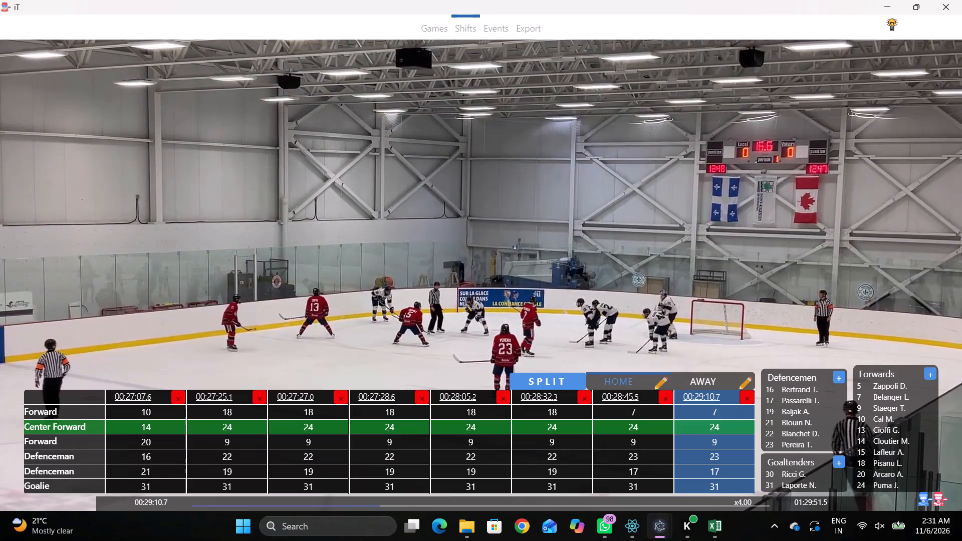
{"action": "left_click", "coordinate": [731, 410]}
{"action": "key", "text": "1"}
{"action": "key", "text": "3"}
{"action": "left_click", "coordinate": [720, 427]}
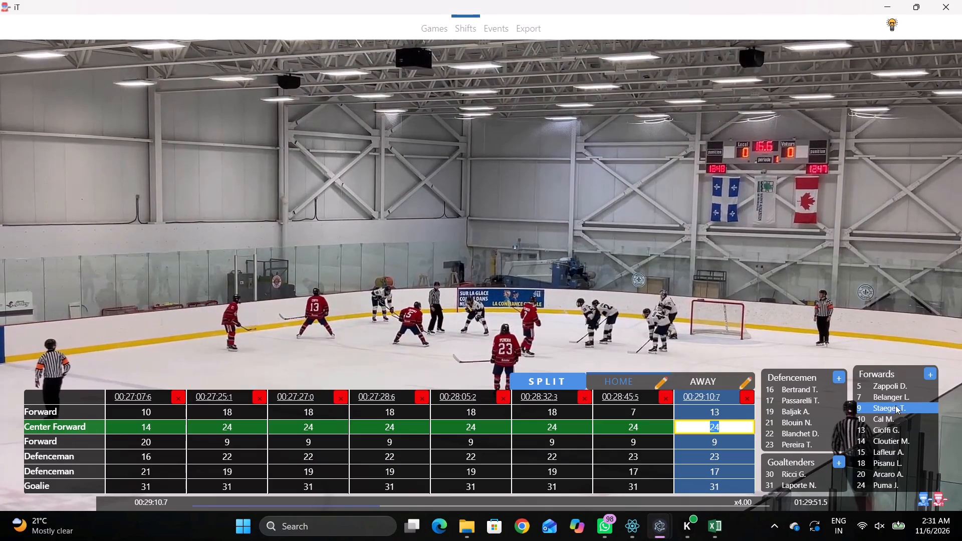
{"action": "left_click", "coordinate": [868, 382]}
{"action": "key", "text": "1"}
{"action": "left_click", "coordinate": [728, 444]}
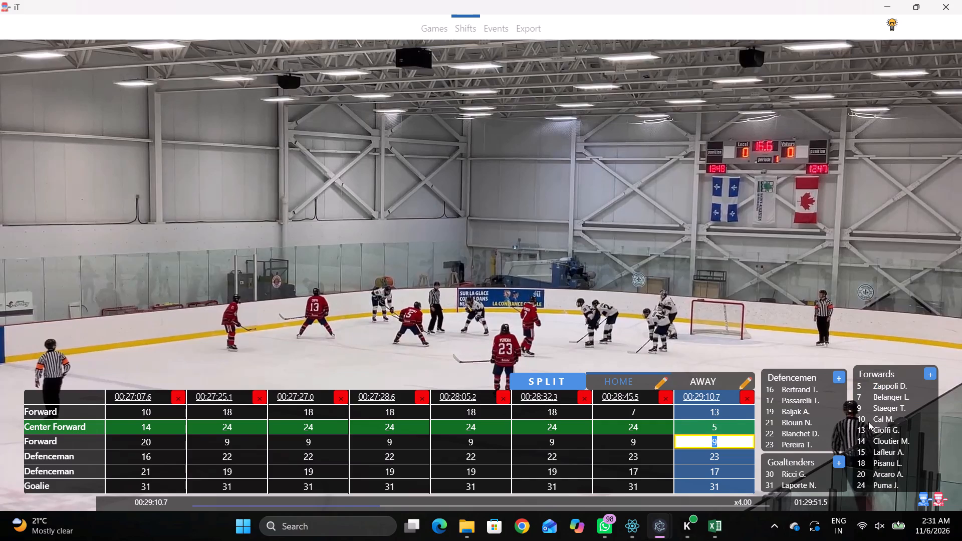
{"action": "left_click", "coordinate": [868, 398]}
Play on to the start of play and add a home shift at 00:29:12.2.
{"action": "key", "text": "shift+d"}
{"action": "key", "text": "space"}
{"action": "key", "text": "space"}
{"action": "key", "text": "space"}
{"action": "key", "text": "space"}
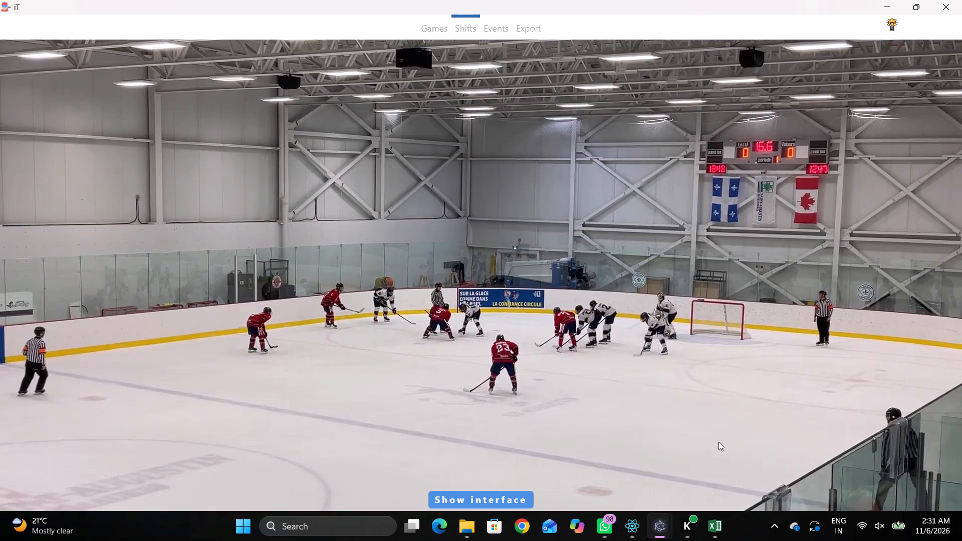
{"action": "key", "text": "shift+d"}
{"action": "key", "text": "shift+d"}
{"action": "key", "text": "shift+s"}
{"action": "key", "text": "shift+d"}
{"action": "key", "text": "shift+d"}
Play on past 00:29:12.2 to the roster card, watching for further home line changes.
{"action": "key", "text": "space"}
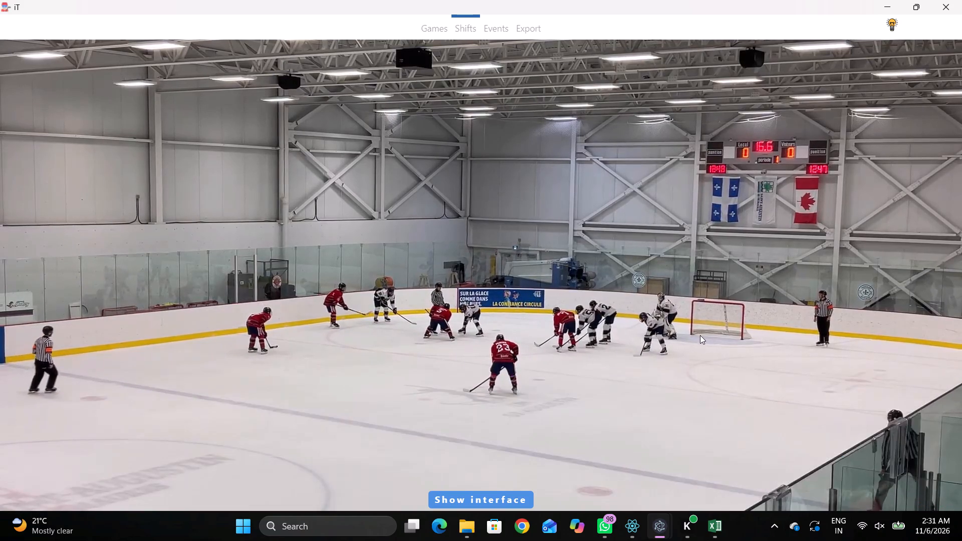
{"action": "type", "text": "c"}
{"action": "key", "text": "space"}
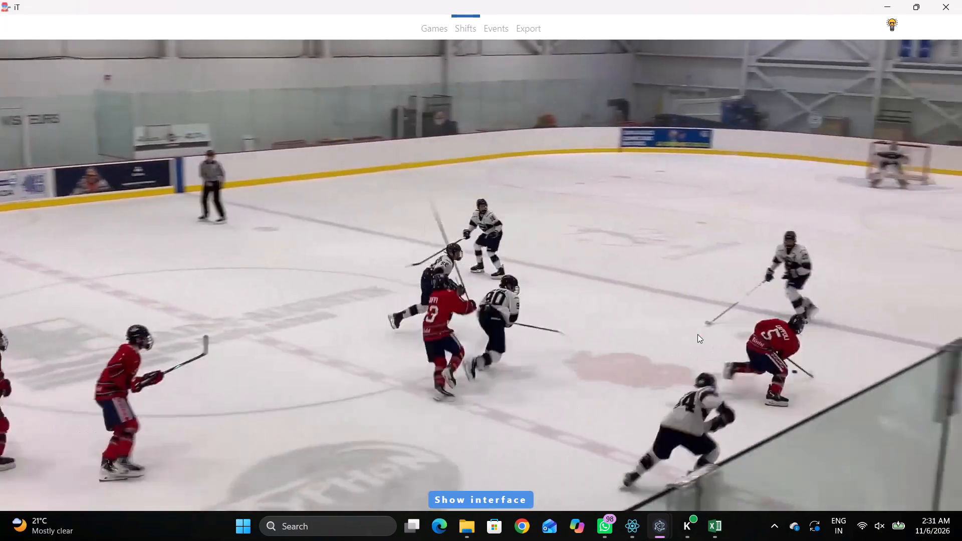
{"action": "key", "text": "space"}
{"action": "key", "text": "space"}
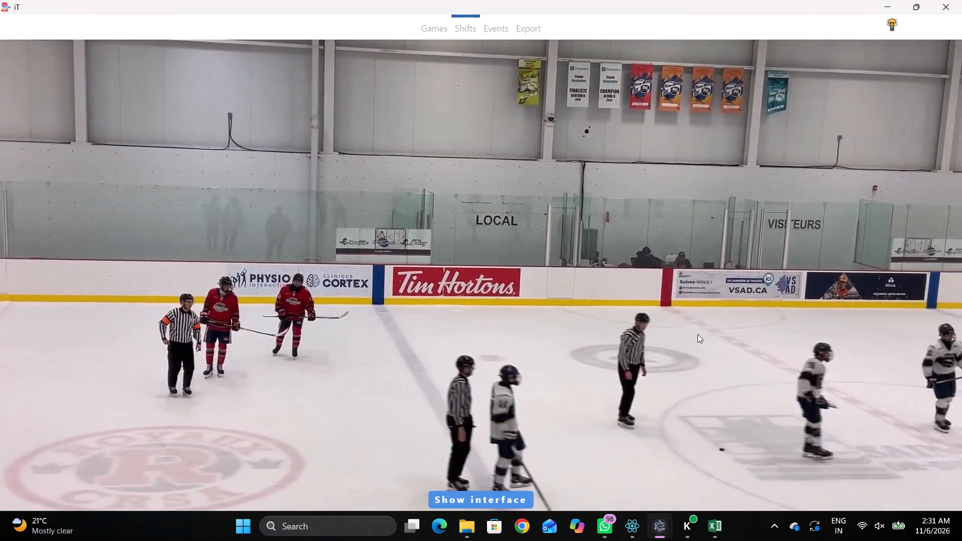
{"action": "key", "text": "space"}
{"action": "key", "text": "space"}
{"action": "key", "text": "space"}
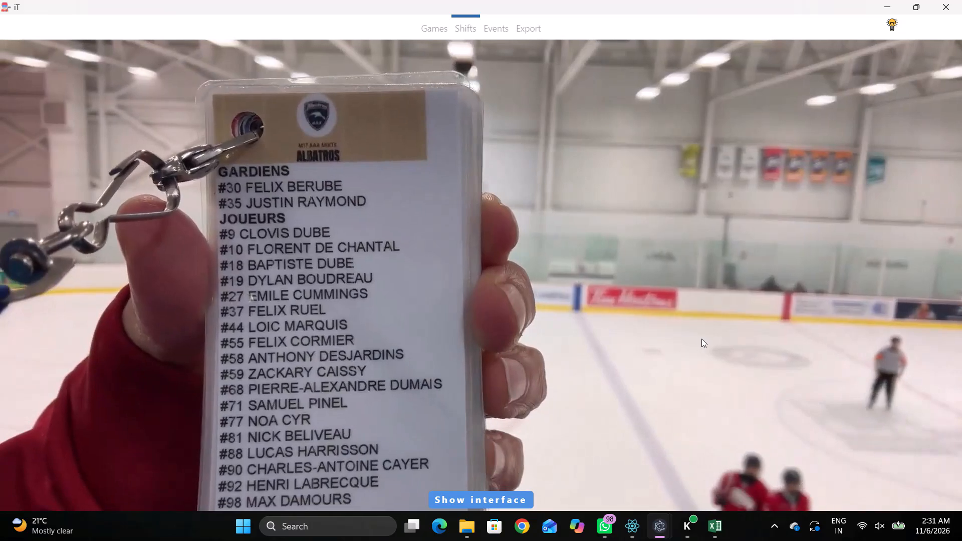
{"action": "key", "text": "shift+d"}
{"action": "key", "text": "shift+d"}
{"action": "key", "text": "shift+d"}
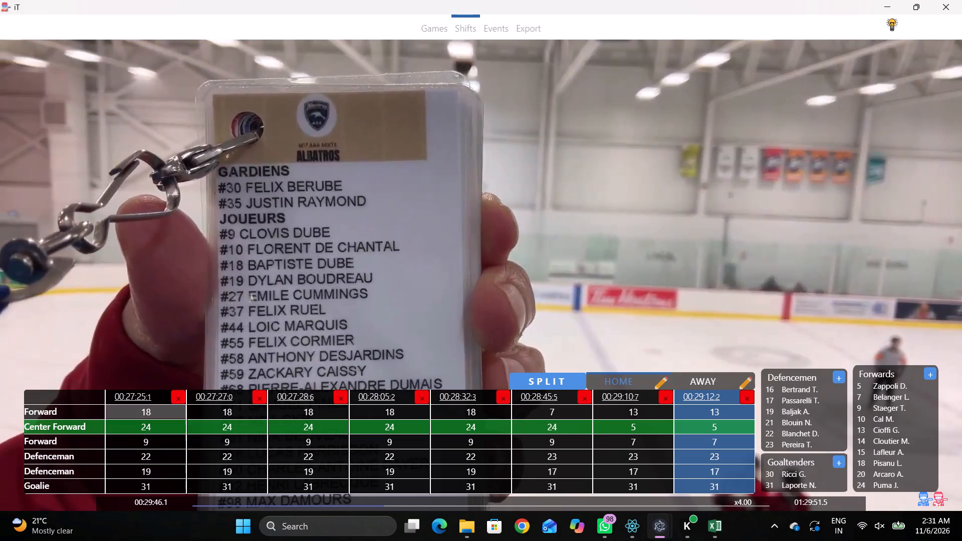
Go back to the first shift at 00:07:18.3 and switch to the away team's shifts.
{"action": "triple_click", "coordinate": [136, 396]}
{"action": "triple_click", "coordinate": [136, 396]}
{"action": "triple_click", "coordinate": [136, 396]}
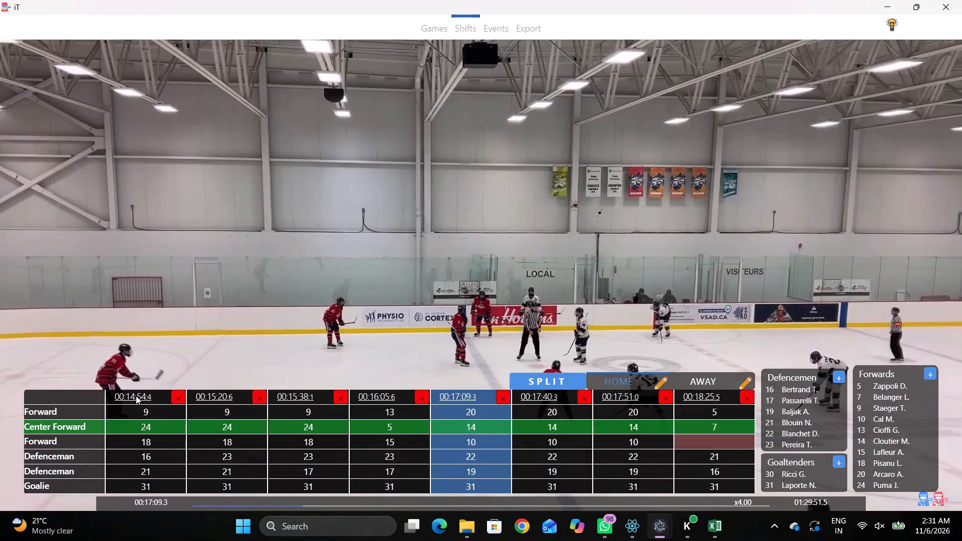
{"action": "triple_click", "coordinate": [136, 396]}
{"action": "triple_click", "coordinate": [136, 396]}
{"action": "double_click", "coordinate": [136, 396]}
{"action": "left_click", "coordinate": [719, 388]}
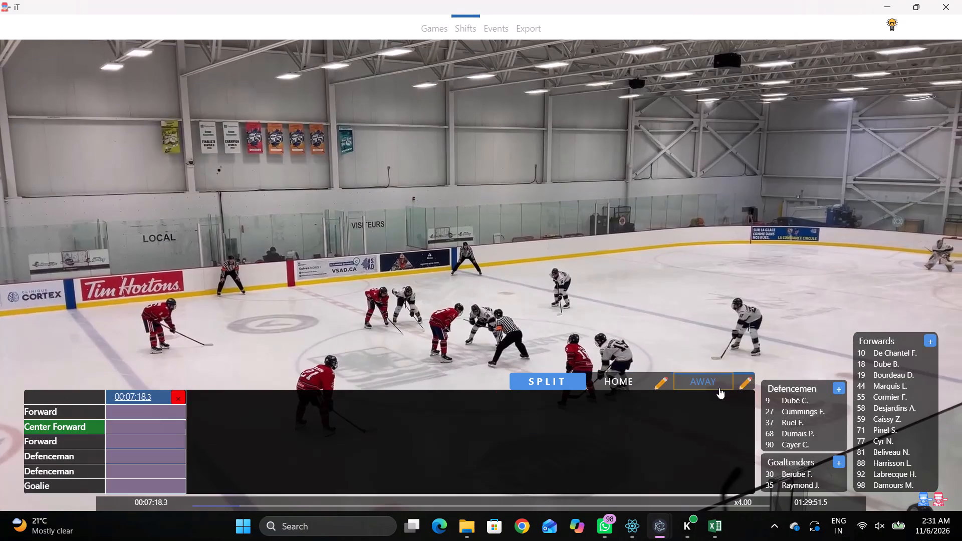
Set the Goalie of the away 00:07:18.3 shift to 35.
{"action": "key", "text": "shift+s"}
{"action": "key", "text": "shift+d"}
{"action": "key", "text": "shift+d"}
{"action": "left_click", "coordinate": [169, 495]}
{"action": "left_click", "coordinate": [170, 488]}
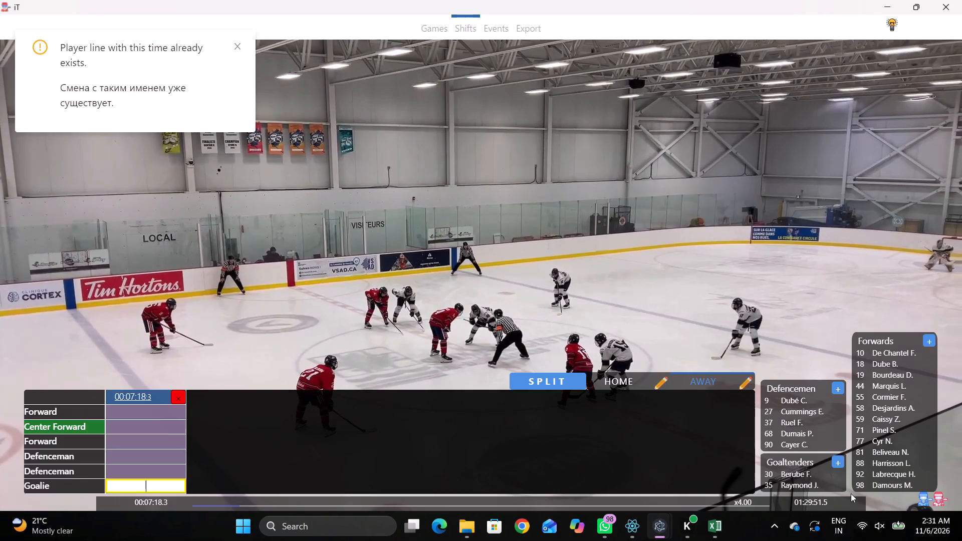
{"action": "left_click", "coordinate": [829, 481]}
Play and step through the opening faceoff from 00:07:18.3 to about 00:07:25, looking for the away skaters' jersey numbers.
{"action": "key", "text": "shift+d"}
{"action": "key", "text": "space"}
{"action": "key", "text": "space"}
{"action": "key", "text": "space"}
{"action": "key", "text": "space"}
{"action": "key", "text": "space"}
{"action": "key", "text": "space"}
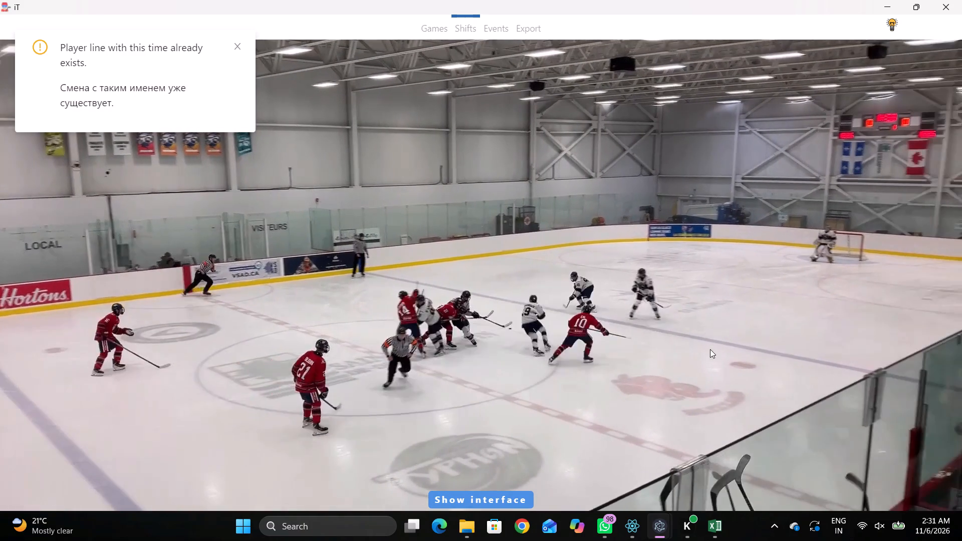
{"action": "key", "text": "space"}
{"action": "type", "text": "qq"}
{"action": "key", "text": "q"}
{"action": "key", "text": "q"}
{"action": "key", "text": "q"}
{"action": "key", "text": "q"}
{"action": "key", "text": "q"}
{"action": "key", "text": "q"}
{"action": "key", "text": "q"}
{"action": "key", "text": "q"}
{"action": "key", "text": "q"}
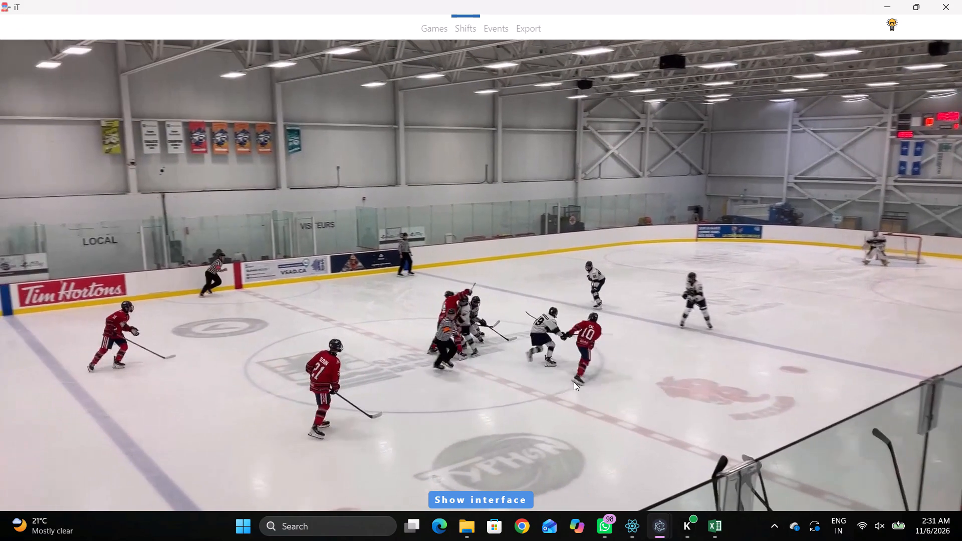
{"action": "key", "text": "q"}
{"action": "key", "text": "r"}
{"action": "key", "text": "space"}
{"action": "key", "text": "space"}
{"action": "key", "text": "space"}
{"action": "key", "text": "space"}
{"action": "key", "text": "space"}
{"action": "key", "text": "space"}
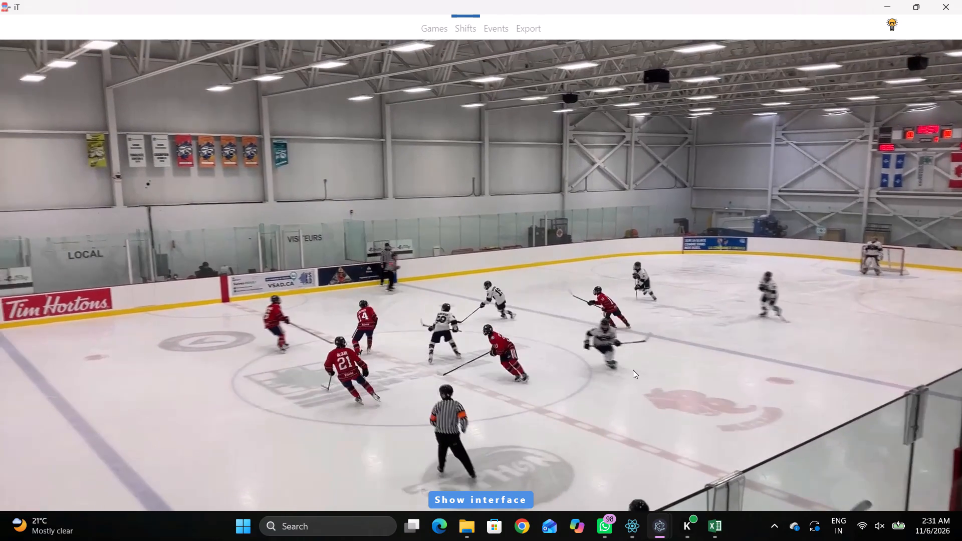
{"action": "key", "text": "space"}
{"action": "key", "text": "space"}
{"action": "key", "text": "v"}
{"action": "key", "text": "space"}
{"action": "key", "text": "v"}
{"action": "key", "text": "space"}
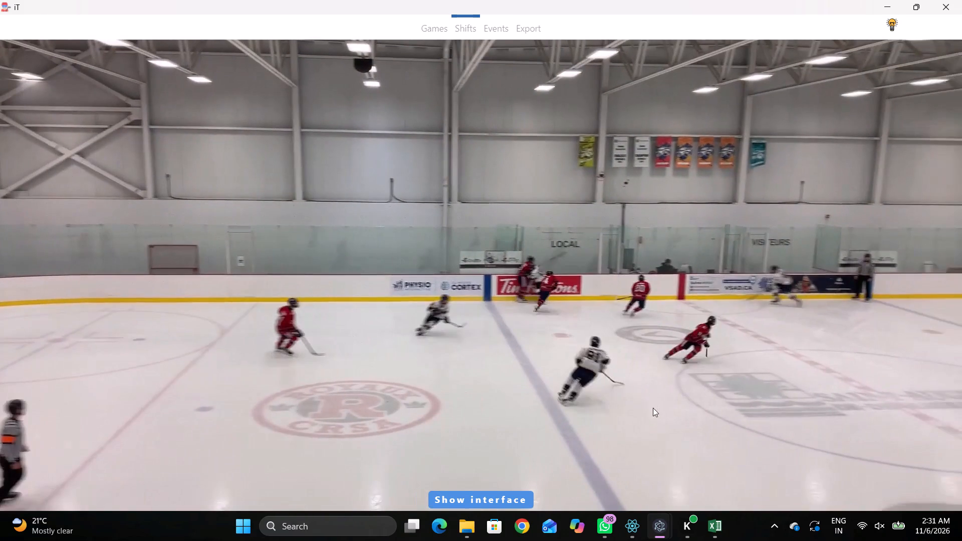
Fill the away 00:07:18.3 shift's forward line with 19 and 81 as Forwards and 98 as Center Forward.
{"action": "key", "text": "q"}
{"action": "key", "text": "shift+d"}
{"action": "left_click", "coordinate": [194, 409]}
{"action": "left_click", "coordinate": [177, 409]}
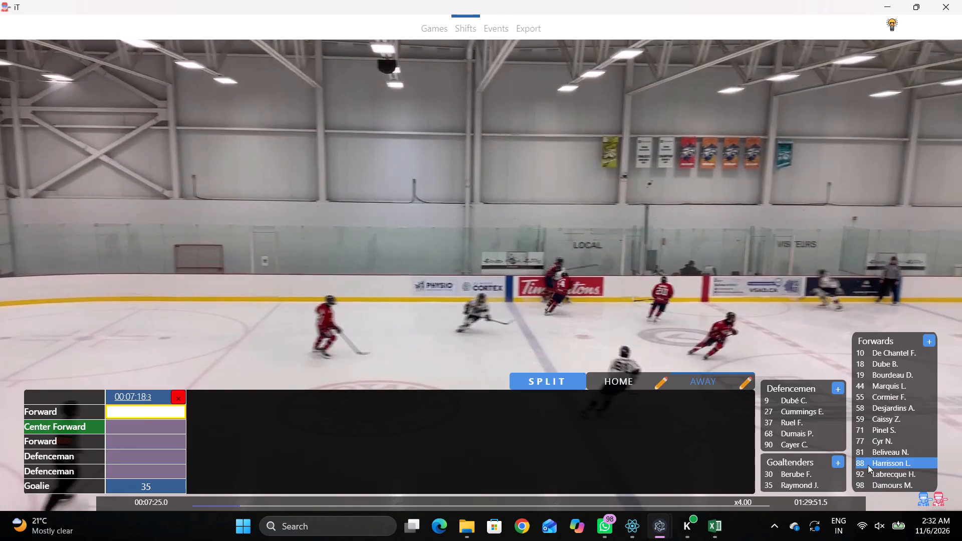
{"action": "left_click", "coordinate": [861, 376]}
{"action": "left_click", "coordinate": [170, 416]}
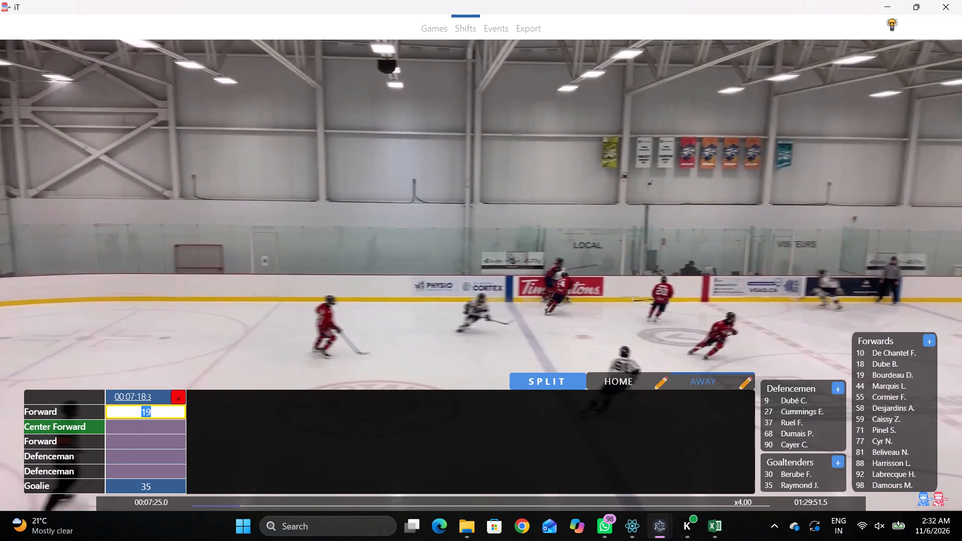
{"action": "left_click", "coordinate": [165, 422]}
{"action": "left_click", "coordinate": [861, 483]}
{"action": "left_click", "coordinate": [886, 453]}
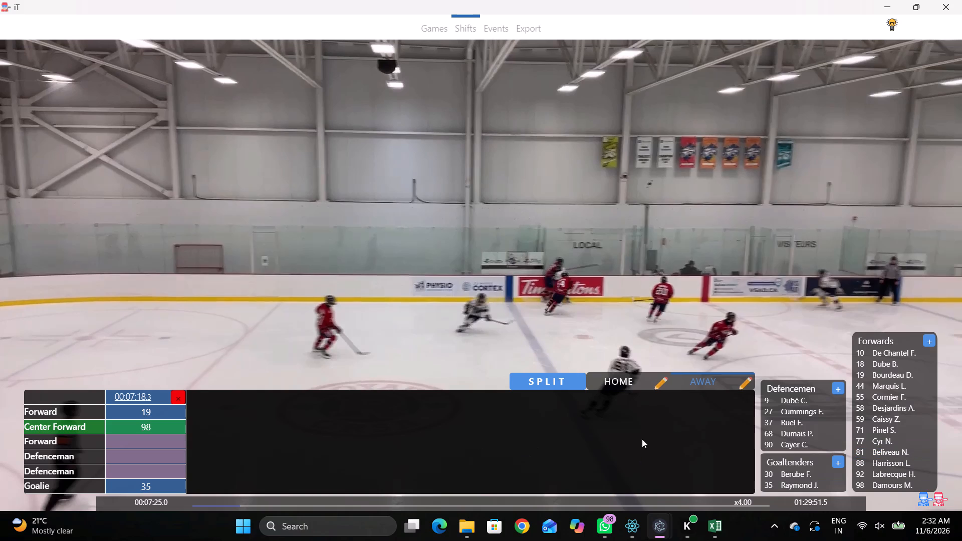
{"action": "left_click_drag", "start_coordinate": [186, 439], "coordinate": [180, 440]}
{"action": "left_click", "coordinate": [172, 442]}
Play on to 00:07:29.9 to read the defence numbers and set the away shift's first Defenceman to 27.
{"action": "key", "text": "shift+d"}
{"action": "type", "text": "qq"}
{"action": "key", "text": "space"}
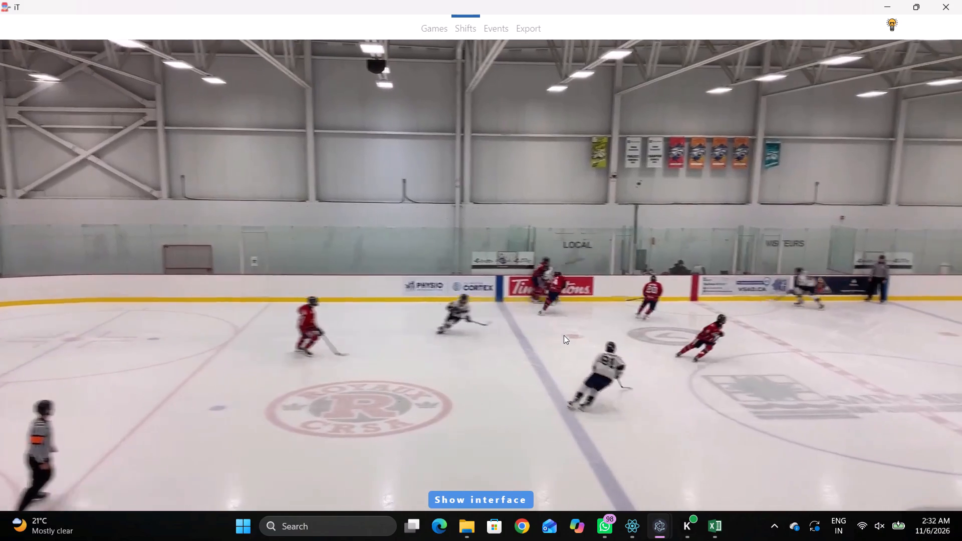
{"action": "key", "text": "space"}
{"action": "key", "text": "space"}
{"action": "key", "text": "space"}
{"action": "key", "text": "q"}
{"action": "key", "text": "q"}
{"action": "key", "text": "q"}
{"action": "key", "text": "shift+d"}
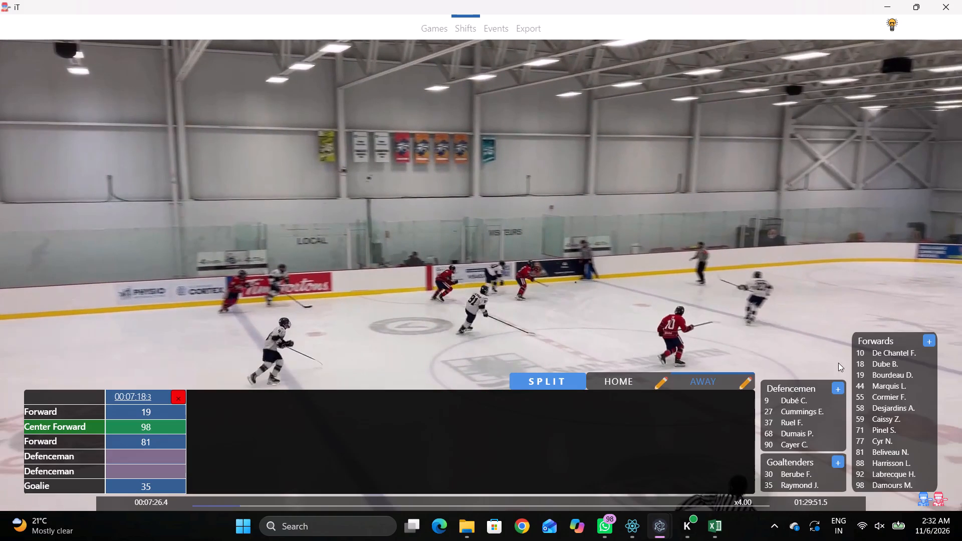
{"action": "key", "text": "q"}
{"action": "key", "text": "q"}
{"action": "key", "text": "space"}
{"action": "key", "text": "space"}
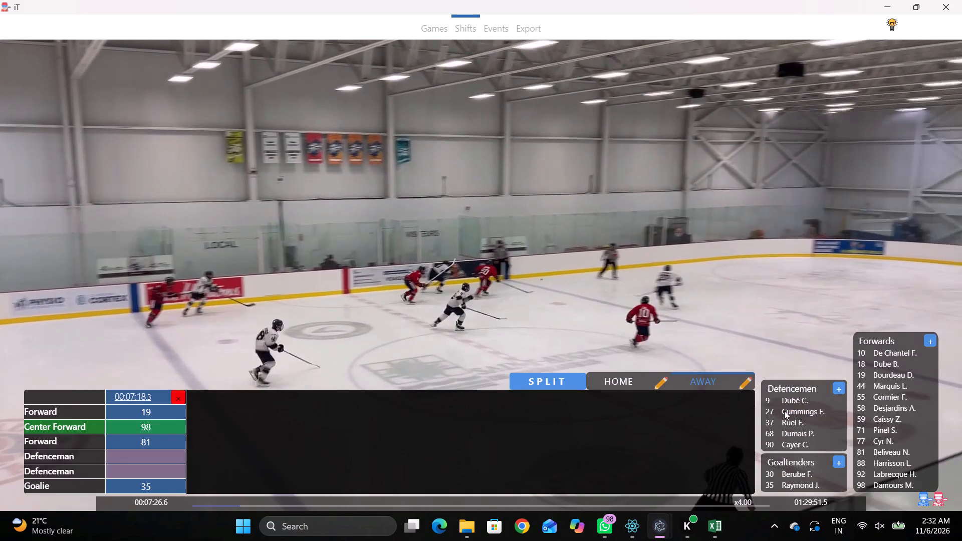
{"action": "key", "text": "space"}
{"action": "key", "text": "space"}
{"action": "key", "text": "space"}
{"action": "key", "text": "space"}
{"action": "key", "text": "shift+d"}
{"action": "key", "text": "space"}
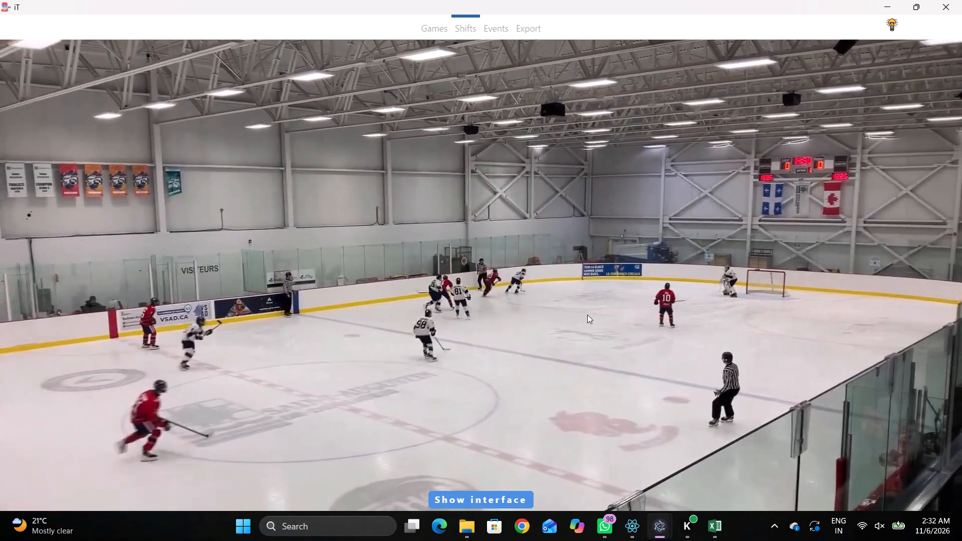
{"action": "key", "text": "space"}
{"action": "key", "text": "shift+d"}
{"action": "left_click", "coordinate": [792, 407]}
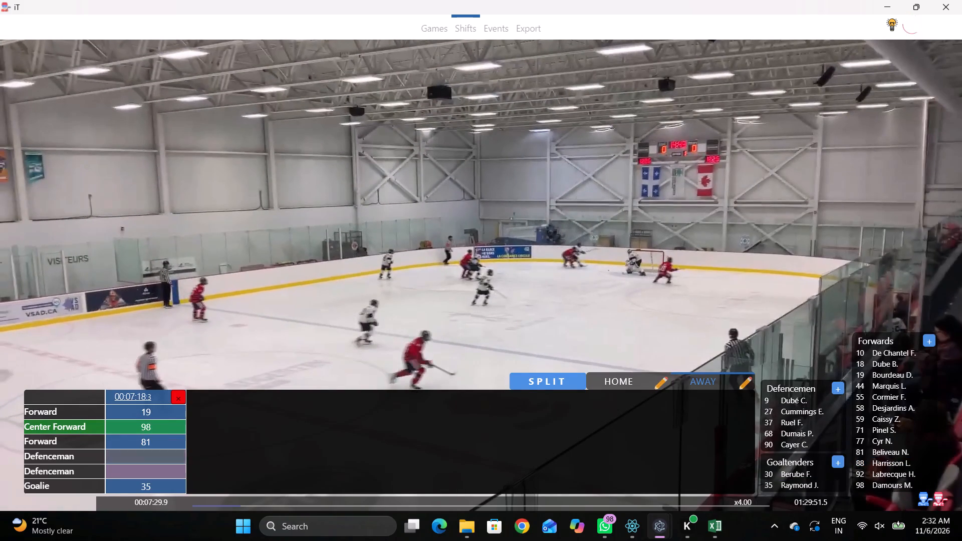
{"action": "left_click", "coordinate": [132, 452]}
Play on past 00:07:29.9 to identify the other defence player and set the away shift's second Defenceman to 90.
{"action": "left_click", "coordinate": [156, 467]}
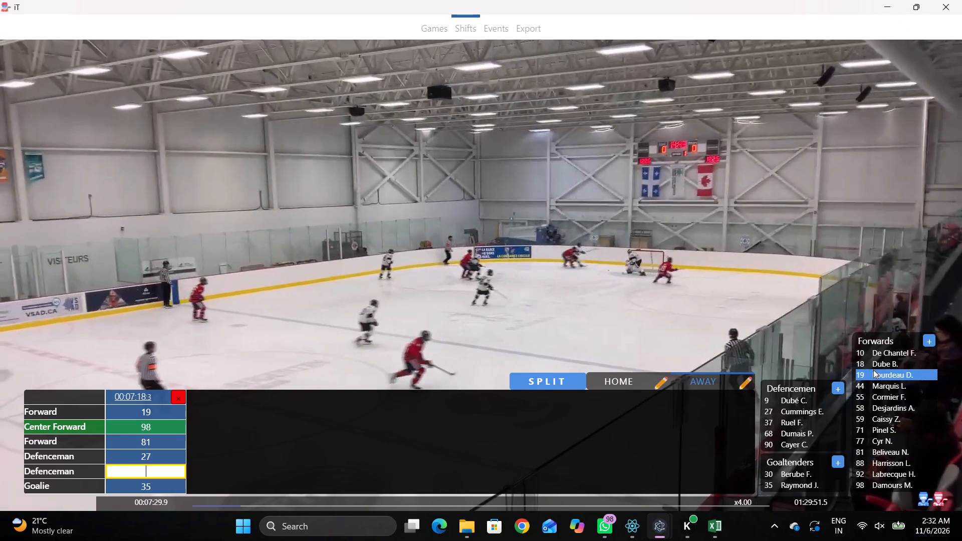
{"action": "key", "text": "shift+d"}
{"action": "key", "text": "space"}
{"action": "key", "text": "space"}
{"action": "key", "text": "space"}
{"action": "key", "text": "space"}
{"action": "key", "text": "space"}
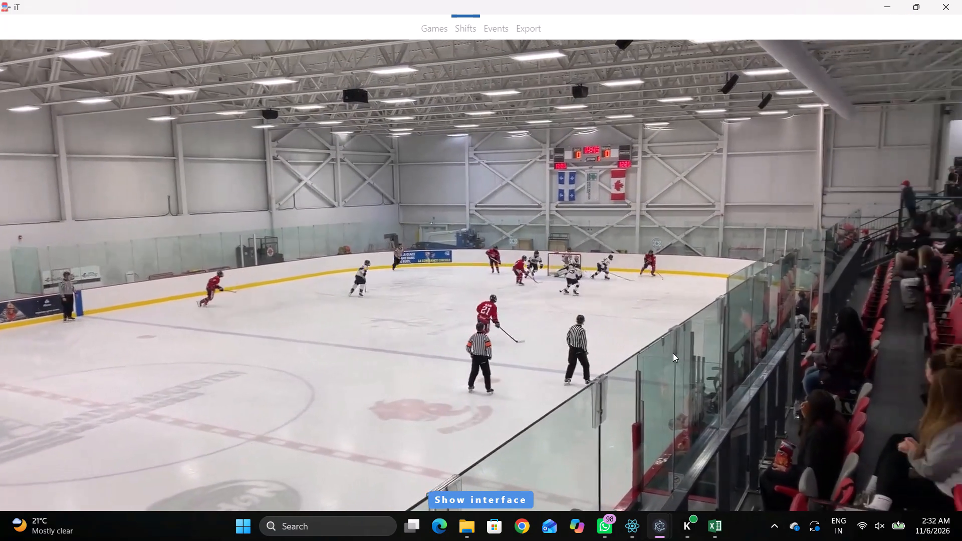
{"action": "key", "text": "space"}
{"action": "key", "text": "space"}
{"action": "key", "text": "space"}
{"action": "key", "text": "space"}
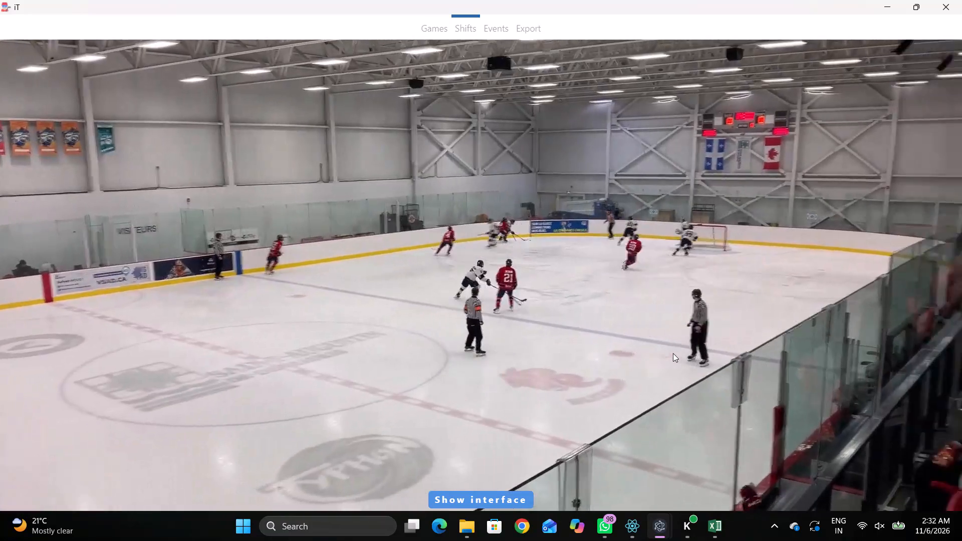
{"action": "key", "text": "space"}
{"action": "key", "text": "space"}
{"action": "key", "text": "space"}
{"action": "key", "text": "space"}
{"action": "key", "text": "space"}
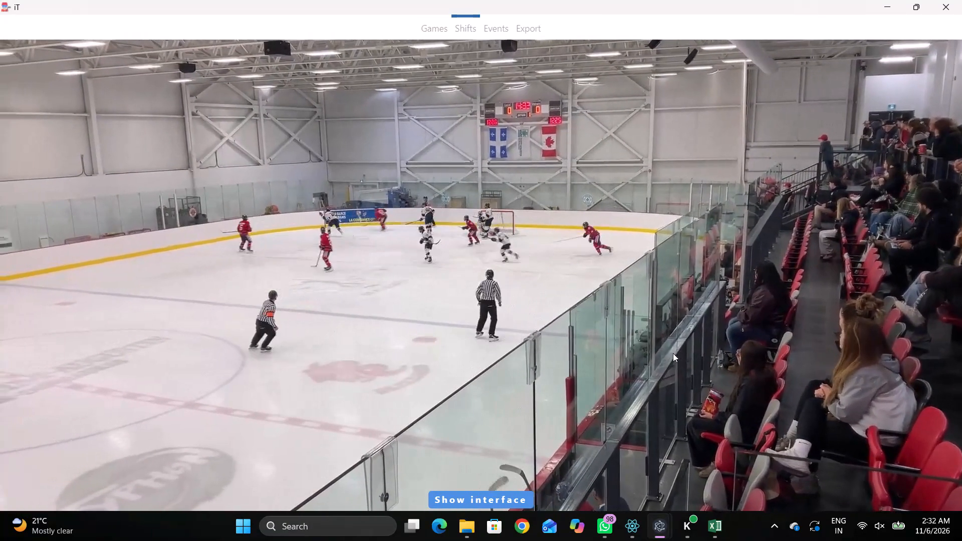
{"action": "type", "text": "q"}
{"action": "key", "text": "q"}
{"action": "key", "text": "q"}
{"action": "type", "text": "qq"}
{"action": "key", "text": "q"}
{"action": "key", "text": "shift+d"}
{"action": "key", "text": "q"}
{"action": "key", "text": "q"}
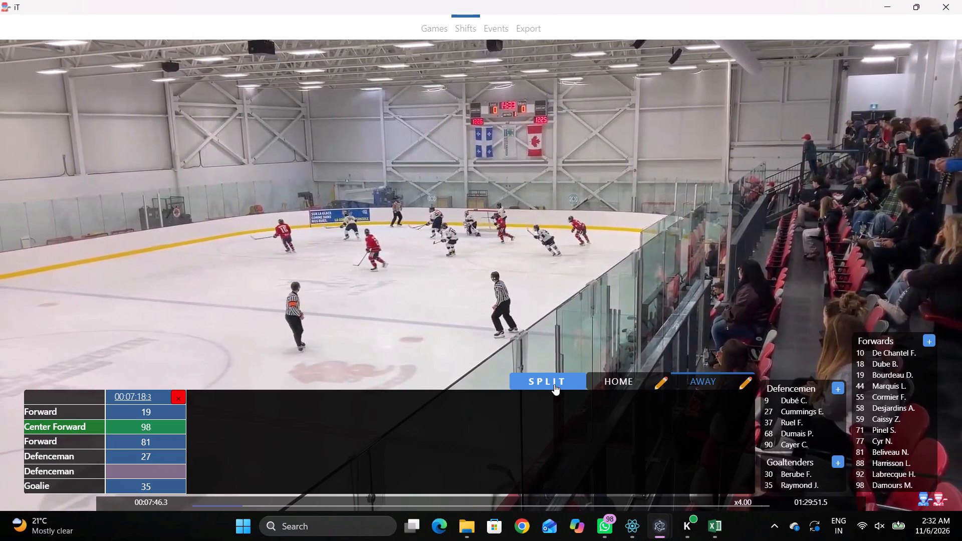
{"action": "key", "text": "q"}
{"action": "key", "text": "q"}
{"action": "key", "text": "q"}
{"action": "key", "text": "q"}
{"action": "key", "text": "q"}
{"action": "left_click_drag", "start_coordinate": [176, 471], "coordinate": [167, 477]}
{"action": "left_click_drag", "start_coordinate": [163, 477], "coordinate": [160, 482]}
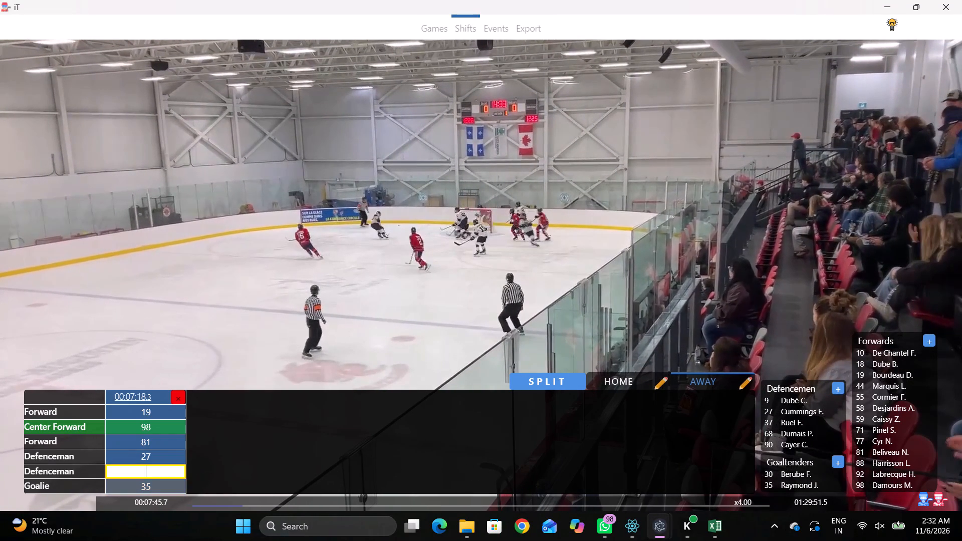
{"action": "left_click", "coordinate": [789, 447]}
Play on to the away team's line change and add an away shift at 00:08:02.5.
{"action": "key", "text": "shift+d"}
{"action": "key", "text": "space"}
{"action": "key", "text": "space"}
{"action": "key", "text": "space"}
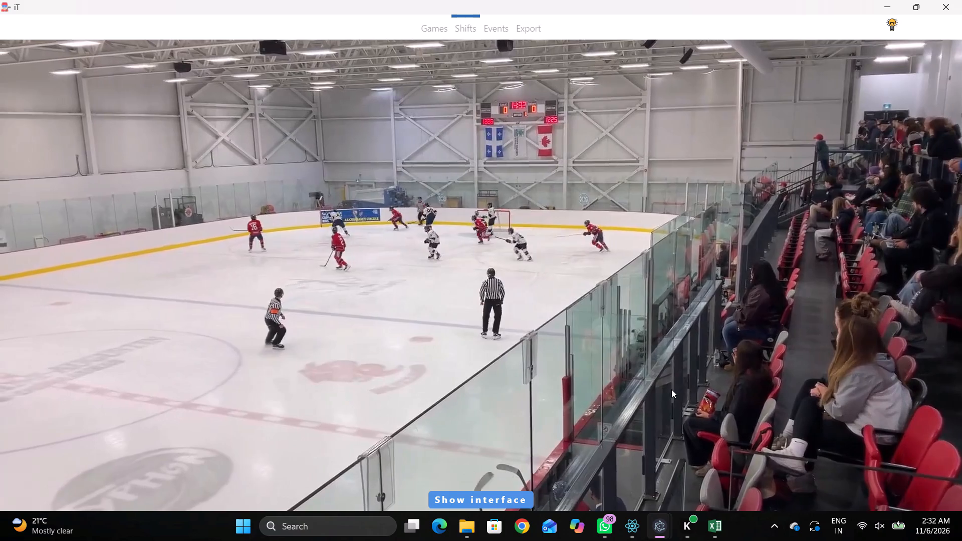
{"action": "key", "text": "space"}
{"action": "key", "text": "space"}
{"action": "key", "text": "space"}
{"action": "key", "text": "space"}
{"action": "key", "text": "space"}
{"action": "type", "text": "q"}
{"action": "key", "text": "q"}
{"action": "key", "text": "q"}
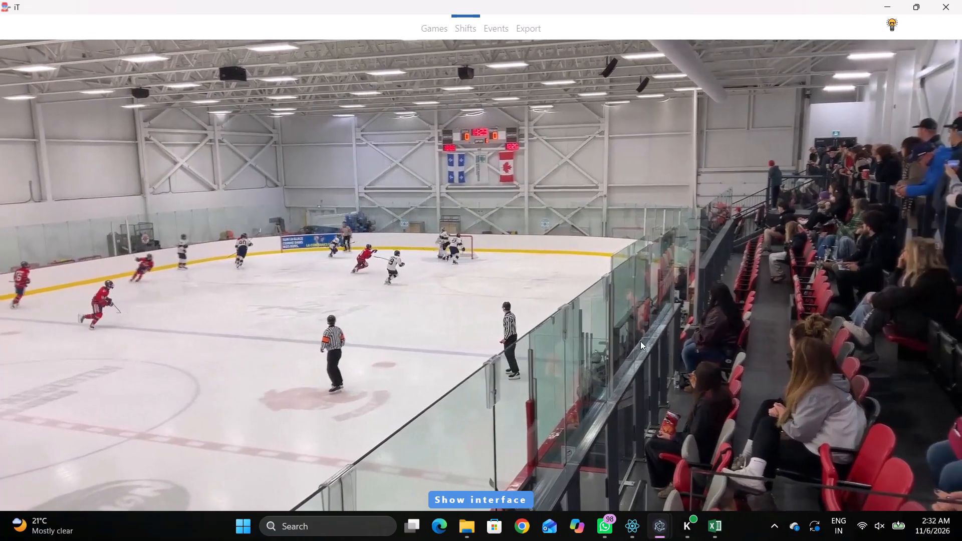
{"action": "type", "text": "qqqD"}
{"action": "type", "text": "D v"}
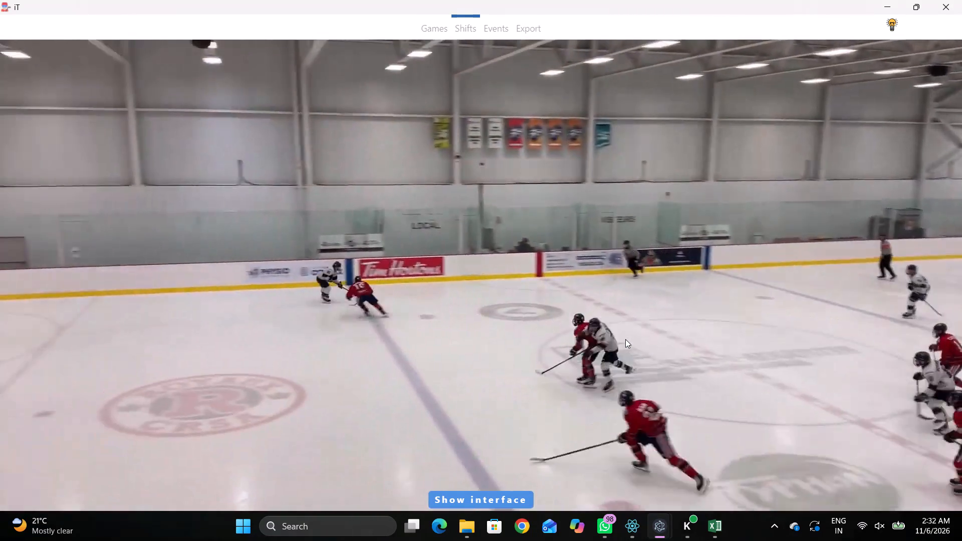
{"action": "key", "text": "space"}
{"action": "key", "text": "space"}
{"action": "key", "text": "space"}
{"action": "type", "text": "SDD"}
Play on to 00:08:14.6 and set the first Defenceman of the away 00:08:02.5 shift to 92.
{"action": "key", "text": "space"}
{"action": "key", "text": "space"}
{"action": "key", "text": "space"}
{"action": "key", "text": "space"}
{"action": "key", "text": "space"}
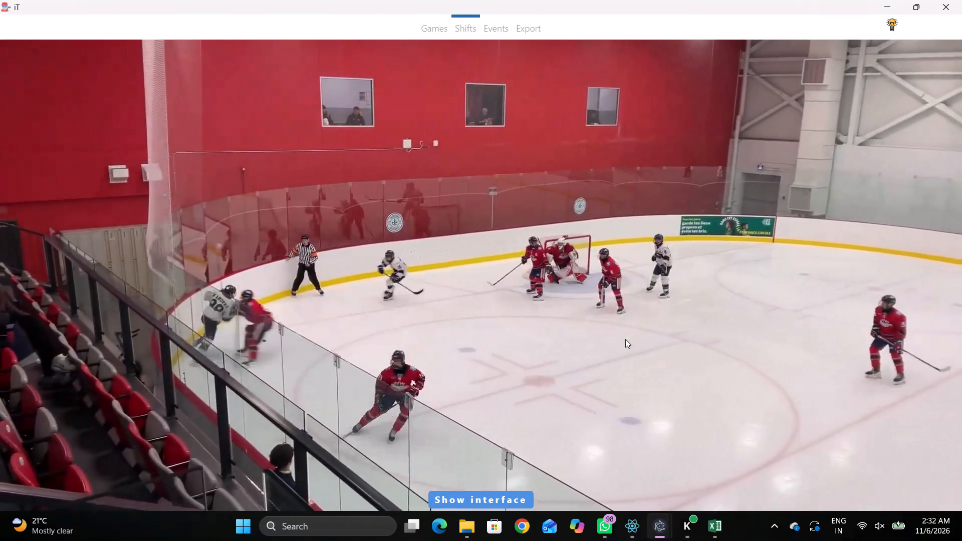
{"action": "key", "text": "space"}
{"action": "key", "text": "space"}
{"action": "key", "text": "space"}
{"action": "key", "text": "space"}
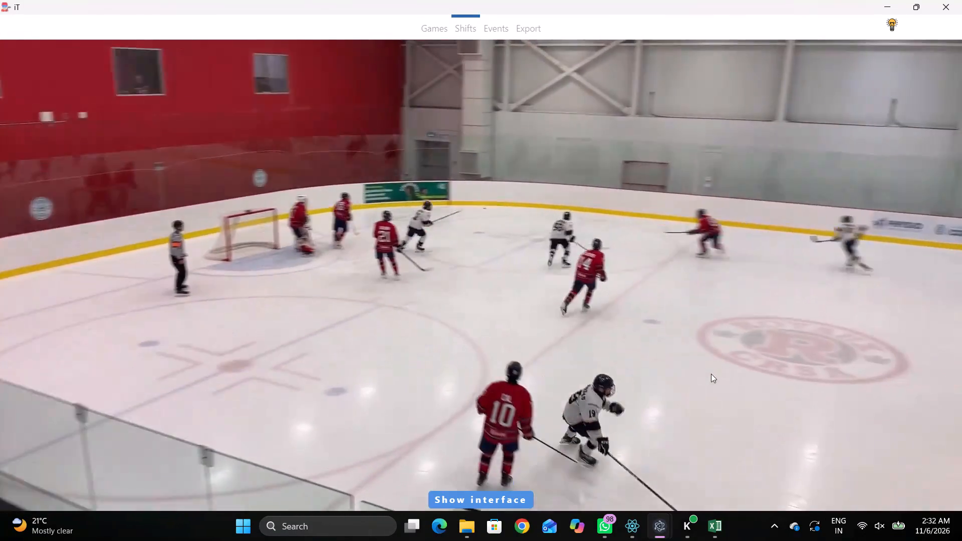
{"action": "key", "text": "space"}
{"action": "key", "text": "space"}
{"action": "key", "text": "space"}
{"action": "key", "text": "shift+d"}
{"action": "left_click_drag", "start_coordinate": [269, 457], "coordinate": [263, 459]}
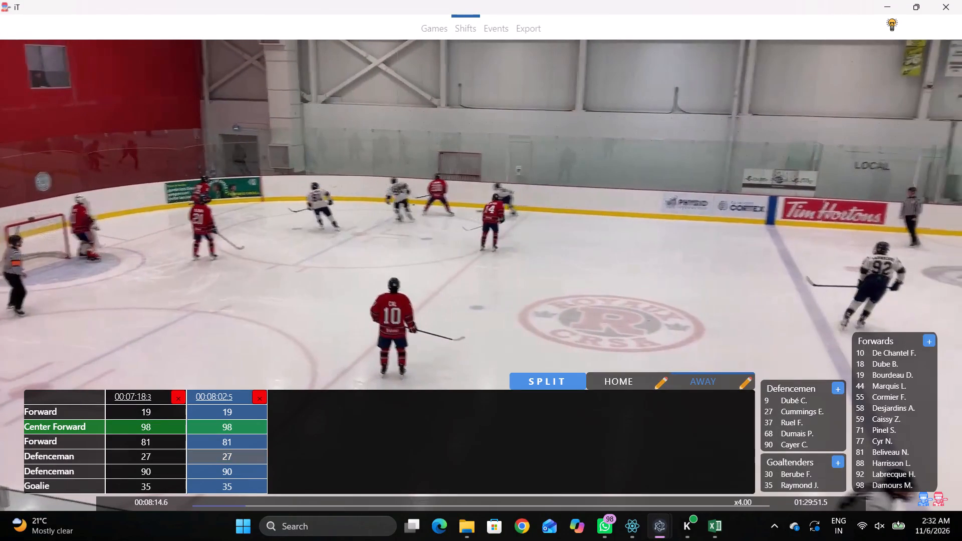
{"action": "left_click", "coordinate": [258, 459]}
{"action": "left_click", "coordinate": [869, 472]}
Step back to about 00:08:13.8 to check the jersey numbers of the away players on the ice.
{"action": "key", "text": "q"}
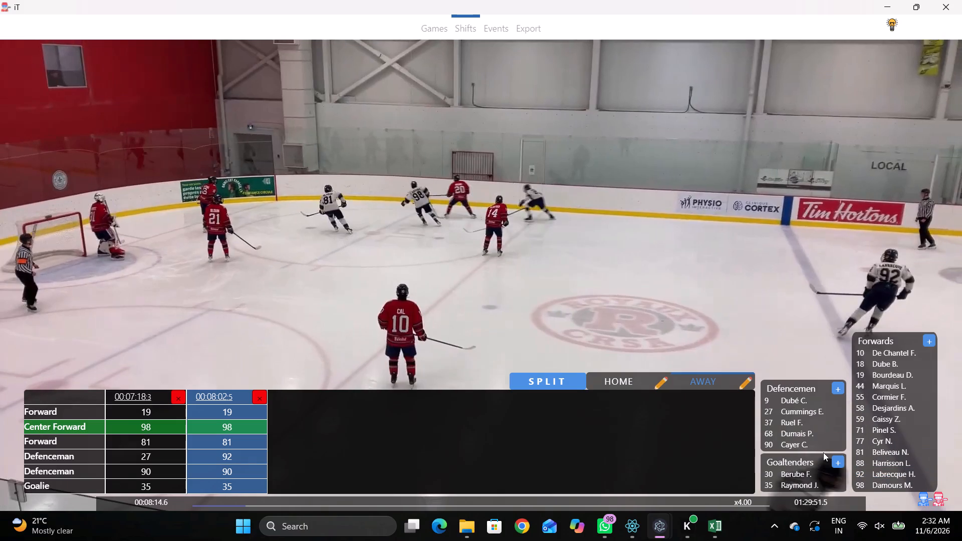
{"action": "key", "text": "q"}
{"action": "key", "text": "q"}
{"action": "key", "text": "q"}
{"action": "key", "text": "q"}
{"action": "type", "text": "qqqq"}
{"action": "key", "text": "q"}
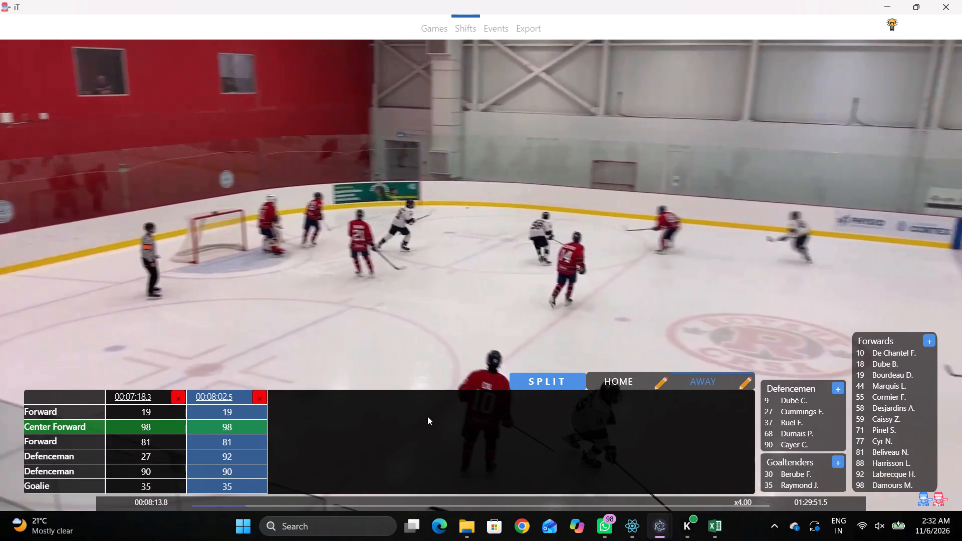
{"action": "key", "text": "shift+d"}
{"action": "key", "text": "q"}
{"action": "key", "text": "shift+d"}
{"action": "key", "text": "shift+d"}
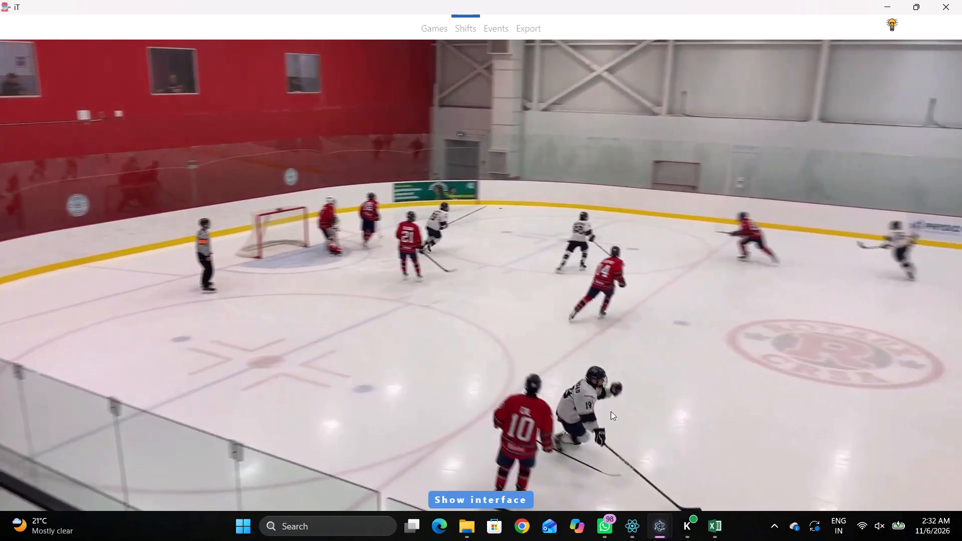
Play on to the away team's next line change and add an away shift at 00:08:19.2.
{"action": "key", "text": "space"}
{"action": "key", "text": "space"}
{"action": "key", "text": "space"}
{"action": "key", "text": "space"}
{"action": "key", "text": "space"}
{"action": "key", "text": "space"}
{"action": "key", "text": "space"}
{"action": "key", "text": "space"}
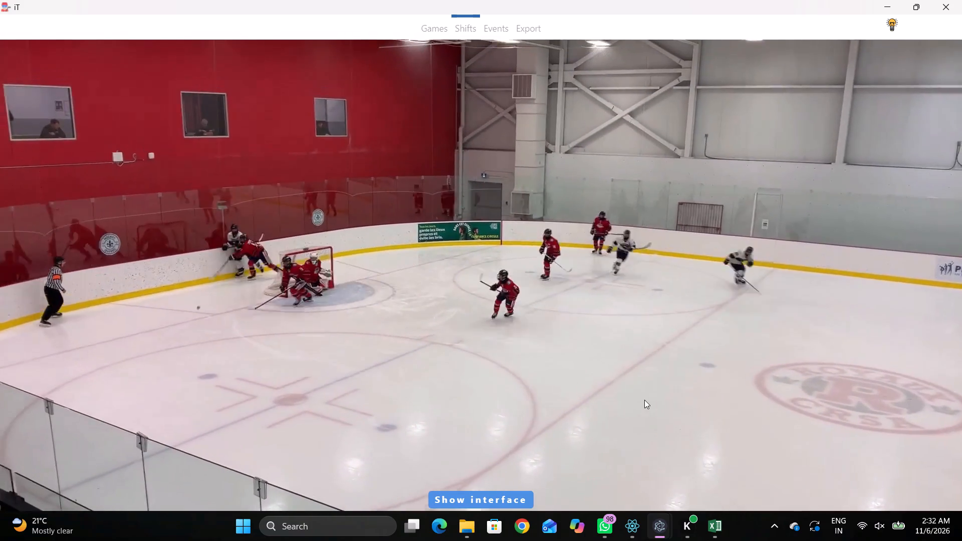
{"action": "key", "text": "space"}
{"action": "key", "text": "space"}
{"action": "key", "text": "shift+s"}
{"action": "key", "text": "shift+d"}
{"action": "key", "text": "shift+d"}
Play on to 00:08:23.6 to read the new player's number and set the first Forward of the away 00:08:19.2 shift to 10.
{"action": "key", "text": "space"}
{"action": "key", "text": "space"}
{"action": "key", "text": "space"}
{"action": "key", "text": "space"}
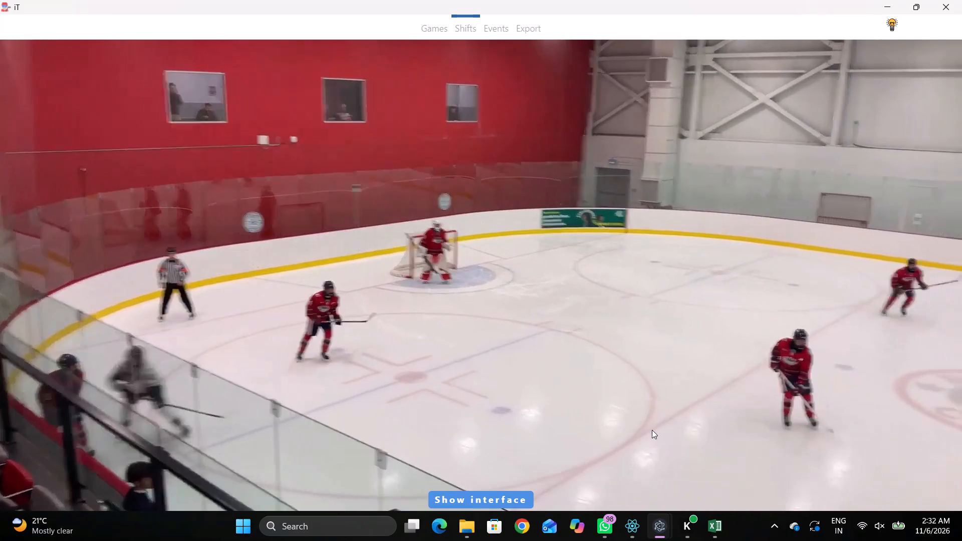
{"action": "key", "text": "space"}
{"action": "key", "text": "space"}
{"action": "key", "text": "space"}
{"action": "key", "text": "space"}
{"action": "key", "text": "q"}
{"action": "key", "text": "shift+d"}
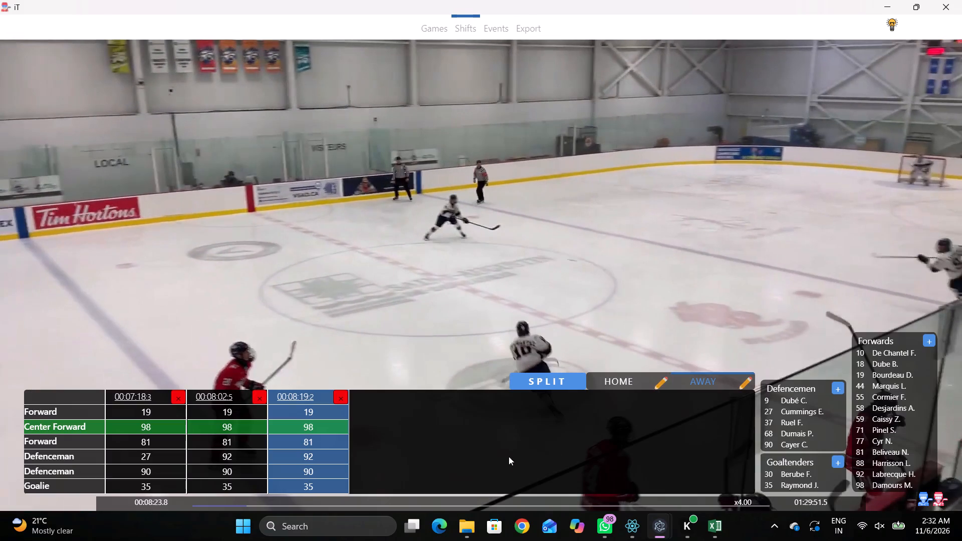
{"action": "key", "text": "q"}
{"action": "key", "text": "q"}
{"action": "key", "text": "shift+d"}
{"action": "key", "text": "shift+d"}
{"action": "left_click", "coordinate": [322, 454]}
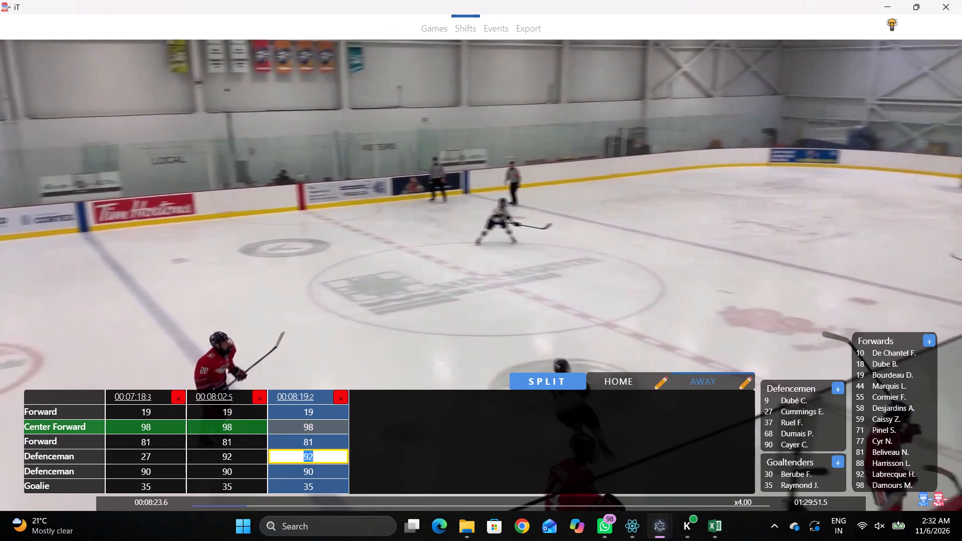
{"action": "left_click", "coordinate": [323, 417]}
{"action": "double_click", "coordinate": [871, 343]}
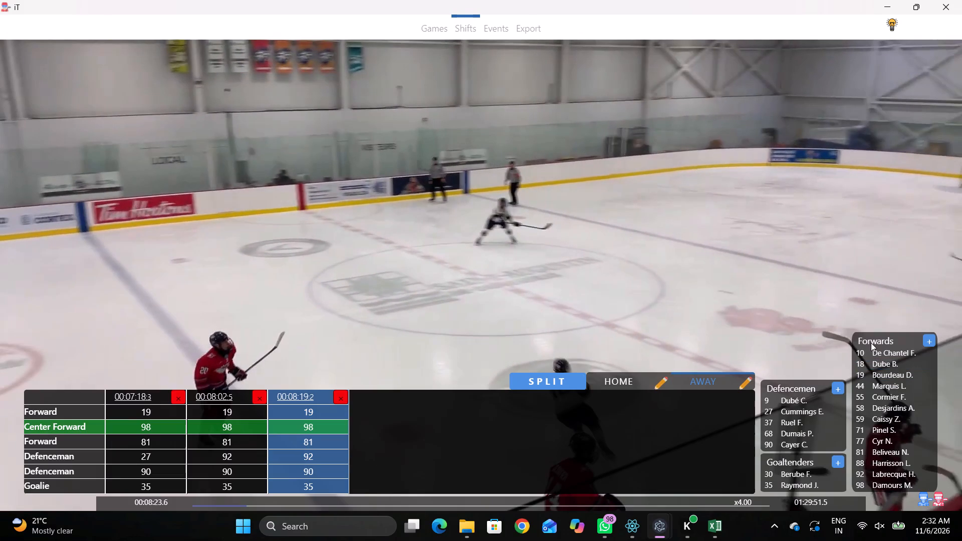
{"action": "left_click", "coordinate": [874, 347]}
Play on briefly and add an away shift at 00:08:24.6.
{"action": "key", "text": "shift+d"}
{"action": "key", "text": "space"}
{"action": "key", "text": "space"}
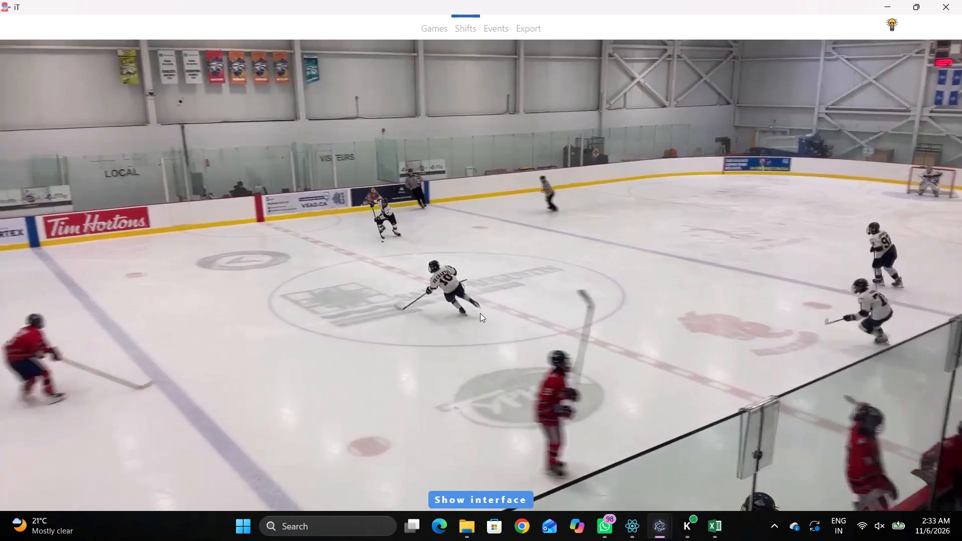
{"action": "key", "text": "shift+s"}
{"action": "key", "text": "shift+d"}
{"action": "key", "text": "shift+d"}
Play on to 00:08:28.9 and set the Center Forward of the away 00:08:24.6 shift to 71.
{"action": "key", "text": "space"}
{"action": "key", "text": "space"}
{"action": "key", "text": "space"}
{"action": "key", "text": "space"}
{"action": "key", "text": "space"}
{"action": "key", "text": "space"}
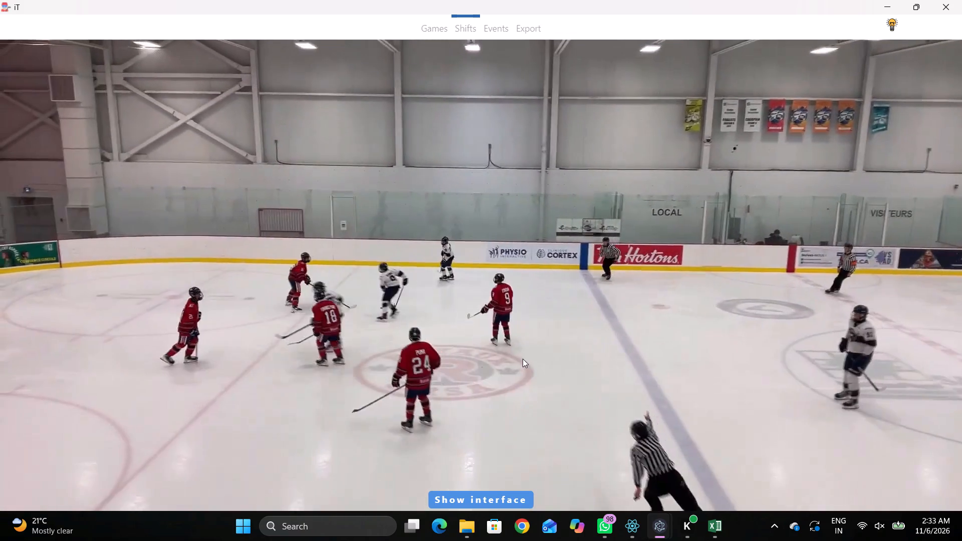
{"action": "key", "text": "space"}
{"action": "key", "text": "space"}
{"action": "key", "text": "r"}
{"action": "key", "text": "space"}
{"action": "key", "text": "space"}
{"action": "key", "text": "shift+d"}
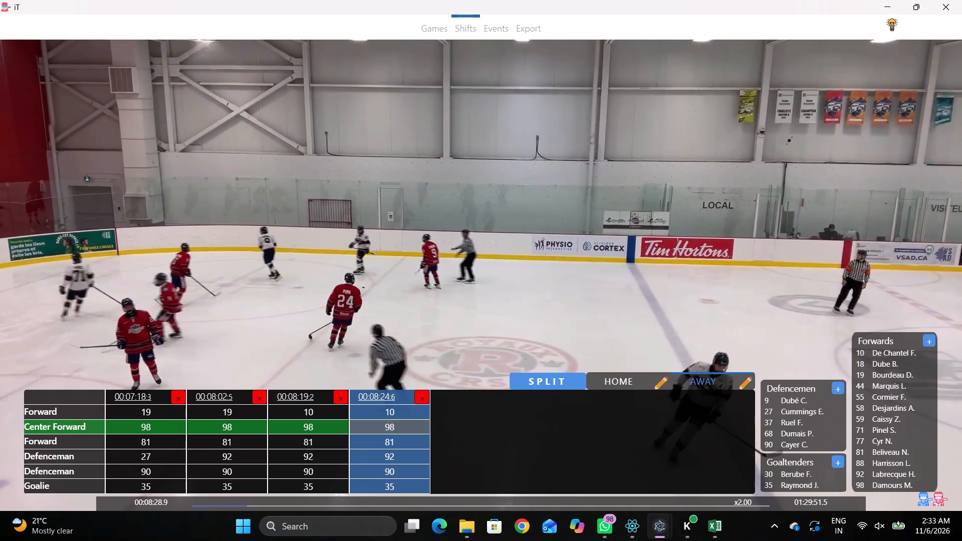
{"action": "left_click_drag", "start_coordinate": [406, 432], "coordinate": [396, 432]}
{"action": "left_click", "coordinate": [879, 430]}
Play on to 00:08:41.5 to read the jersey numbers of the away players gathering for the face-off.
{"action": "key", "text": "shift+d"}
{"action": "key", "text": "space"}
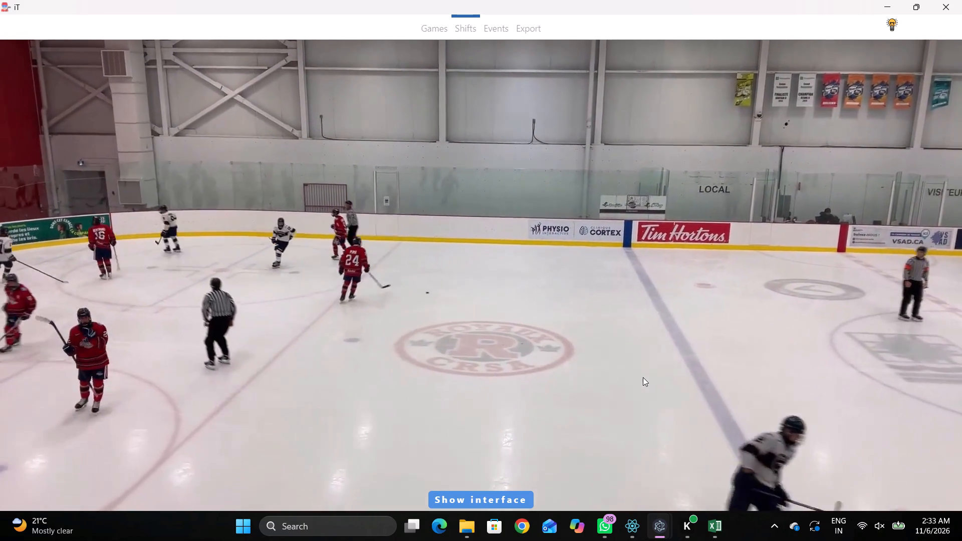
{"action": "key", "text": "space"}
{"action": "key", "text": "space"}
{"action": "key", "text": "c"}
{"action": "key", "text": "space"}
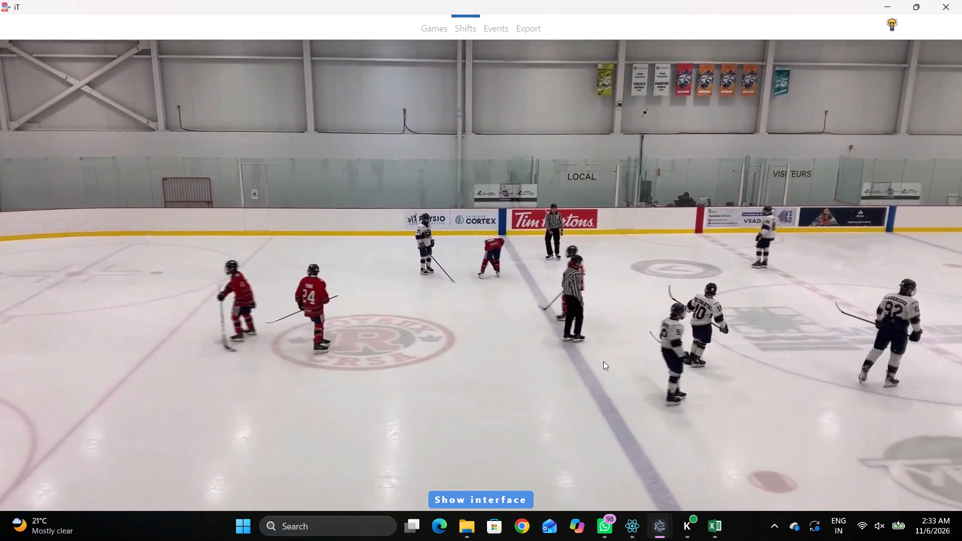
{"action": "type", "text": "v q"}
{"action": "key", "text": "shift+d"}
{"action": "key", "text": "shift+d"}
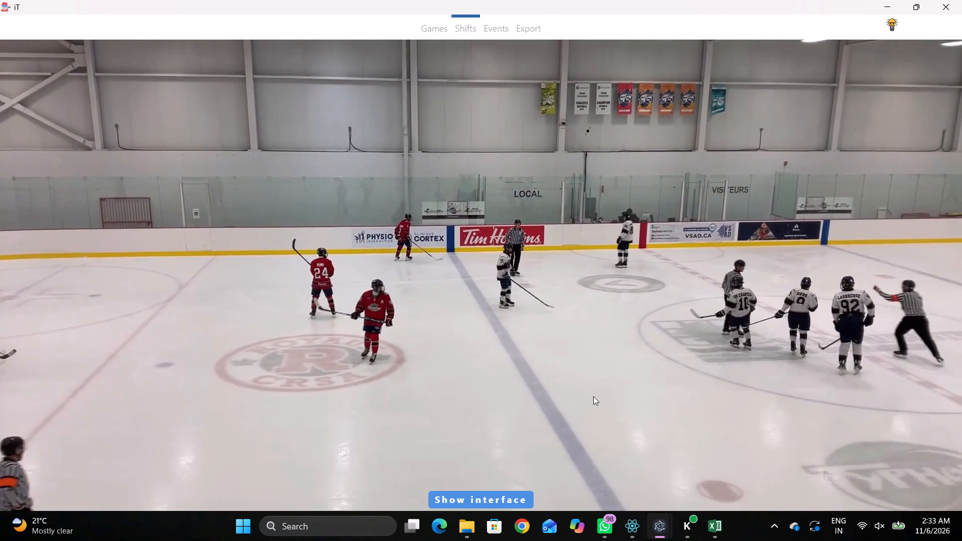
{"action": "key", "text": "space"}
{"action": "key", "text": "space"}
{"action": "key", "text": "shift+d"}
{"action": "key", "text": "q"}
{"action": "key", "text": "shift+d"}
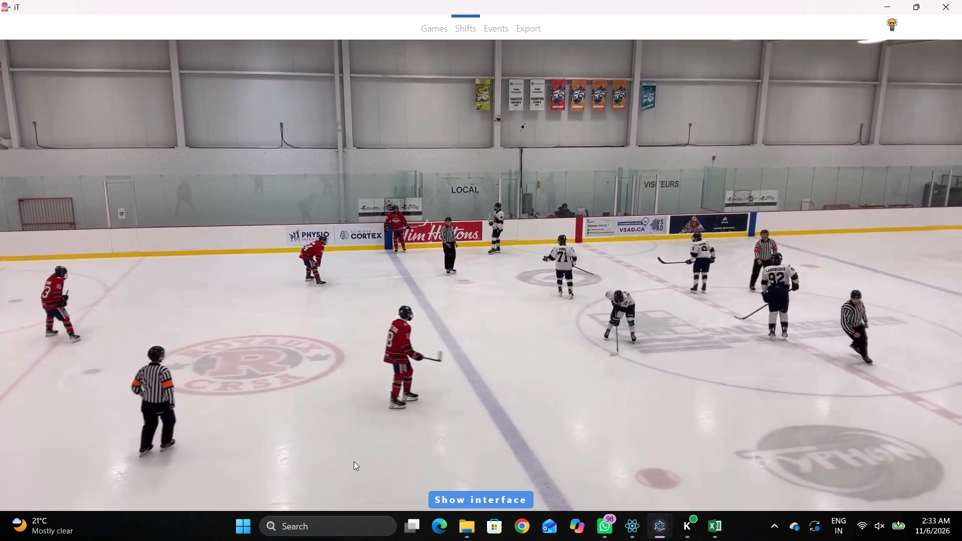
{"action": "key", "text": "shift+d"}
Step back to 00:08:40.7 to read the defence number and set the second Defenceman of the away 00:08:19.2 shift to 9.
{"action": "left_click", "coordinate": [409, 416]}
{"action": "left_click", "coordinate": [405, 439]}
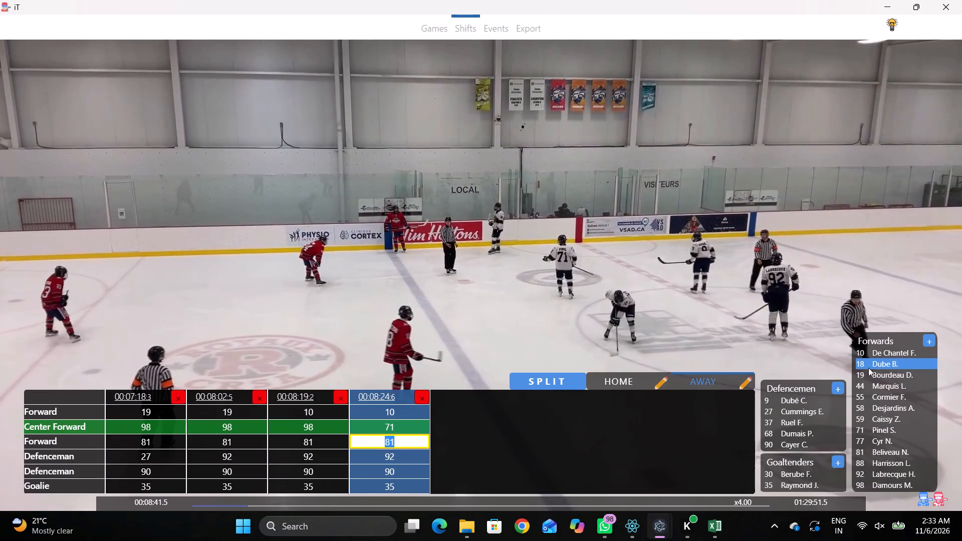
{"action": "key", "text": "q"}
{"action": "key", "text": "q"}
{"action": "key", "text": "q"}
{"action": "key", "text": "q"}
{"action": "key", "text": "q"}
{"action": "key", "text": "q"}
{"action": "key", "text": "q"}
{"action": "key", "text": "q"}
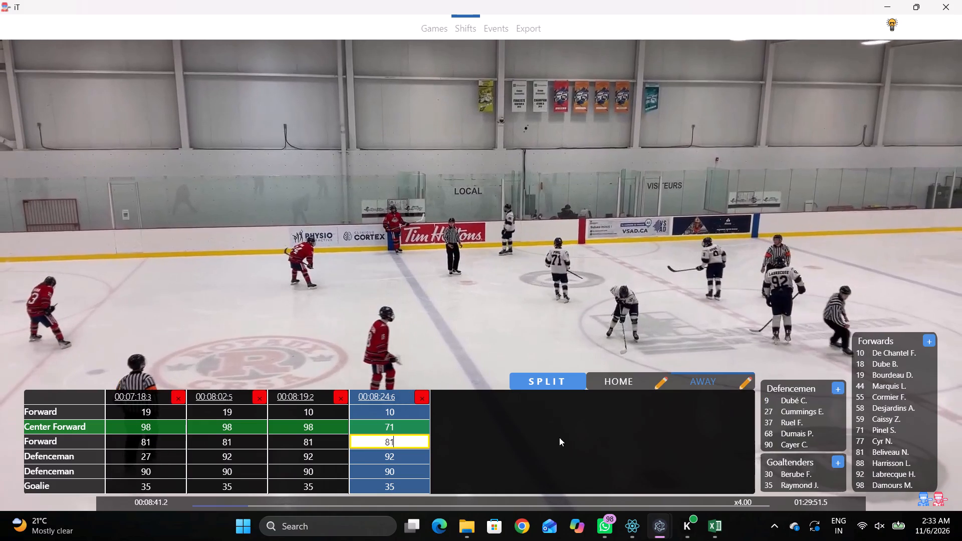
{"action": "left_click", "coordinate": [324, 468]}
{"action": "left_click", "coordinate": [778, 401]}
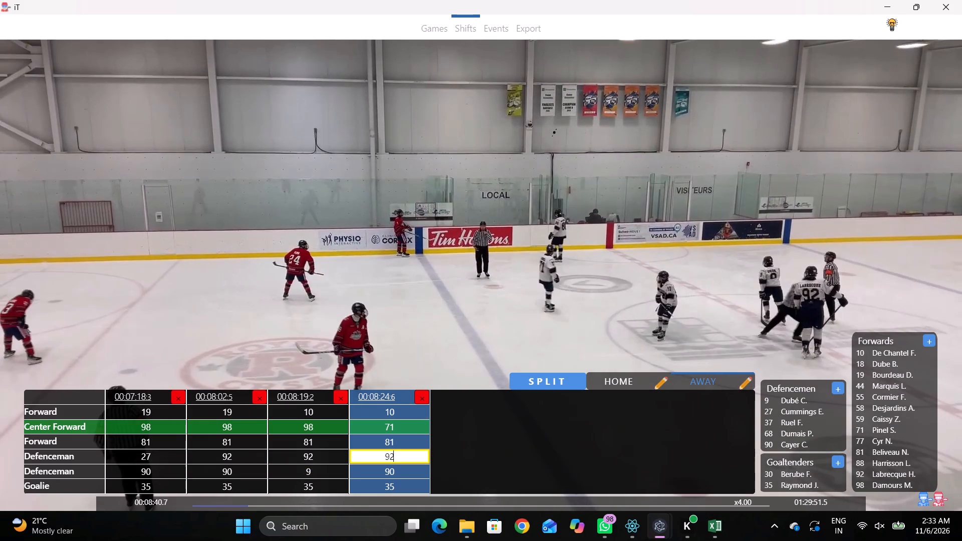
Set the second Defenceman of the away 00:08:24.6 shift to 9.
{"action": "left_click", "coordinate": [401, 461]}
{"action": "triple_click", "coordinate": [403, 478]}
{"action": "left_click", "coordinate": [790, 401]}
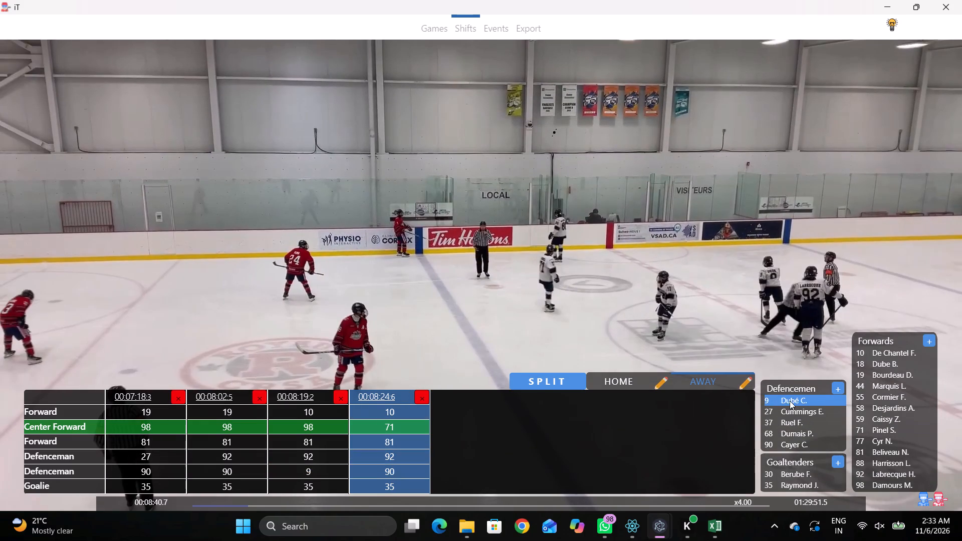
Play on to the face-off and add an away shift at 00:08:43.4.
{"action": "key", "text": "q"}
{"action": "key", "text": "space"}
{"action": "key", "text": "space"}
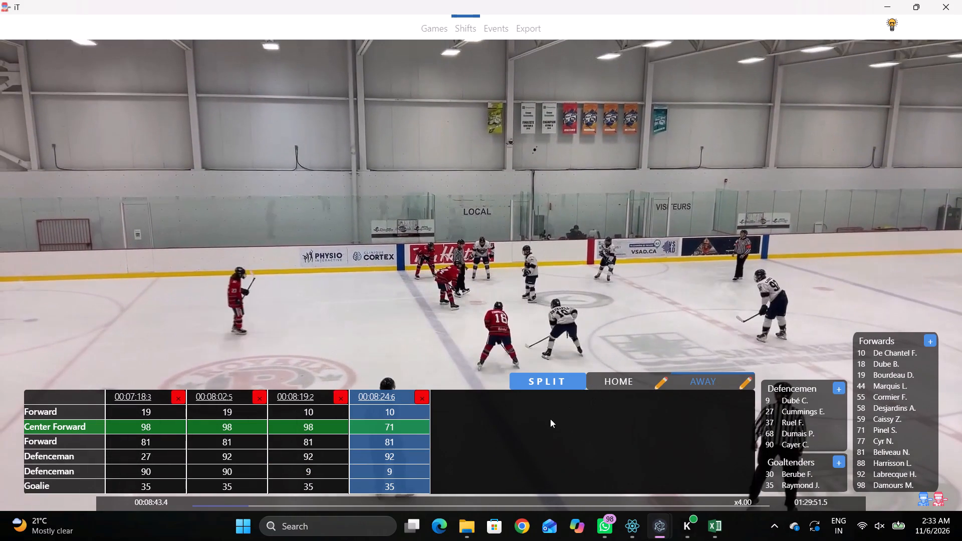
{"action": "key", "text": "shift+s"}
{"action": "key", "text": "shift+d"}
{"action": "key", "text": "shift+d"}
Play on to 00:08:52.5 and set the second Forward to 88 in both the away 00:08:24.6 and 00:08:43.4 shifts.
{"action": "key", "text": "space"}
{"action": "key", "text": "shift+d"}
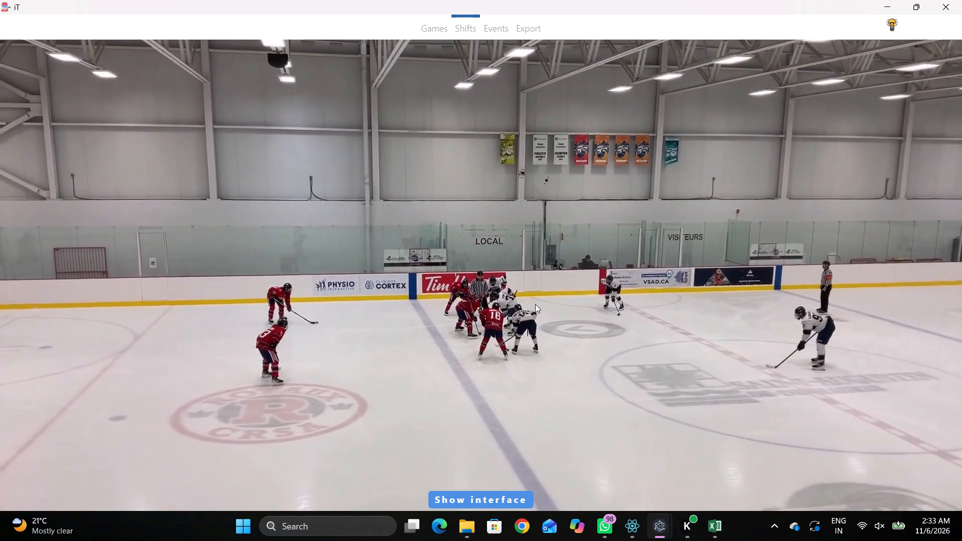
{"action": "key", "text": "space"}
{"action": "key", "text": "space"}
{"action": "key", "text": "space"}
{"action": "key", "text": "space"}
{"action": "key", "text": "space"}
{"action": "key", "text": "q"}
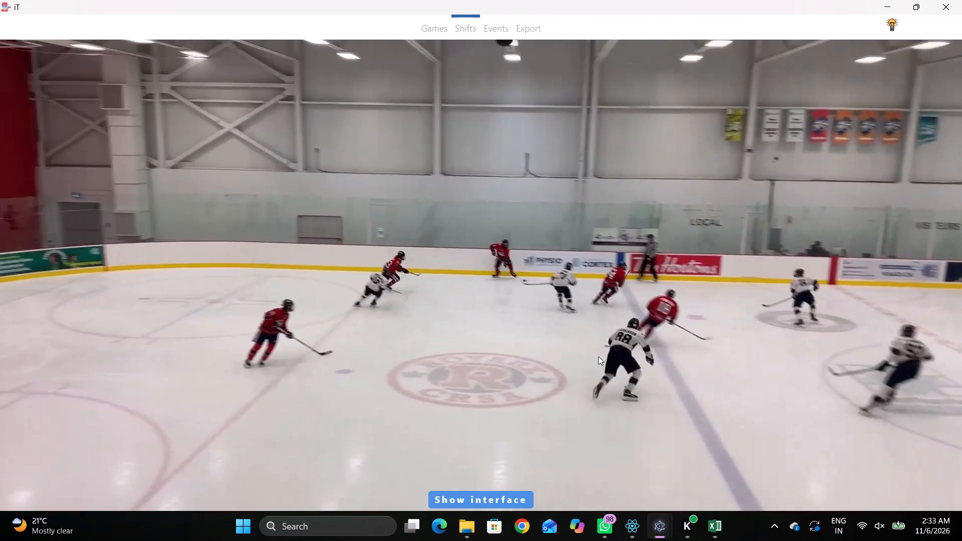
{"action": "key", "text": "shift+d"}
{"action": "left_click", "coordinate": [382, 437]}
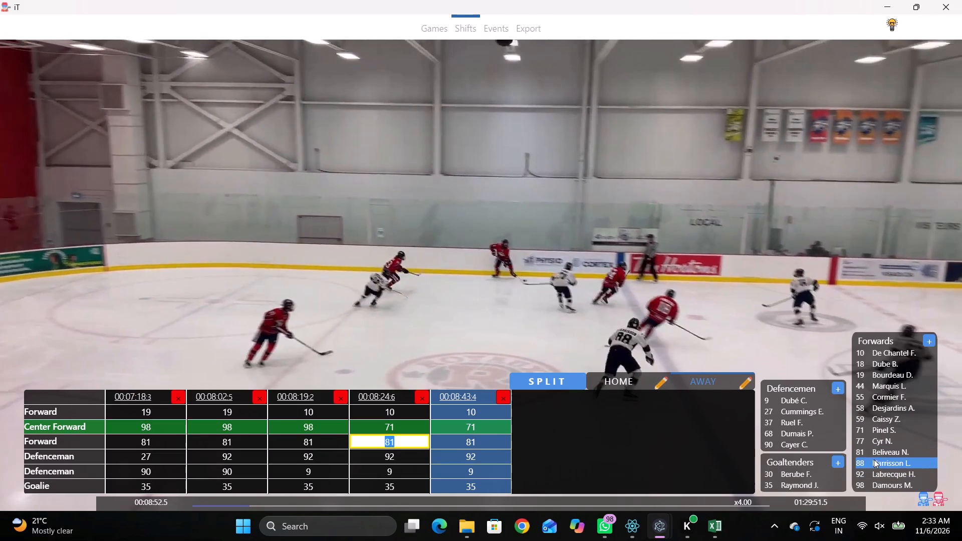
{"action": "left_click", "coordinate": [874, 459]}
{"action": "left_click", "coordinate": [472, 442]}
{"action": "left_click", "coordinate": [869, 463]}
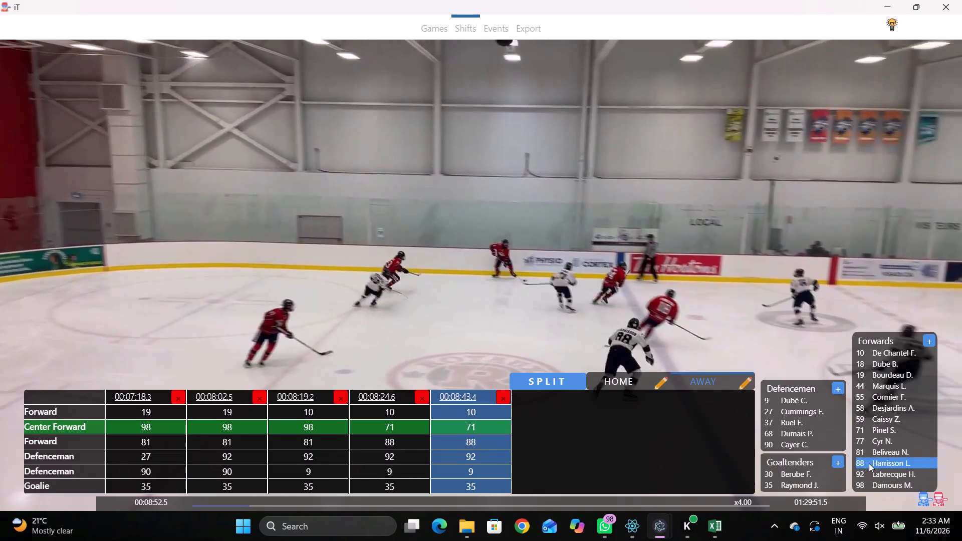
Play on past 00:08:52.5 to find the away team's next line change.
{"action": "key", "text": "shift+d"}
{"action": "key", "text": "space"}
{"action": "key", "text": "c"}
{"action": "key", "text": "space"}
{"action": "key", "text": "c"}
{"action": "key", "text": "space"}
{"action": "type", "text": "c c c"}
{"action": "key", "text": "space"}
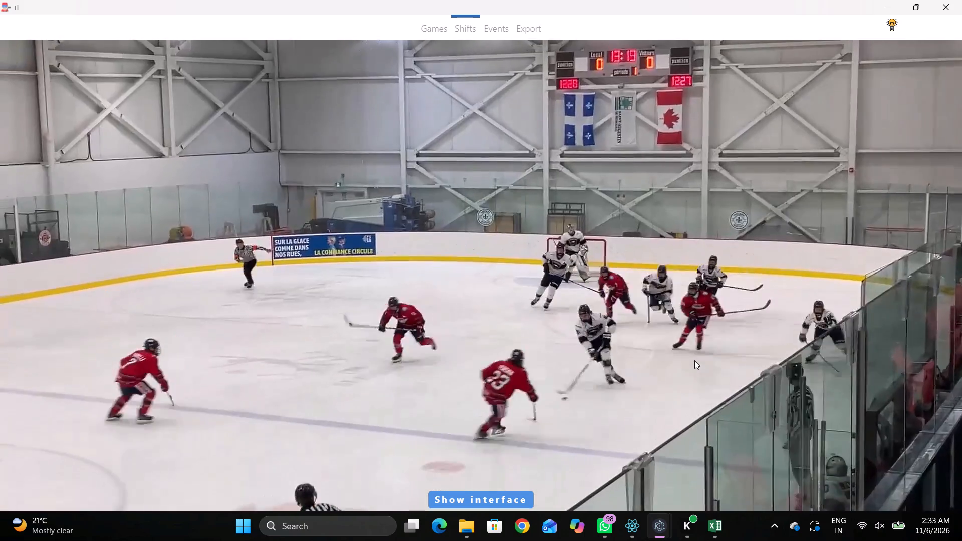
{"action": "key", "text": "c"}
{"action": "key", "text": "space"}
{"action": "key", "text": "space"}
{"action": "key", "text": "space"}
{"action": "key", "text": "space"}
Step back to the start of the away team's line change and add an away shift there.
{"action": "type", "text": "q"}
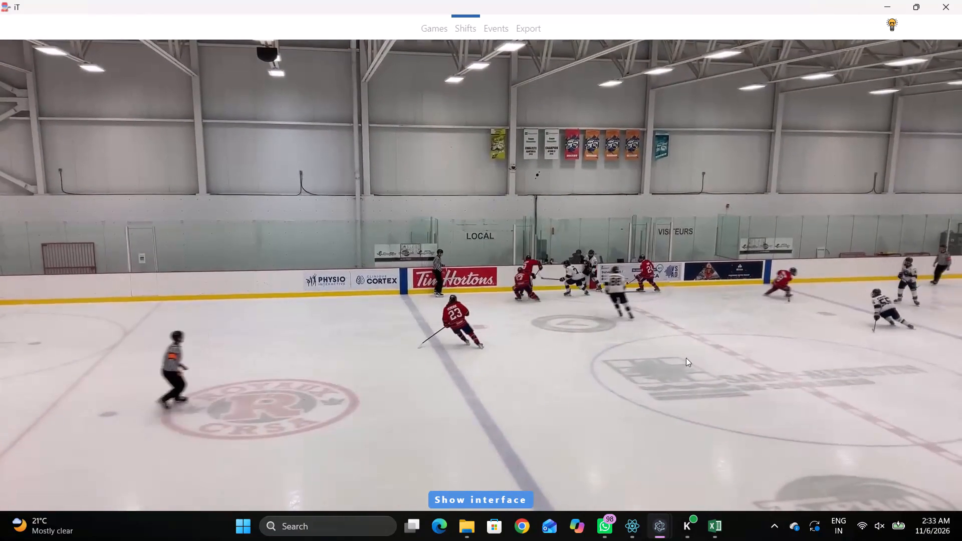
{"action": "key", "text": "q"}
{"action": "key", "text": "q"}
{"action": "key", "text": "q"}
{"action": "key", "text": "q"}
{"action": "key", "text": "q"}
{"action": "key", "text": "q"}
{"action": "key", "text": "q"}
{"action": "key", "text": "q"}
{"action": "key", "text": "q"}
{"action": "key", "text": "q"}
{"action": "key", "text": "q"}
{"action": "key", "text": "q"}
{"action": "key", "text": "q"}
{"action": "key", "text": "q"}
{"action": "type", "text": "qqqq"}
{"action": "key", "text": "shift+s"}
{"action": "key", "text": "shift+d"}
{"action": "key", "text": "shift+d"}
Play on from 00:09:24.8 to 00:09:36.0, pausing to read the jersey numbers of the away players on the ice.
{"action": "key", "text": "space"}
{"action": "key", "text": "space"}
{"action": "type", "text": "r"}
{"action": "key", "text": "space"}
{"action": "key", "text": "space"}
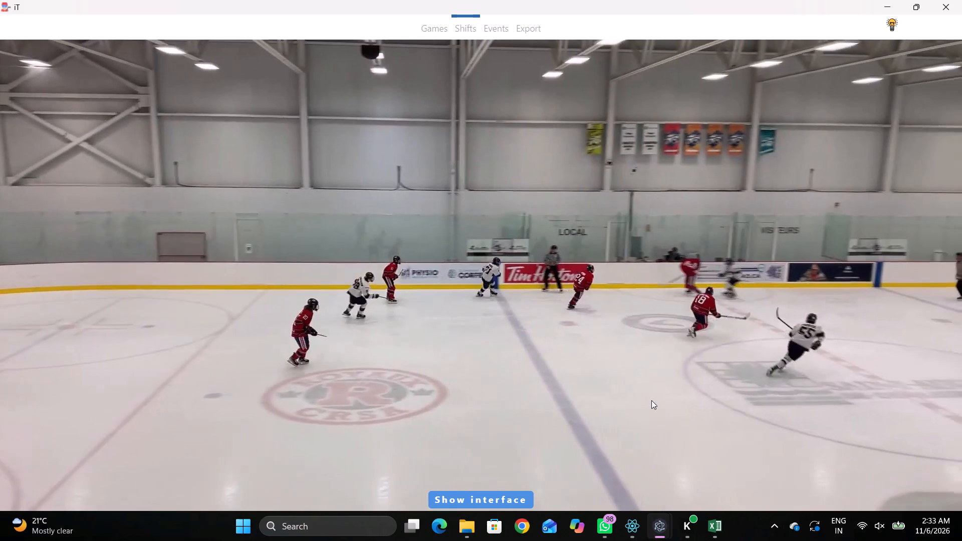
{"action": "key", "text": "space"}
{"action": "key", "text": "space"}
{"action": "key", "text": "space"}
{"action": "key", "text": "space"}
{"action": "key", "text": "space"}
{"action": "key", "text": "space"}
{"action": "key", "text": "space"}
{"action": "key", "text": "space"}
{"action": "key", "text": "space"}
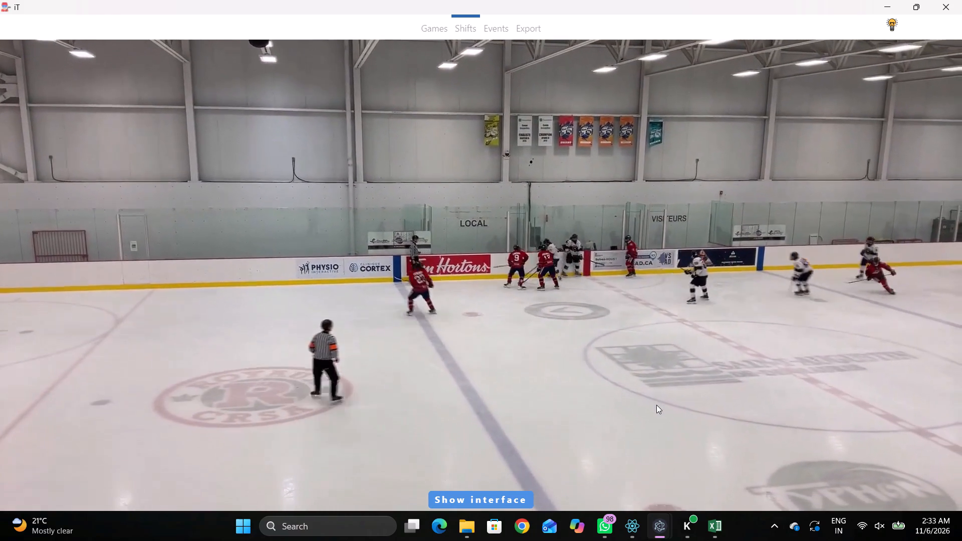
{"action": "key", "text": "space"}
{"action": "key", "text": "space"}
{"action": "key", "text": "space"}
{"action": "key", "text": "space"}
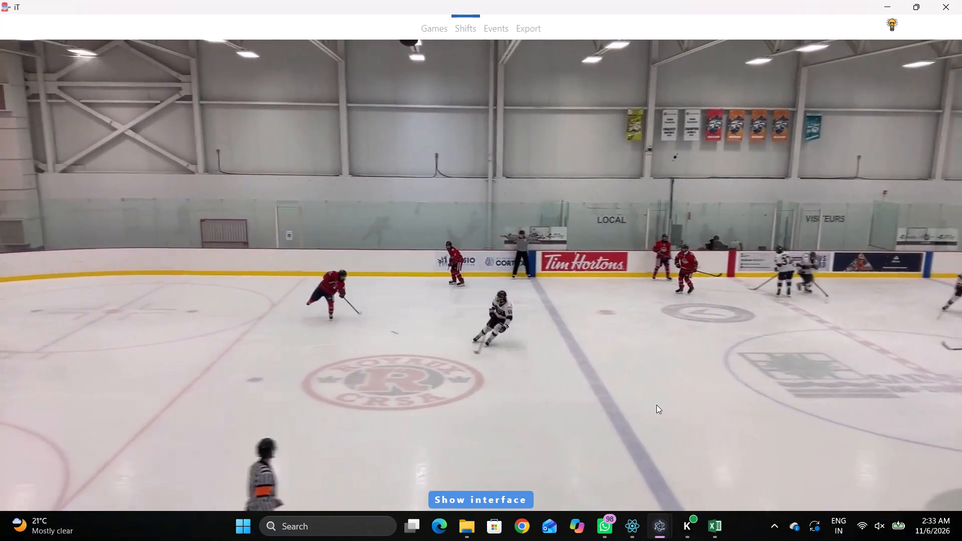
{"action": "key", "text": "space"}
{"action": "key", "text": "space"}
{"action": "key", "text": "space"}
{"action": "key", "text": "space"}
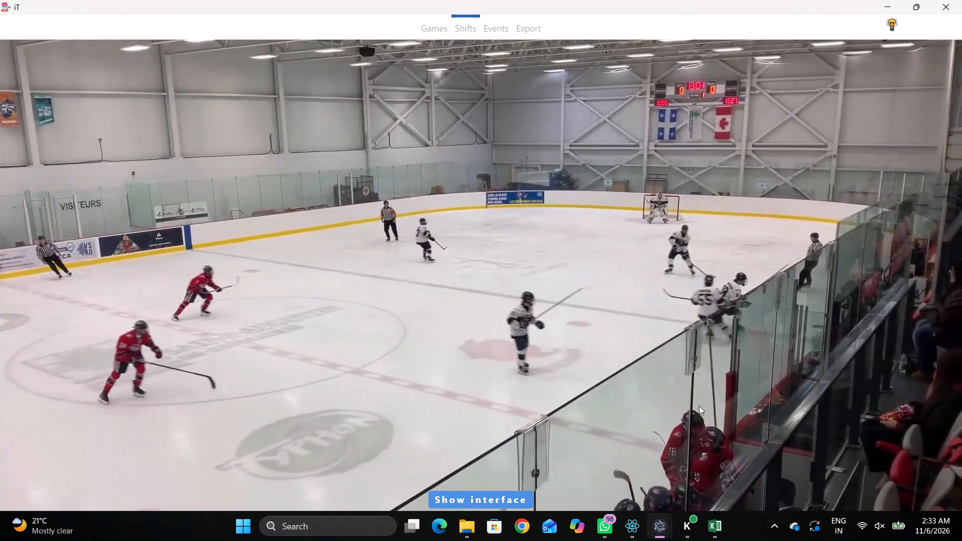
{"action": "key", "text": "space"}
{"action": "key", "text": "space"}
{"action": "key", "text": "space"}
{"action": "key", "text": "space"}
{"action": "key", "text": "space"}
Set the first Forward to 55 in the away 00:09:24.8 shift.
{"action": "key", "text": "shift+d"}
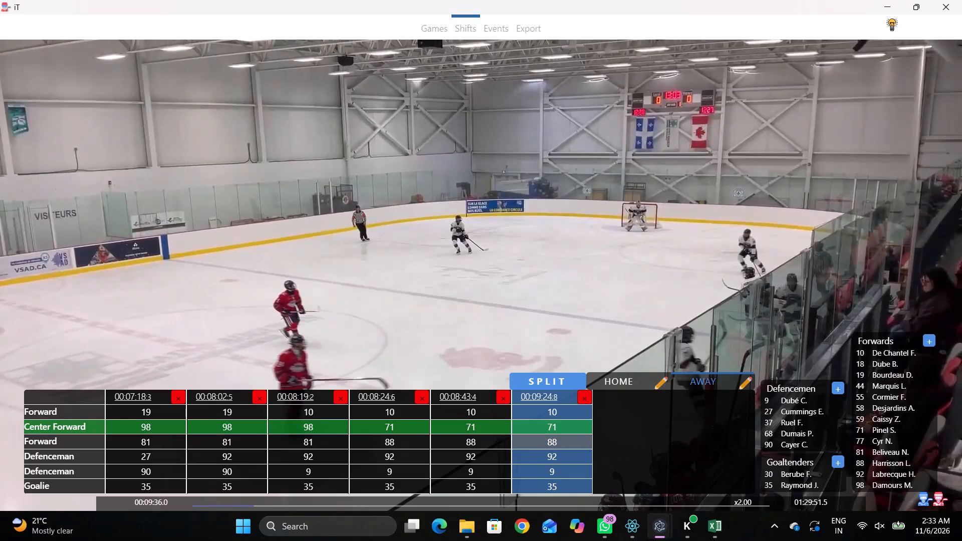
{"action": "left_click", "coordinate": [565, 412]}
{"action": "left_click", "coordinate": [875, 401]}
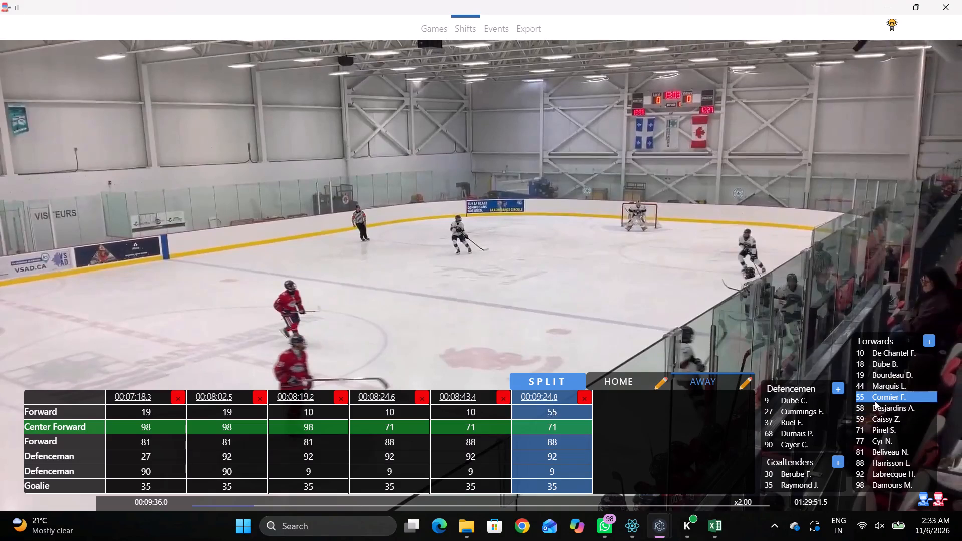
{"action": "key", "text": "shift+d"}
Play on to 00:09:37.3 and add an away shift there.
{"action": "key", "text": "space"}
{"action": "key", "text": "space"}
{"action": "key", "text": "space"}
{"action": "key", "text": "space"}
{"action": "key", "text": "shift+s"}
{"action": "type", "text": "DD"}
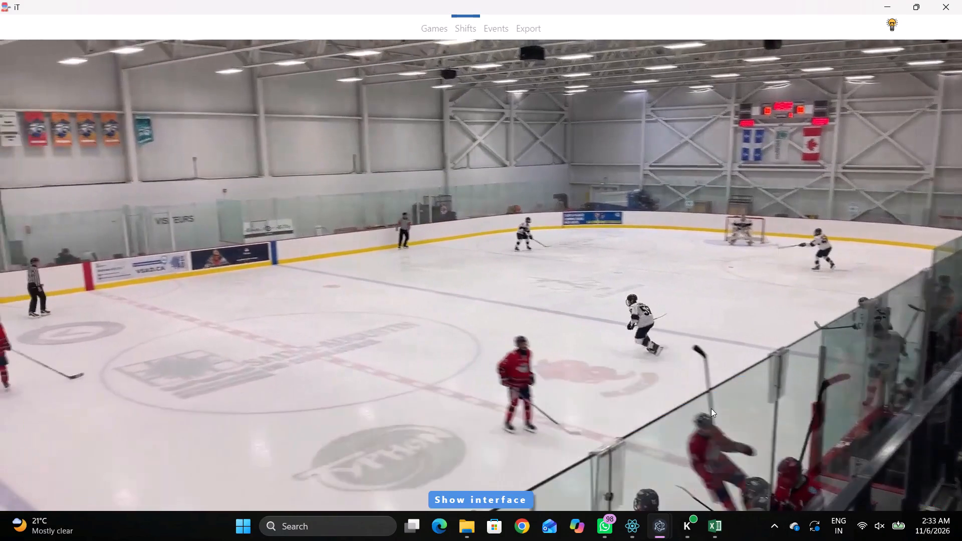
Play on to 00:09:38.7 and set the Center Forward to 59 in the away 00:09:37.3 shift.
{"action": "key", "text": "space"}
{"action": "key", "text": "v"}
{"action": "key", "text": "space"}
{"action": "key", "text": "shift+d"}
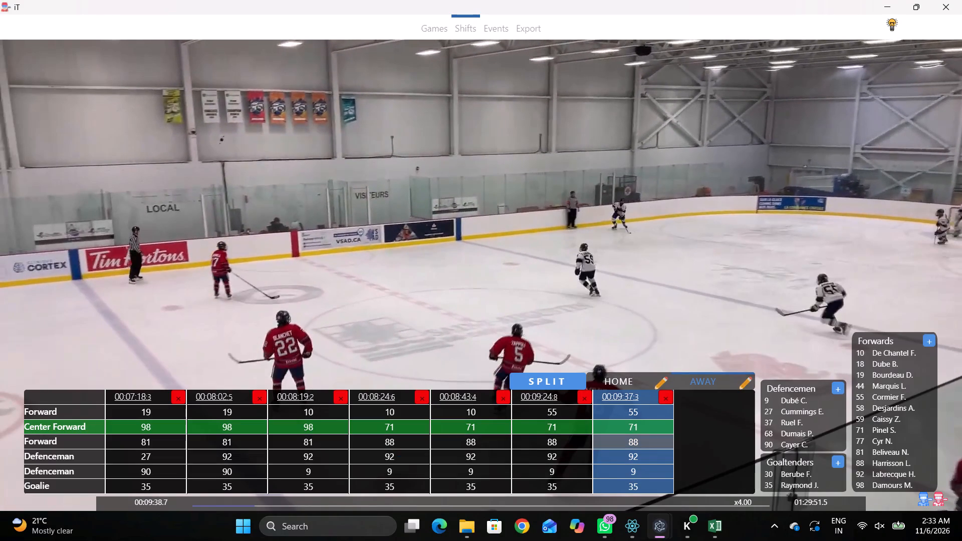
{"action": "left_click_drag", "start_coordinate": [636, 426], "coordinate": [627, 425]}
{"action": "left_click", "coordinate": [881, 420]}
{"action": "key", "text": "shift+d"}
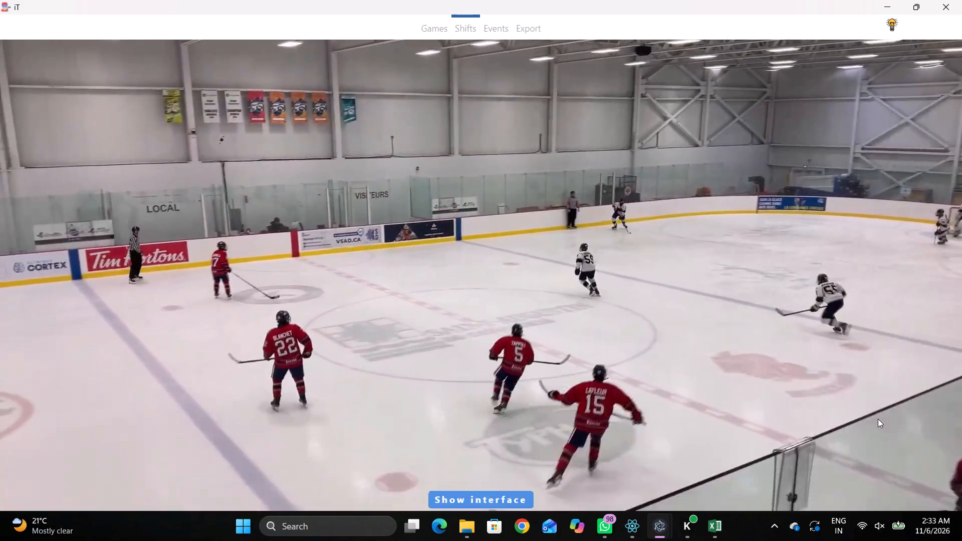
Play on to about 00:09:41 and set the second Forward to 77 in the away 00:09:37.3 shift.
{"action": "key", "text": "space"}
{"action": "key", "text": "space"}
{"action": "key", "text": "space"}
{"action": "key", "text": "space"}
{"action": "key", "text": "space"}
{"action": "key", "text": "space"}
{"action": "key", "text": "q"}
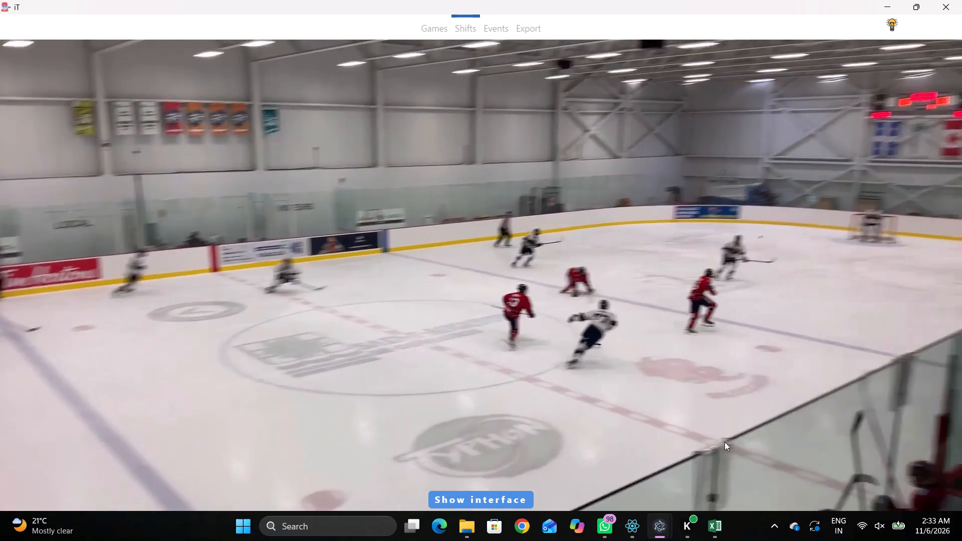
{"action": "key", "text": "shift+d"}
{"action": "left_click_drag", "start_coordinate": [648, 445], "coordinate": [640, 445]}
{"action": "left_click", "coordinate": [878, 442]}
Replay the moments around 00:09:41.4 and play on, checking the away players' numbers for the next line change.
{"action": "key", "text": "q"}
{"action": "key", "text": "q"}
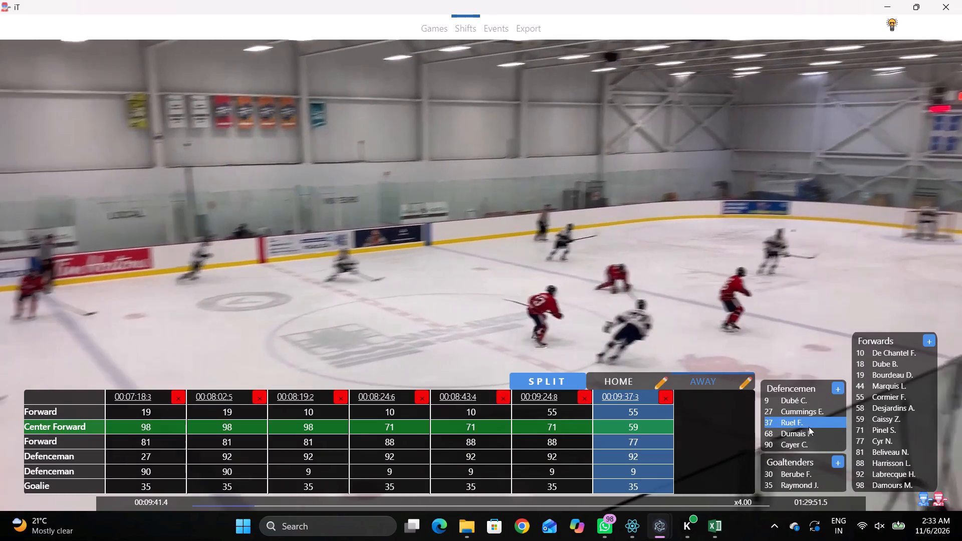
{"action": "key", "text": "q"}
{"action": "key", "text": "r"}
{"action": "key", "text": "space"}
{"action": "key", "text": "shift+d"}
{"action": "key", "text": "space"}
{"action": "key", "text": "space"}
{"action": "key", "text": "space"}
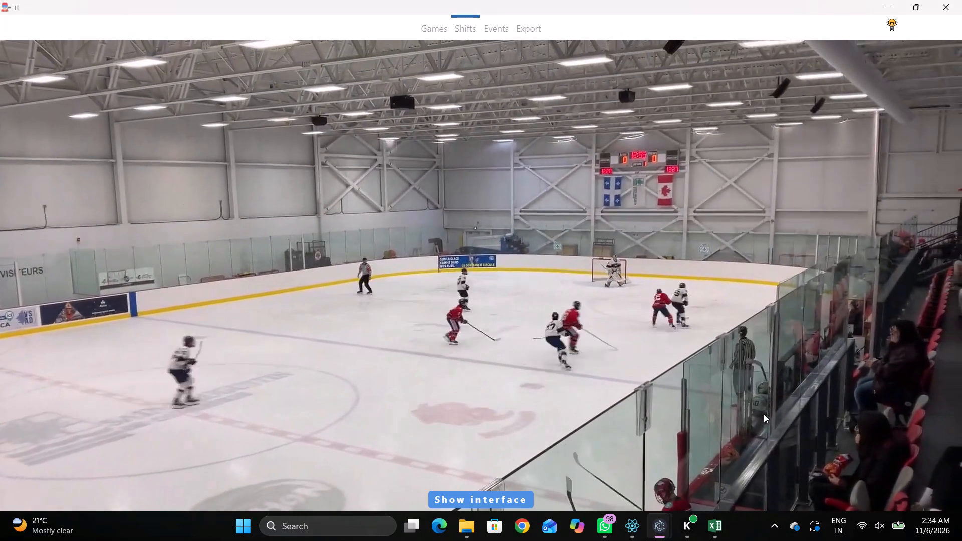
{"action": "key", "text": "space"}
{"action": "key", "text": "space"}
{"action": "key", "text": "space"}
{"action": "key", "text": "space"}
{"action": "key", "text": "space"}
{"action": "key", "text": "space"}
{"action": "key", "text": "space"}
{"action": "key", "text": "space"}
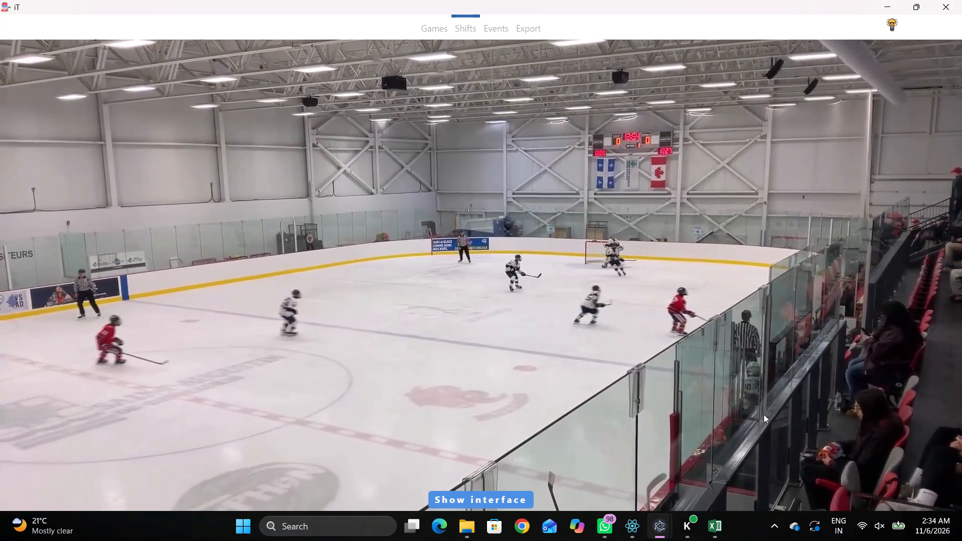
{"action": "key", "text": "space"}
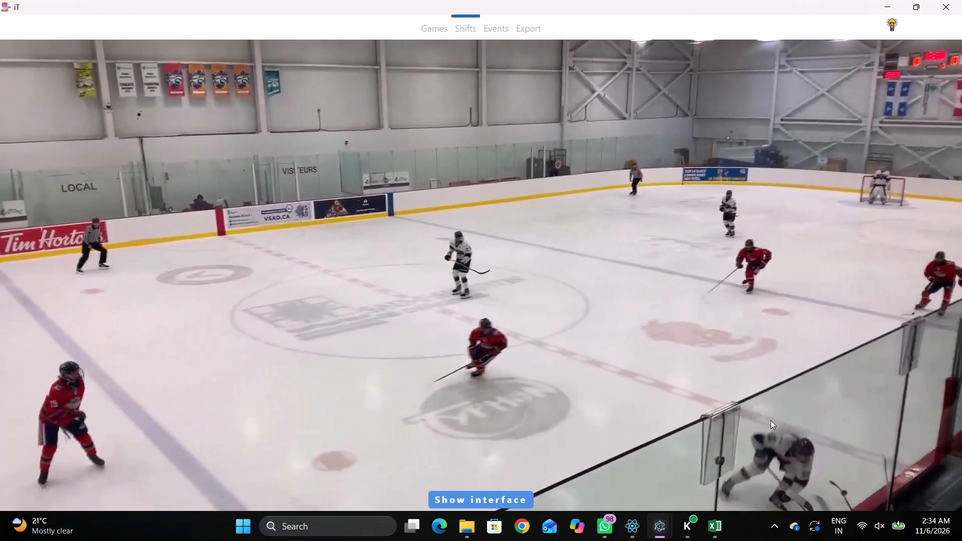
{"action": "key", "text": "space"}
{"action": "key", "text": "space"}
{"action": "key", "text": "space"}
{"action": "key", "text": "space"}
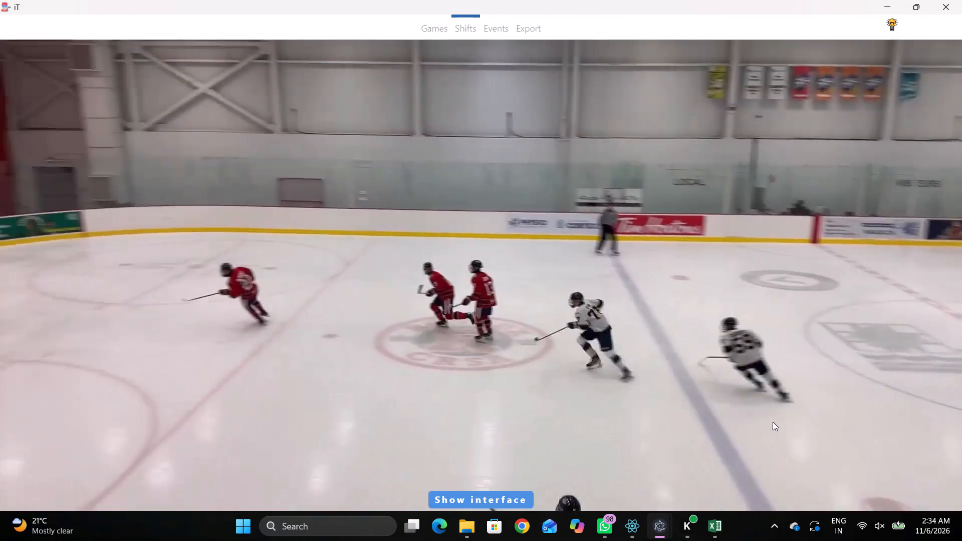
Play on to 00:09:55.9 and add an away shift there.
{"action": "key", "text": "space"}
{"action": "key", "text": "space"}
{"action": "key", "text": "space"}
{"action": "key", "text": "space"}
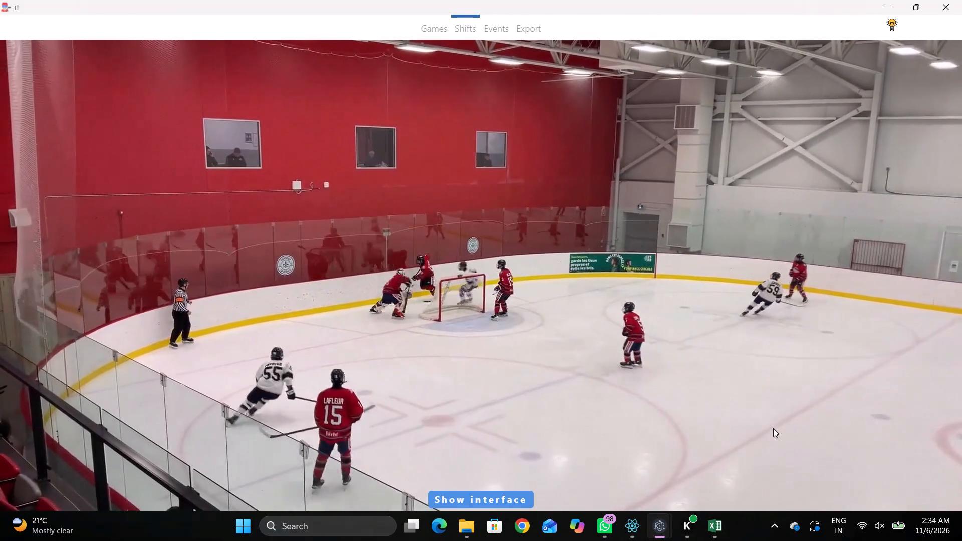
{"action": "key", "text": "space"}
{"action": "key", "text": "space"}
{"action": "key", "text": "space"}
{"action": "key", "text": "shift+s"}
{"action": "key", "text": "shift+d"}
{"action": "key", "text": "shift+d"}
{"action": "key", "text": "space"}
Play on to 00:10:04.9 and set the first Defenceman to 37 in the away 00:09:55.9 shift.
{"action": "key", "text": "v"}
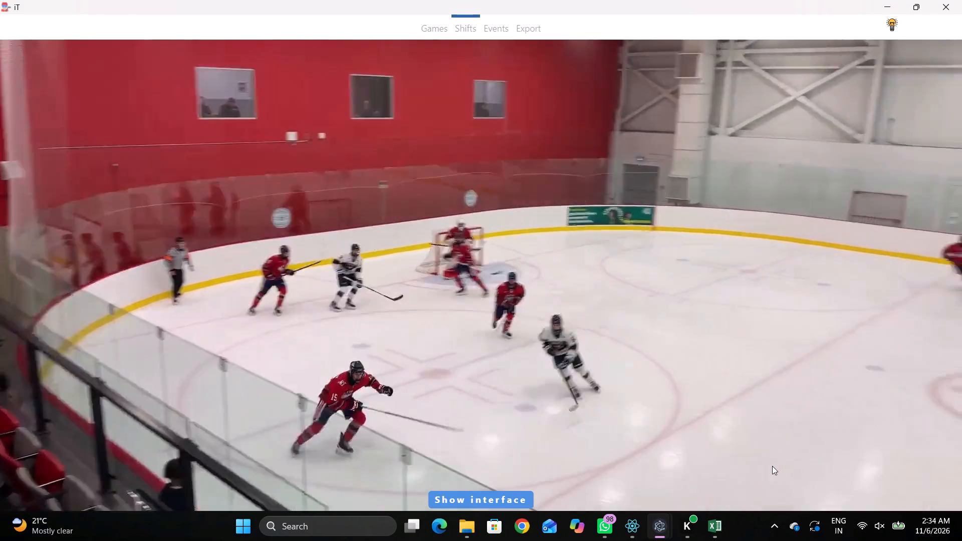
{"action": "key", "text": "space"}
{"action": "key", "text": "space"}
{"action": "key", "text": "space"}
{"action": "key", "text": "space"}
{"action": "key", "text": "space"}
{"action": "key", "text": "space"}
{"action": "key", "text": "space"}
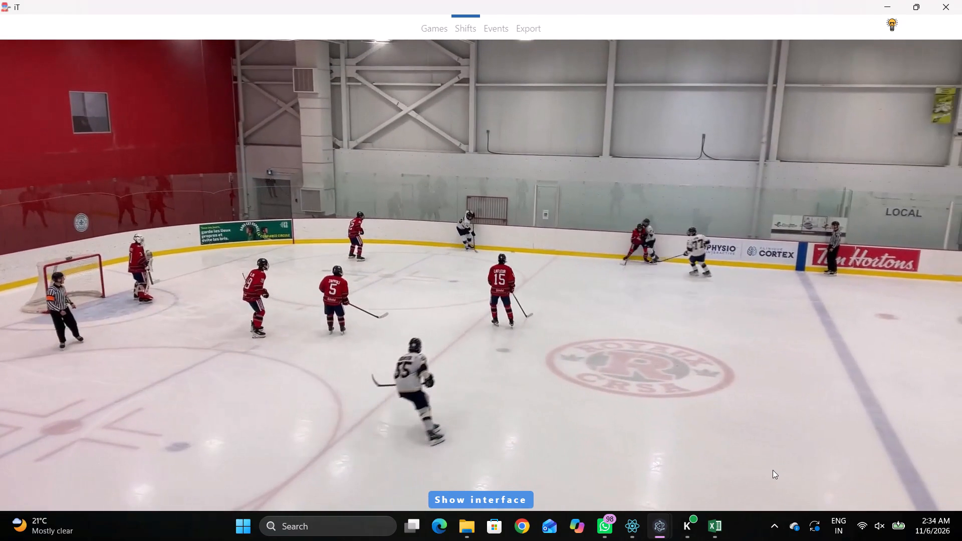
{"action": "type", "text": "r"}
{"action": "key", "text": "space"}
{"action": "key", "text": "space"}
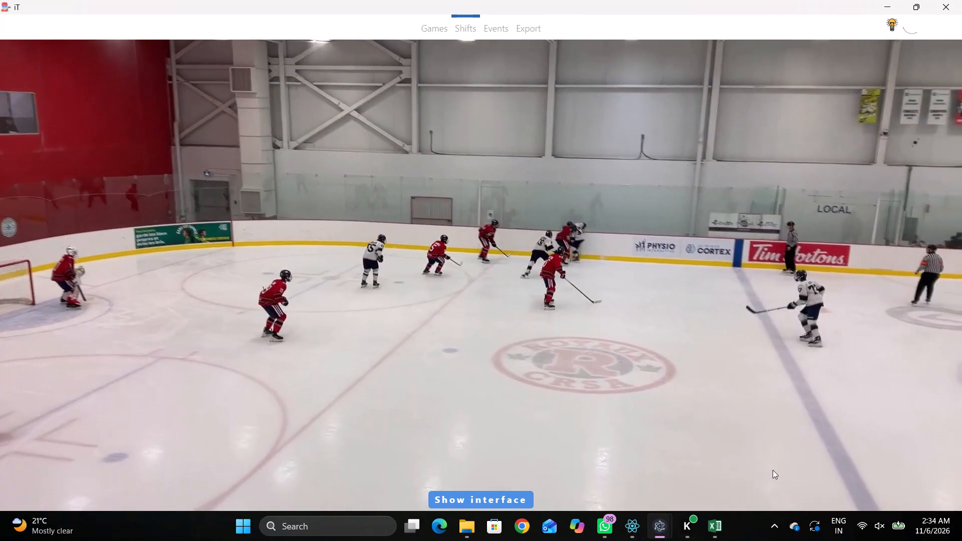
{"action": "type", "text": "qqqqD"}
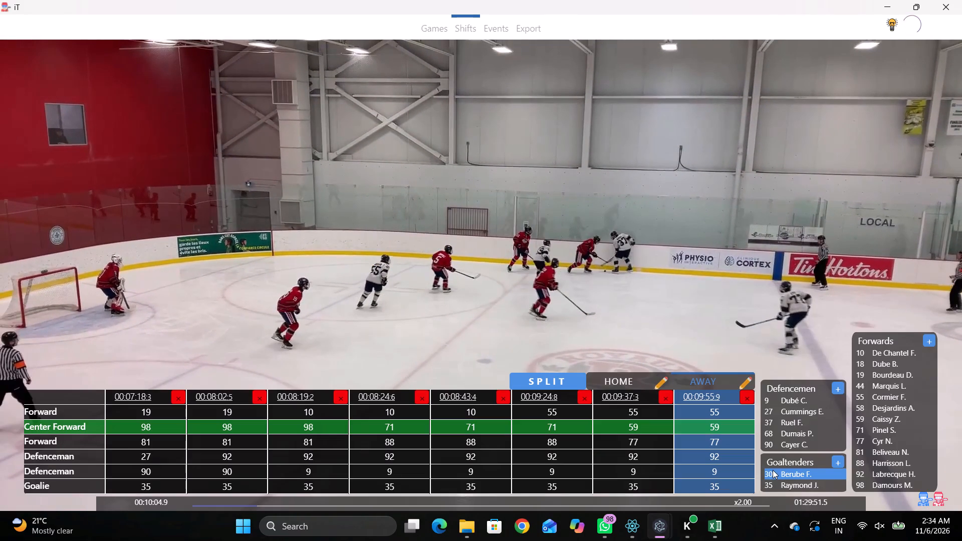
{"action": "left_click", "coordinate": [747, 456]}
{"action": "left_click", "coordinate": [792, 420]}
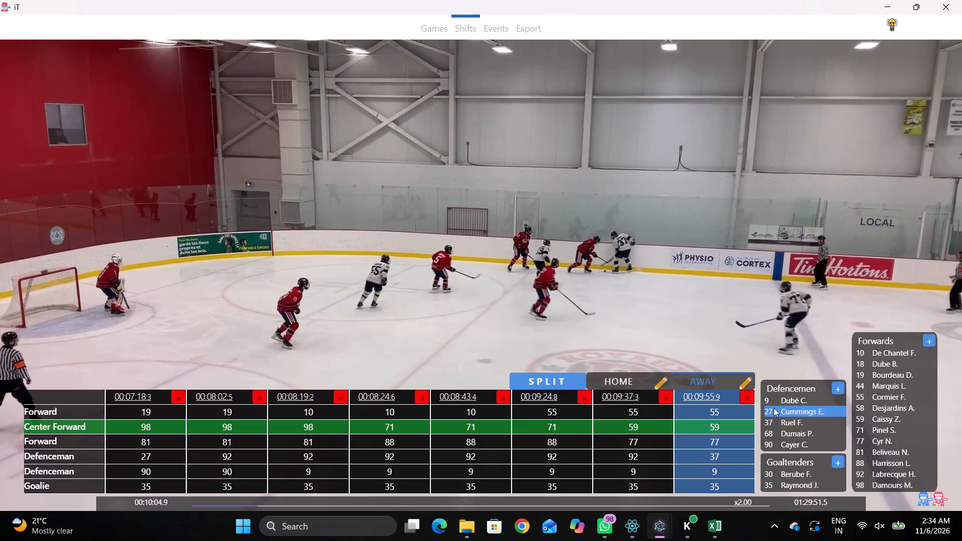
{"action": "key", "text": "shift+d"}
Play on to 00:10:09.7 and set the second Defenceman to 90 in the away 00:09:55.9 shift.
{"action": "key", "text": "space"}
{"action": "key", "text": "space"}
{"action": "key", "text": "space"}
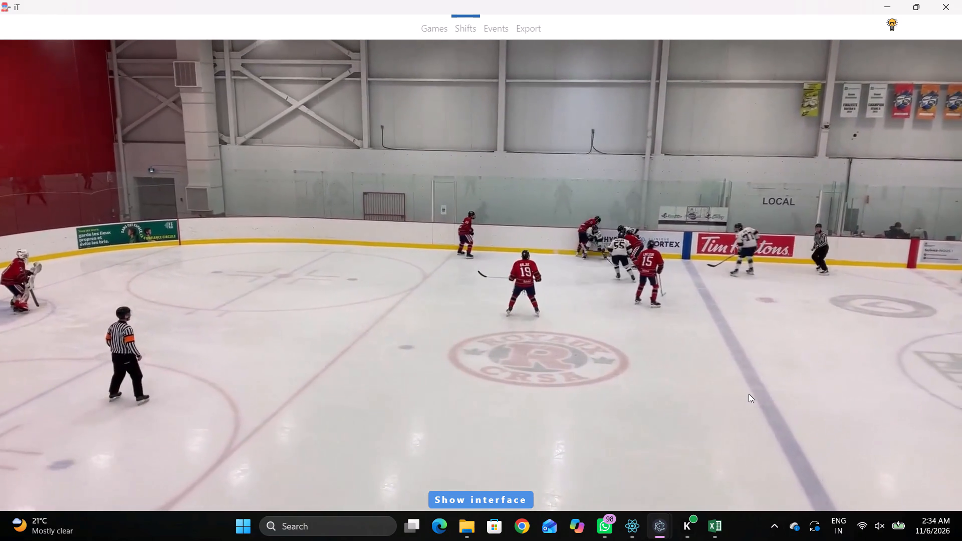
{"action": "key", "text": "space"}
{"action": "key", "text": "space"}
{"action": "key", "text": "space"}
{"action": "key", "text": "shift+d"}
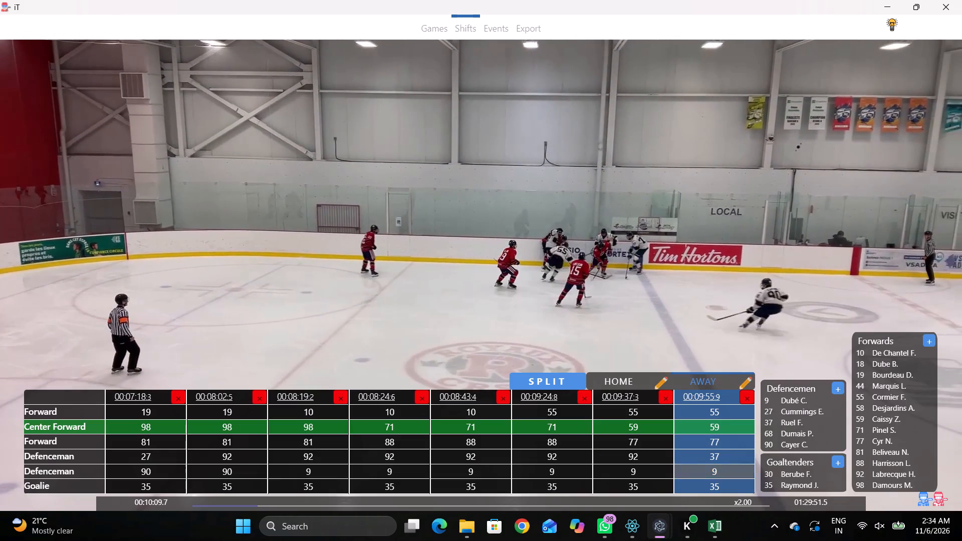
{"action": "left_click", "coordinate": [709, 465]}
{"action": "left_click", "coordinate": [792, 447]}
Set the two Defencemen to 37 and 90 in the away 00:09:37.3 shift.
{"action": "left_click", "coordinate": [616, 455]}
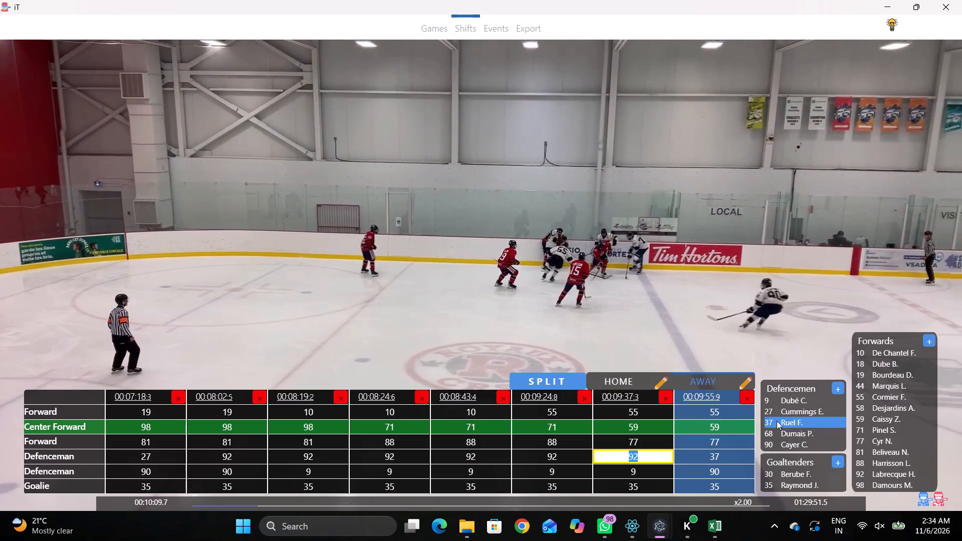
{"action": "left_click", "coordinate": [777, 421]}
{"action": "left_click", "coordinate": [657, 473]}
{"action": "left_click", "coordinate": [782, 437]}
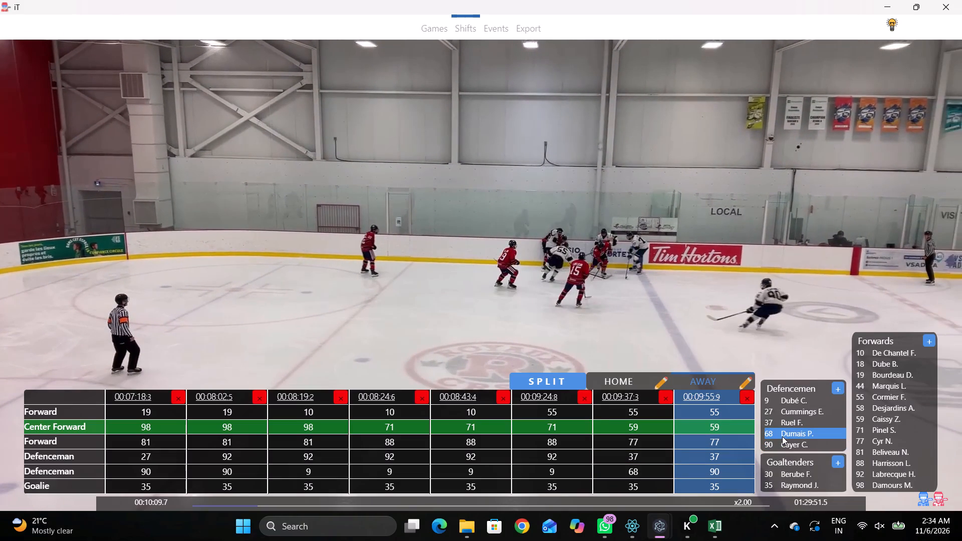
{"action": "left_click", "coordinate": [657, 470]}
{"action": "left_click", "coordinate": [779, 439]}
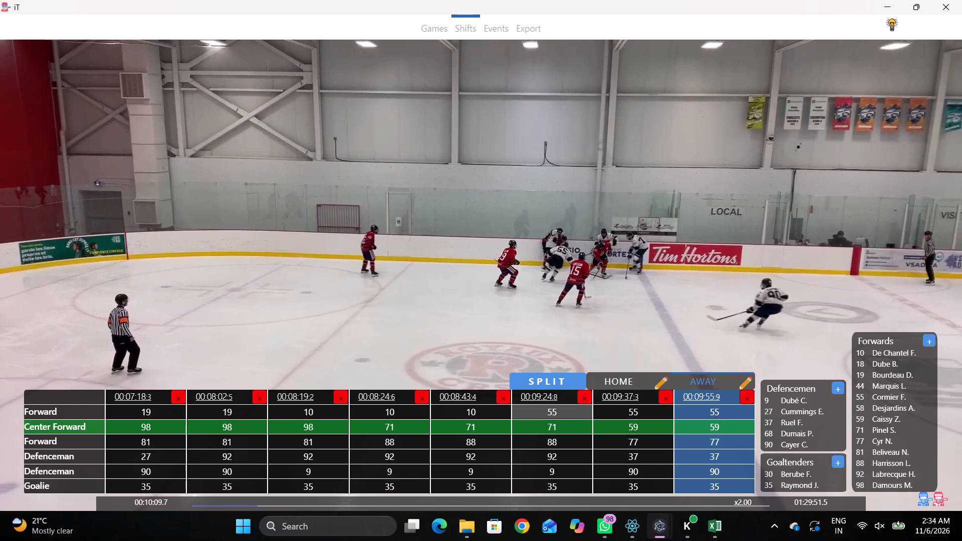
{"action": "left_click", "coordinate": [630, 274]}
{"action": "key", "text": "shift+d"}
Play on past 00:10:09.7 to find the away team's next line change.
{"action": "key", "text": "space"}
{"action": "key", "text": "v"}
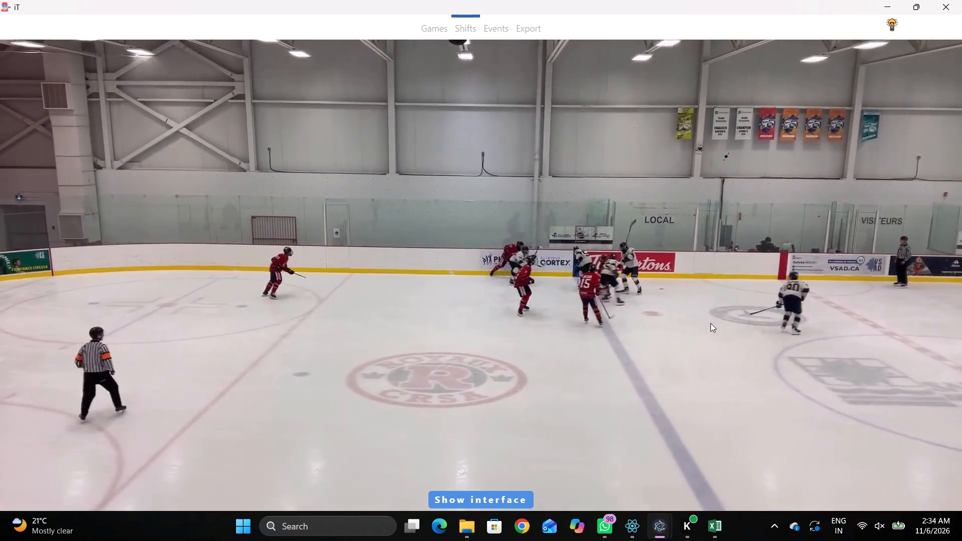
{"action": "key", "text": "space"}
{"action": "key", "text": "space"}
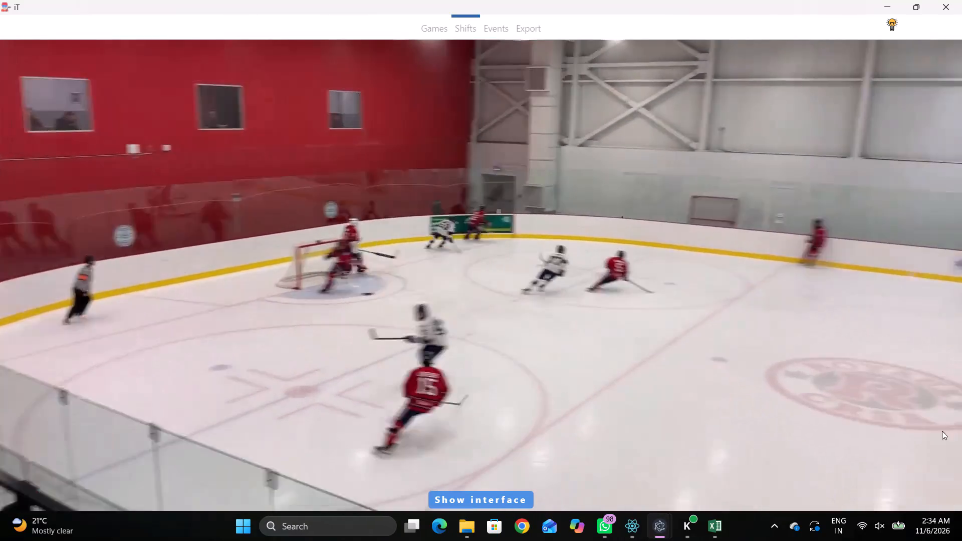
{"action": "key", "text": "space"}
{"action": "key", "text": "space"}
{"action": "key", "text": "space"}
{"action": "key", "text": "space"}
{"action": "key", "text": "space"}
Step the video back to the away line change and add an away shift at 00:10:27.6.
{"action": "key", "text": "q"}
{"action": "key", "text": "q"}
{"action": "key", "text": "q"}
{"action": "key", "text": "q"}
{"action": "key", "text": "q"}
{"action": "key", "text": "q"}
{"action": "key", "text": "q"}
{"action": "key", "text": "q"}
{"action": "key", "text": "q"}
{"action": "key", "text": "q"}
{"action": "key", "text": "q"}
{"action": "key", "text": "q"}
{"action": "key", "text": "q"}
{"action": "key", "text": "q"}
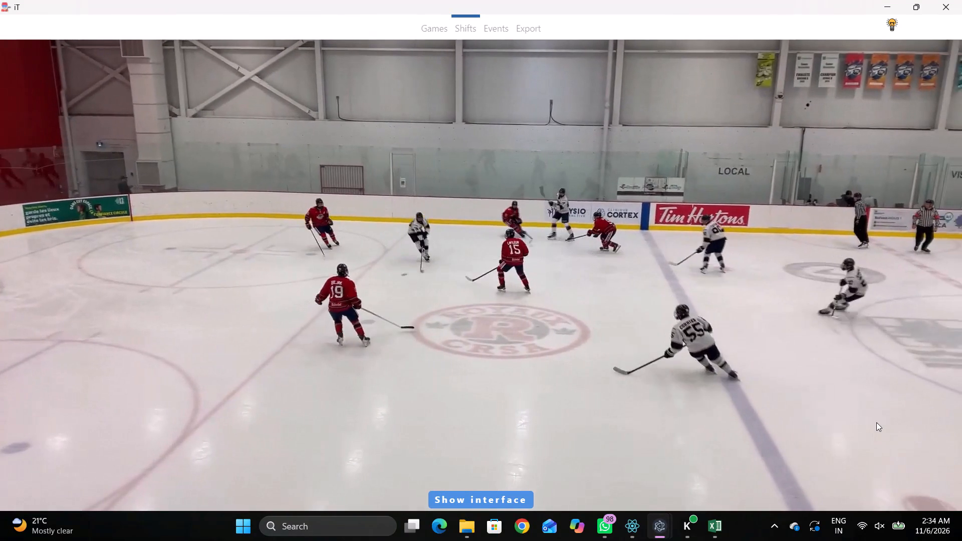
{"action": "key", "text": "shift+s"}
Play on to 00:10:30.1 and set the first Defenceman to 27 in the away 00:10:27.6 shift.
{"action": "key", "text": "shift+d"}
{"action": "key", "text": "shift+d"}
{"action": "key", "text": "space"}
{"action": "key", "text": "space"}
{"action": "key", "text": "space"}
{"action": "key", "text": "space"}
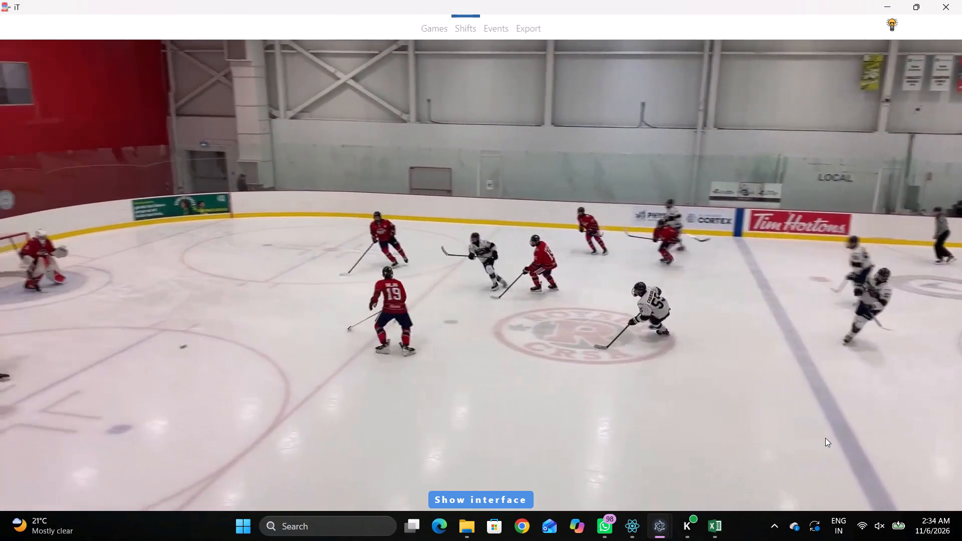
{"action": "key", "text": "space"}
{"action": "key", "text": "space"}
{"action": "key", "text": "shift+d"}
{"action": "left_click", "coordinate": [717, 446]}
{"action": "left_click_drag", "start_coordinate": [728, 452], "coordinate": [720, 452]}
{"action": "left_click", "coordinate": [795, 414]}
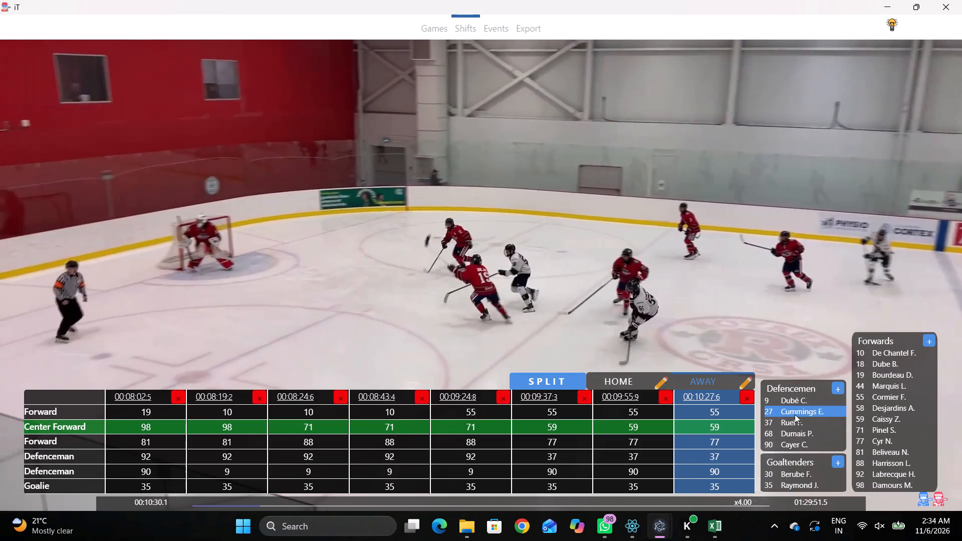
Play on to the away team's next line change and add an away shift at 00:10:34.8.
{"action": "key", "text": "shift+d"}
{"action": "key", "text": "space"}
{"action": "key", "text": "v"}
{"action": "key", "text": "space"}
{"action": "key", "text": "space"}
{"action": "key", "text": "space"}
{"action": "key", "text": "space"}
{"action": "key", "text": "space"}
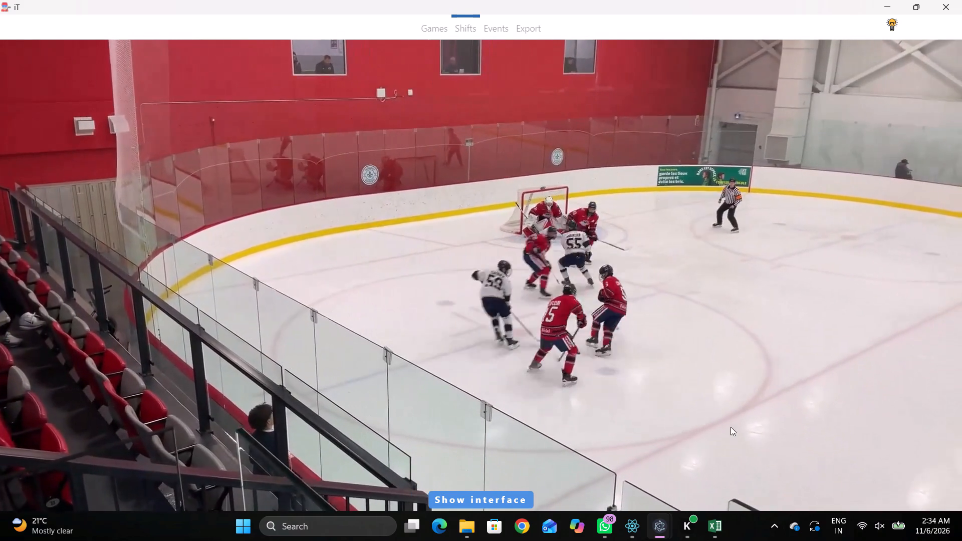
{"action": "key", "text": "shift+s"}
Play on to 00:10:40.6 and set the second Forward to 58 in the away 00:10:34.8 shift.
{"action": "key", "text": "shift+d"}
{"action": "key", "text": "shift+d"}
{"action": "key", "text": "space"}
{"action": "key", "text": "space"}
{"action": "key", "text": "space"}
{"action": "key", "text": "space"}
{"action": "key", "text": "space"}
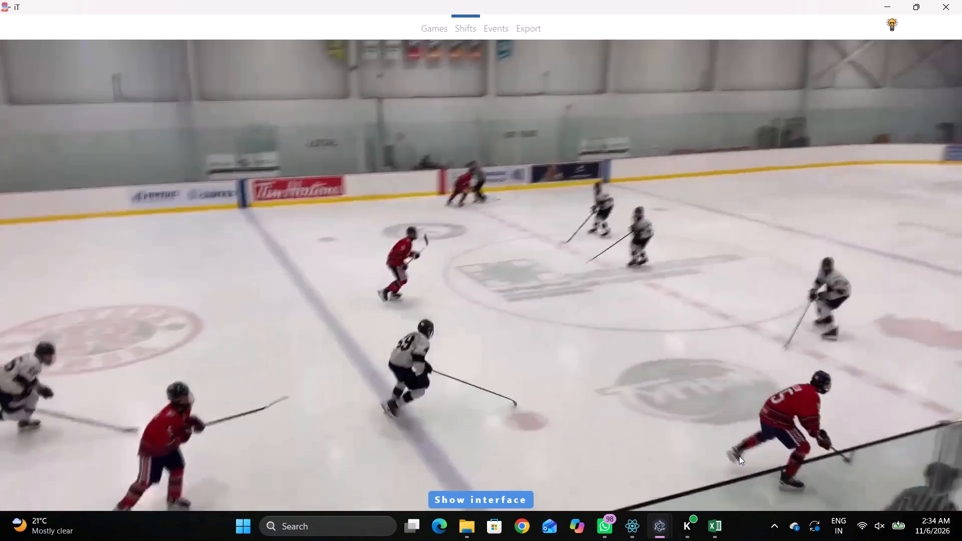
{"action": "key", "text": "space"}
{"action": "key", "text": "space"}
{"action": "key", "text": "space"}
{"action": "key", "text": "r"}
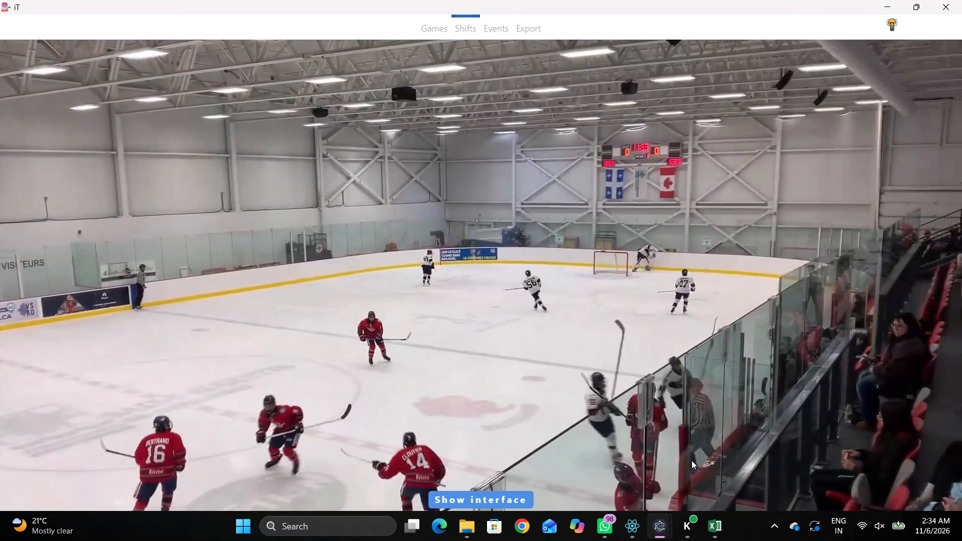
{"action": "key", "text": "shift+d"}
{"action": "key", "text": "q"}
{"action": "key", "text": "q"}
{"action": "left_click", "coordinate": [724, 440]}
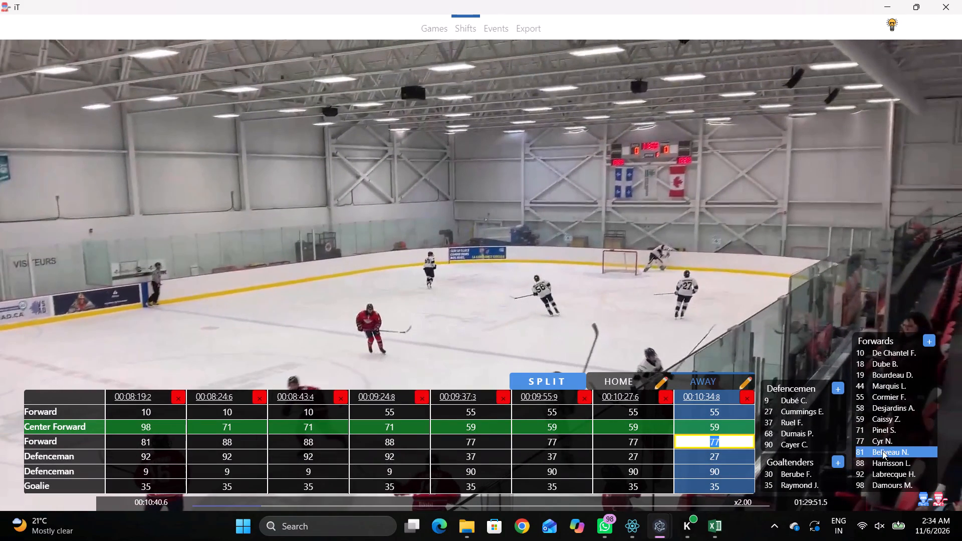
{"action": "left_click", "coordinate": [867, 407]}
Review the players around the line change and add an away shift at 00:10:40.9.
{"action": "key", "text": "shift+d"}
{"action": "key", "text": "q"}
{"action": "key", "text": "q"}
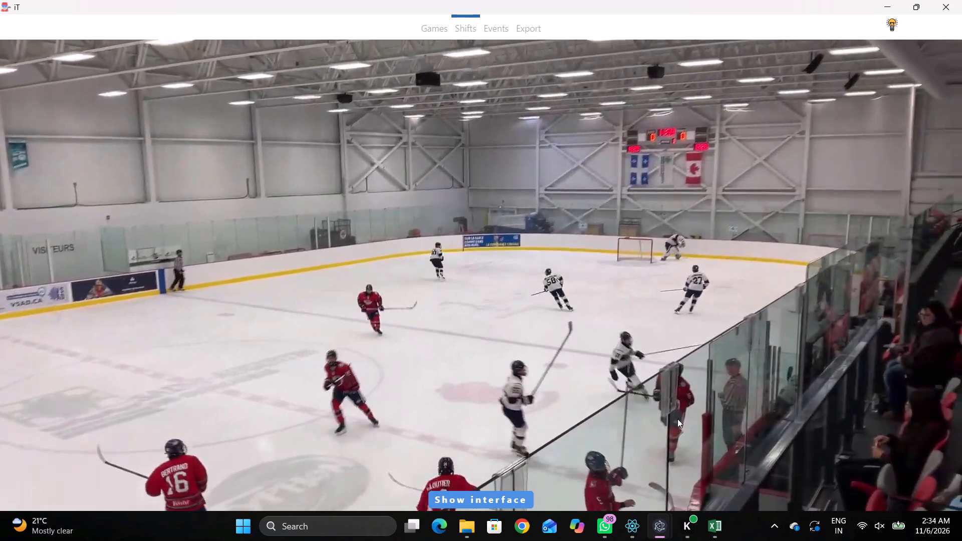
{"action": "key", "text": "space"}
{"action": "key", "text": "space"}
{"action": "key", "text": "shift+d"}
{"action": "left_click", "coordinate": [722, 465]}
{"action": "key", "text": "shift+d"}
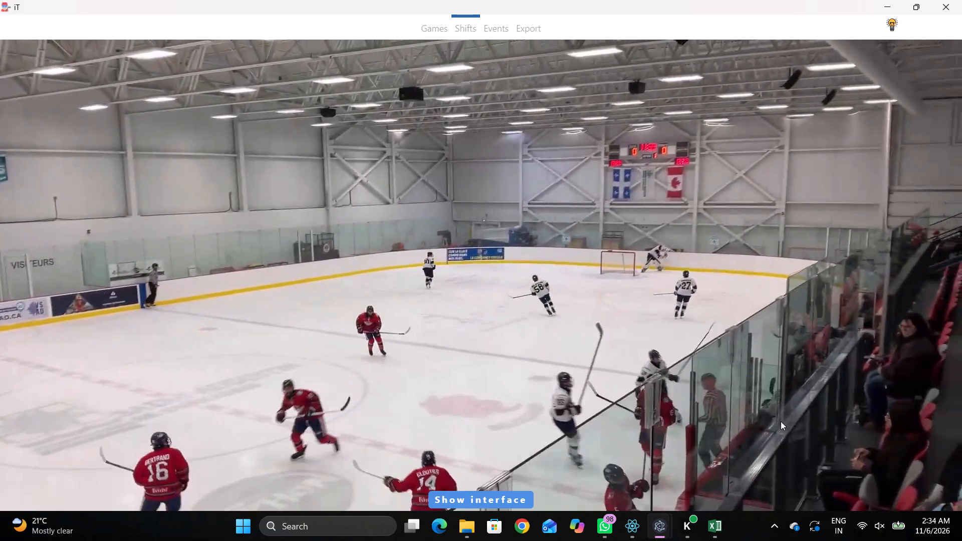
{"action": "key", "text": "space"}
{"action": "key", "text": "space"}
{"action": "key", "text": "shift+s"}
Play on to 00:10:43.9 and set the second Forward to 19 in the away 00:10:40.9 shift.
{"action": "key", "text": "shift+d"}
{"action": "key", "text": "shift+d"}
{"action": "key", "text": "space"}
{"action": "key", "text": "space"}
{"action": "key", "text": "space"}
{"action": "key", "text": "space"}
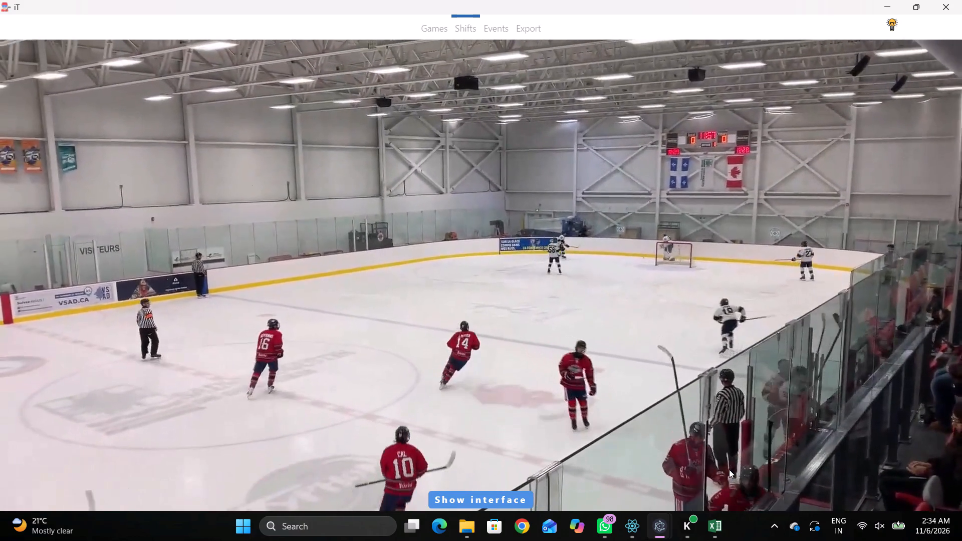
{"action": "key", "text": "space"}
{"action": "key", "text": "space"}
{"action": "key", "text": "space"}
{"action": "key", "text": "space"}
{"action": "key", "text": "space"}
{"action": "key", "text": "space"}
{"action": "key", "text": "shift+d"}
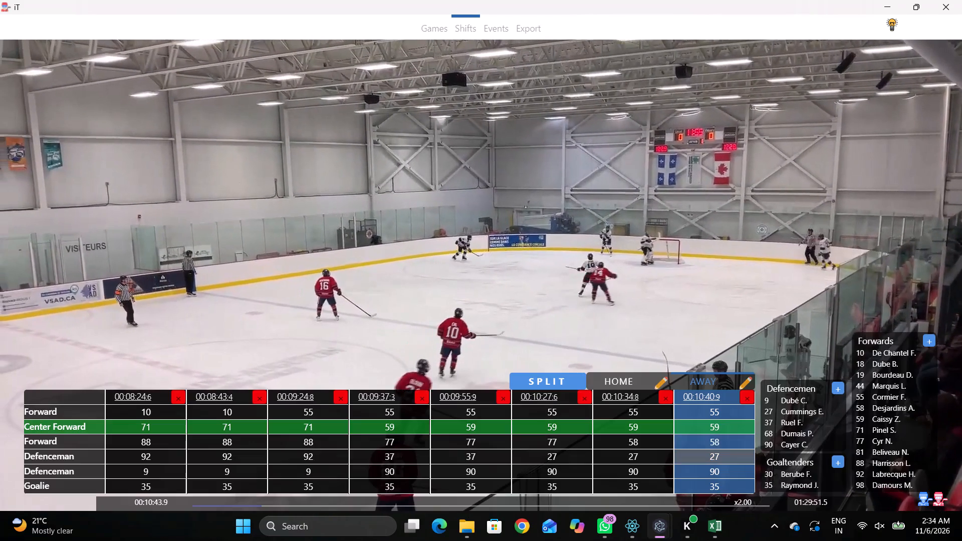
{"action": "left_click", "coordinate": [728, 437]}
{"action": "left_click", "coordinate": [903, 374]}
Play on to 00:10:44.5 and set the Center Forward to 58 in the away 00:10:40.9 shift.
{"action": "key", "text": "shift+d"}
{"action": "key", "text": "space"}
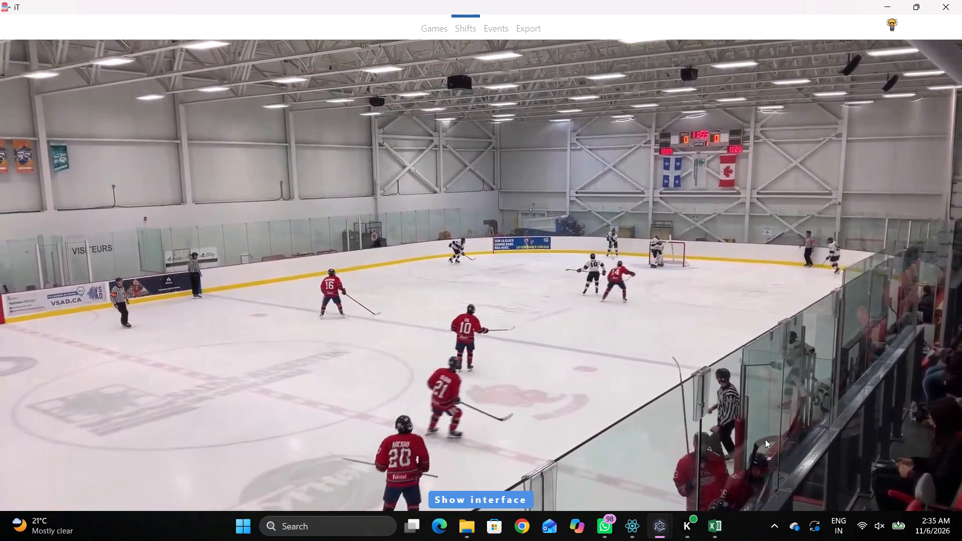
{"action": "key", "text": "space"}
{"action": "key", "text": "shift+d"}
{"action": "left_click", "coordinate": [722, 427]}
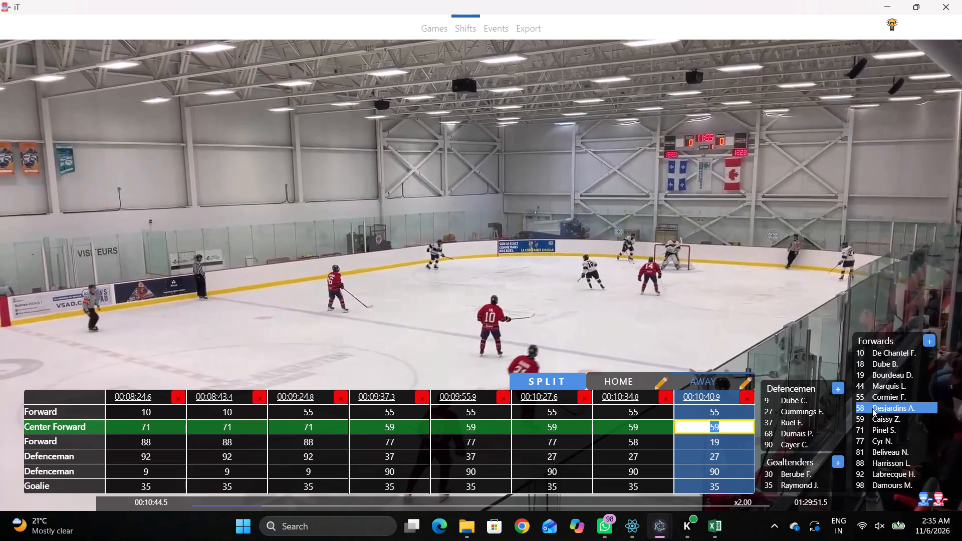
{"action": "left_click", "coordinate": [865, 403]}
Play on to 00:10:47.0 and set the first Forward to 44 in the away 00:10:40.9 shift.
{"action": "key", "text": "q"}
{"action": "key", "text": "q"}
{"action": "key", "text": "q"}
{"action": "key", "text": "shift+d"}
{"action": "key", "text": "space"}
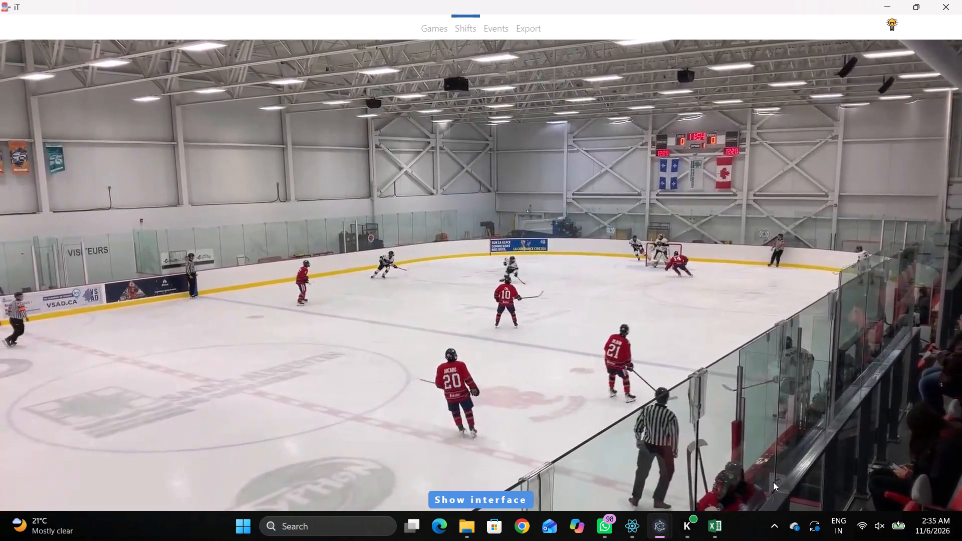
{"action": "key", "text": "space"}
{"action": "key", "text": "shift+d"}
{"action": "left_click", "coordinate": [727, 423]}
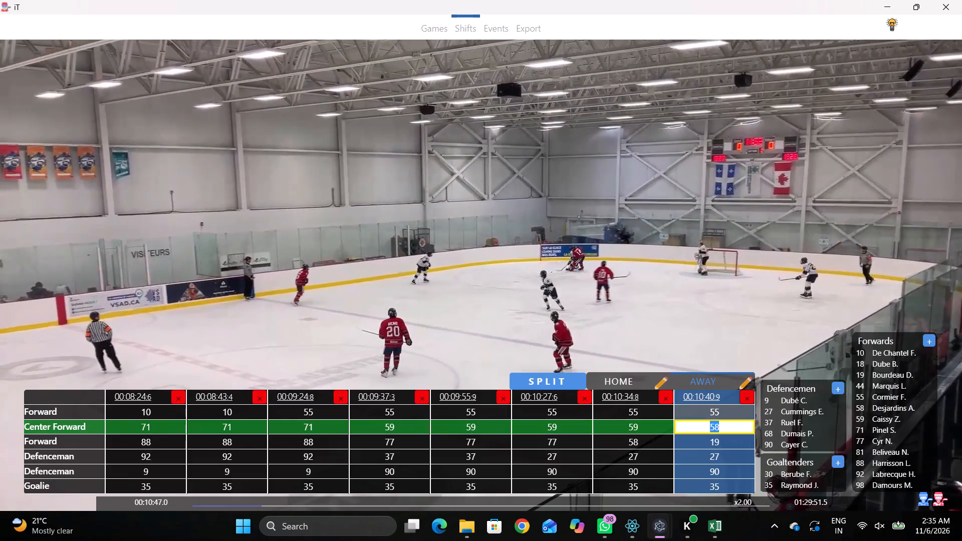
{"action": "left_click", "coordinate": [727, 414]}
{"action": "left_click", "coordinate": [867, 388]}
Play on from 00:10:47.0 to 00:11:10.6 to examine which away players are on the ice.
{"action": "type", "text": "D"}
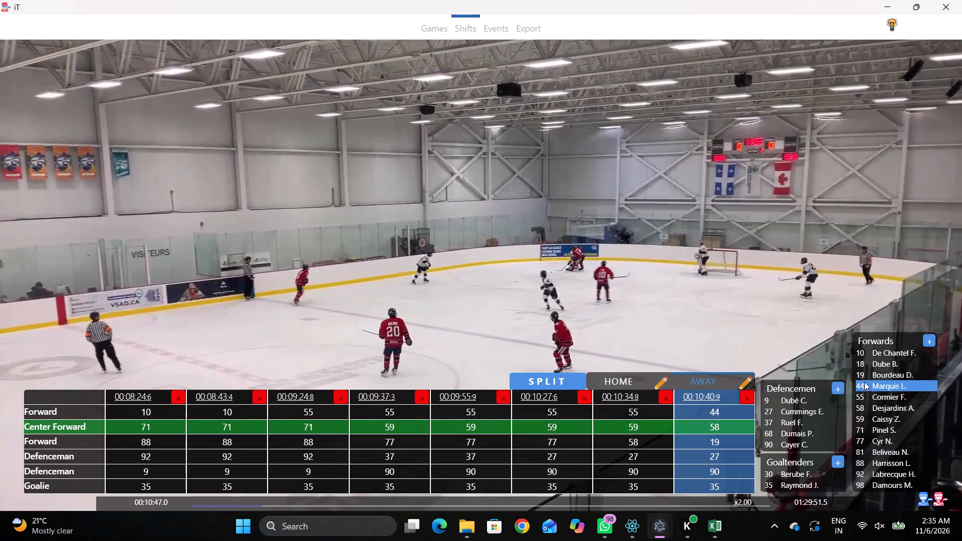
{"action": "key", "text": "space"}
{"action": "key", "text": "space"}
{"action": "key", "text": "space"}
{"action": "type", "text": "v"}
{"action": "key", "text": "space"}
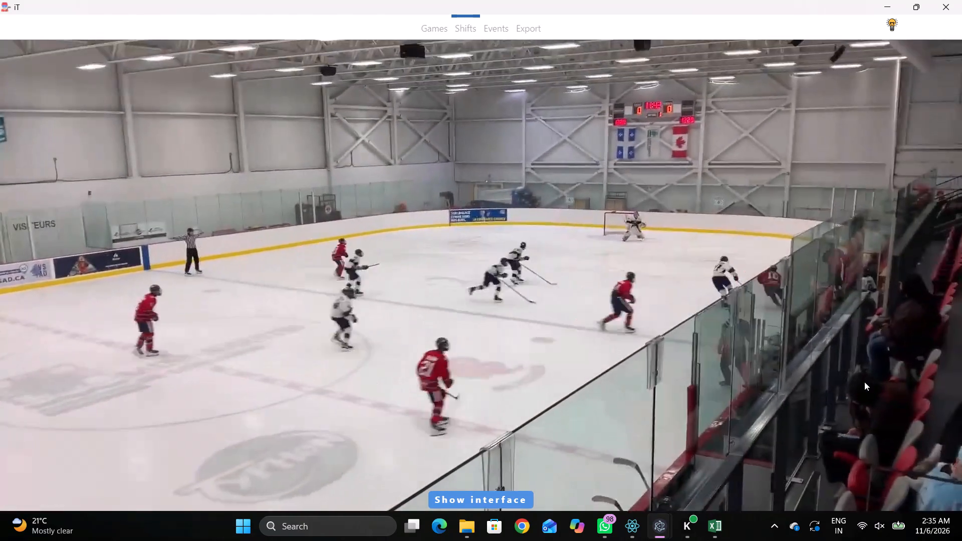
{"action": "key", "text": "space"}
{"action": "key", "text": "space"}
{"action": "type", "text": "qqqqqD"}
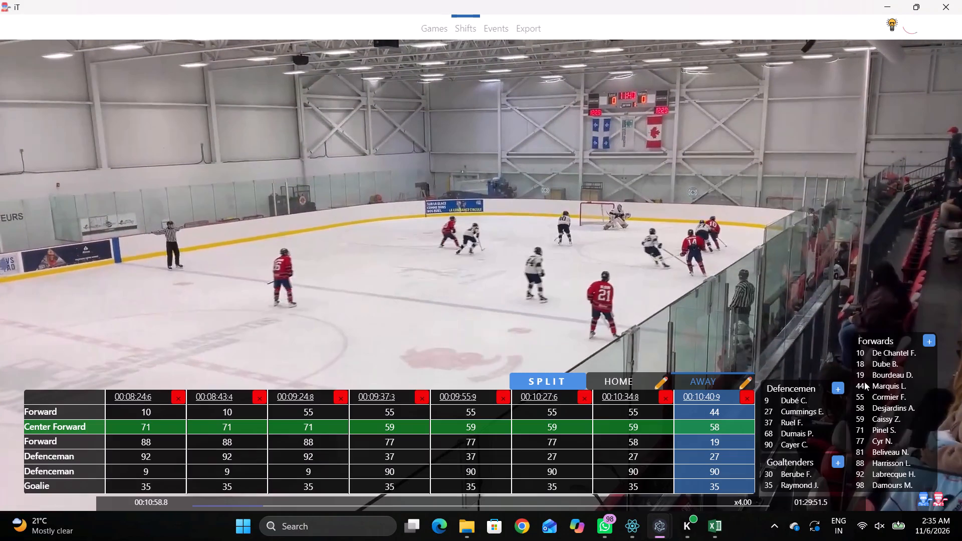
{"action": "key", "text": "space"}
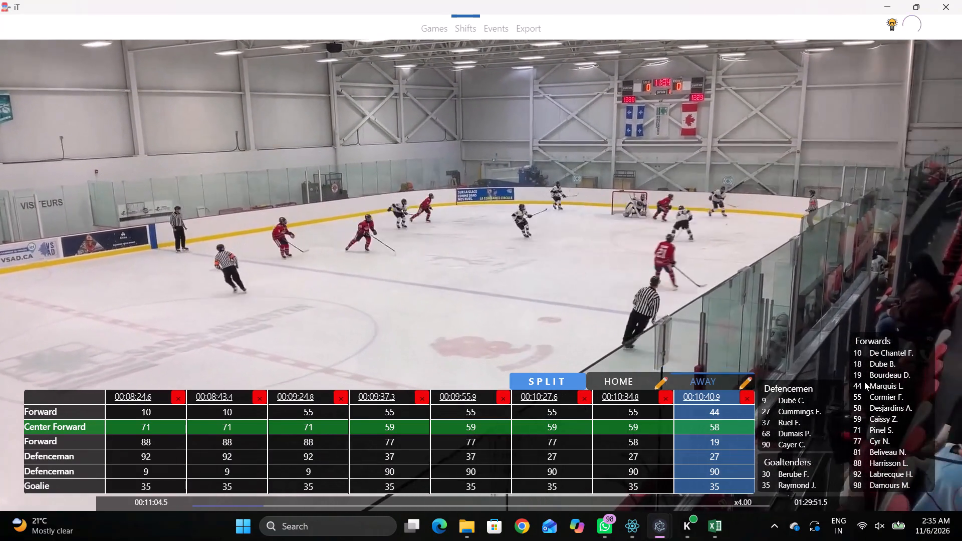
{"action": "key", "text": "space"}
{"action": "key", "text": "space"}
{"action": "key", "text": "space"}
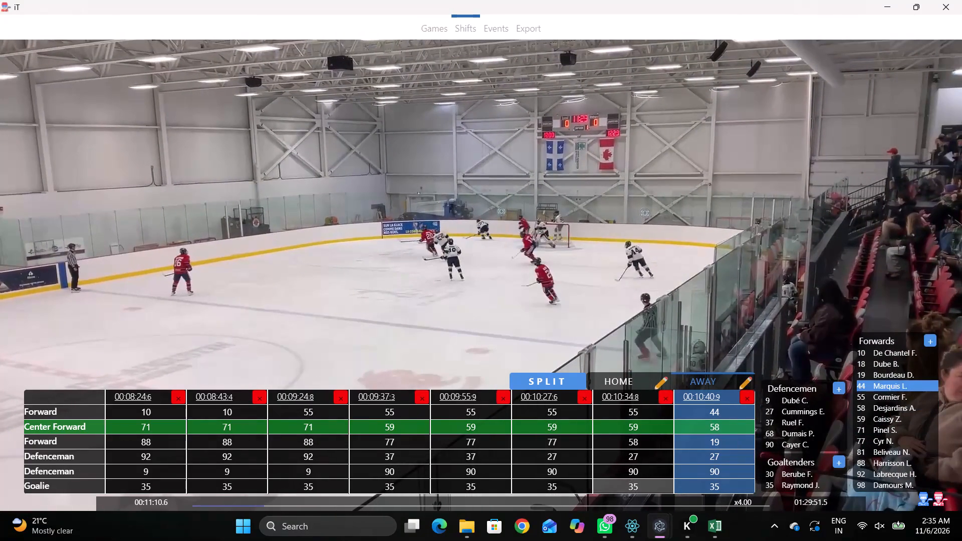
Set the second Defenceman to 68 in the away 00:09:37.3 and 00:09:55.9 shifts.
{"action": "left_click", "coordinate": [480, 466]}
{"action": "left_click", "coordinate": [372, 471]}
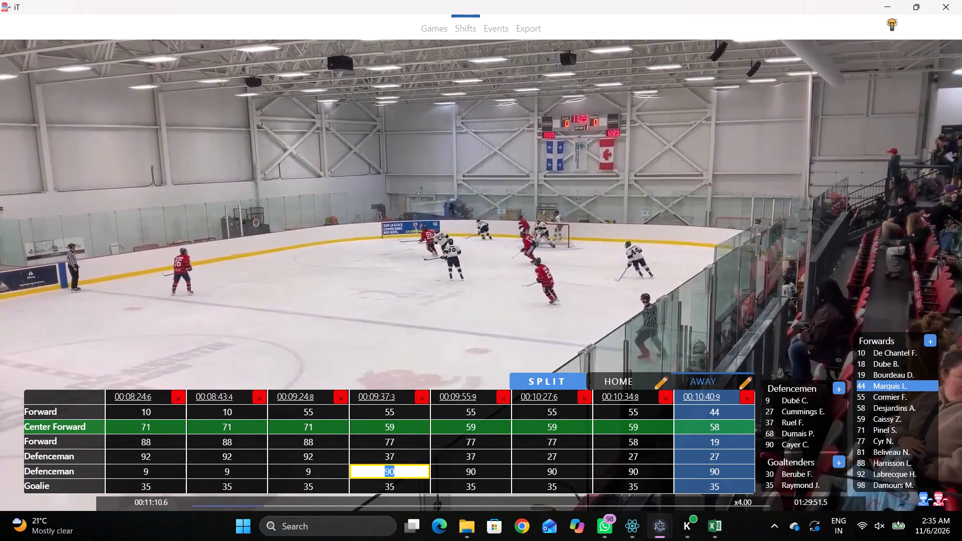
{"action": "left_click", "coordinate": [803, 433]}
{"action": "left_click", "coordinate": [445, 460]}
{"action": "left_click", "coordinate": [470, 467]}
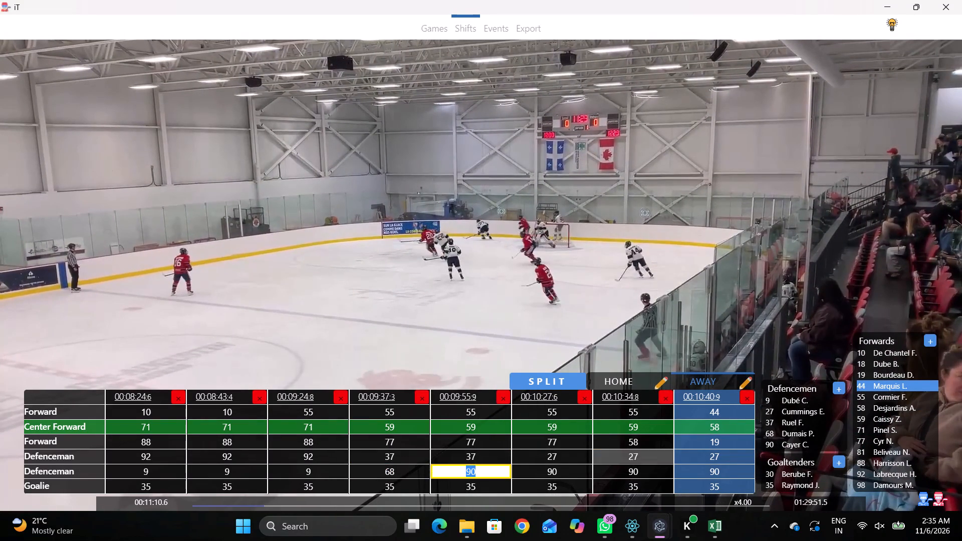
{"action": "left_click", "coordinate": [776, 430]}
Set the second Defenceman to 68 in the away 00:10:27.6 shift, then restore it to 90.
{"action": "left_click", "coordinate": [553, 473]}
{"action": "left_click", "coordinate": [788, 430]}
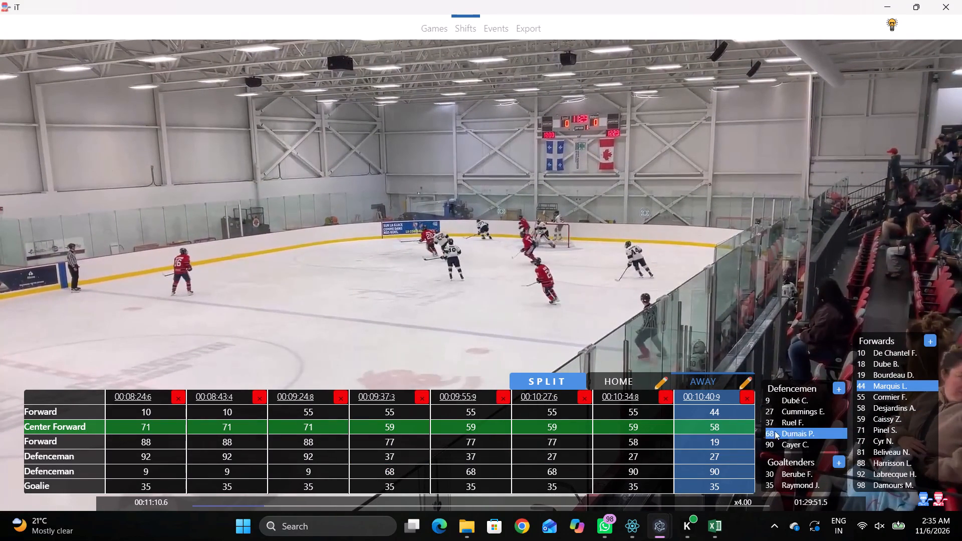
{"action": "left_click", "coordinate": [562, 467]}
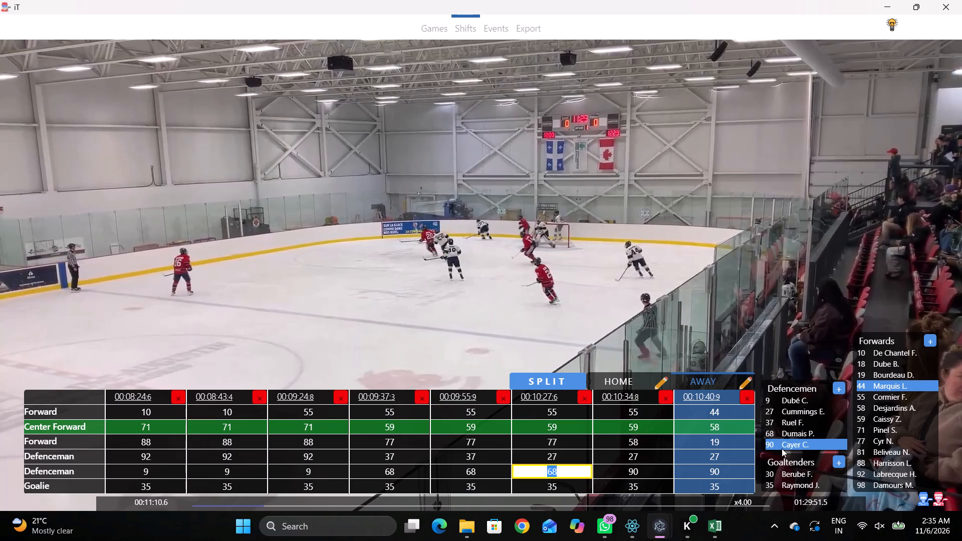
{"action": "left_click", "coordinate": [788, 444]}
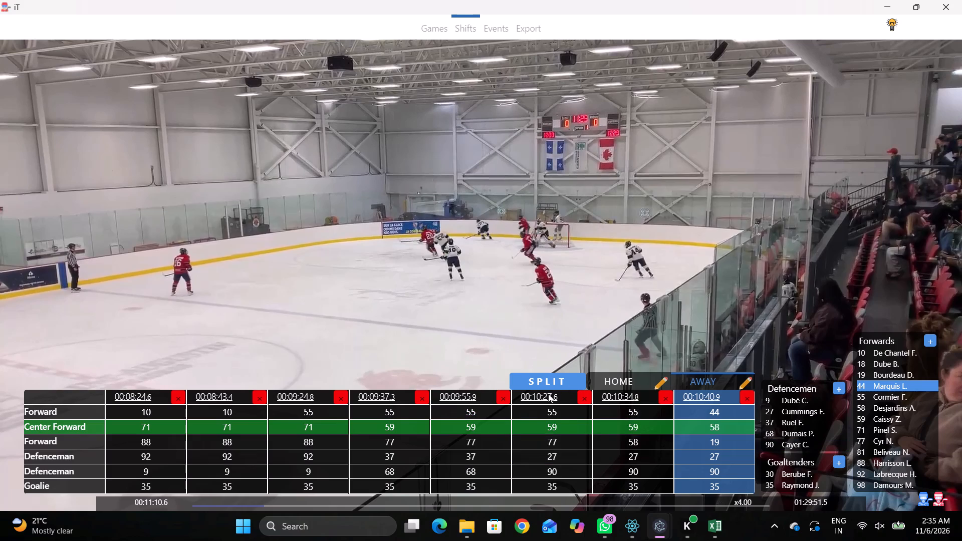
Go to the away 00:10:27.6 shift, step the video back and add an away shift at 00:10:24.0.
{"action": "left_click", "coordinate": [548, 394]}
{"action": "key", "text": "shift+d"}
{"action": "key", "text": "q"}
{"action": "key", "text": "q"}
{"action": "key", "text": "q"}
{"action": "key", "text": "q"}
{"action": "key", "text": "q"}
{"action": "key", "text": "q"}
{"action": "key", "text": "q"}
{"action": "key", "text": "q"}
{"action": "key", "text": "q"}
{"action": "key", "text": "q"}
{"action": "key", "text": "q"}
{"action": "key", "text": "q"}
{"action": "key", "text": "q"}
{"action": "key", "text": "q"}
{"action": "key", "text": "q"}
{"action": "key", "text": "q"}
{"action": "key", "text": "q"}
{"action": "key", "text": "q"}
{"action": "key", "text": "q"}
{"action": "key", "text": "q"}
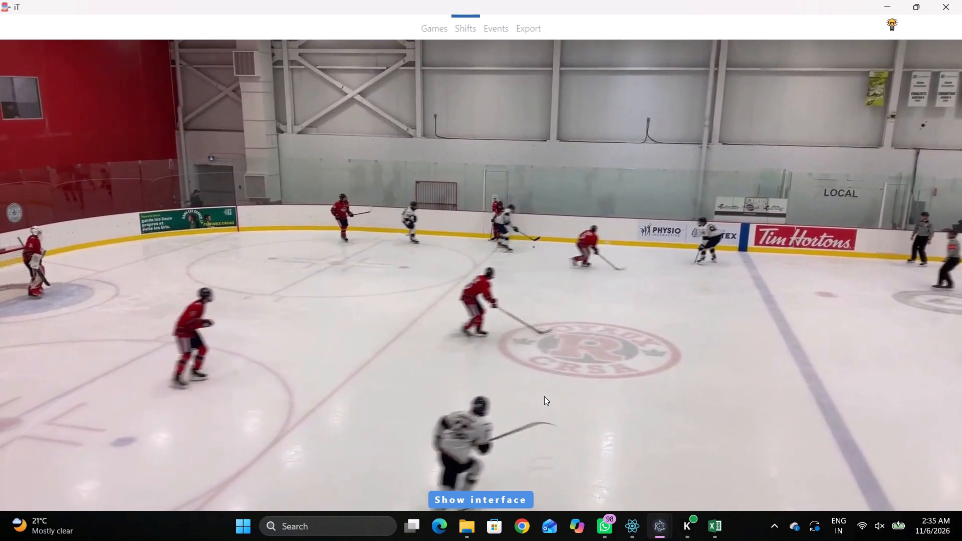
{"action": "key", "text": "shift+s"}
Set the second Defenceman to 90 in the away 00:10:24.0 shift.
{"action": "key", "text": "shift+d"}
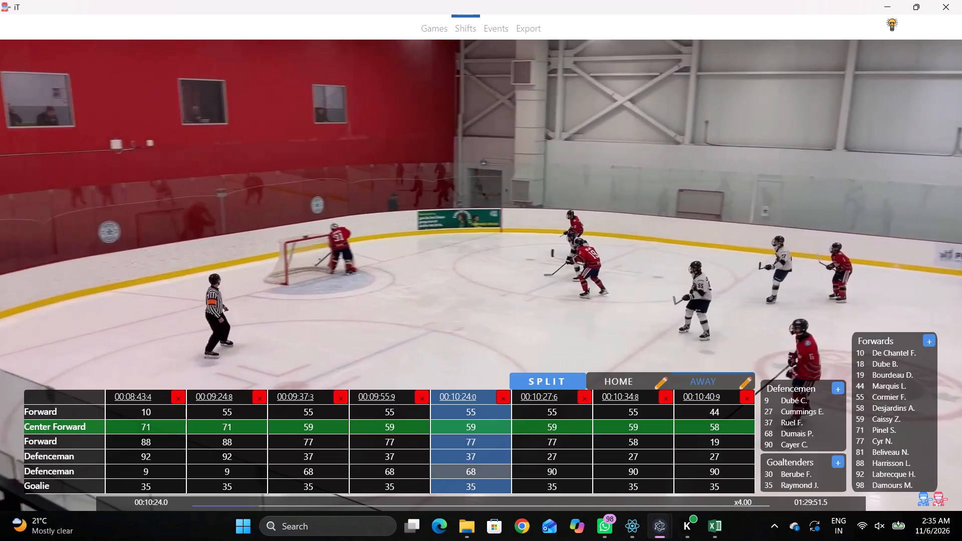
{"action": "left_click", "coordinate": [484, 468]}
{"action": "left_click", "coordinate": [774, 438]}
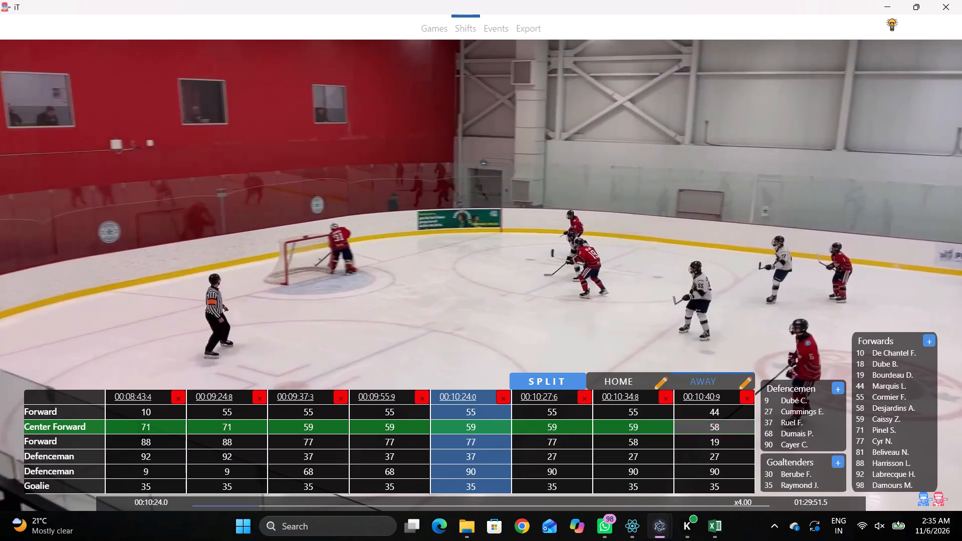
Go to the away 00:10:40.9 shift, play the video on from there and add an away shift at 00:11:19.0.
{"action": "double_click", "coordinate": [696, 393]}
{"action": "type", "text": "D"}
{"action": "key", "text": "space"}
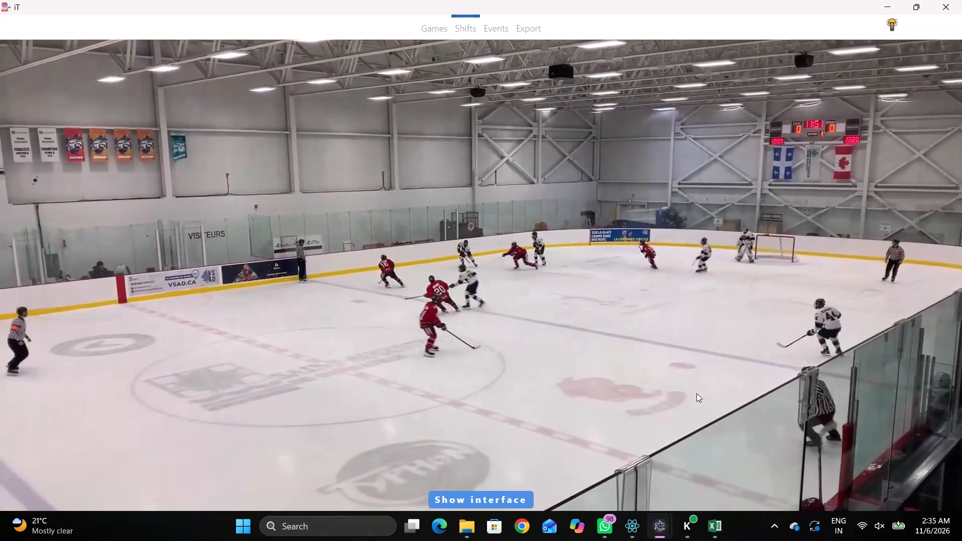
{"action": "key", "text": "v"}
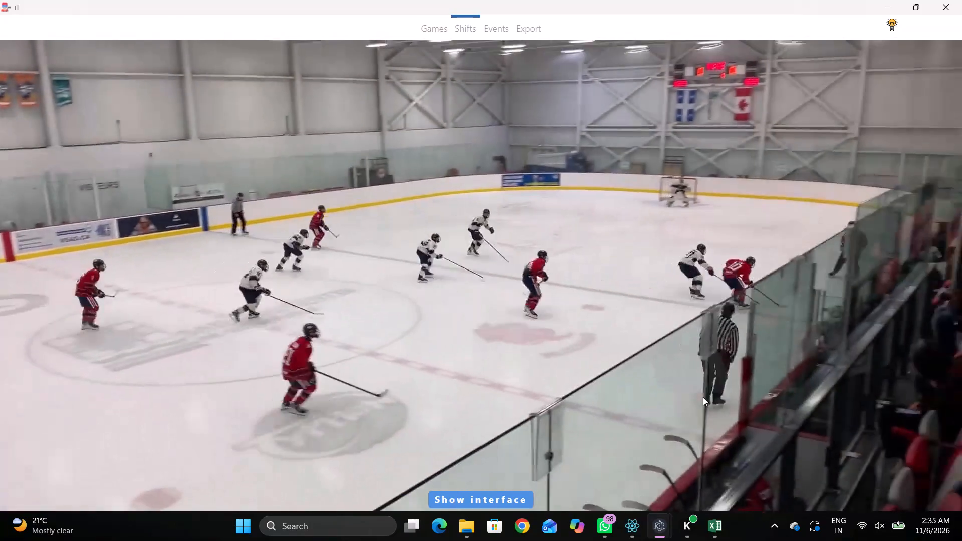
{"action": "key", "text": "space"}
{"action": "key", "text": "space"}
{"action": "key", "text": "space"}
{"action": "key", "text": "space"}
{"action": "key", "text": "space"}
{"action": "key", "text": "space"}
{"action": "key", "text": "space"}
{"action": "key", "text": "space"}
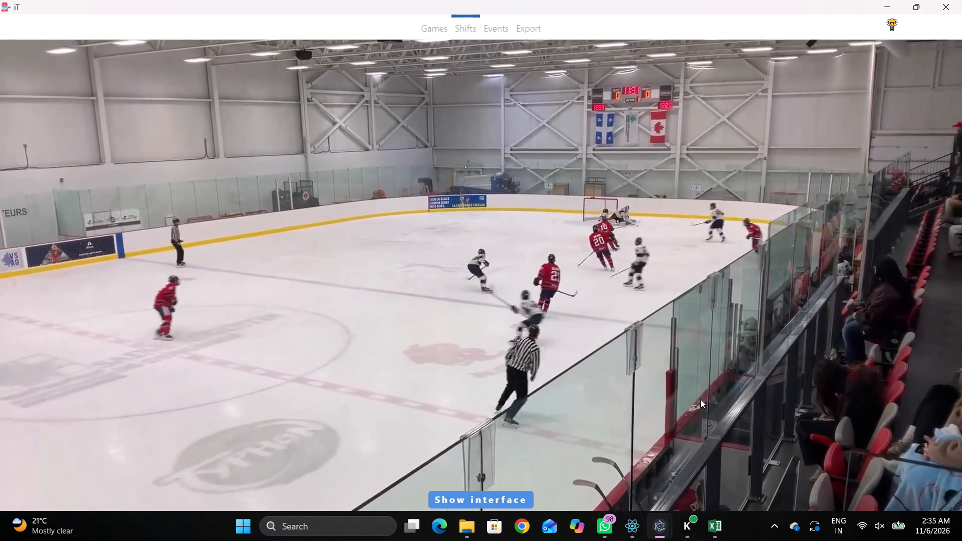
{"action": "key", "text": "space"}
{"action": "type", "text": "q"}
{"action": "type", "text": "qqqqqqqqq"}
{"action": "key", "text": "q"}
{"action": "key", "text": "q"}
{"action": "key", "text": "shift+d"}
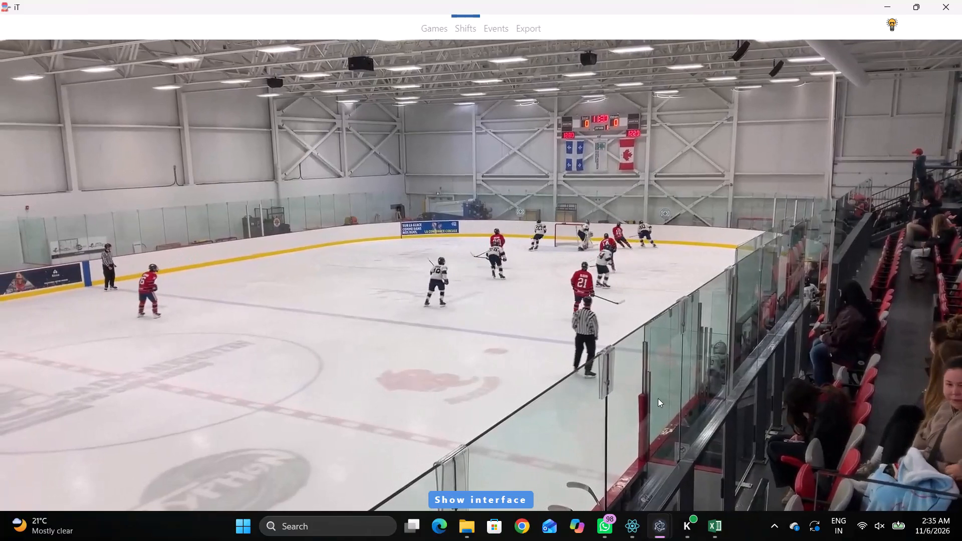
{"action": "key", "text": "shift+d"}
{"action": "key", "text": "space"}
{"action": "key", "text": "space"}
{"action": "key", "text": "space"}
{"action": "key", "text": "space"}
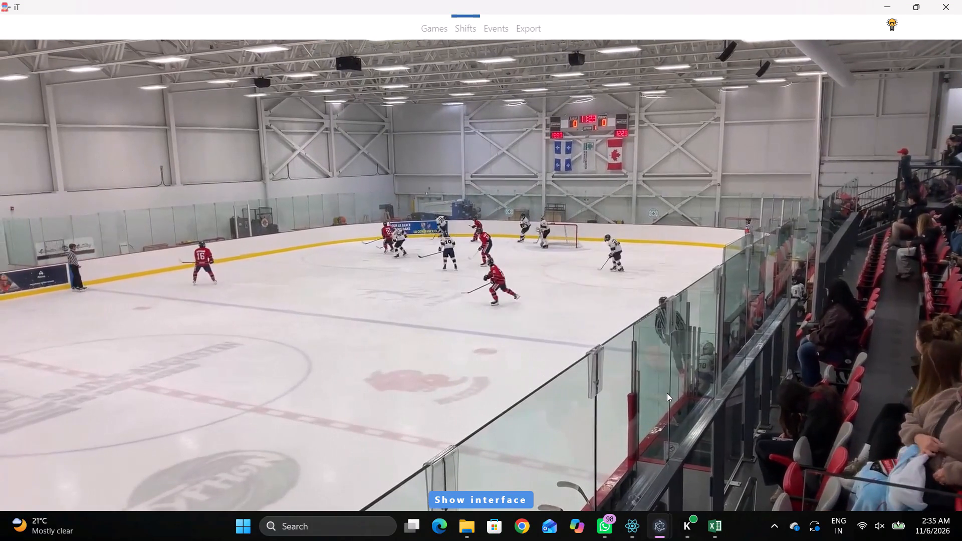
{"action": "key", "text": "space"}
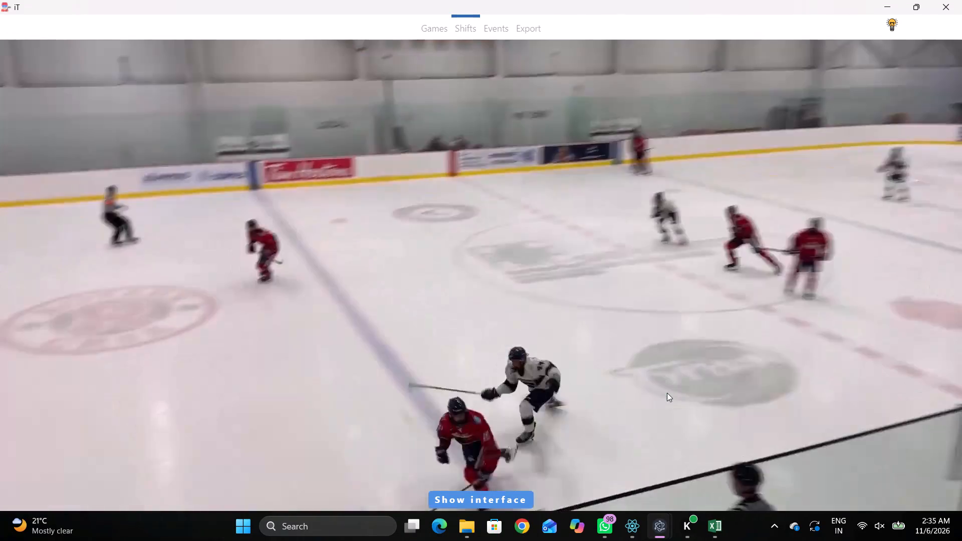
{"action": "key", "text": "space"}
{"action": "key", "text": "shift+s"}
Review the play after the away 00:11:19.0 change and set that shift's Center Forward to 81.
{"action": "key", "text": "shift+d"}
{"action": "key", "text": "shift+d"}
{"action": "key", "text": "space"}
{"action": "key", "text": "space"}
{"action": "key", "text": "space"}
{"action": "key", "text": "space"}
{"action": "key", "text": "space"}
{"action": "key", "text": "space"}
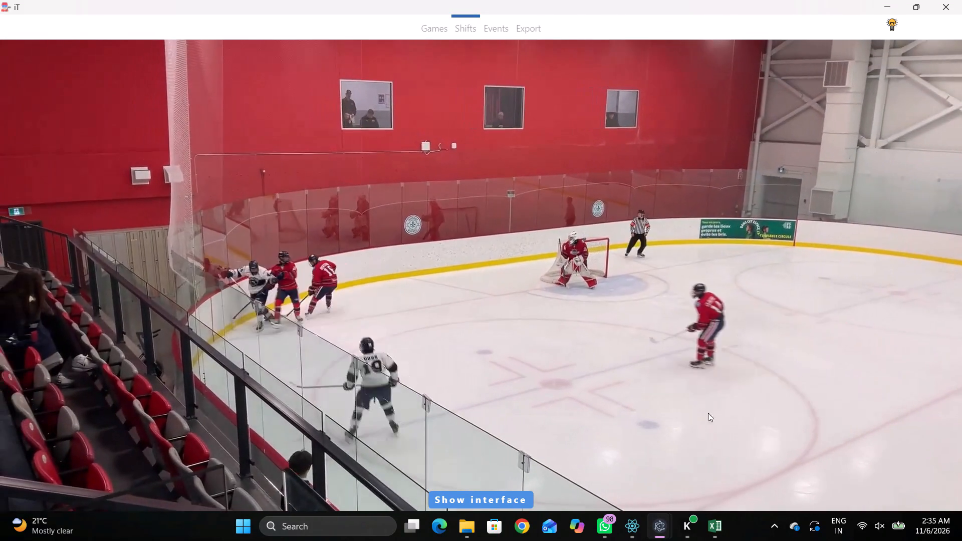
{"action": "key", "text": "space"}
{"action": "key", "text": "space"}
{"action": "key", "text": "shift+d"}
{"action": "key", "text": "shift+d"}
{"action": "key", "text": "space"}
{"action": "key", "text": "space"}
{"action": "key", "text": "space"}
{"action": "key", "text": "space"}
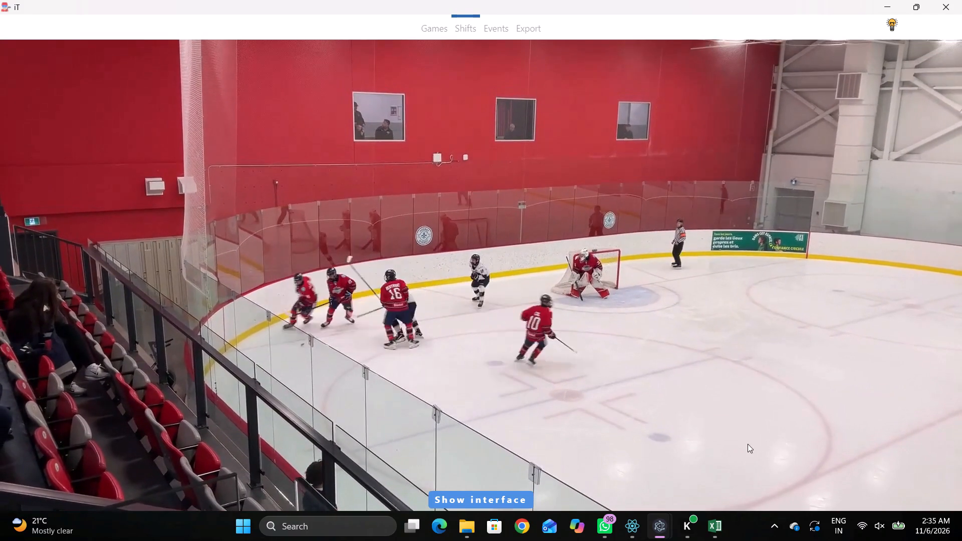
{"action": "key", "text": "space"}
{"action": "key", "text": "space"}
{"action": "key", "text": "space"}
{"action": "key", "text": "space"}
{"action": "key", "text": "shift+d"}
{"action": "key", "text": "q"}
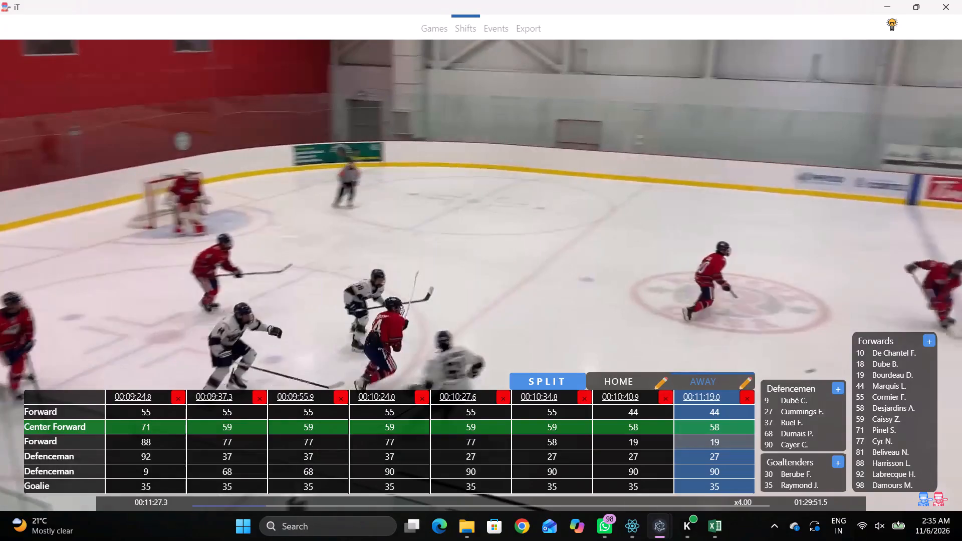
{"action": "key", "text": "q"}
{"action": "key", "text": "shift+d"}
{"action": "key", "text": "shift+d"}
{"action": "key", "text": "shift+d"}
{"action": "key", "text": "space"}
{"action": "key", "text": "space"}
{"action": "type", "text": "qq"}
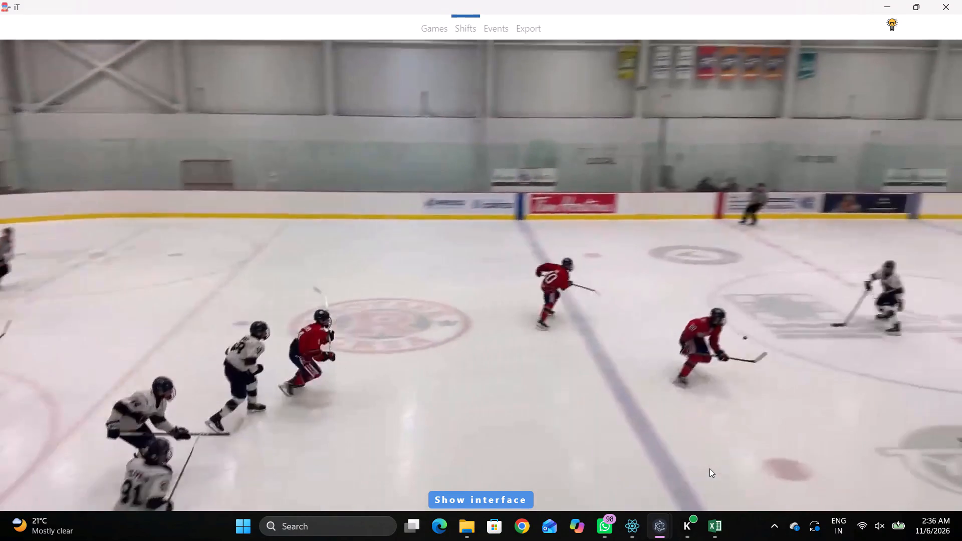
{"action": "key", "text": "space"}
{"action": "key", "text": "space"}
{"action": "key", "text": "shift+d"}
{"action": "key", "text": "q"}
{"action": "left_click_drag", "start_coordinate": [729, 422], "coordinate": [718, 420]}
{"action": "left_click", "coordinate": [865, 453]}
Set the first Defenceman to 92 and the second Defenceman to 9 in the away 00:11:19.0 shift.
{"action": "key", "text": "shift+d"}
{"action": "key", "text": "space"}
{"action": "key", "text": "space"}
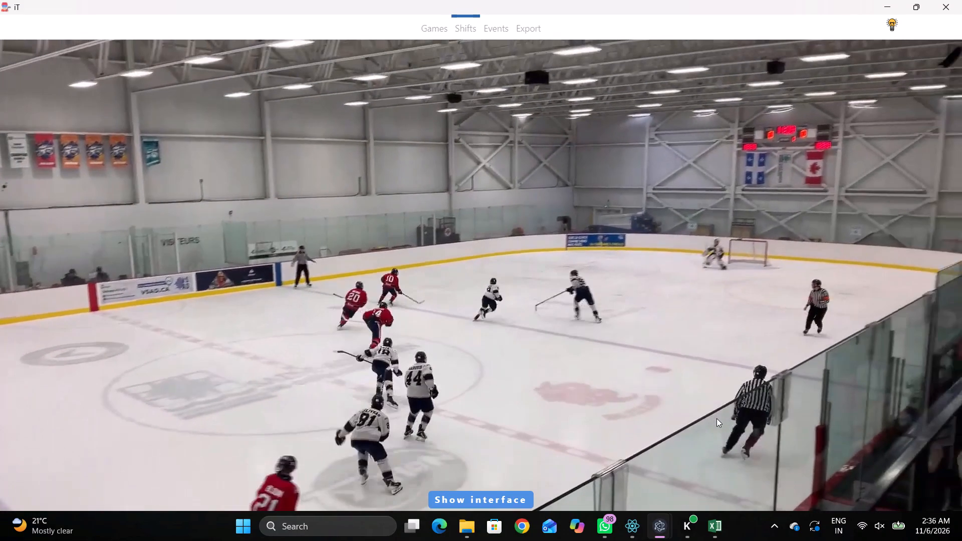
{"action": "type", "text": "r"}
{"action": "type", "text": "qqqq"}
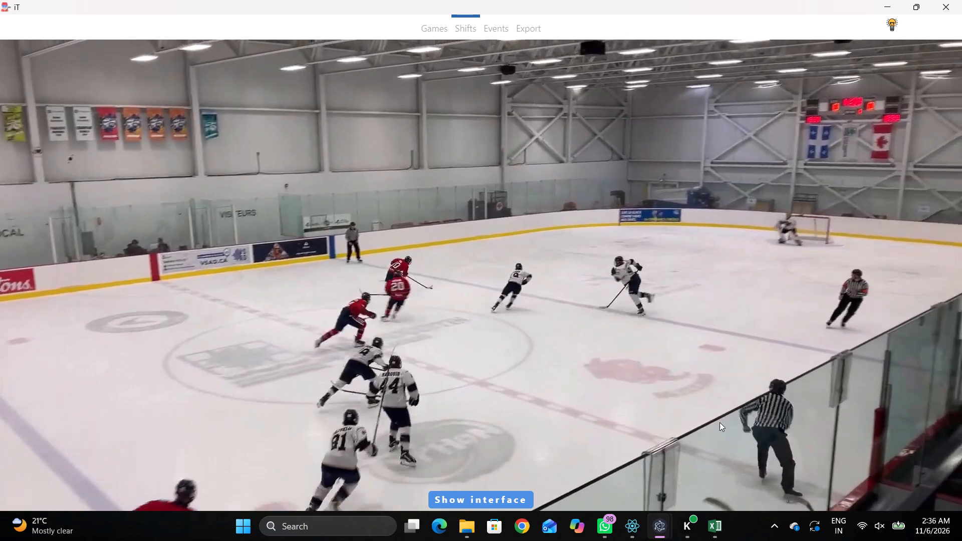
{"action": "key", "text": "space"}
{"action": "key", "text": "space"}
{"action": "key", "text": "space"}
{"action": "key", "text": "space"}
{"action": "key", "text": "shift+d"}
{"action": "left_click", "coordinate": [723, 474]}
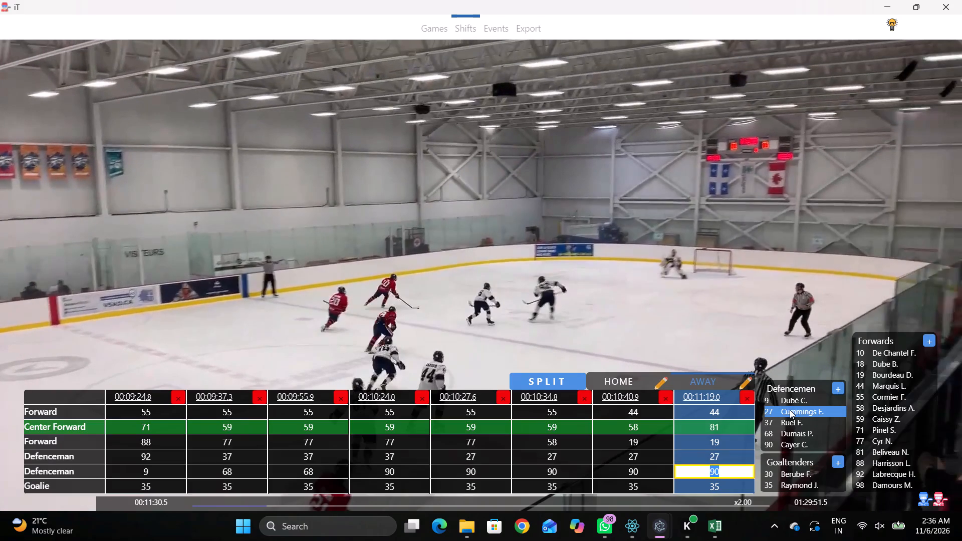
{"action": "left_click", "coordinate": [786, 400]}
{"action": "key", "text": "space"}
{"action": "key", "text": "space"}
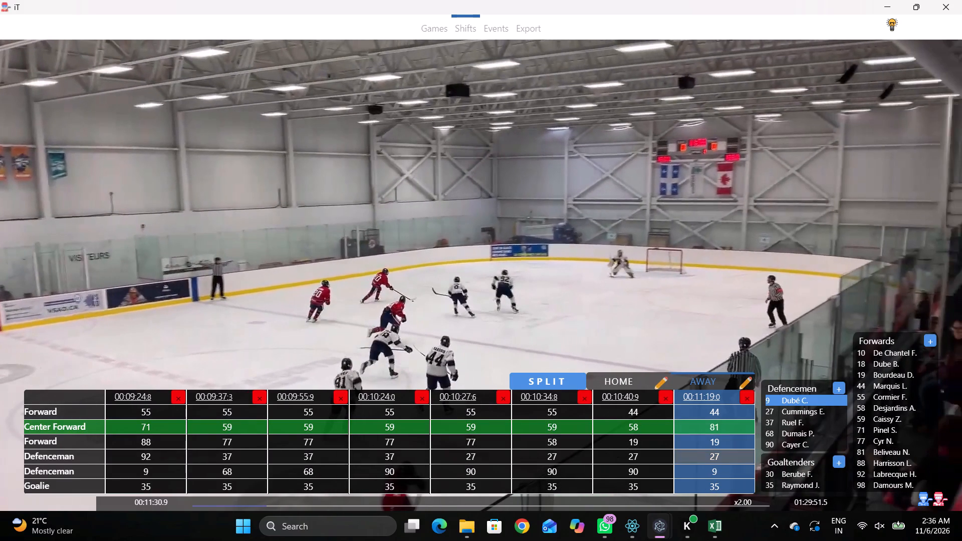
{"action": "left_click", "coordinate": [730, 462]}
{"action": "left_click", "coordinate": [888, 476]}
Change the position of jersey 92 to D in the away team's player positions.
{"action": "left_click", "coordinate": [924, 498]}
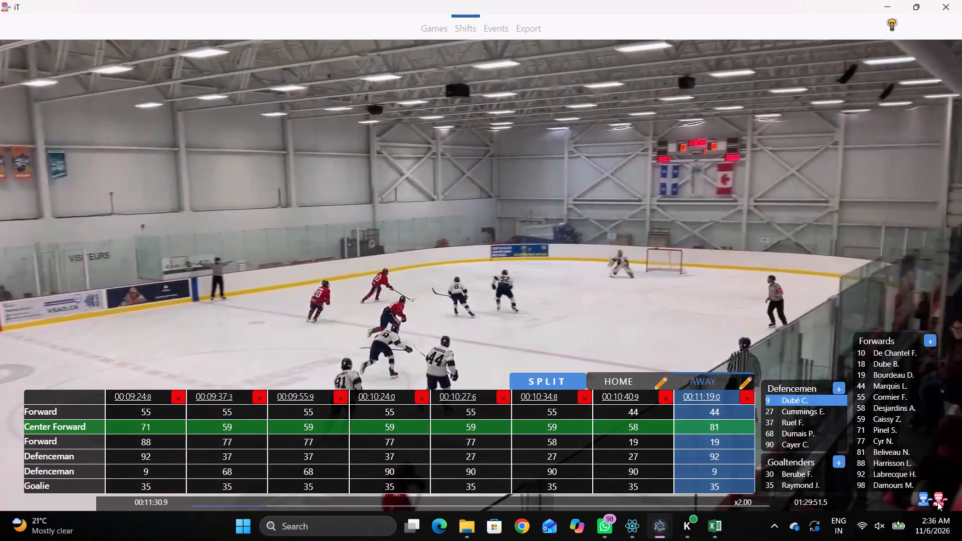
{"action": "triple_click", "coordinate": [937, 502]}
{"action": "left_click", "coordinate": [714, 365]}
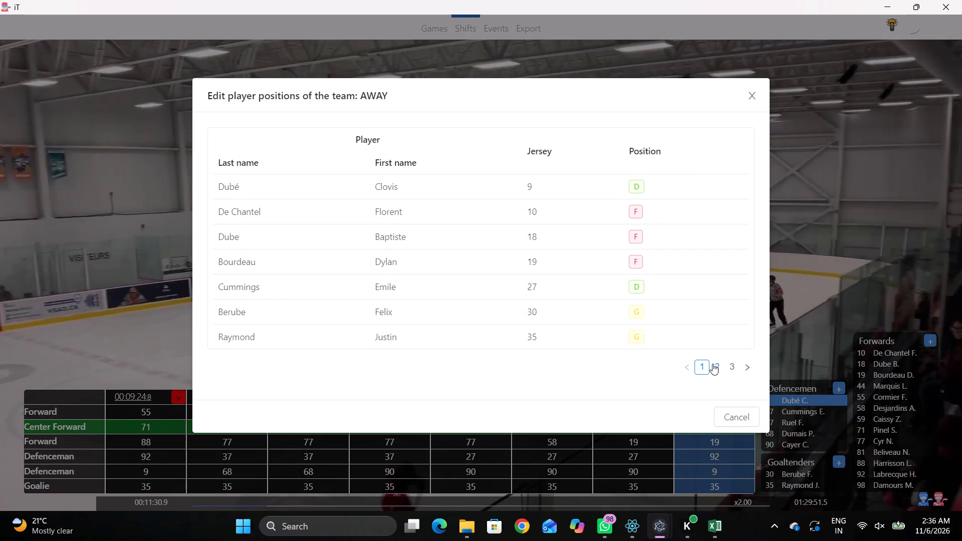
{"action": "left_click", "coordinate": [731, 366]}
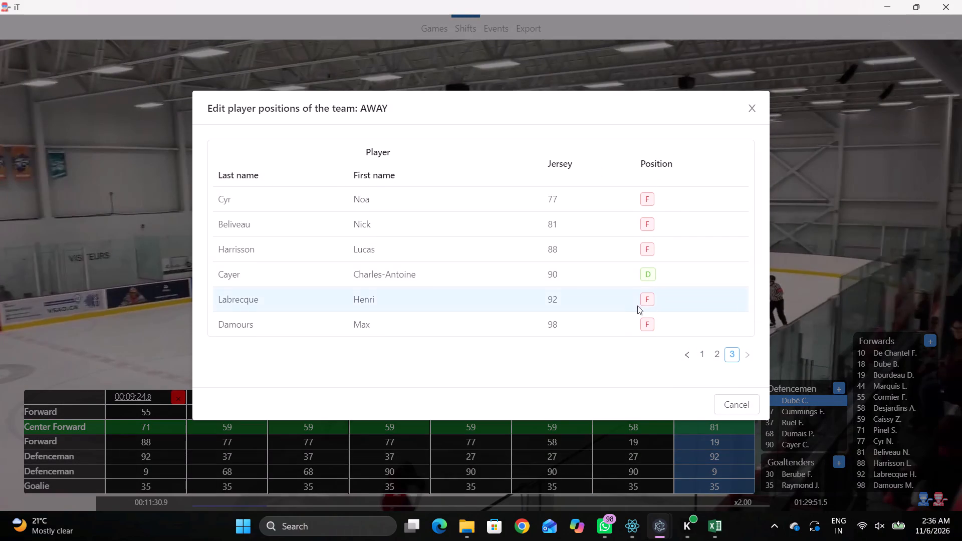
{"action": "left_click", "coordinate": [644, 304]}
{"action": "left_click", "coordinate": [561, 297]}
{"action": "left_click", "coordinate": [540, 340]}
{"action": "left_click", "coordinate": [835, 274]}
Play the video on to the next away line change and add an away shift at 00:11:45.1.
{"action": "key", "text": "d"}
{"action": "key", "text": "space"}
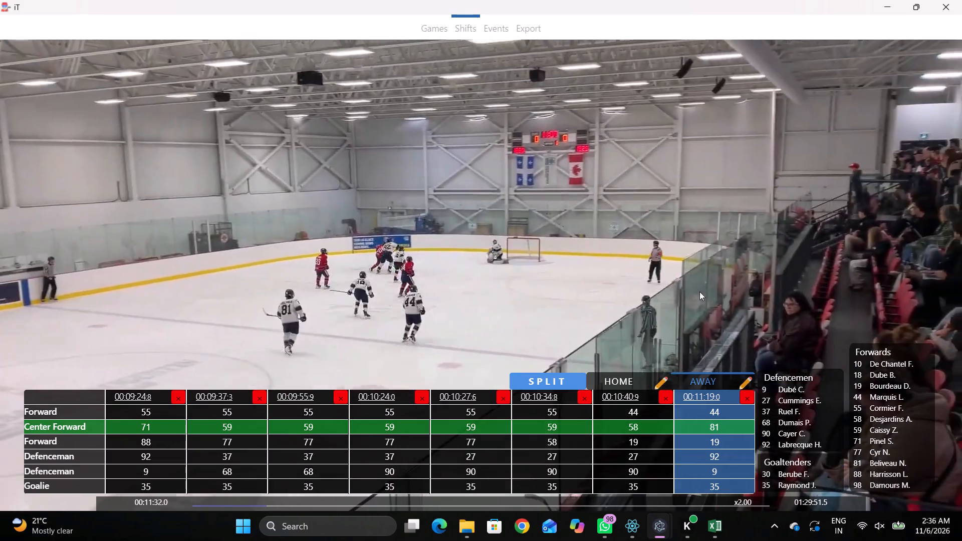
{"action": "key", "text": "v"}
{"action": "key", "text": "shift+d"}
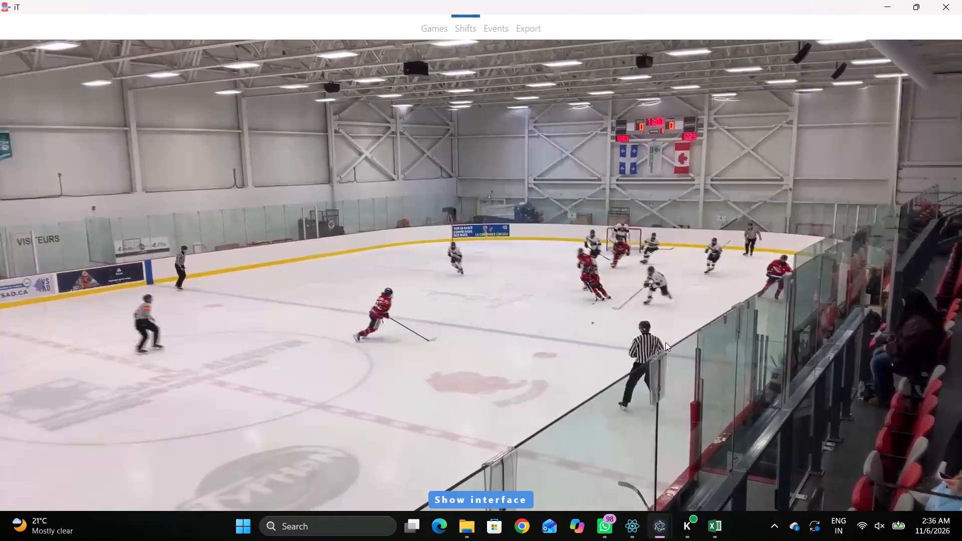
{"action": "key", "text": "space"}
{"action": "key", "text": "space"}
{"action": "key", "text": "space"}
{"action": "key", "text": "shift+s"}
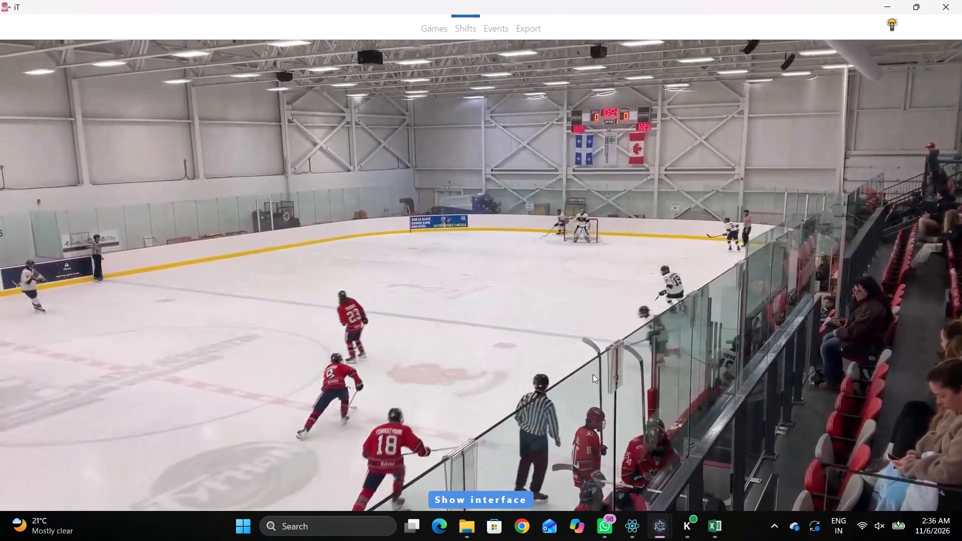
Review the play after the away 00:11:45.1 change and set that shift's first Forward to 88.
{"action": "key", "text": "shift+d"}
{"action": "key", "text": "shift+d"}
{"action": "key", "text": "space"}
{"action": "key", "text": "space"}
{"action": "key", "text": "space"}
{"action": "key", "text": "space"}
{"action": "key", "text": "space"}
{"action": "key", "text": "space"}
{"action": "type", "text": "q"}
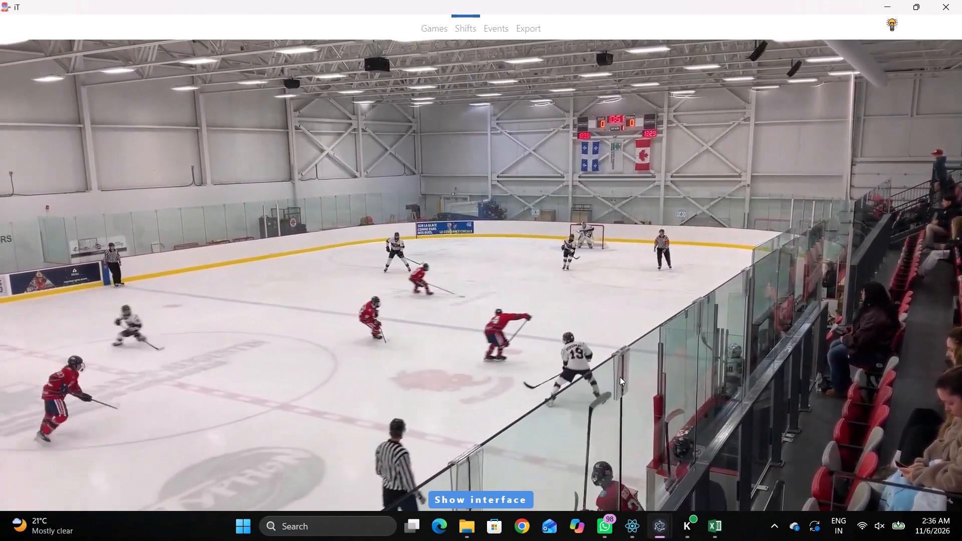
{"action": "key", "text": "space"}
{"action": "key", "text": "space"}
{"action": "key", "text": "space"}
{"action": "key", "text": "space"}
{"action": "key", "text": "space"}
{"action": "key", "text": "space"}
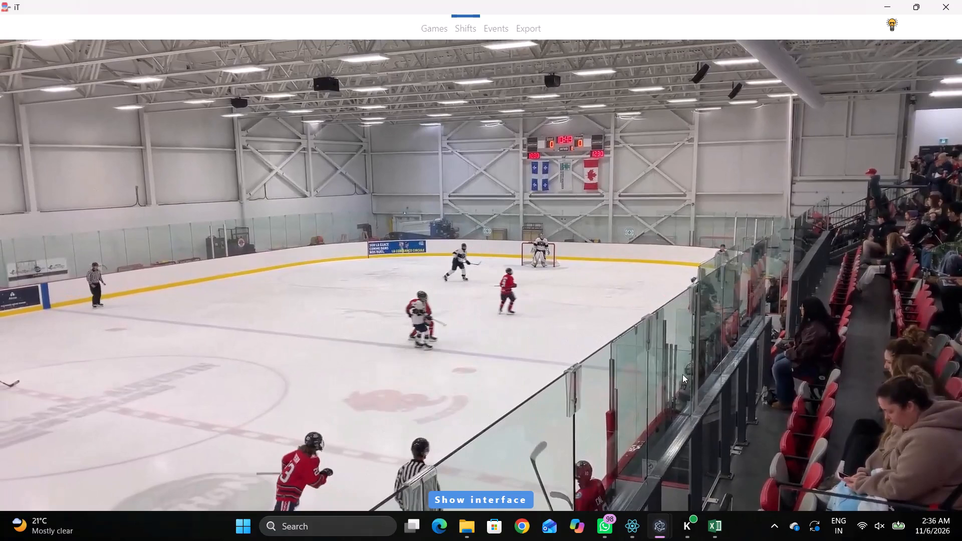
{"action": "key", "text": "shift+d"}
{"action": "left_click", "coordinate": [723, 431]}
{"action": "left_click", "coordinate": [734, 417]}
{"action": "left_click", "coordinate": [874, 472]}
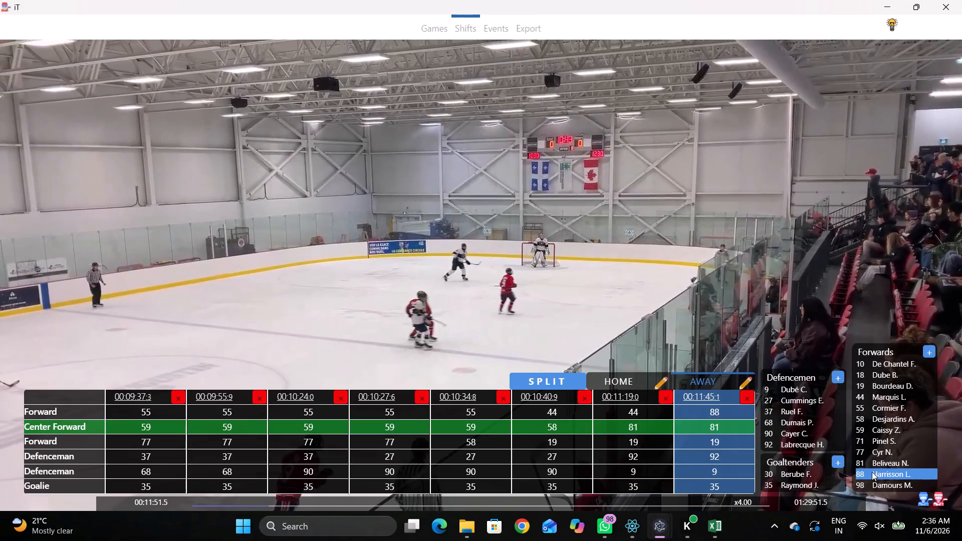
Play the video on and add away shifts at 00:11:52.4 and 00:11:54.4.
{"action": "key", "text": "shift+d"}
{"action": "key", "text": "space"}
{"action": "key", "text": "space"}
{"action": "key", "text": "shift+s"}
{"action": "key", "text": "shift+d"}
{"action": "key", "text": "shift+d"}
{"action": "key", "text": "space"}
{"action": "key", "text": "space"}
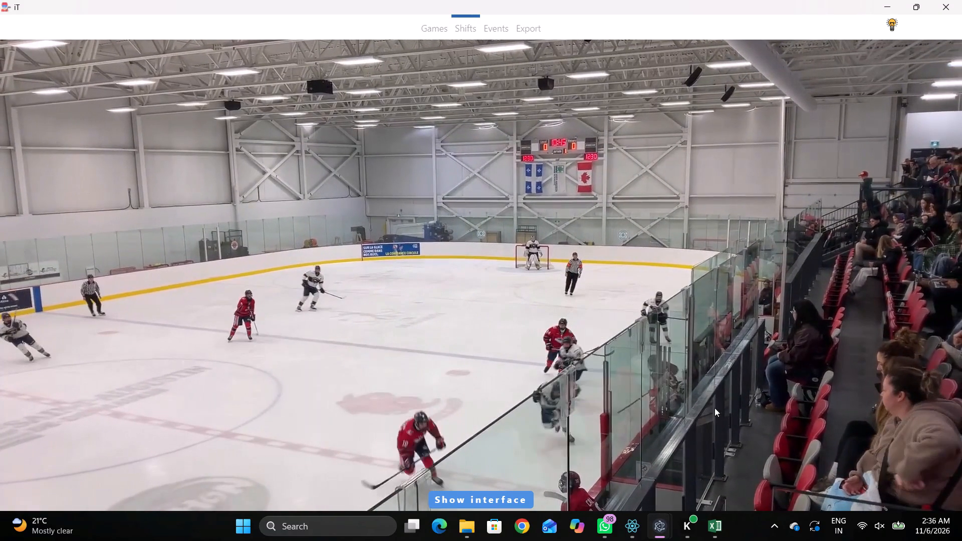
{"action": "key", "text": "shift+s"}
Review the following play and set the first Forward to 98 in the away 00:11:45.1, 00:11:52.4 and 00:11:54.4 shifts.
{"action": "type", "text": "DD"}
{"action": "key", "text": "space"}
{"action": "key", "text": "space"}
{"action": "key", "text": "space"}
{"action": "key", "text": "space"}
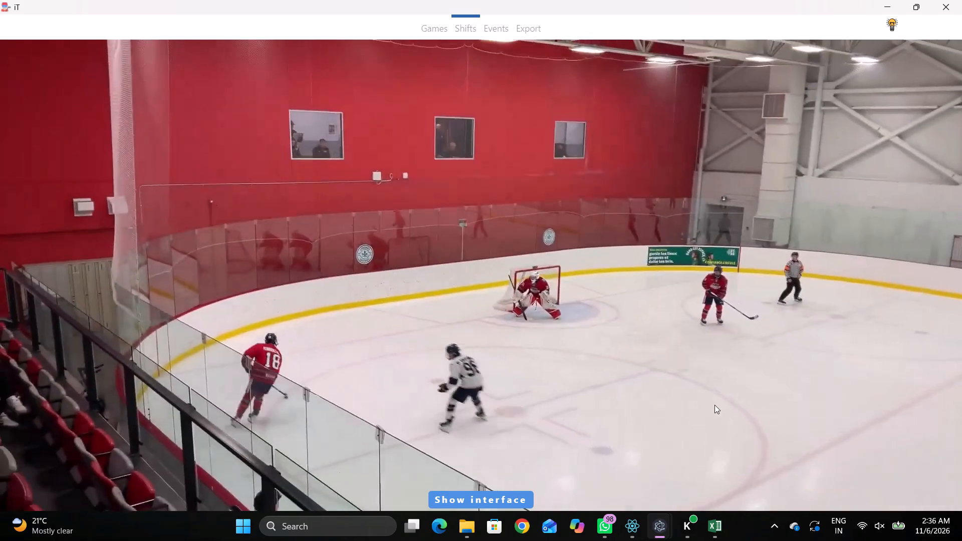
{"action": "key", "text": "space"}
{"action": "key", "text": "space"}
{"action": "key", "text": "shift+d"}
{"action": "left_click_drag", "start_coordinate": [645, 412], "coordinate": [640, 411]}
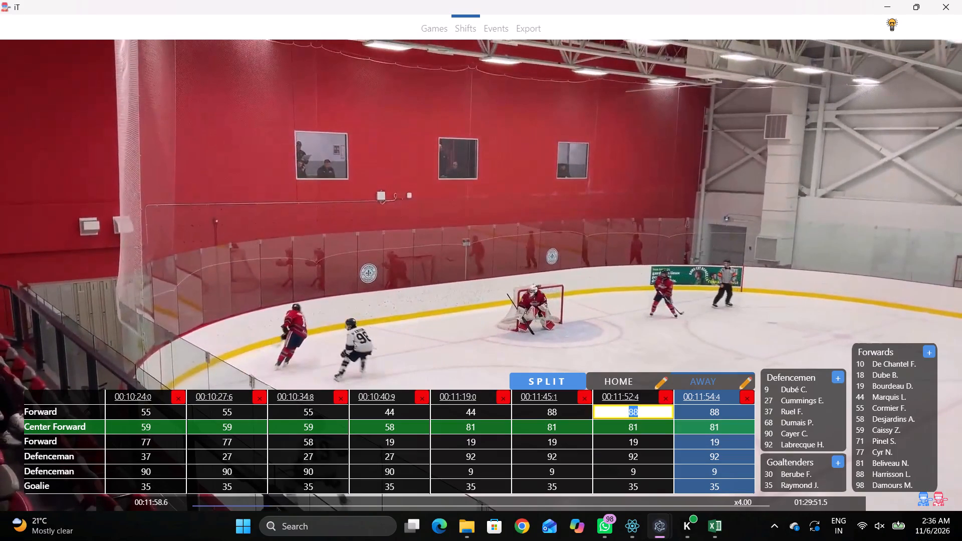
{"action": "left_click", "coordinate": [581, 411]}
{"action": "left_click", "coordinate": [900, 486]}
{"action": "left_click", "coordinate": [619, 411]}
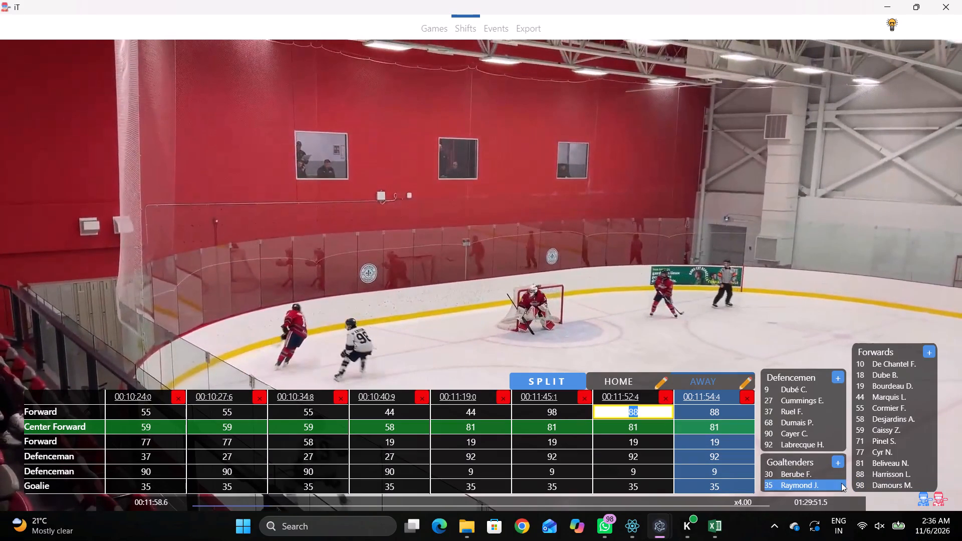
{"action": "left_click", "coordinate": [882, 481]}
{"action": "left_click_drag", "start_coordinate": [744, 412], "coordinate": [739, 412]}
{"action": "left_click", "coordinate": [905, 486]}
Add an away shift at 00:11:58.6.
{"action": "key", "text": "shift+d"}
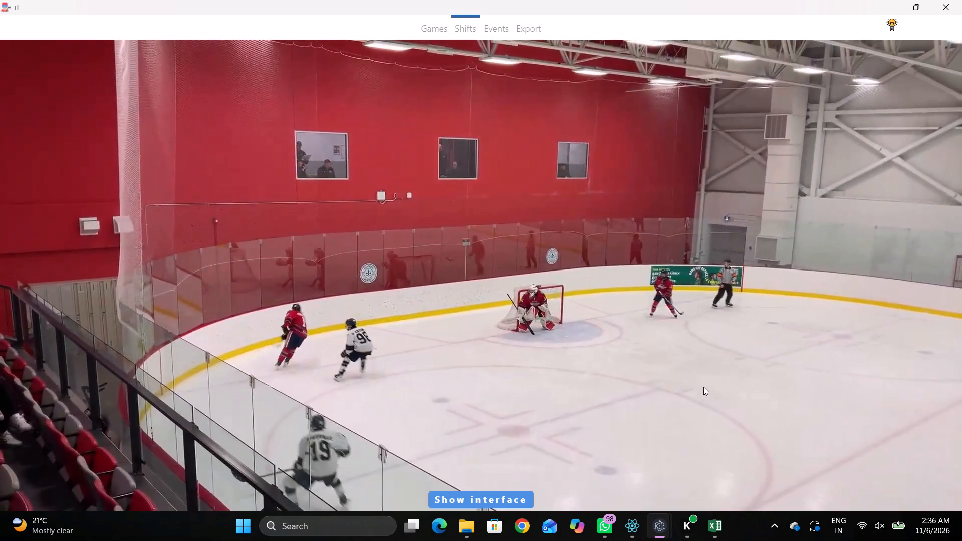
{"action": "key", "text": "shift+s"}
Play the video on from the 00:11:58.6 change and add an away shift at 00:12:09.9.
{"action": "key", "text": "shift+d"}
{"action": "key", "text": "shift+d"}
{"action": "key", "text": "space"}
{"action": "key", "text": "space"}
{"action": "key", "text": "space"}
{"action": "key", "text": "space"}
{"action": "key", "text": "space"}
{"action": "key", "text": "space"}
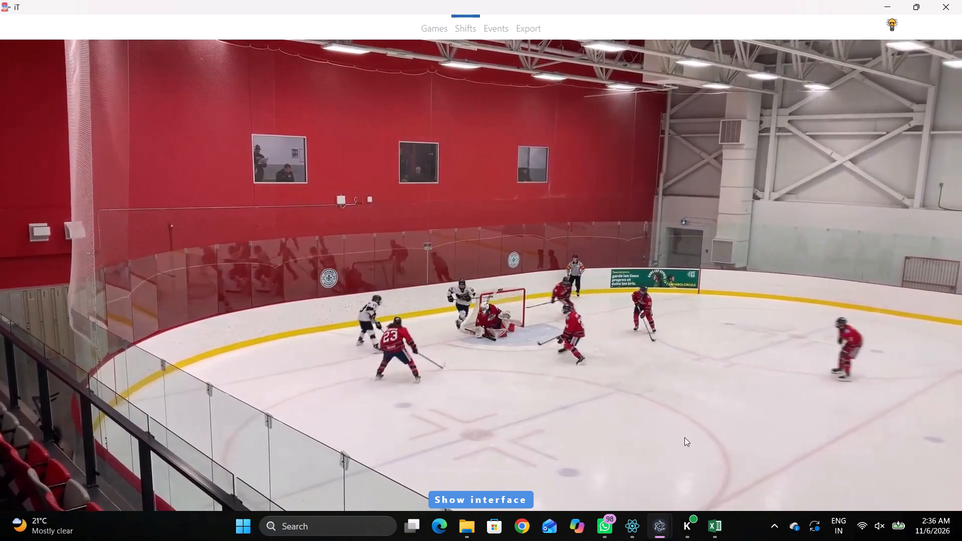
{"action": "key", "text": "r"}
{"action": "key", "text": "space"}
{"action": "key", "text": "space"}
{"action": "key", "text": "space"}
{"action": "key", "text": "space"}
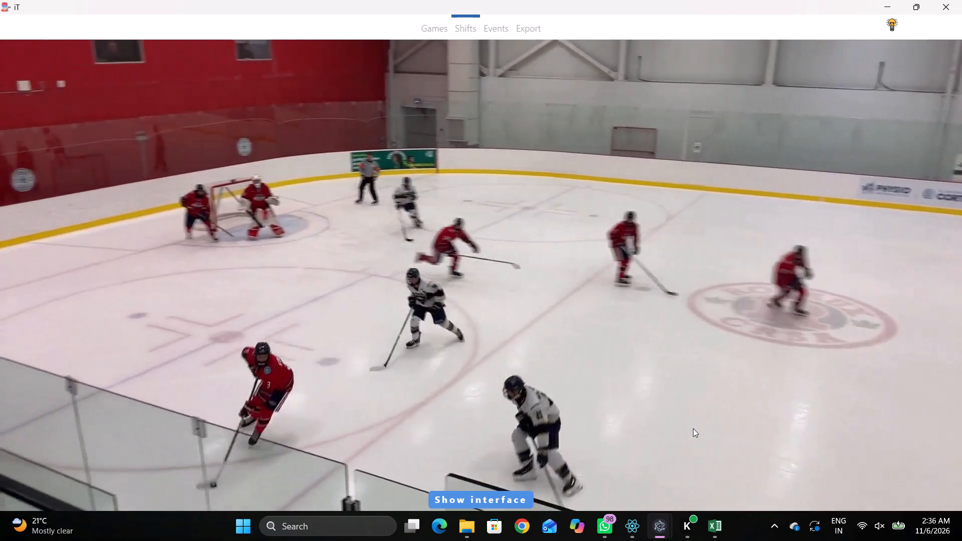
{"action": "key", "text": "space"}
{"action": "key", "text": "space"}
{"action": "key", "text": "space"}
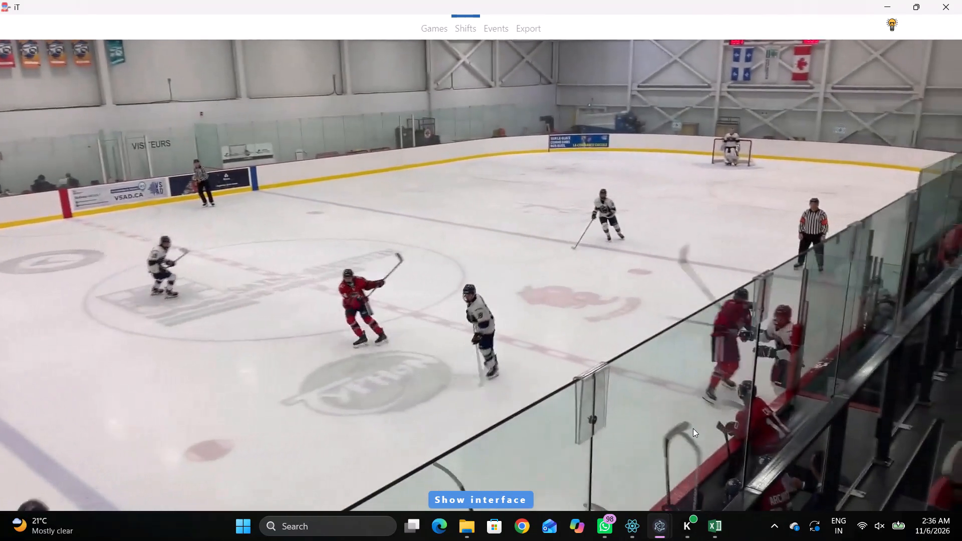
{"action": "key", "text": "space"}
{"action": "key", "text": "space"}
{"action": "key", "text": "space"}
{"action": "key", "text": "space"}
{"action": "key", "text": "space"}
{"action": "key", "text": "space"}
{"action": "key", "text": "space"}
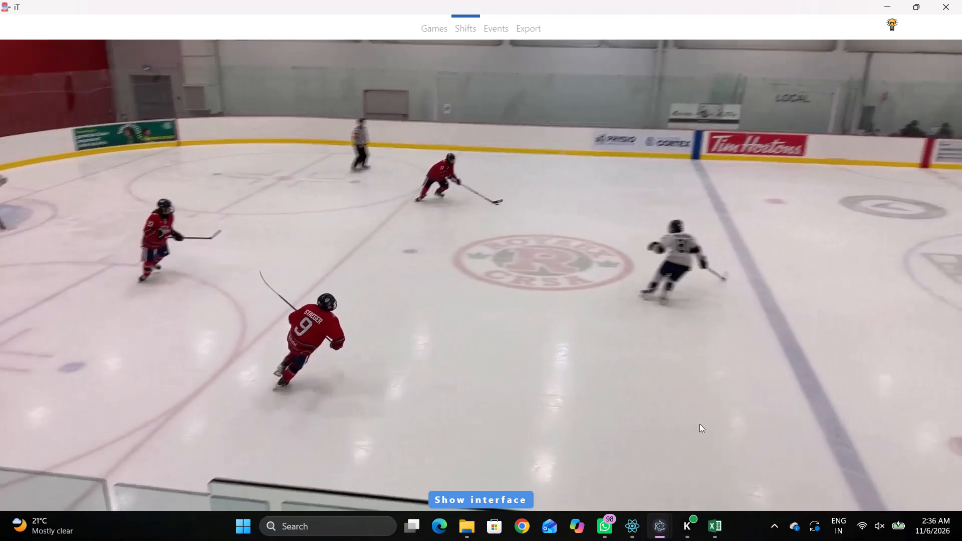
{"action": "key", "text": "shift+s"}
Review the play around the away 00:12:09.9 change to identify the away players coming on the ice.
{"action": "key", "text": "shift+d"}
{"action": "key", "text": "shift+d"}
{"action": "key", "text": "space"}
{"action": "type", "text": "v"}
{"action": "key", "text": "space"}
{"action": "key", "text": "r"}
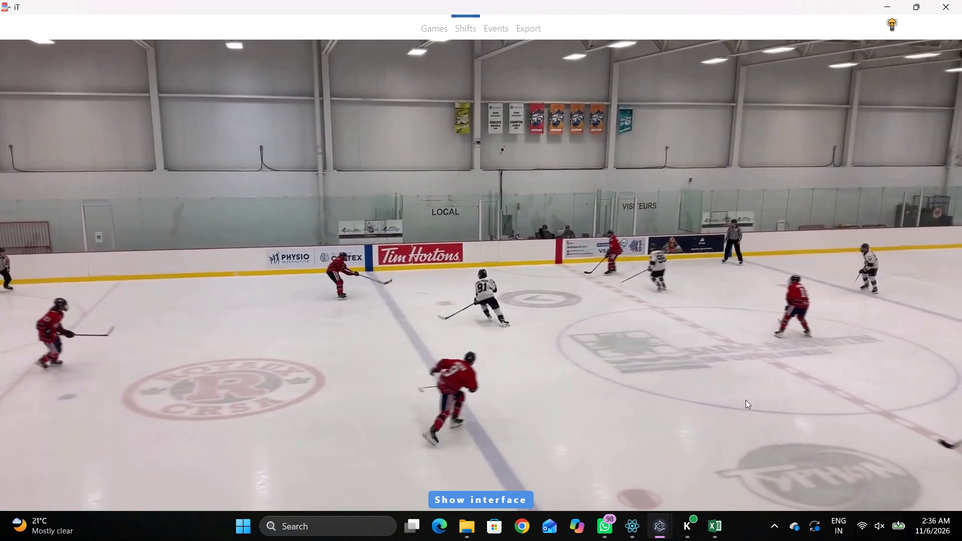
{"action": "key", "text": "space"}
{"action": "key", "text": "space"}
{"action": "key", "text": "shift+d"}
{"action": "key", "text": "shift+d"}
{"action": "key", "text": "space"}
{"action": "key", "text": "space"}
{"action": "key", "text": "space"}
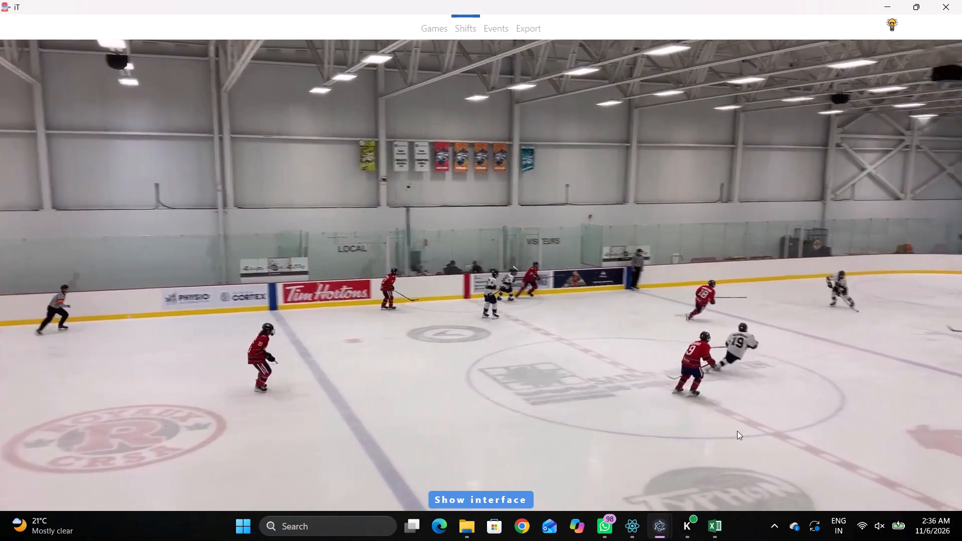
{"action": "key", "text": "space"}
{"action": "type", "text": "q"}
{"action": "key", "text": "q"}
{"action": "key", "text": "q"}
{"action": "key", "text": "q"}
{"action": "key", "text": "q"}
{"action": "key", "text": "q"}
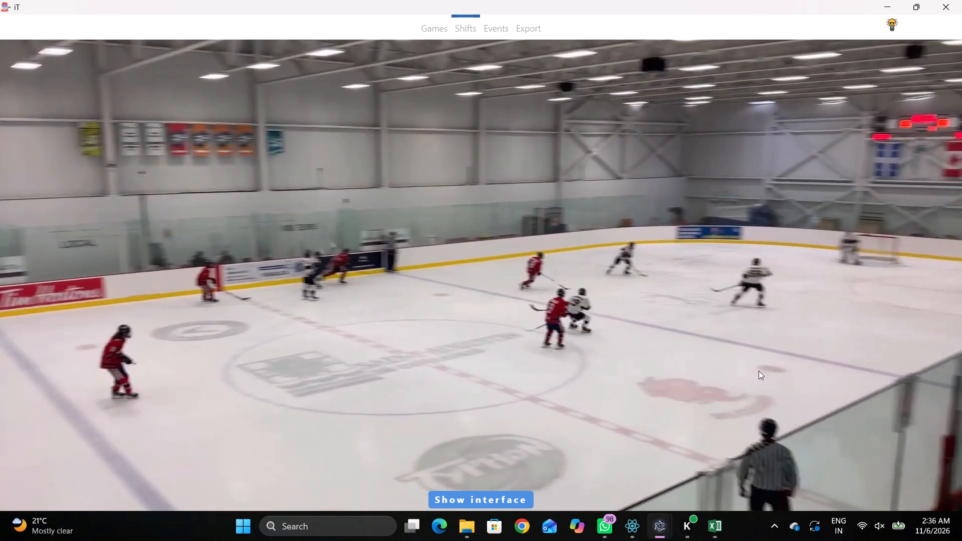
Set the two Defencemen of the away 00:12:09.9 shift to 68 and 37.
{"action": "key", "text": "shift+d"}
{"action": "left_click", "coordinate": [720, 459]}
{"action": "key", "text": "q"}
{"action": "key", "text": "q"}
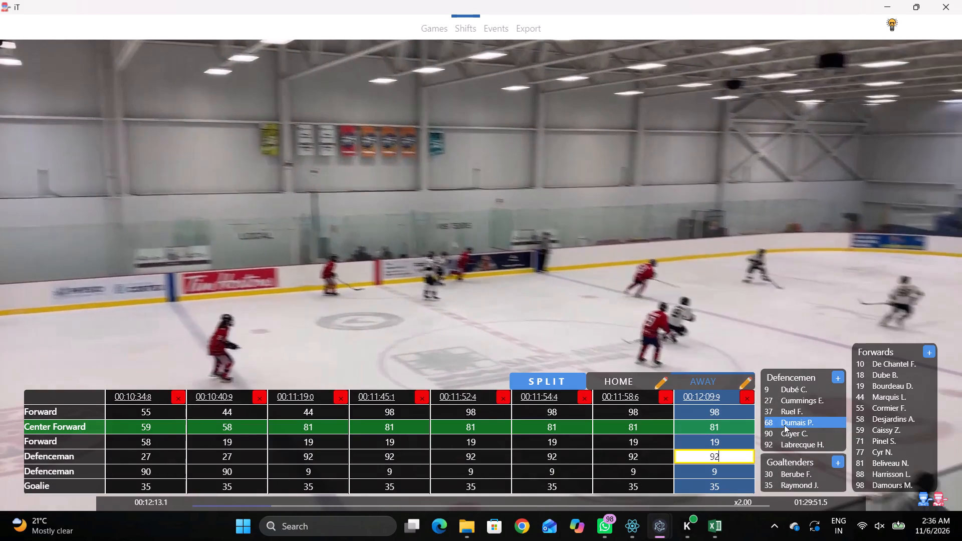
{"action": "left_click", "coordinate": [726, 455]}
{"action": "left_click", "coordinate": [781, 427]}
{"action": "left_click", "coordinate": [730, 481]}
{"action": "left_click", "coordinate": [737, 468]}
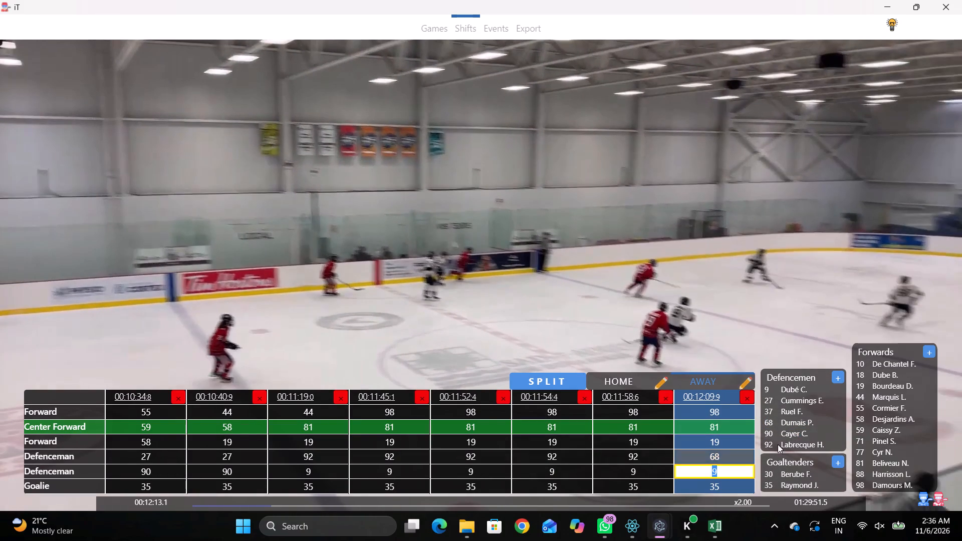
{"action": "left_click", "coordinate": [787, 406]}
Review the play following the away 00:12:09.9 change to check the away players' jersey numbers.
{"action": "key", "text": "shift+d"}
{"action": "key", "text": "space"}
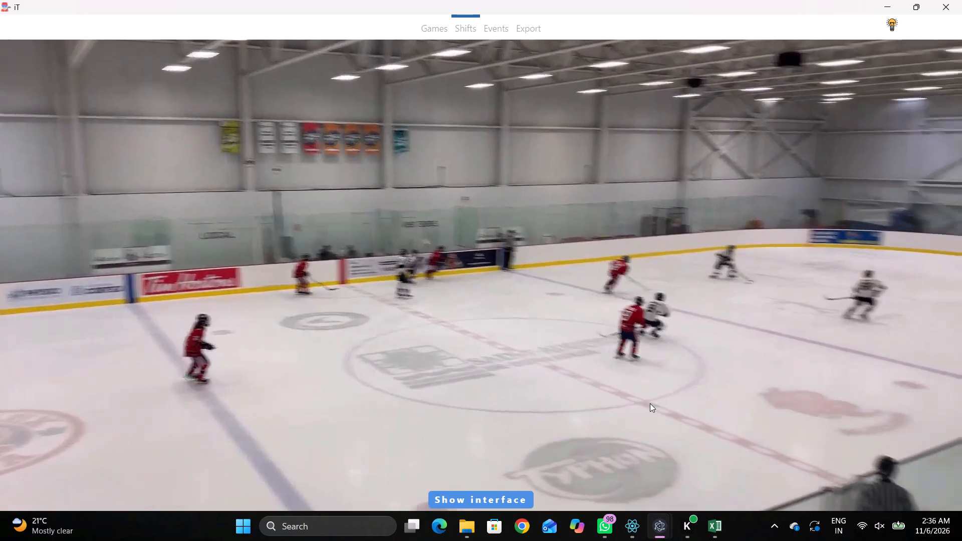
{"action": "key", "text": "space"}
{"action": "key", "text": "space"}
{"action": "key", "text": "v"}
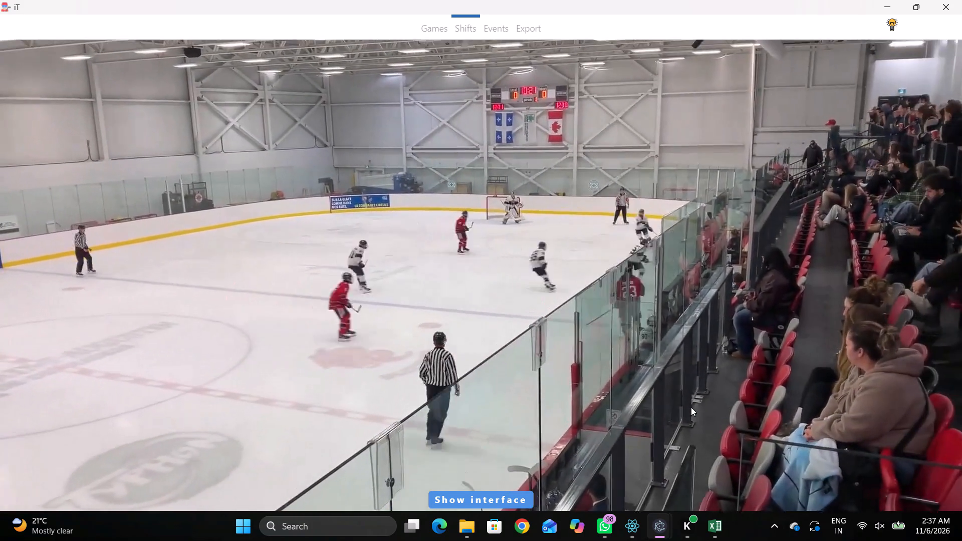
{"action": "key", "text": "space"}
{"action": "key", "text": "space"}
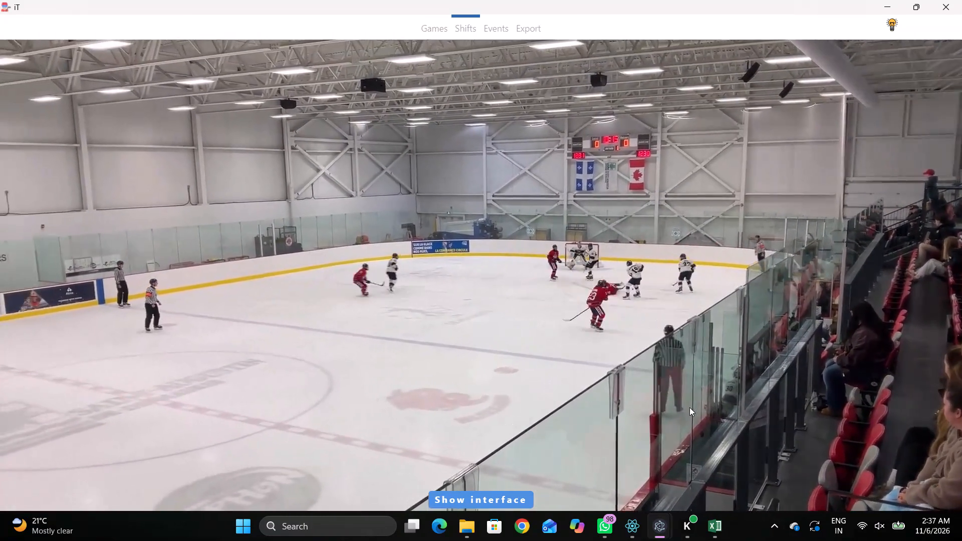
{"action": "key", "text": "space"}
{"action": "key", "text": "shift+d"}
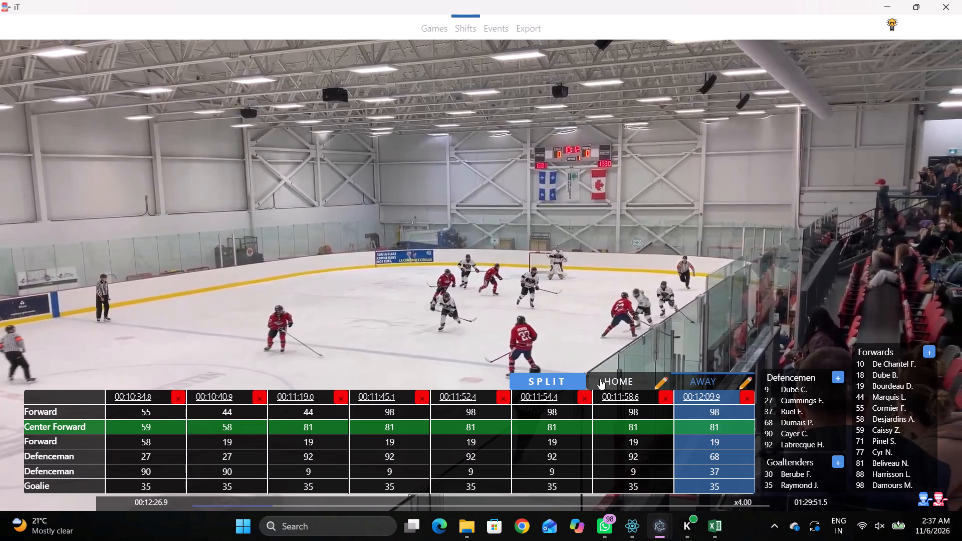
Set the second Forward to 18 in the away 00:10:40.9, 00:11:19.0, 00:11:45.1 and 00:11:52.4 shifts.
{"action": "left_click", "coordinate": [221, 388]}
{"action": "left_click", "coordinate": [234, 396]}
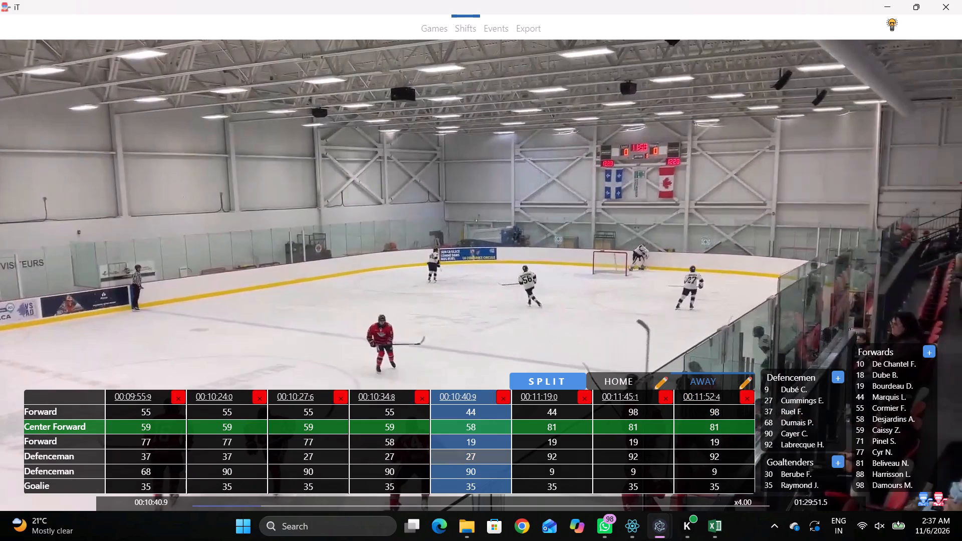
{"action": "left_click", "coordinate": [469, 441]}
{"action": "left_click", "coordinate": [896, 377]}
{"action": "left_click", "coordinate": [573, 442]}
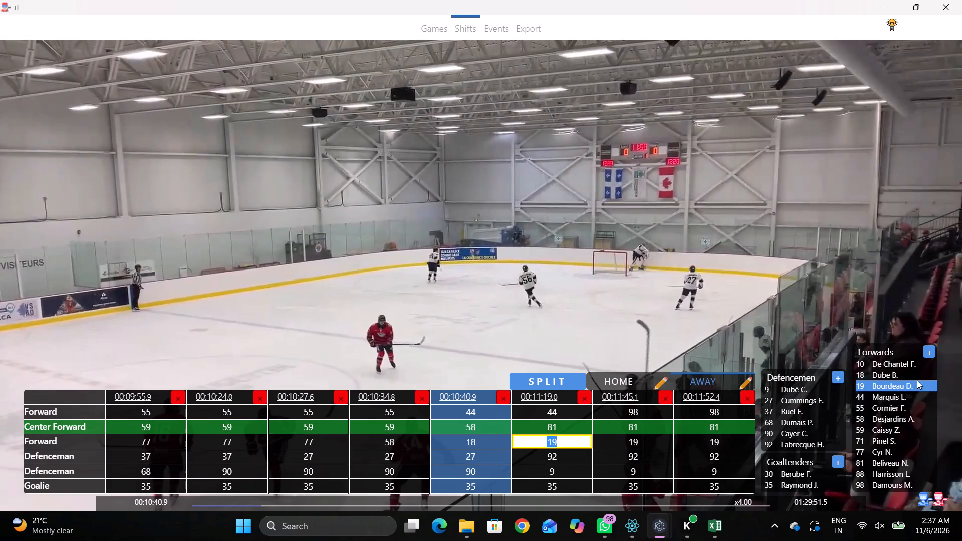
{"action": "left_click", "coordinate": [883, 376]}
{"action": "left_click", "coordinate": [631, 442]}
{"action": "left_click", "coordinate": [868, 375]}
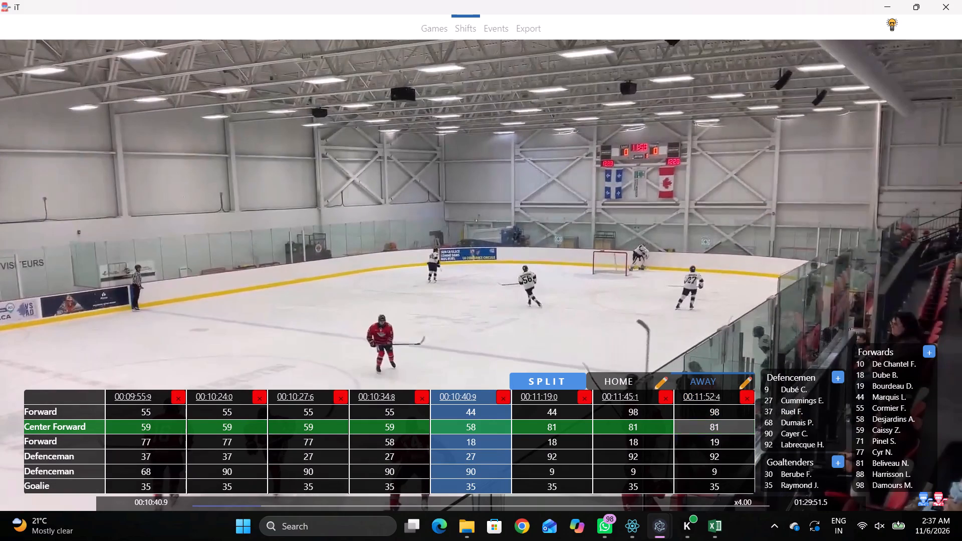
{"action": "left_click", "coordinate": [720, 445]}
{"action": "left_click", "coordinate": [891, 378]}
Play the video from the away 00:11:52.4 shift and add an away shift at 00:11:56.8.
{"action": "left_click", "coordinate": [729, 392]}
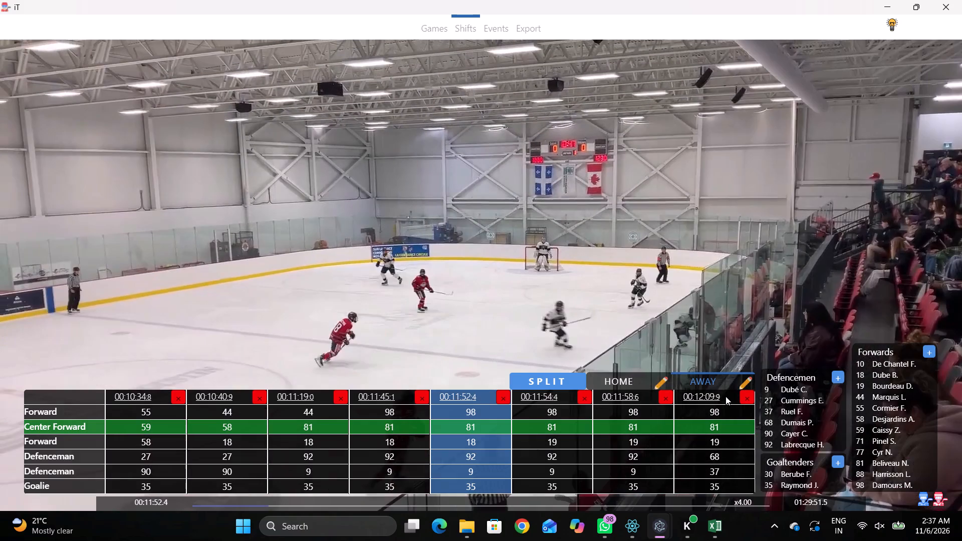
{"action": "key", "text": "shift+d"}
{"action": "key", "text": "space"}
{"action": "key", "text": "space"}
{"action": "key", "text": "space"}
{"action": "key", "text": "space"}
{"action": "key", "text": "space"}
{"action": "key", "text": "space"}
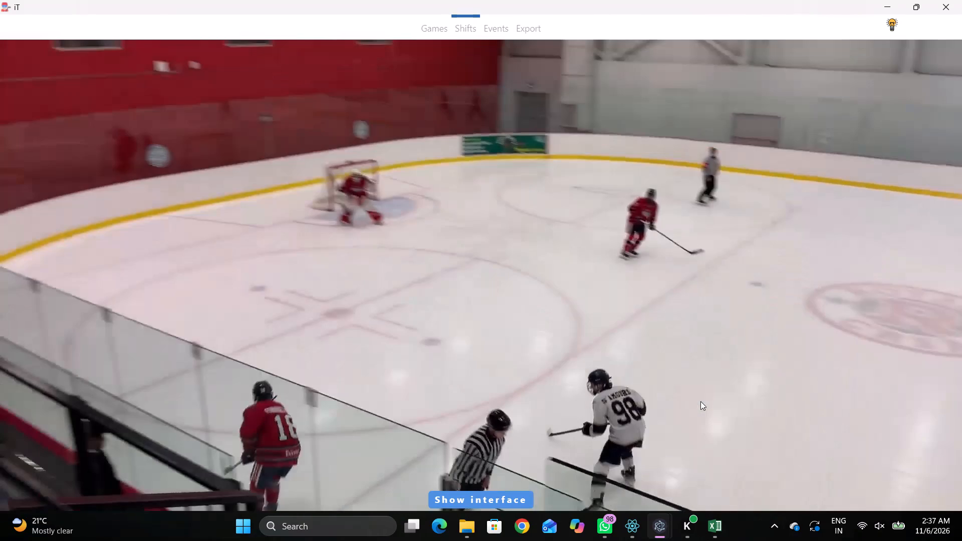
{"action": "key", "text": "shift+s"}
Review the play backward from the away 00:11:54.4 shift to find where the second Forward was changed.
{"action": "key", "text": "shift+d"}
{"action": "left_click", "coordinate": [553, 442]}
{"action": "left_click", "coordinate": [477, 442]}
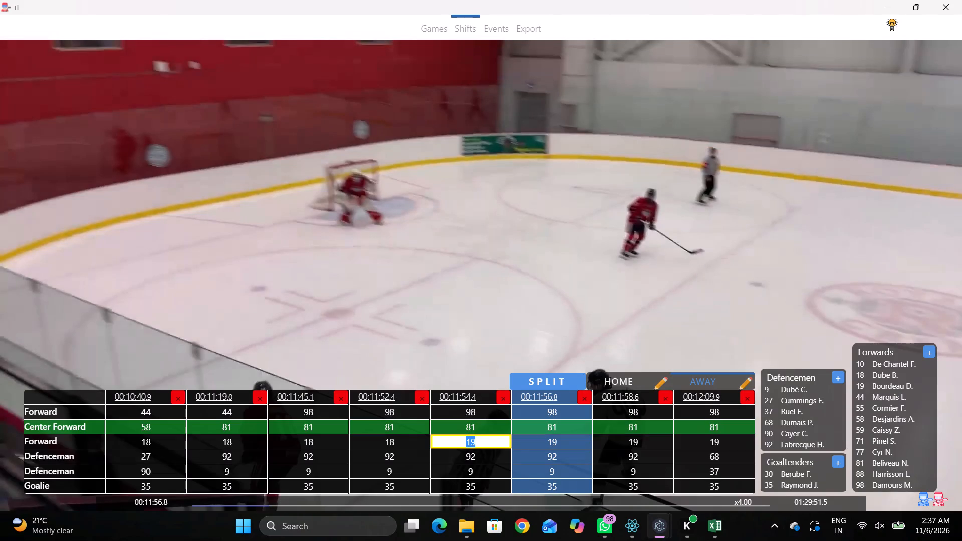
{"action": "left_click", "coordinate": [484, 395]}
{"action": "key", "text": "q"}
{"action": "key", "text": "q"}
{"action": "key", "text": "q"}
{"action": "key", "text": "q"}
{"action": "key", "text": "q"}
{"action": "key", "text": "q"}
{"action": "key", "text": "q"}
{"action": "key", "text": "q"}
{"action": "key", "text": "q"}
{"action": "key", "text": "q"}
{"action": "key", "text": "q"}
{"action": "key", "text": "q"}
{"action": "key", "text": "q"}
{"action": "key", "text": "q"}
{"action": "key", "text": "q"}
{"action": "key", "text": "q"}
{"action": "key", "text": "q"}
{"action": "key", "text": "q"}
{"action": "key", "text": "q"}
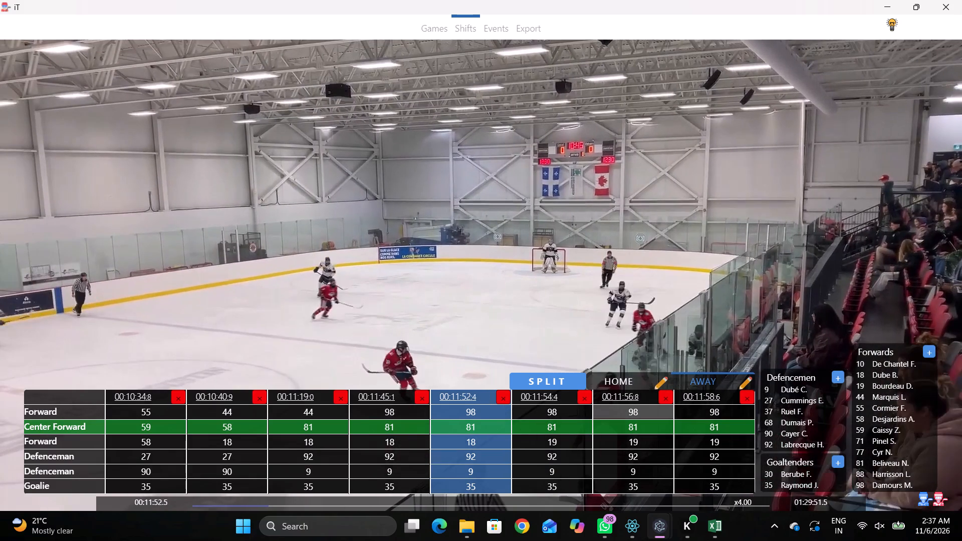
{"action": "key", "text": "shift+d"}
{"action": "key", "text": "q"}
{"action": "key", "text": "q"}
{"action": "key", "text": "q"}
{"action": "key", "text": "q"}
{"action": "key", "text": "q"}
{"action": "key", "text": "q"}
{"action": "key", "text": "q"}
{"action": "key", "text": "q"}
{"action": "key", "text": "q"}
{"action": "key", "text": "q"}
{"action": "key", "text": "q"}
{"action": "key", "text": "q"}
{"action": "key", "text": "q"}
{"action": "key", "text": "q"}
{"action": "key", "text": "q"}
{"action": "key", "text": "q"}
{"action": "key", "text": "q"}
{"action": "key", "text": "q"}
{"action": "key", "text": "q"}
{"action": "key", "text": "q"}
{"action": "key", "text": "q"}
{"action": "key", "text": "q"}
{"action": "key", "text": "q"}
{"action": "key", "text": "q"}
{"action": "key", "text": "q"}
{"action": "key", "text": "q"}
{"action": "key", "text": "q"}
{"action": "key", "text": "q"}
{"action": "key", "text": "q"}
{"action": "key", "text": "q"}
{"action": "key", "text": "q"}
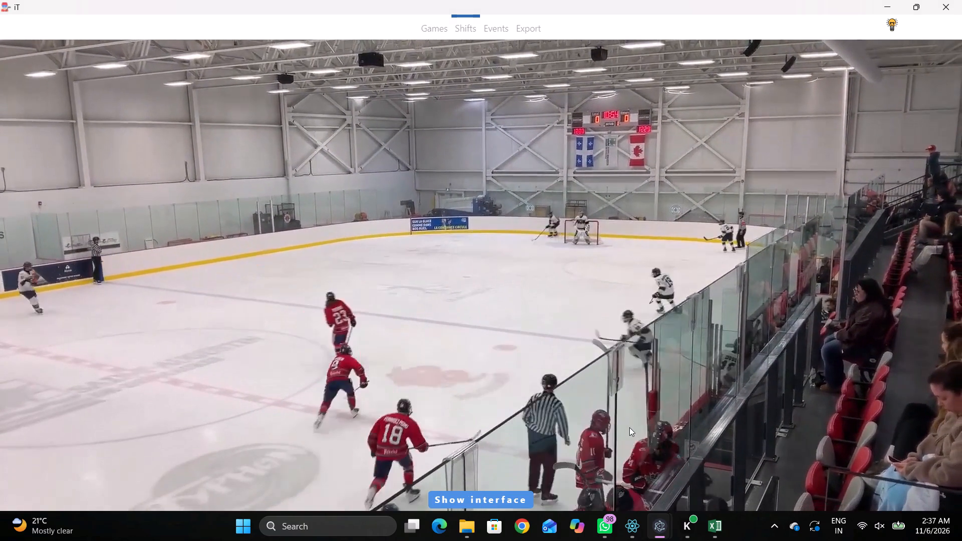
{"action": "key", "text": "q"}
{"action": "key", "text": "q"}
{"action": "key", "text": "q"}
{"action": "key", "text": "q"}
{"action": "key", "text": "q"}
{"action": "key", "text": "q"}
{"action": "key", "text": "q"}
{"action": "key", "text": "q"}
{"action": "key", "text": "q"}
{"action": "key", "text": "q"}
{"action": "key", "text": "q"}
{"action": "key", "text": "q"}
{"action": "key", "text": "q"}
{"action": "key", "text": "q"}
{"action": "key", "text": "q"}
{"action": "key", "text": "q"}
{"action": "key", "text": "q"}
{"action": "key", "text": "q"}
{"action": "key", "text": "q"}
{"action": "key", "text": "q"}
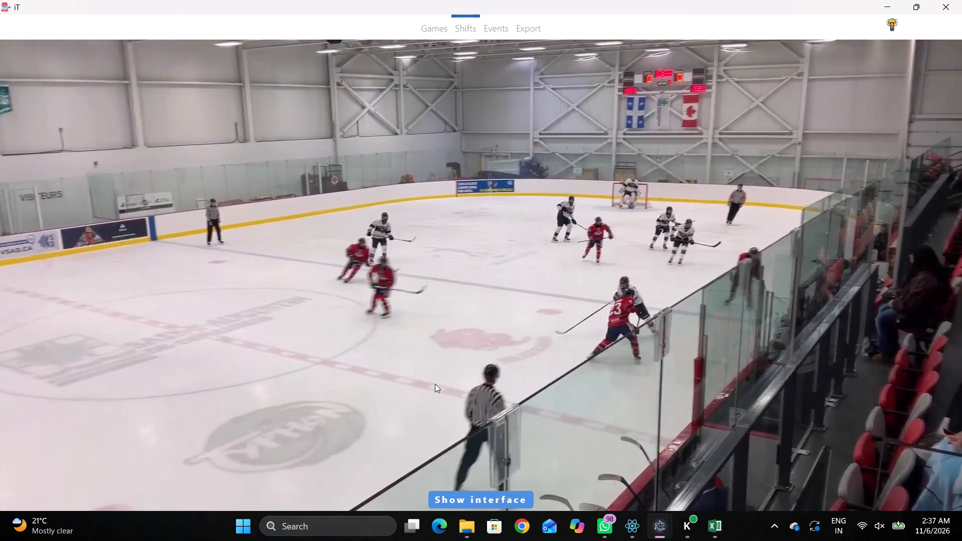
Play the video up to the change and add an away shift at 00:11:44.3.
{"action": "key", "text": "space"}
{"action": "key", "text": "space"}
{"action": "key", "text": "space"}
{"action": "key", "text": "space"}
{"action": "key", "text": "space"}
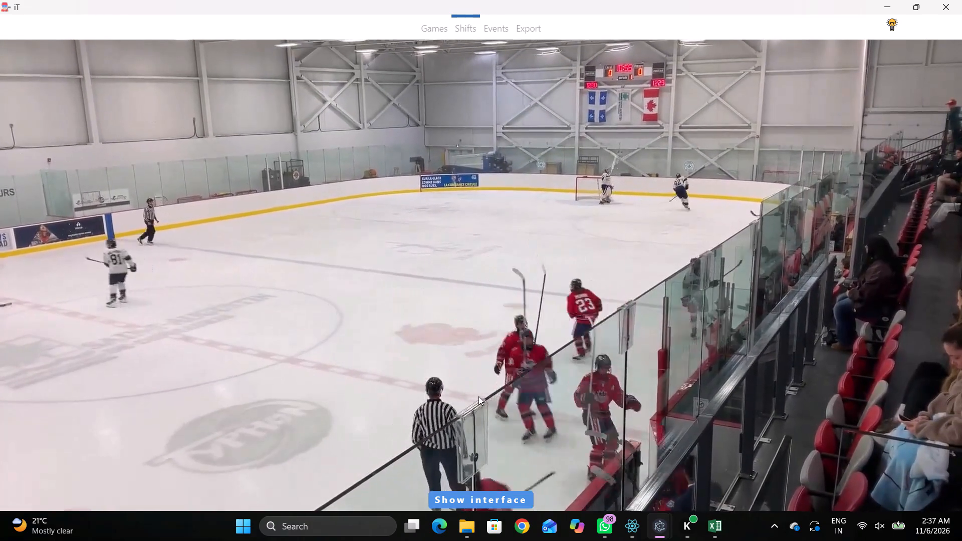
{"action": "key", "text": "space"}
{"action": "key", "text": "shift+s"}
{"action": "key", "text": "shift+d"}
Set the second Forward to 19 in the away 00:11:44.3, 00:11:45.1 and 00:11:52.4 shifts.
{"action": "left_click", "coordinate": [476, 437]}
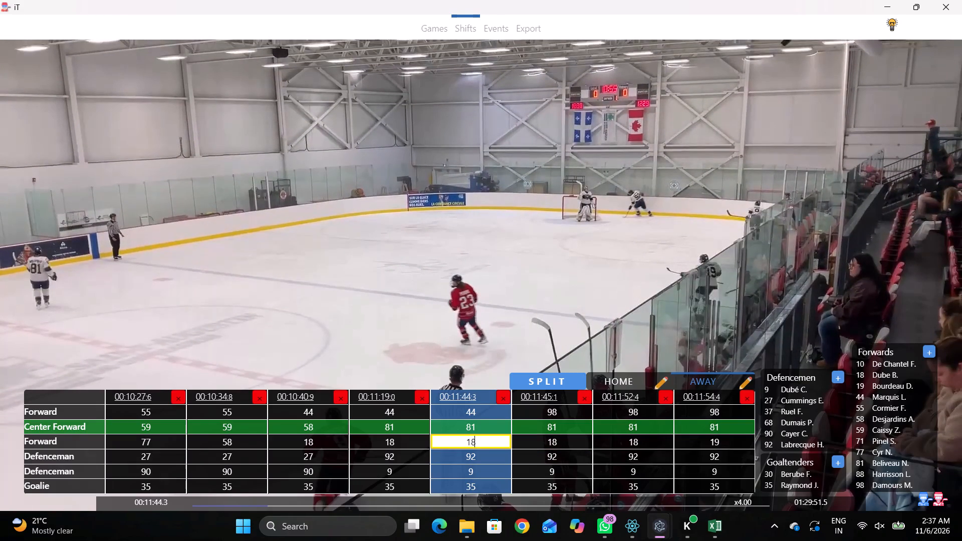
{"action": "left_click", "coordinate": [873, 386]}
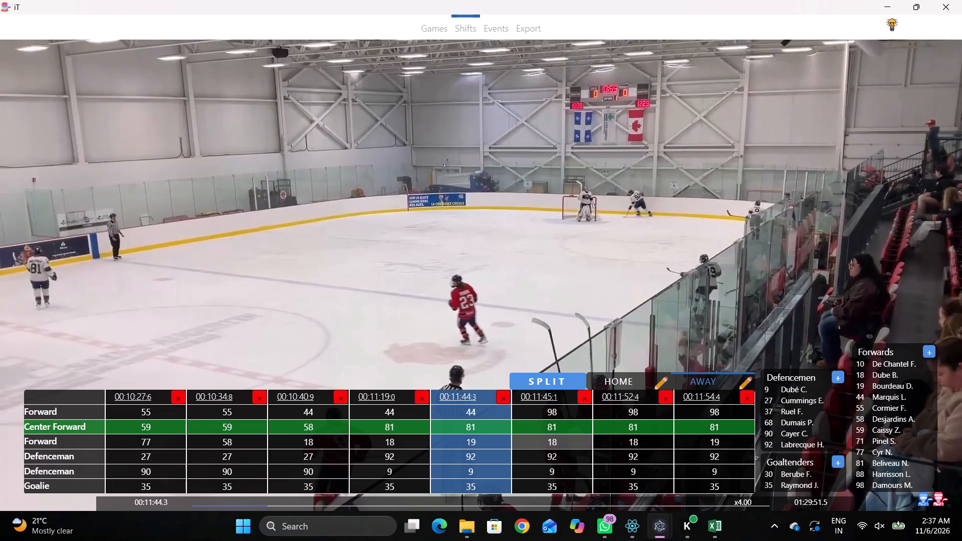
{"action": "left_click", "coordinate": [563, 444]}
{"action": "left_click", "coordinate": [871, 385]}
{"action": "left_click", "coordinate": [605, 442]}
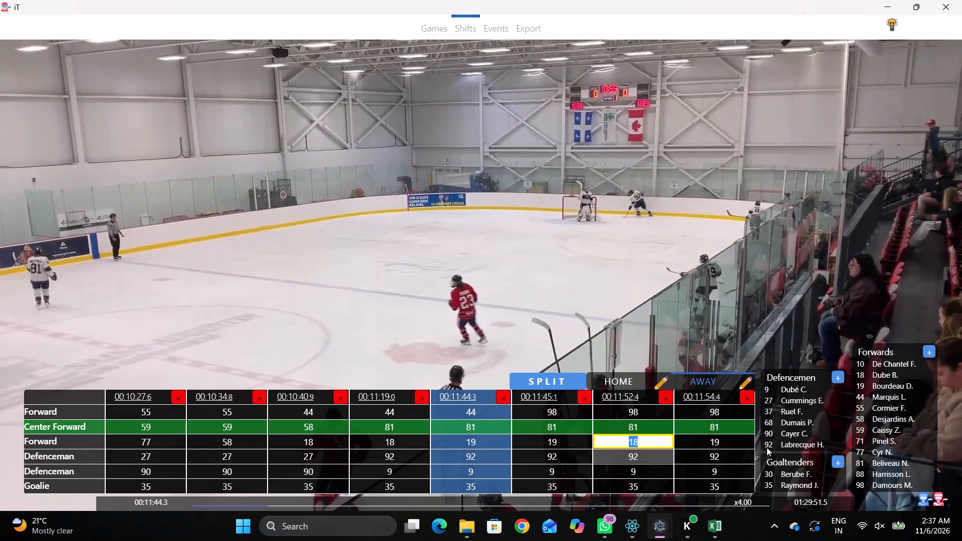
{"action": "left_click", "coordinate": [876, 389]}
Play the video from the away 00:12:09.9 shift and add an away shift at 00:12:31.7.
{"action": "triple_click", "coordinate": [710, 399]}
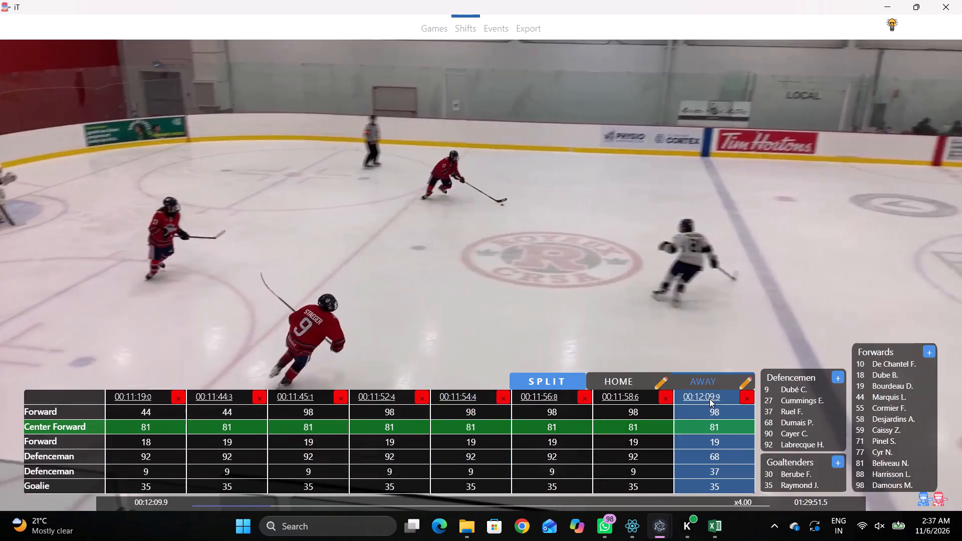
{"action": "key", "text": "shift+d"}
{"action": "key", "text": "space"}
{"action": "key", "text": "space"}
{"action": "key", "text": "space"}
{"action": "key", "text": "space"}
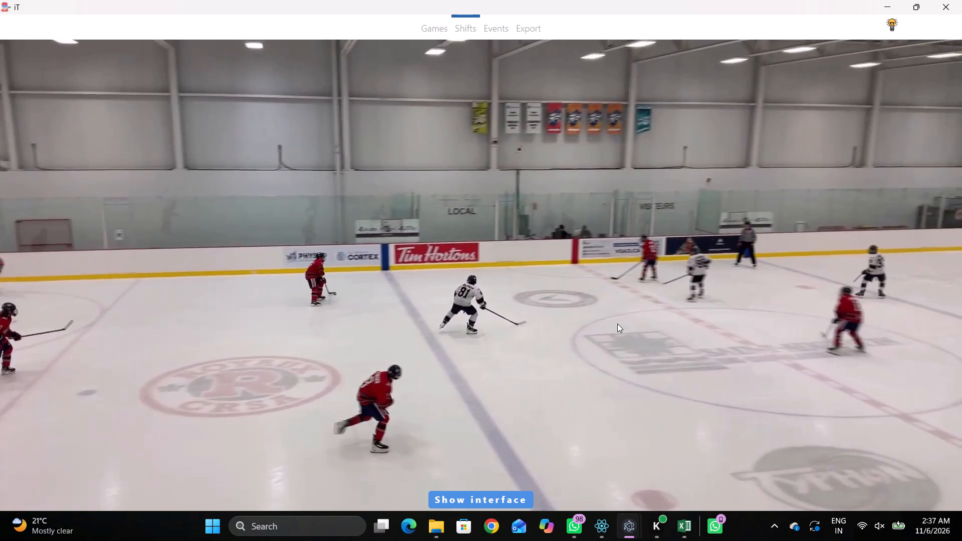
{"action": "key", "text": "space"}
{"action": "key", "text": "shift+d"}
{"action": "type", "text": "D"}
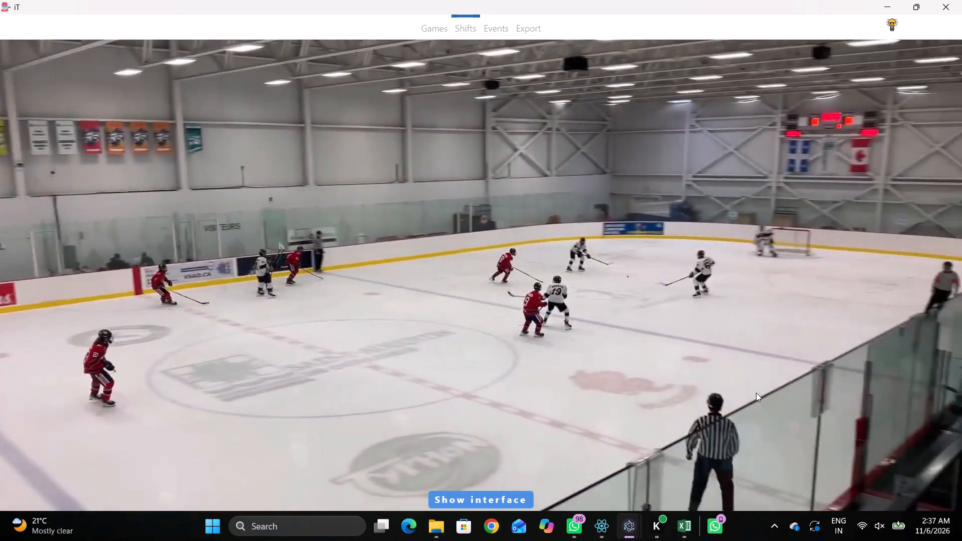
{"action": "key", "text": "space"}
{"action": "key", "text": "q"}
{"action": "key", "text": "space"}
{"action": "key", "text": "space"}
{"action": "key", "text": "shift+d"}
{"action": "key", "text": "shift+d"}
{"action": "key", "text": "space"}
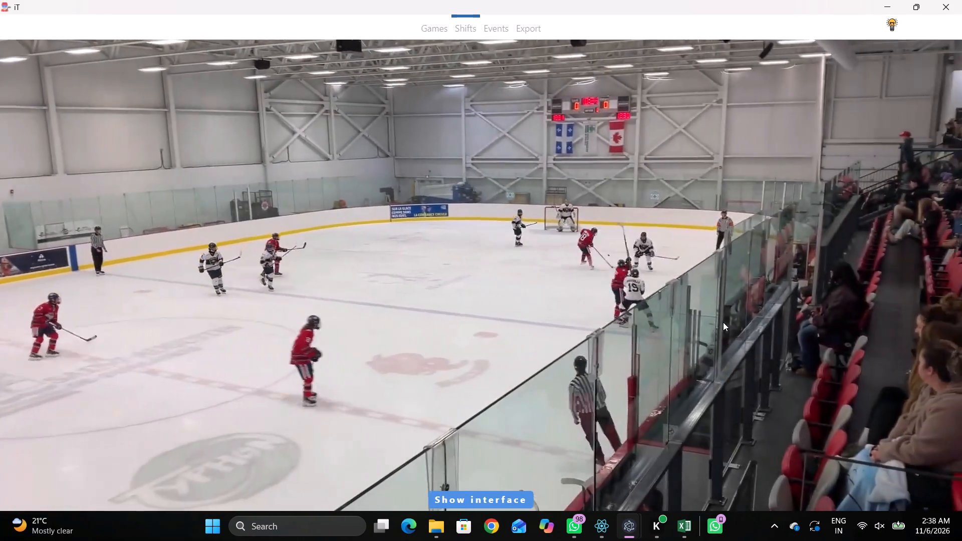
{"action": "type", "text": "v"}
{"action": "key", "text": "space"}
{"action": "key", "text": "space"}
{"action": "key", "text": "space"}
{"action": "key", "text": "space"}
{"action": "key", "text": "space"}
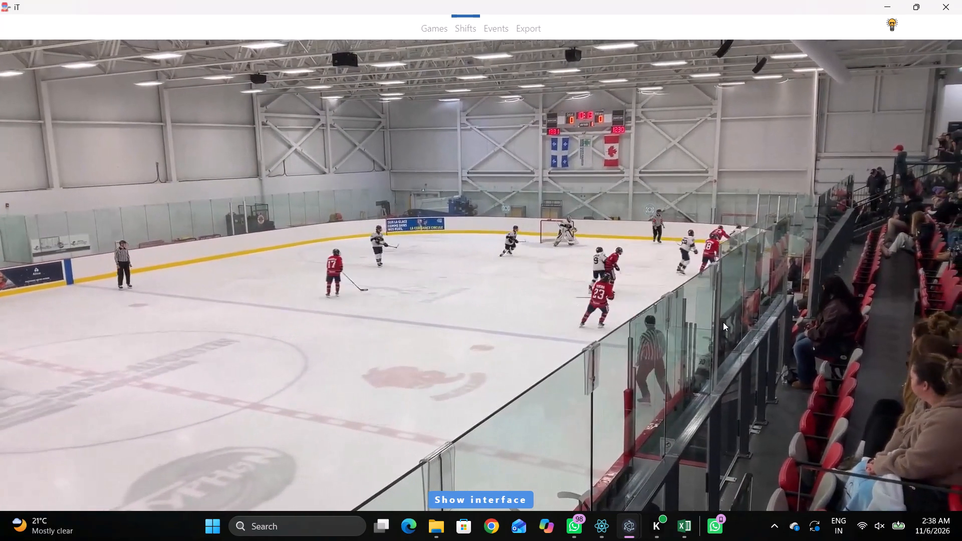
{"action": "key", "text": "space"}
{"action": "key", "text": "space"}
{"action": "key", "text": "space"}
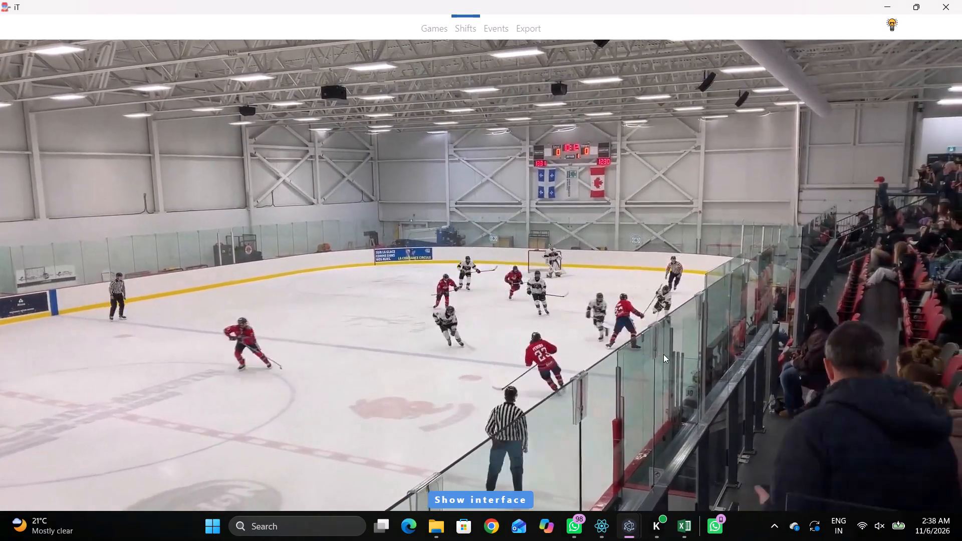
{"action": "key", "text": "space"}
{"action": "key", "text": "shift+s"}
{"action": "key", "text": "shift+d"}
{"action": "key", "text": "shift+d"}
Continue through the video to the next stoppage and add an away shift at 00:12:44.4.
{"action": "key", "text": "space"}
{"action": "key", "text": "c"}
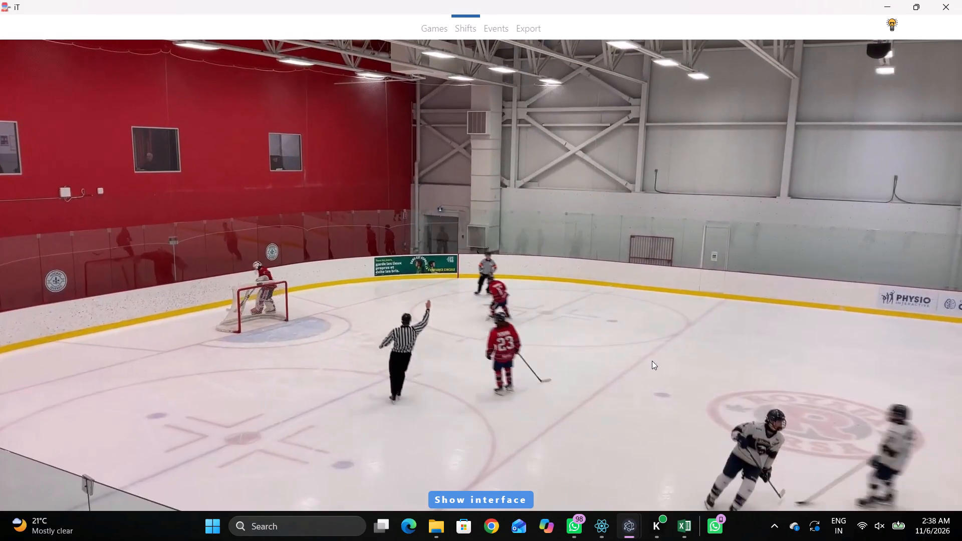
{"action": "key", "text": "space"}
{"action": "key", "text": "c"}
{"action": "key", "text": "space"}
{"action": "key", "text": "space"}
{"action": "key", "text": "q"}
{"action": "key", "text": "shift+s"}
{"action": "key", "text": "shift+d"}
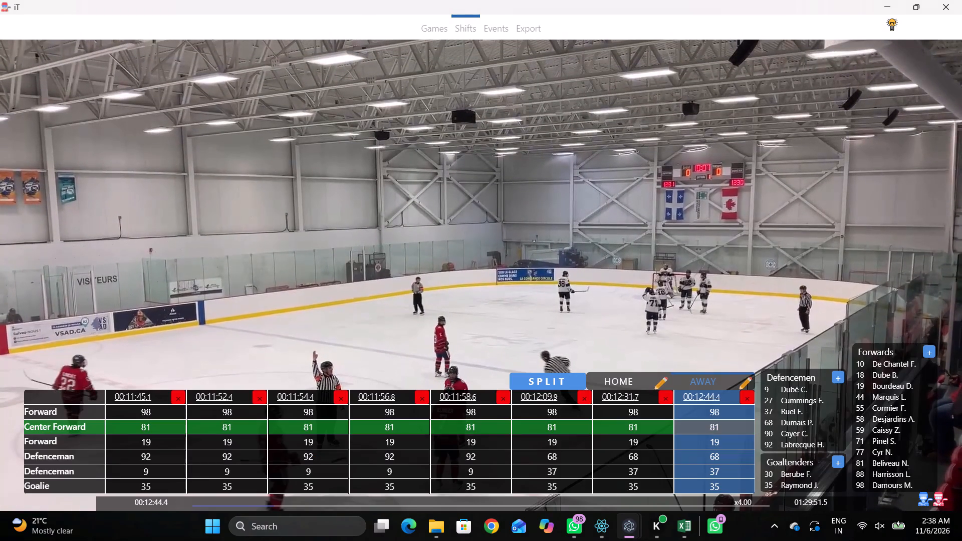
Clear the Forwards, Center Forward and Defencemen of the away 00:12:44.4 shift, keeping only the goalie.
{"action": "left_click", "coordinate": [707, 418]}
{"action": "left_click", "coordinate": [709, 407]}
{"action": "key", "text": "Tab"}
{"action": "key", "text": "Tab"}
{"action": "key", "text": "BackSpace"}
{"action": "key", "text": "Tab"}
{"action": "key", "text": "BackSpace"}
{"action": "key", "text": "Tab"}
{"action": "key", "text": "BackSpace"}
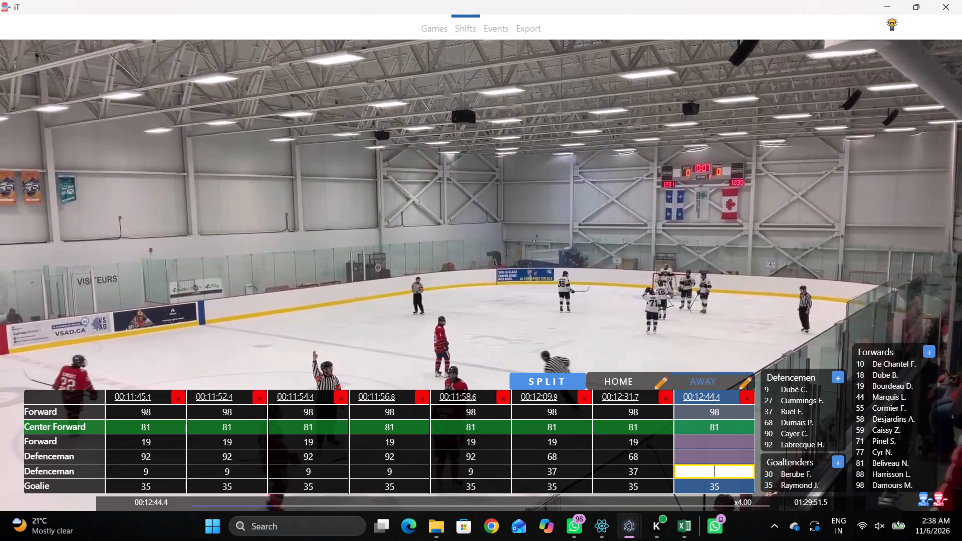
{"action": "key", "text": "BackSpace"}
{"action": "left_click", "coordinate": [710, 406]}
{"action": "key", "text": "BackSpace"}
{"action": "key", "text": "Tab"}
{"action": "key", "text": "BackSpace"}
{"action": "key", "text": "BackSpace"}
{"action": "key", "text": "Tab"}
{"action": "key", "text": "BackSpace"}
{"action": "key", "text": "Tab"}
{"action": "key", "text": "BackSpace"}
{"action": "key", "text": "BackSpace"}
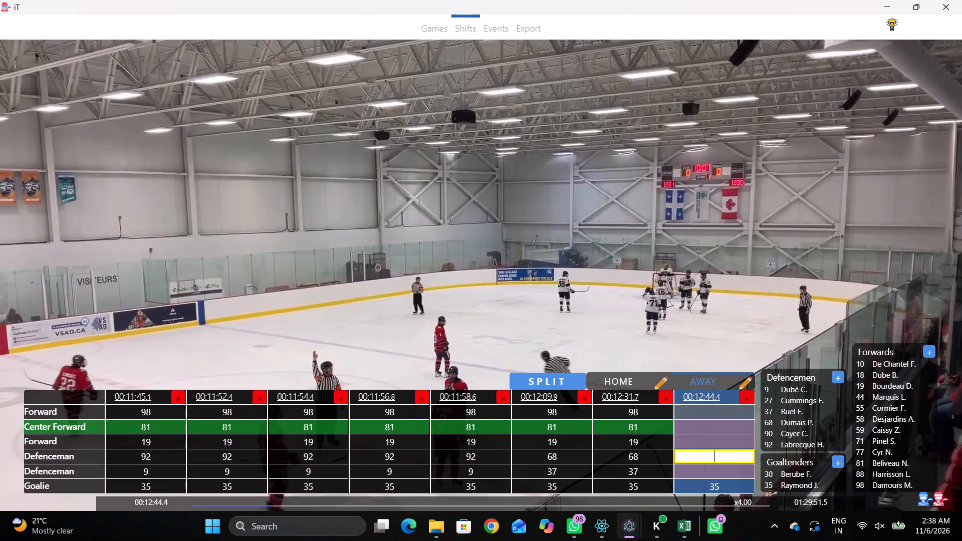
Play the video on to the faceoff and add an away shift at 00:12:55.6.
{"action": "key", "text": "space"}
{"action": "key", "text": "shift+d"}
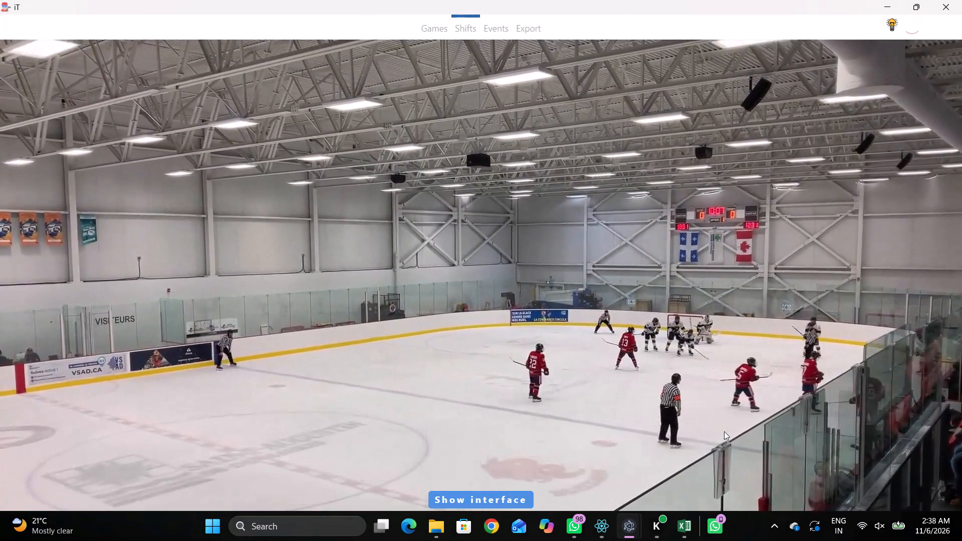
{"action": "key", "text": "space"}
{"action": "key", "text": "shift+s"}
{"action": "key", "text": "shift+d"}
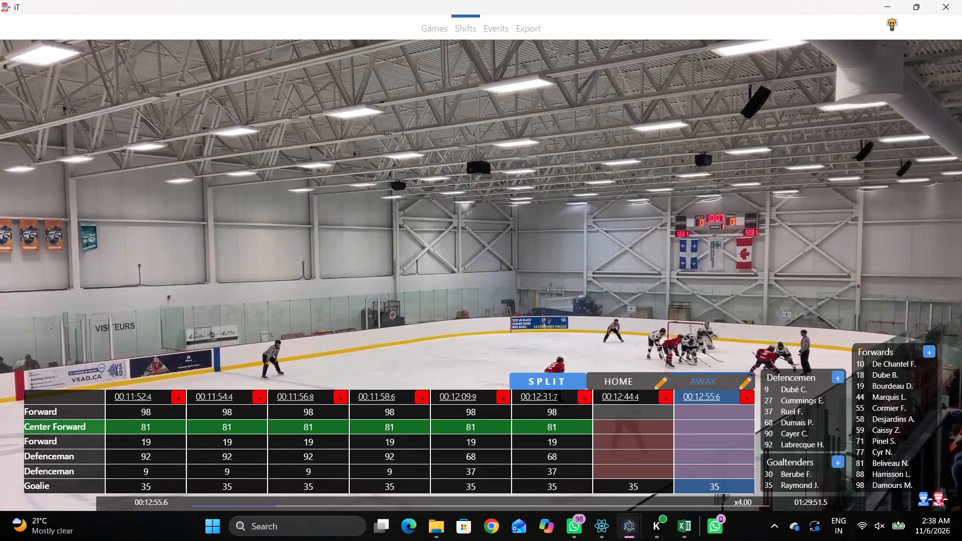
Delete the empty away 00:12:44.4 shift.
{"action": "left_click", "coordinate": [663, 400]}
{"action": "left_click", "coordinate": [575, 264]}
{"action": "left_click", "coordinate": [574, 267]}
Review play after the faceoff and enter 27 and 90 as the Defencemen of the away 00:12:55.6 shift.
{"action": "key", "text": "shift+d"}
{"action": "key", "text": "space"}
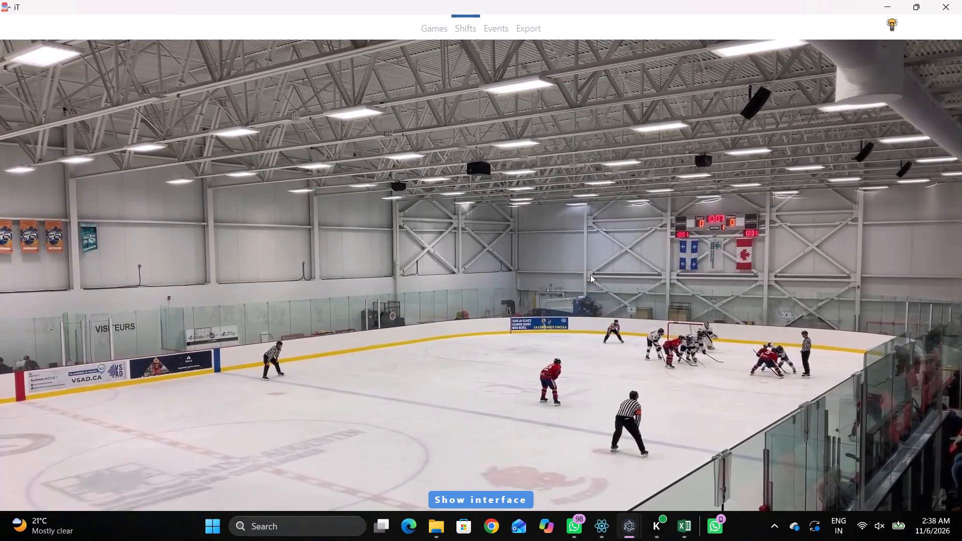
{"action": "key", "text": "space"}
{"action": "key", "text": "space"}
{"action": "key", "text": "space"}
{"action": "key", "text": "r"}
{"action": "key", "text": "shift+d"}
{"action": "key", "text": "shift+d"}
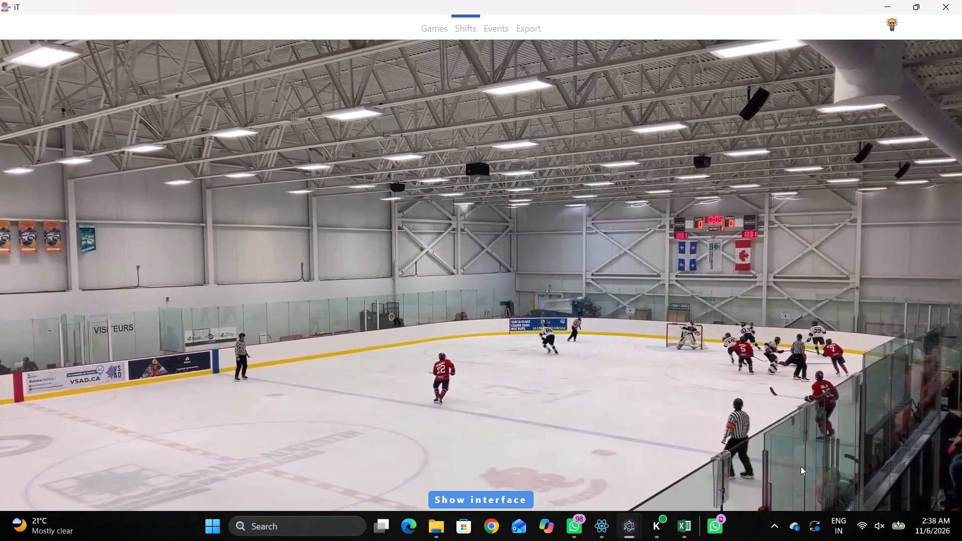
{"action": "key", "text": "shift+d"}
{"action": "left_click", "coordinate": [729, 465]}
{"action": "key", "text": "space"}
{"action": "key", "text": "space"}
{"action": "type", "text": "q"}
{"action": "left_click", "coordinate": [729, 465]}
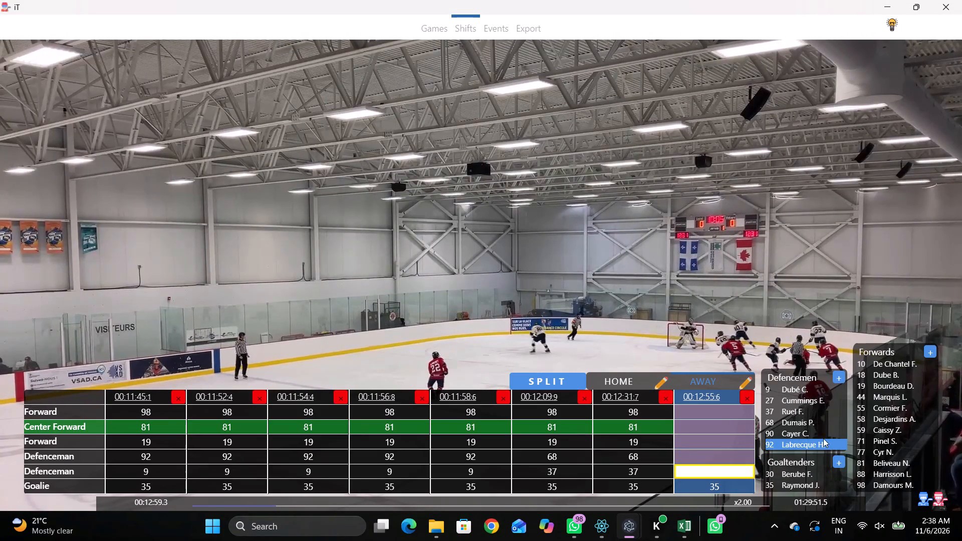
{"action": "left_click", "coordinate": [807, 432]}
{"action": "left_click", "coordinate": [717, 461]}
{"action": "left_click", "coordinate": [816, 402]}
{"action": "key", "text": "shift+d"}
Enter 71 as Center Forward, 19 as the lower Forward and 88 as the upper Forward in the away 00:12:55.6 shift.
{"action": "key", "text": "space"}
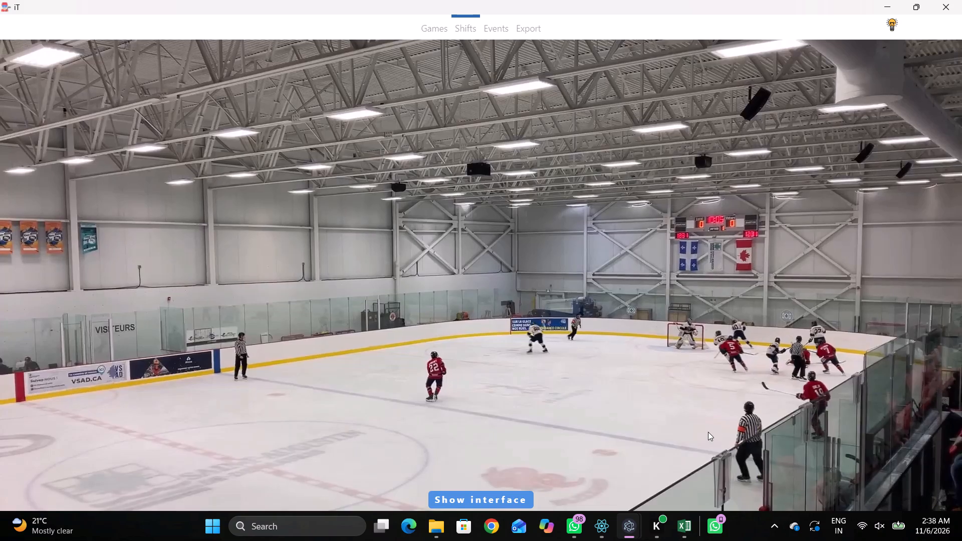
{"action": "key", "text": "space"}
{"action": "key", "text": "q"}
{"action": "key", "text": "shift+d"}
{"action": "key", "text": "space"}
{"action": "key", "text": "space"}
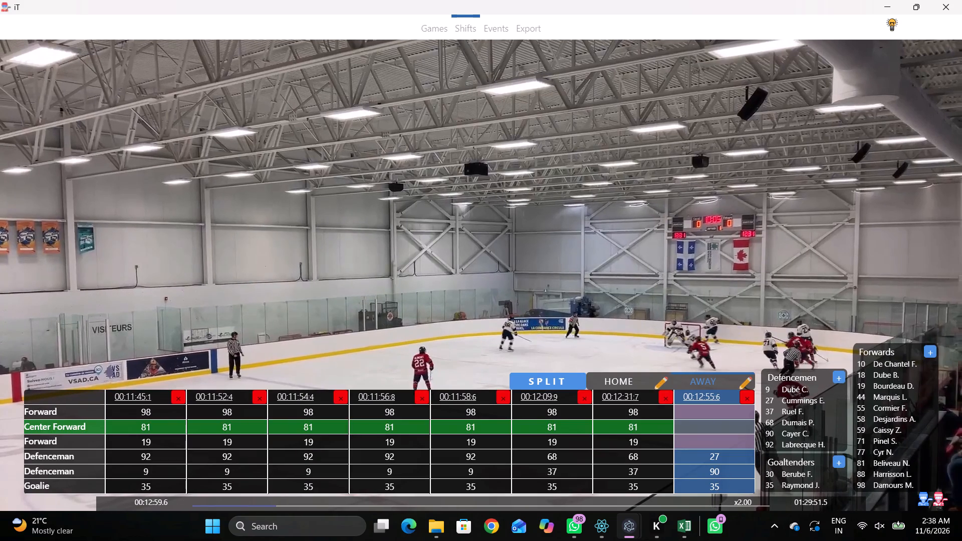
{"action": "left_click", "coordinate": [708, 431]}
{"action": "left_click", "coordinate": [896, 439]}
{"action": "left_click", "coordinate": [719, 443]}
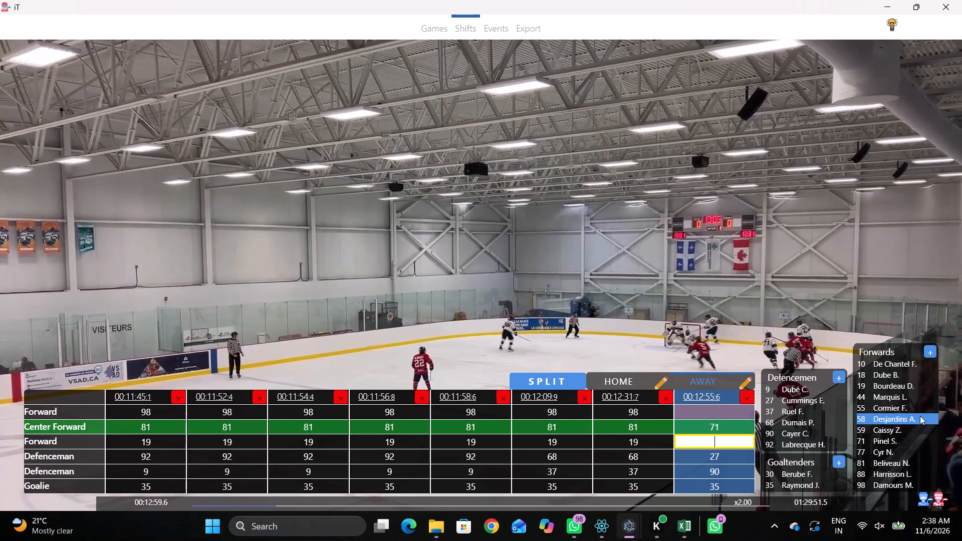
{"action": "left_click", "coordinate": [881, 385]}
{"action": "left_click", "coordinate": [727, 414]}
{"action": "left_click", "coordinate": [877, 471]}
{"action": "key", "text": "shift+d"}
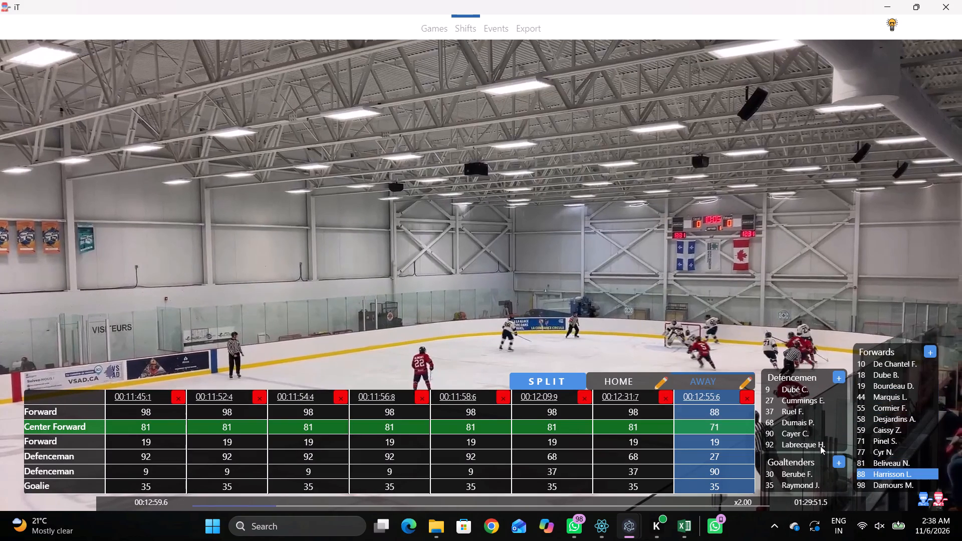
Play on until the forwards' numbers are readable and change the lower Forward of the away 00:12:55.6 shift to 10.
{"action": "key", "text": "space"}
{"action": "key", "text": "c"}
{"action": "key", "text": "space"}
{"action": "type", "text": "vv"}
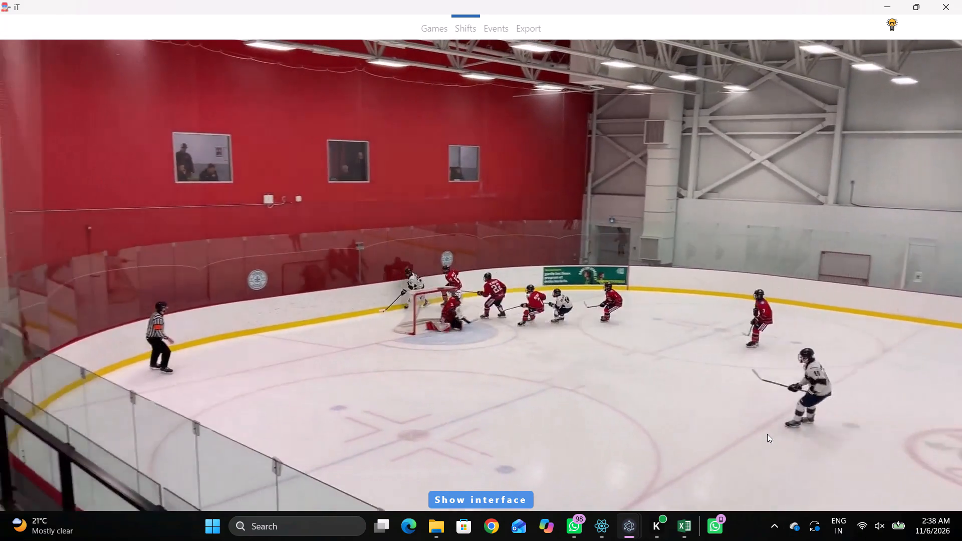
{"action": "key", "text": "space"}
{"action": "key", "text": "space"}
{"action": "key", "text": "space"}
{"action": "key", "text": "space"}
{"action": "key", "text": "space"}
{"action": "key", "text": "space"}
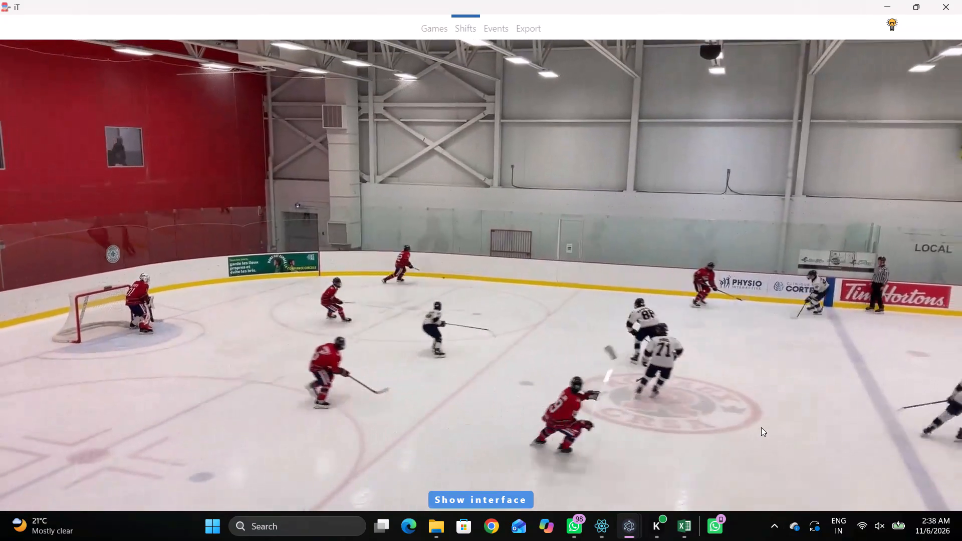
{"action": "key", "text": "space"}
{"action": "key", "text": "shift+d"}
{"action": "key", "text": "shift+d"}
{"action": "key", "text": "space"}
{"action": "key", "text": "space"}
{"action": "key", "text": "q"}
{"action": "key", "text": "q"}
{"action": "key", "text": "q"}
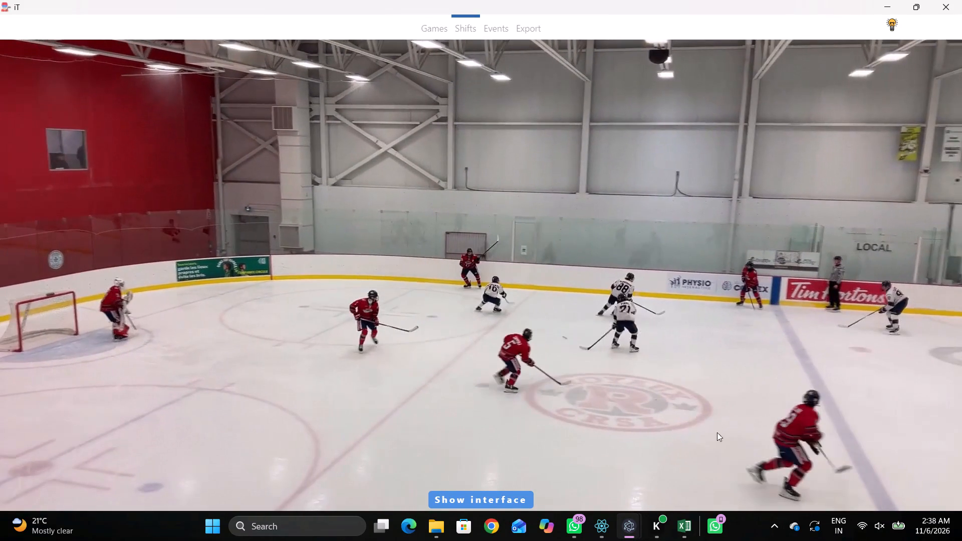
{"action": "key", "text": "q"}
{"action": "key", "text": "shift+d"}
{"action": "left_click", "coordinate": [638, 436]}
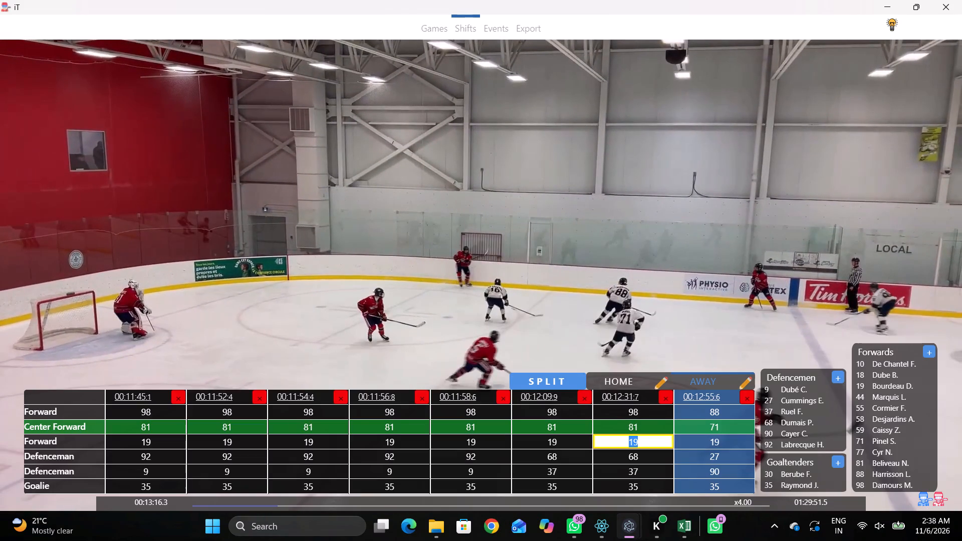
{"action": "left_click", "coordinate": [717, 441]}
{"action": "left_click", "coordinate": [915, 359]}
{"action": "key", "text": "shift+d"}
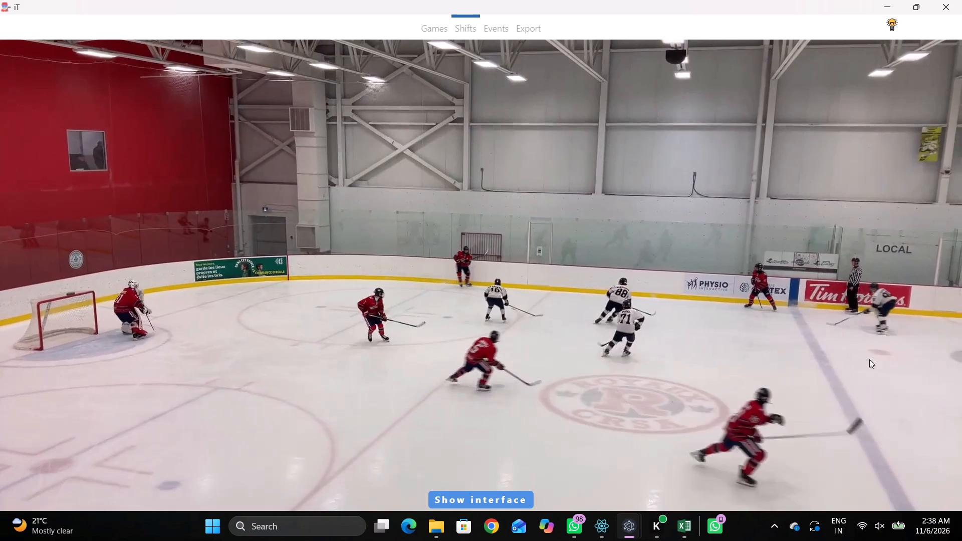
Play the video on and add an away shift at 00:13:22.7.
{"action": "key", "text": "q"}
{"action": "key", "text": "space"}
{"action": "key", "text": "space"}
{"action": "key", "text": "space"}
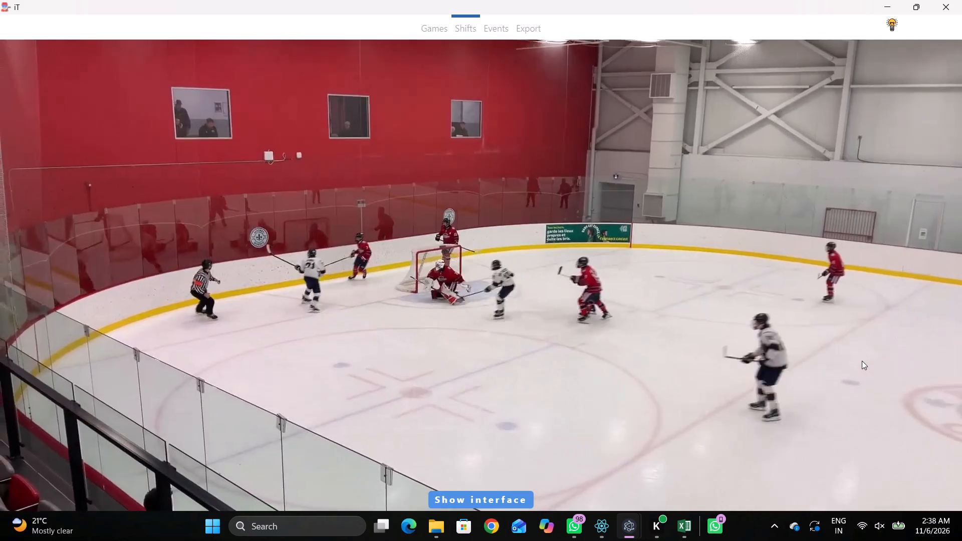
{"action": "key", "text": "space"}
{"action": "key", "text": "space"}
{"action": "key", "text": "space"}
{"action": "key", "text": "shift+s"}
{"action": "key", "text": "shift+d"}
{"action": "key", "text": "shift+d"}
Play on through the away line change, step back to its start and add an away shift at 00:13:32.2.
{"action": "key", "text": "space"}
{"action": "key", "text": "v"}
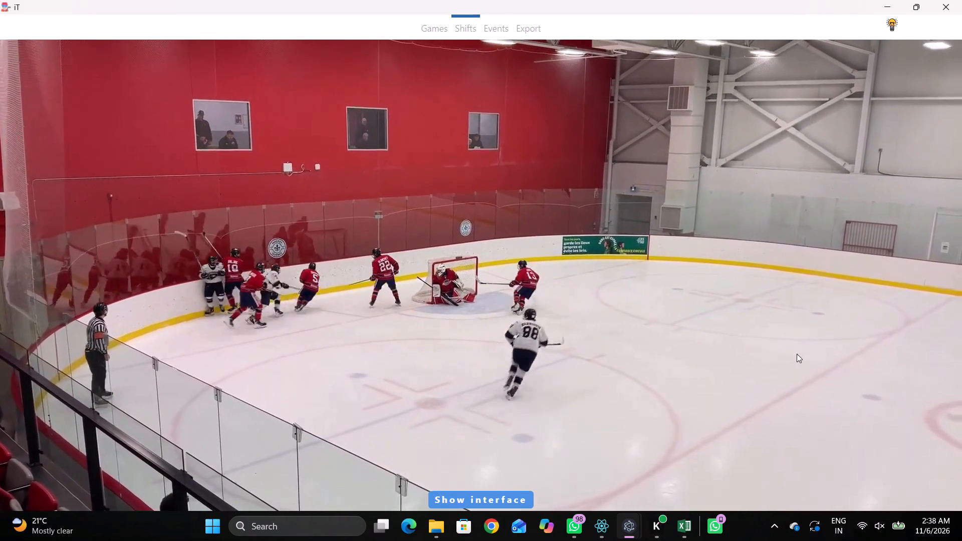
{"action": "key", "text": "space"}
{"action": "key", "text": "space"}
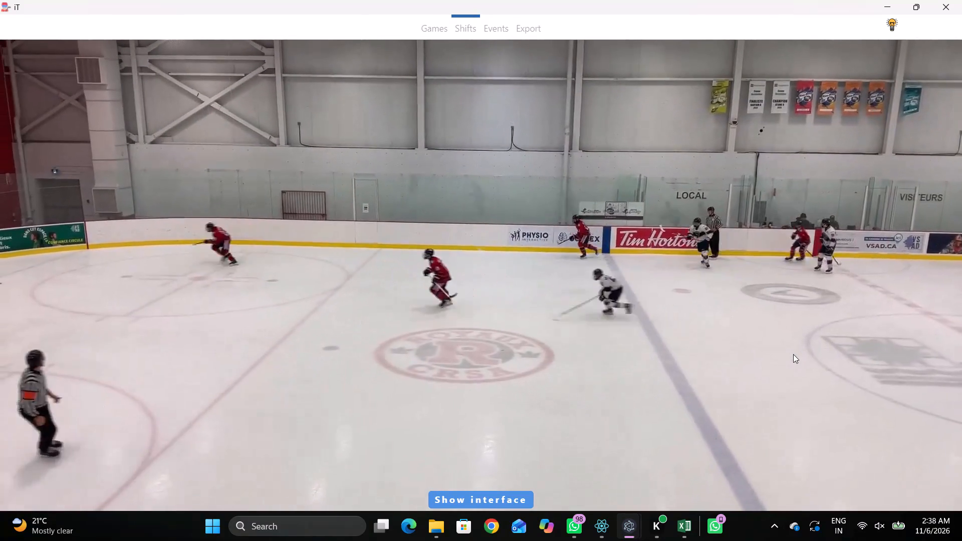
{"action": "key", "text": "space"}
{"action": "key", "text": "space"}
{"action": "key", "text": "space"}
{"action": "key", "text": "space"}
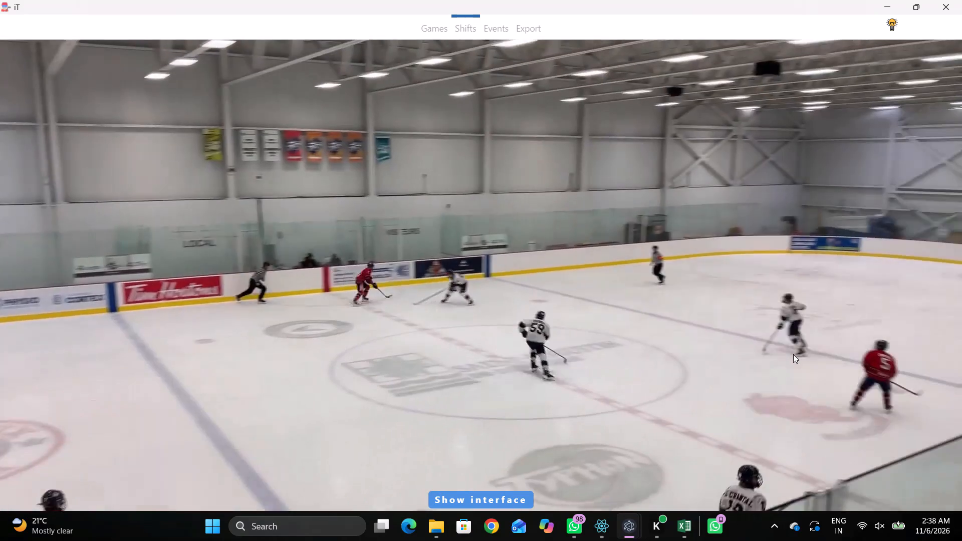
{"action": "key", "text": "space"}
{"action": "key", "text": "space"}
{"action": "key", "text": "space"}
{"action": "type", "text": "qqqqqqq"}
{"action": "type", "text": "qqq"}
{"action": "type", "text": "qqqqqq"}
{"action": "type", "text": "qqq"}
{"action": "type", "text": "qq"}
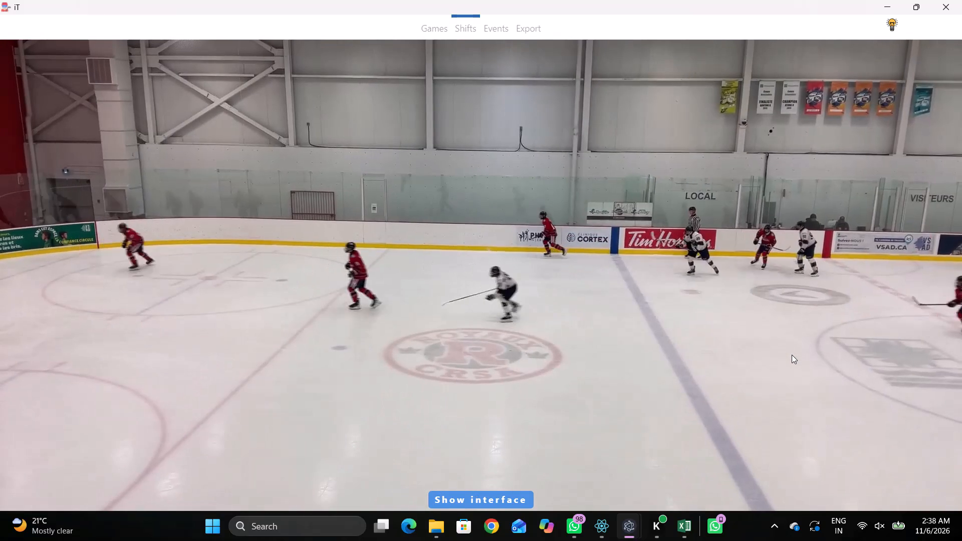
{"action": "type", "text": "qqqqq"}
{"action": "type", "text": "qqq"}
{"action": "key", "text": "space"}
{"action": "key", "text": "space"}
{"action": "key", "text": "shift+s"}
Set the Center Forward of the away 00:13:32.2 shift to 59.
{"action": "key", "text": "shift+d"}
{"action": "left_click_drag", "start_coordinate": [764, 401], "coordinate": [764, 406]}
{"action": "left_click_drag", "start_coordinate": [734, 430], "coordinate": [716, 430]}
{"action": "left_click", "coordinate": [876, 422]}
{"action": "left_click", "coordinate": [878, 431]}
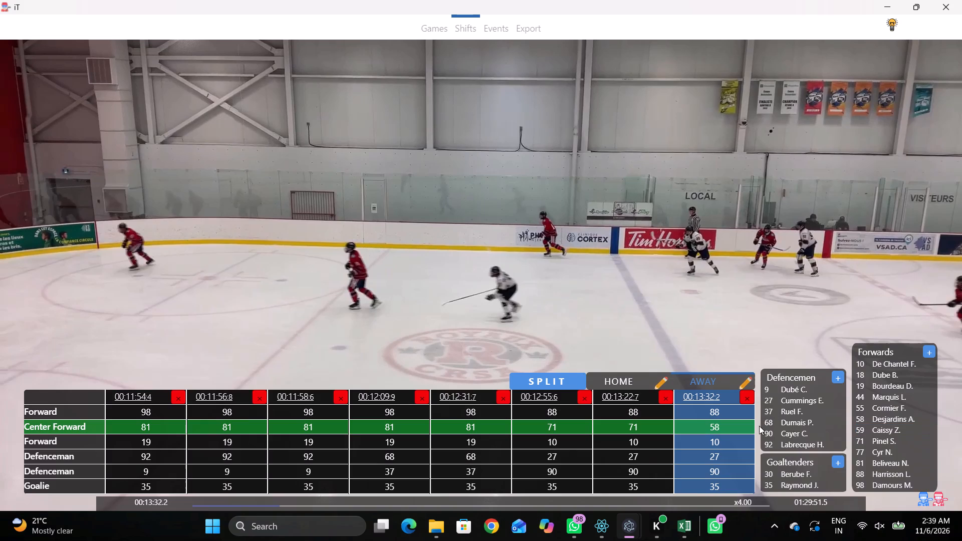
{"action": "left_click", "coordinate": [758, 427]}
{"action": "key", "text": "shift+d"}
{"action": "key", "text": "shift+d"}
{"action": "left_click", "coordinate": [735, 426]}
{"action": "key", "text": "shift+d"}
Play the video on to the next away change and add an away shift at 00:13:40.9.
{"action": "key", "text": "space"}
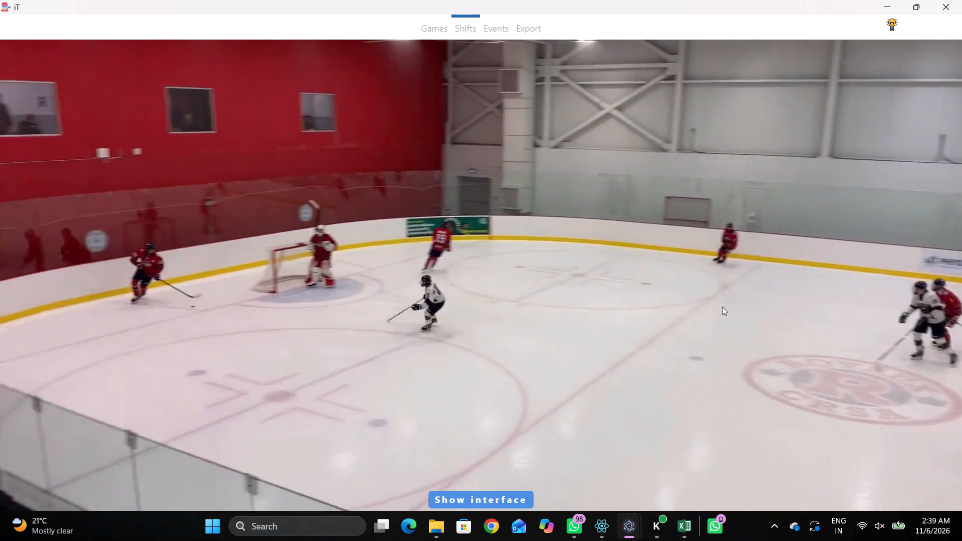
{"action": "key", "text": "space"}
{"action": "key", "text": "space"}
{"action": "key", "text": "space"}
{"action": "key", "text": "space"}
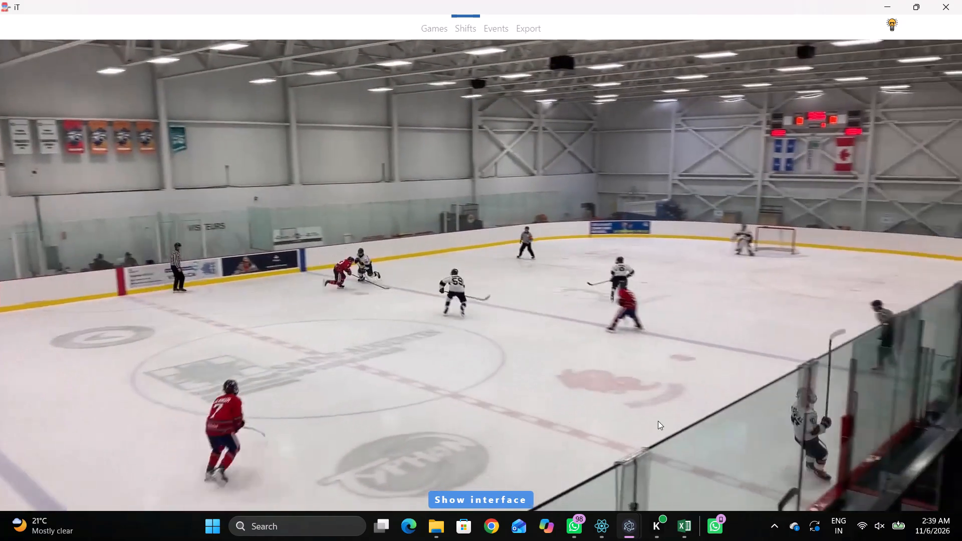
{"action": "key", "text": "space"}
{"action": "key", "text": "space"}
{"action": "key", "text": "space"}
{"action": "key", "text": "shift+s"}
{"action": "key", "text": "shift+d"}
{"action": "key", "text": "shift+d"}
Check the player who came on and set the lower Forward of the away 00:13:40.9 shift to 55.
{"action": "key", "text": "space"}
{"action": "key", "text": "space"}
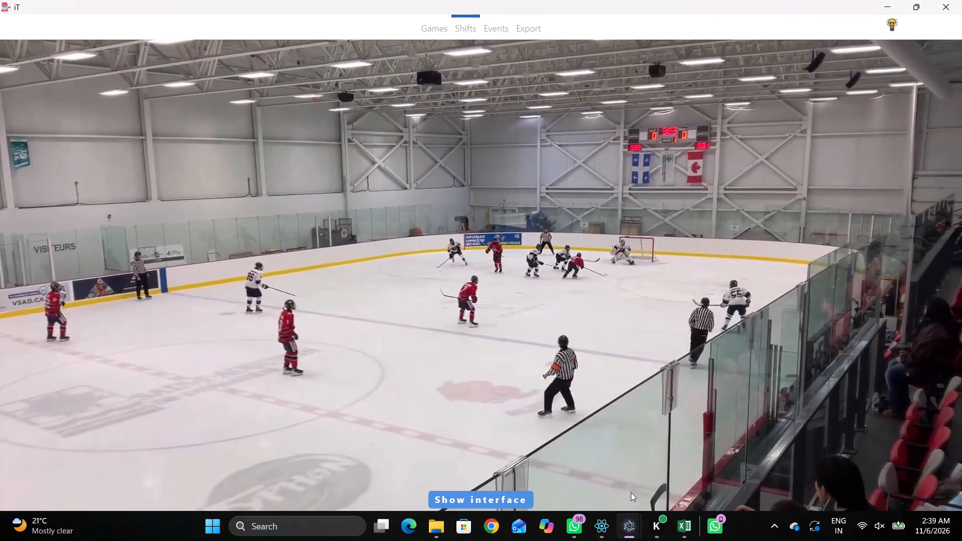
{"action": "key", "text": "shift+d"}
{"action": "left_click", "coordinate": [640, 527]}
{"action": "left_click", "coordinate": [708, 298]}
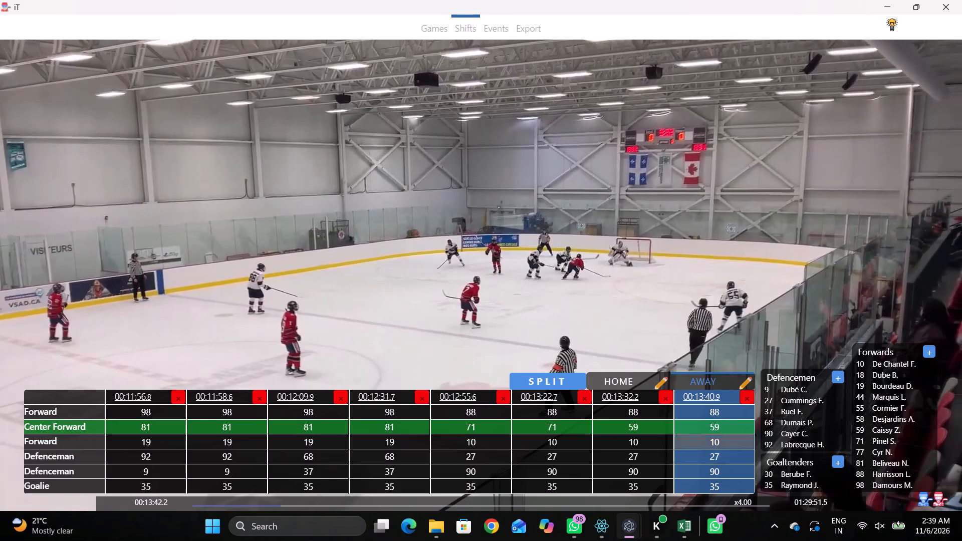
{"action": "left_click", "coordinate": [724, 441]}
{"action": "left_click", "coordinate": [895, 407]}
{"action": "key", "text": "shift+d"}
Play the video on to the next away change and add an away shift at 00:13:50.7.
{"action": "key", "text": "space"}
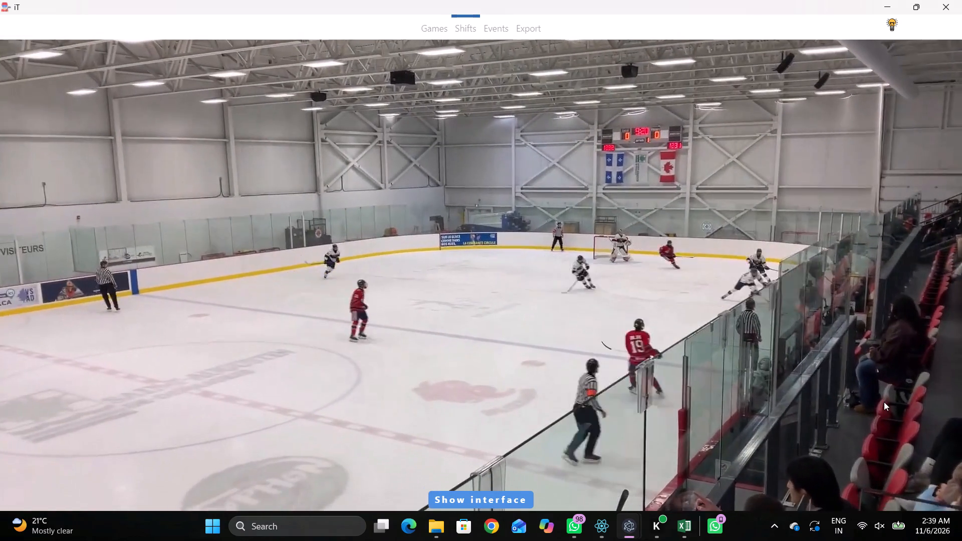
{"action": "key", "text": "v"}
{"action": "key", "text": "space"}
{"action": "key", "text": "space"}
{"action": "key", "text": "space"}
{"action": "key", "text": "space"}
{"action": "key", "text": "space"}
{"action": "key", "text": "shift+s"}
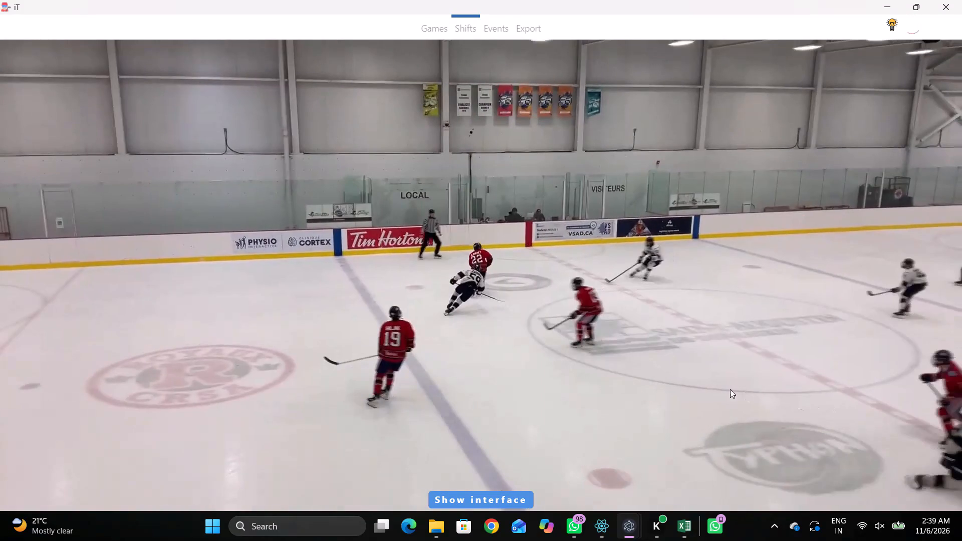
{"action": "key", "text": "shift+d"}
{"action": "key", "text": "shift+d"}
Review the following play to identify the new forward and set the upper Forward of the away 00:13:50.7 shift to 77.
{"action": "key", "text": "space"}
{"action": "key", "text": "space"}
{"action": "key", "text": "space"}
{"action": "key", "text": "space"}
{"action": "key", "text": "space"}
{"action": "key", "text": "space"}
{"action": "key", "text": "shift+d"}
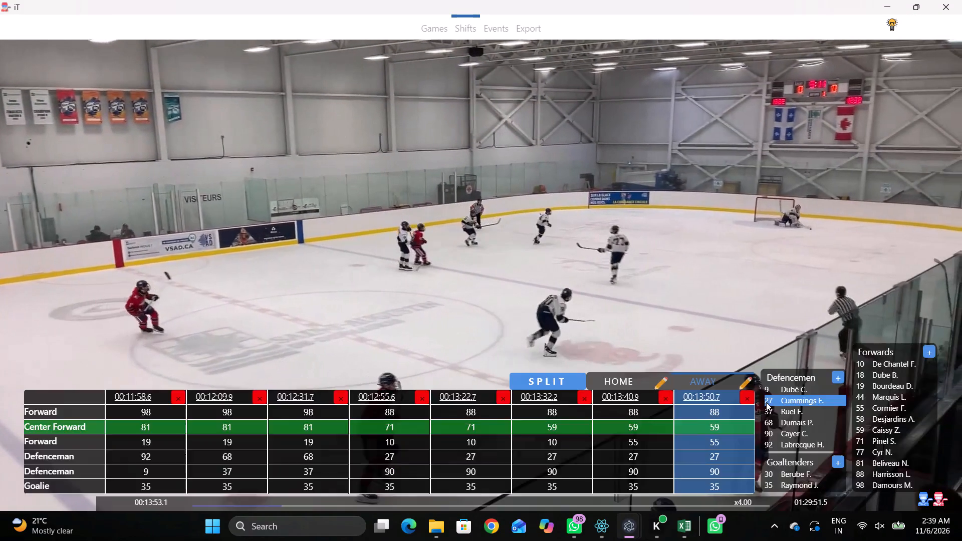
{"action": "key", "text": "shift+d"}
{"action": "key", "text": "space"}
{"action": "key", "text": "space"}
{"action": "type", "text": "qqr"}
{"action": "key", "text": "space"}
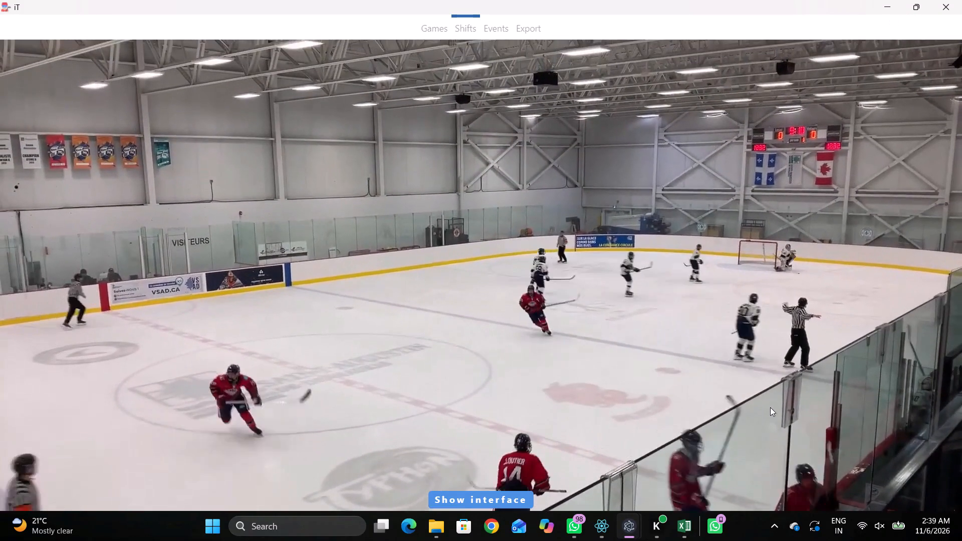
{"action": "key", "text": "space"}
{"action": "key", "text": "shift+d"}
{"action": "left_click_drag", "start_coordinate": [741, 452], "coordinate": [733, 451]}
{"action": "left_click_drag", "start_coordinate": [736, 441], "coordinate": [712, 444]}
{"action": "left_click", "coordinate": [740, 419]}
{"action": "left_click", "coordinate": [732, 411]}
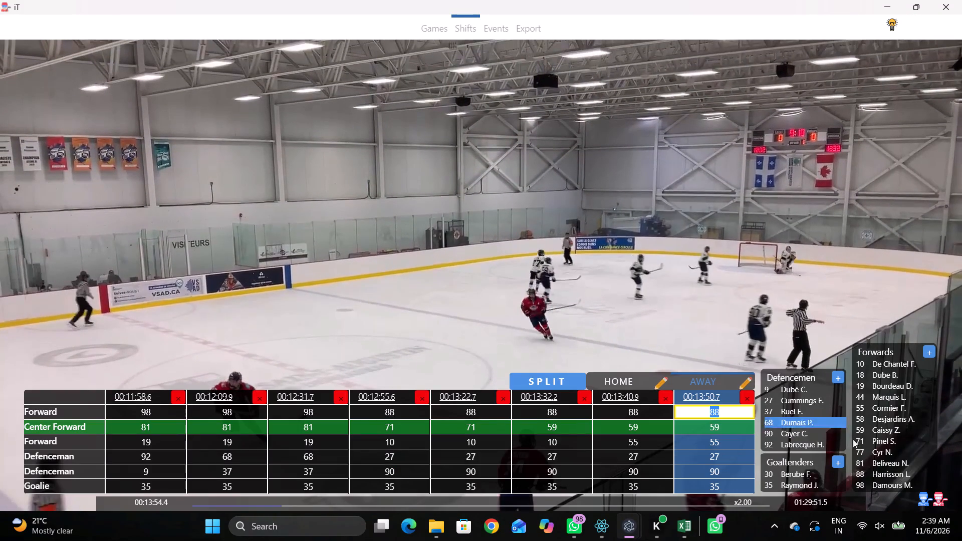
{"action": "left_click", "coordinate": [883, 447]}
Replay the play around 00:13:55 to identify the new defenceman and set the upper Defenceman of the away 00:13:50.7 shift to 9.
{"action": "key", "text": "q"}
{"action": "key", "text": "space"}
{"action": "key", "text": "space"}
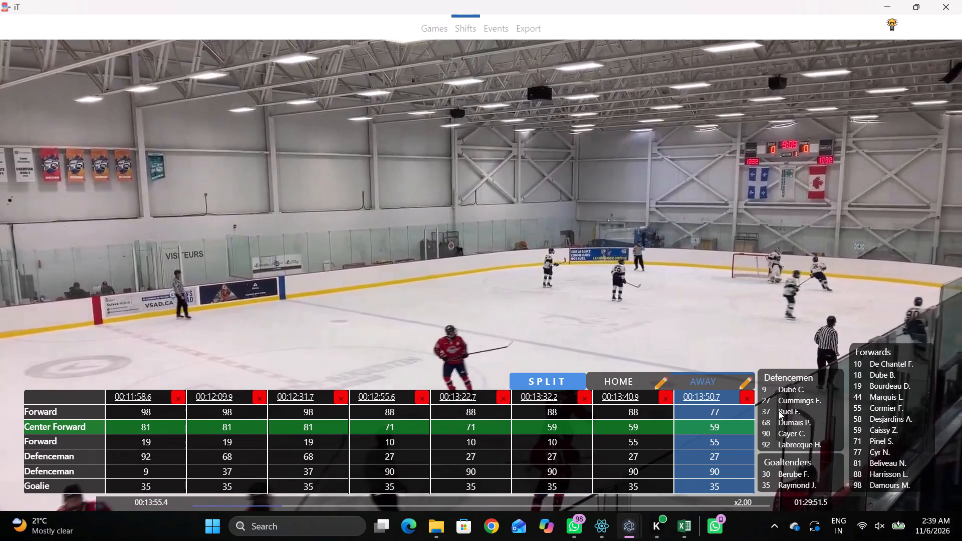
{"action": "key", "text": "space"}
{"action": "key", "text": "space"}
{"action": "key", "text": "q"}
{"action": "left_click", "coordinate": [734, 459]}
{"action": "key", "text": "q"}
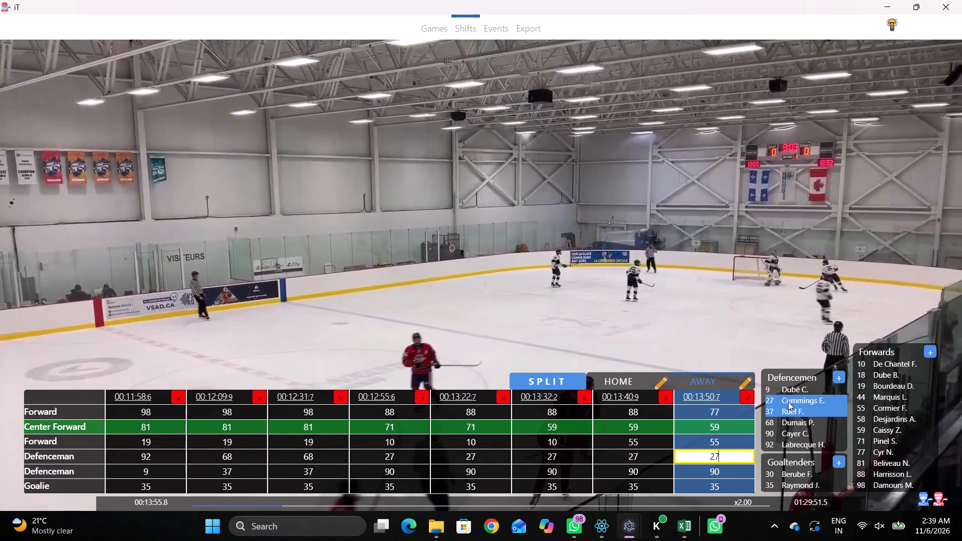
{"action": "key", "text": "q"}
{"action": "key", "text": "q"}
{"action": "key", "text": "q"}
{"action": "key", "text": "q"}
{"action": "left_click", "coordinate": [776, 388]}
Play the video on through the next away changes at x4.00 and add away shifts at 00:14:04.6 and 00:14:05.8.
{"action": "key", "text": "shift+d"}
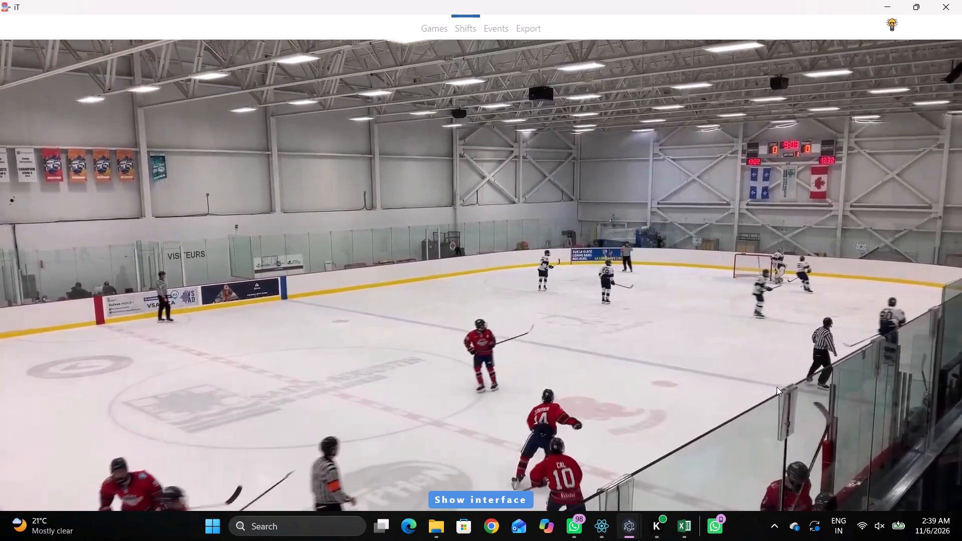
{"action": "key", "text": "space"}
{"action": "key", "text": "v"}
{"action": "key", "text": "space"}
{"action": "key", "text": "space"}
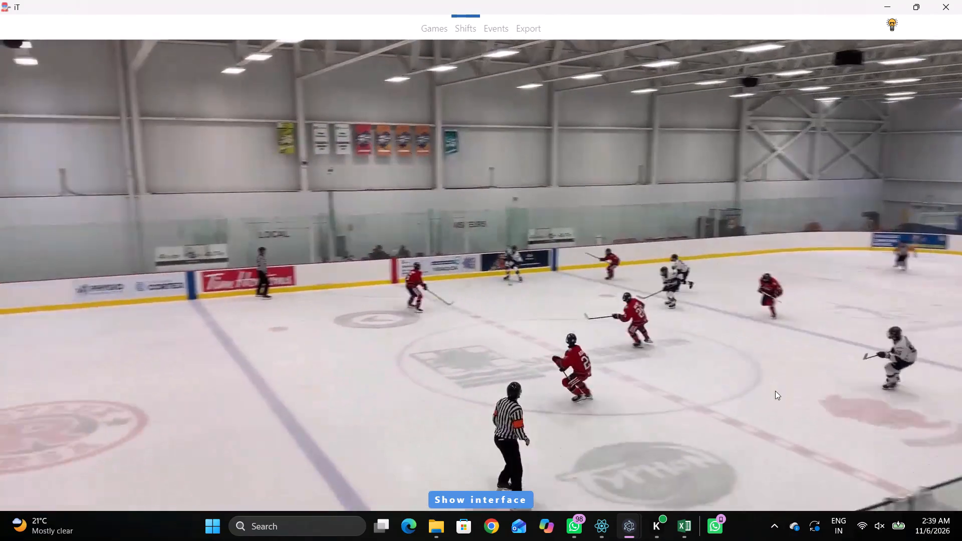
{"action": "key", "text": "shift+s"}
{"action": "key", "text": "space"}
{"action": "key", "text": "shift+s"}
Set the lower Defenceman of the away 00:14:05.8 shift to 92.
{"action": "key", "text": "shift+d"}
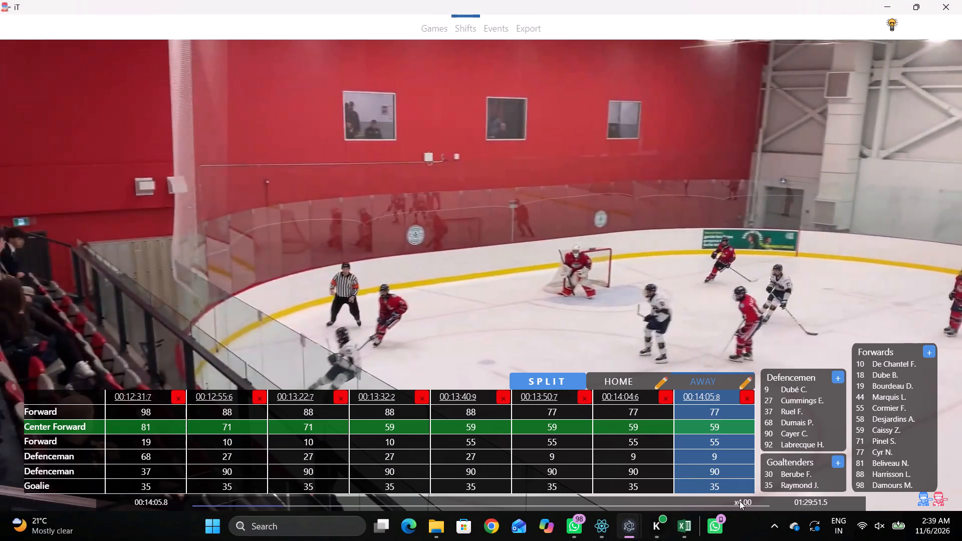
{"action": "left_click", "coordinate": [740, 471]}
{"action": "left_click", "coordinate": [795, 449]}
Watch the play after 00:14:05.8 for further away changes and compare the players on the ice with the away line-up.
{"action": "key", "text": "shift+d"}
{"action": "key", "text": "space"}
{"action": "key", "text": "space"}
{"action": "key", "text": "space"}
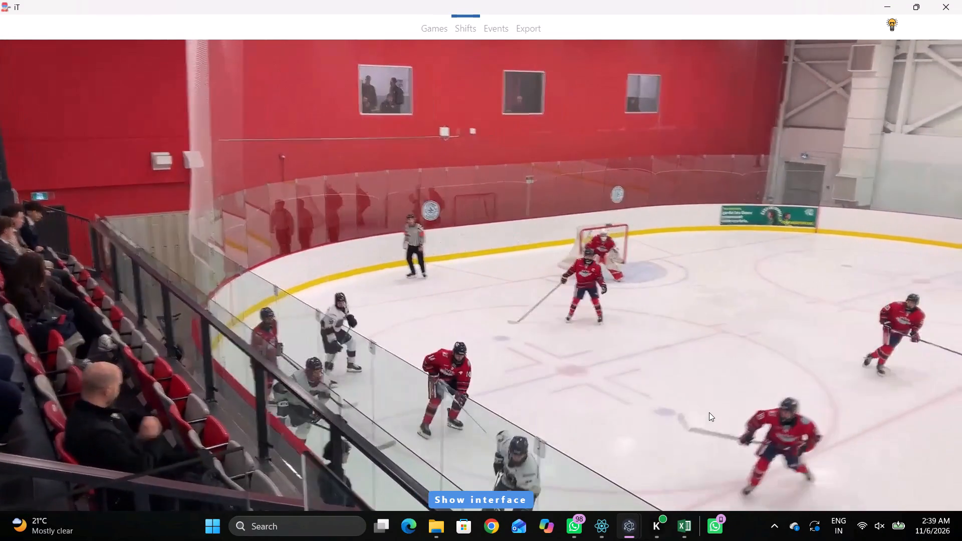
{"action": "key", "text": "space"}
{"action": "key", "text": "space"}
{"action": "key", "text": "space"}
{"action": "key", "text": "space"}
{"action": "key", "text": "space"}
{"action": "key", "text": "shift+d"}
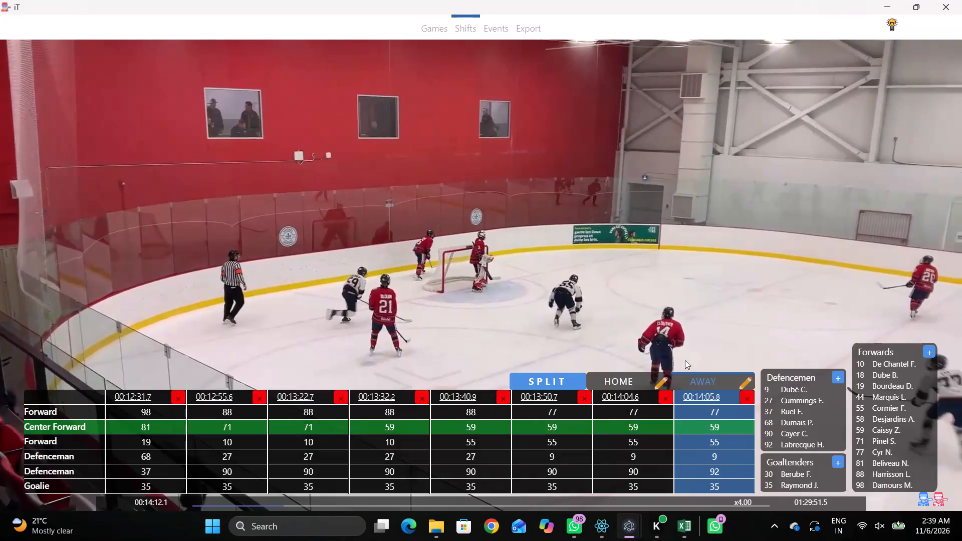
Play the video on to the next away change and add an away shift at 00:14:31.4.
{"action": "key", "text": "shift+d"}
{"action": "key", "text": "space"}
{"action": "key", "text": "space"}
{"action": "key", "text": "space"}
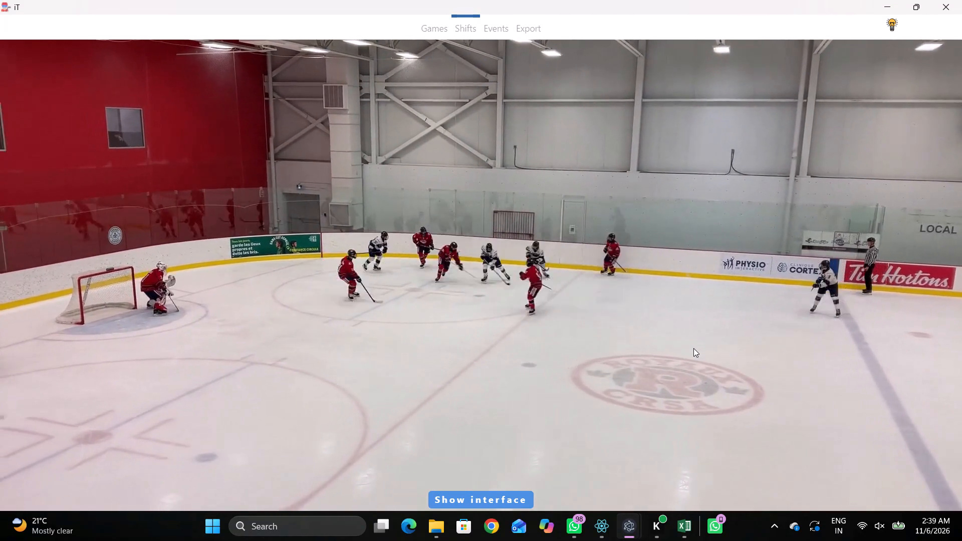
{"action": "key", "text": "space"}
{"action": "key", "text": "space"}
{"action": "key", "text": "space"}
{"action": "key", "text": "space"}
{"action": "key", "text": "space"}
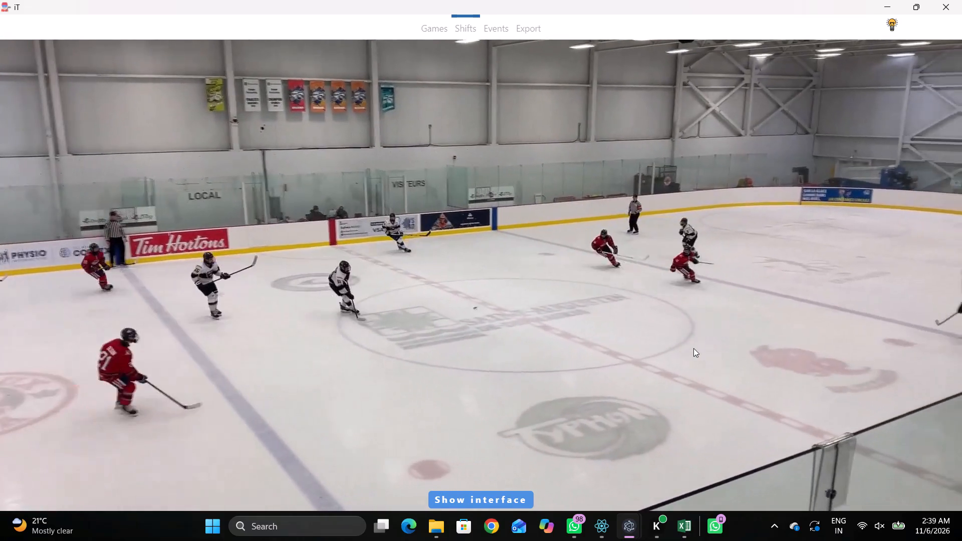
{"action": "key", "text": "space"}
{"action": "key", "text": "v"}
{"action": "key", "text": "space"}
{"action": "key", "text": "space"}
{"action": "key", "text": "space"}
{"action": "key", "text": "space"}
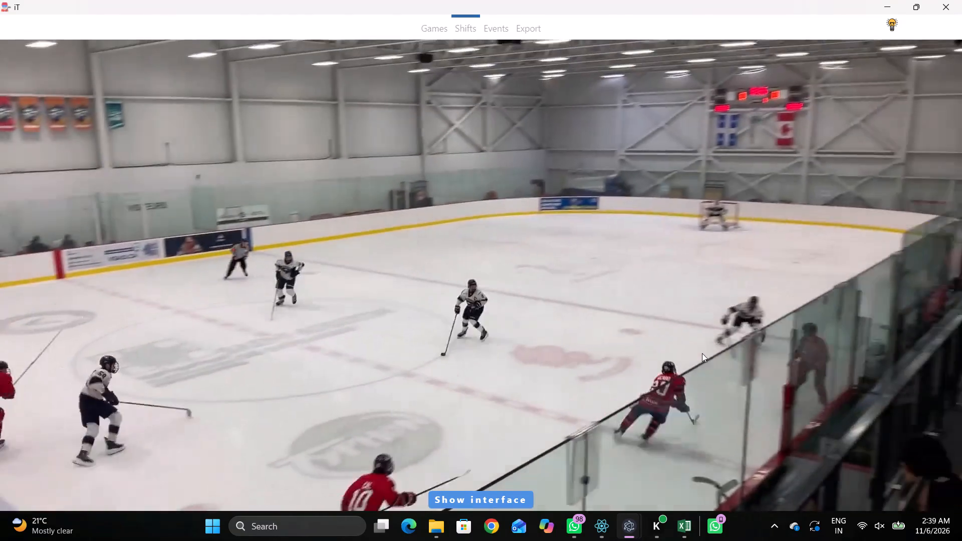
{"action": "key", "text": "space"}
{"action": "key", "text": "space"}
{"action": "key", "text": "space"}
{"action": "key", "text": "space"}
{"action": "key", "text": "space"}
{"action": "key", "text": "space"}
{"action": "key", "text": "space"}
{"action": "key", "text": "shift+s"}
Review the play around 00:14:32 to identify the new forward and set the lower Forward of the away 00:14:31.4 shift to 44.
{"action": "key", "text": "shift+d"}
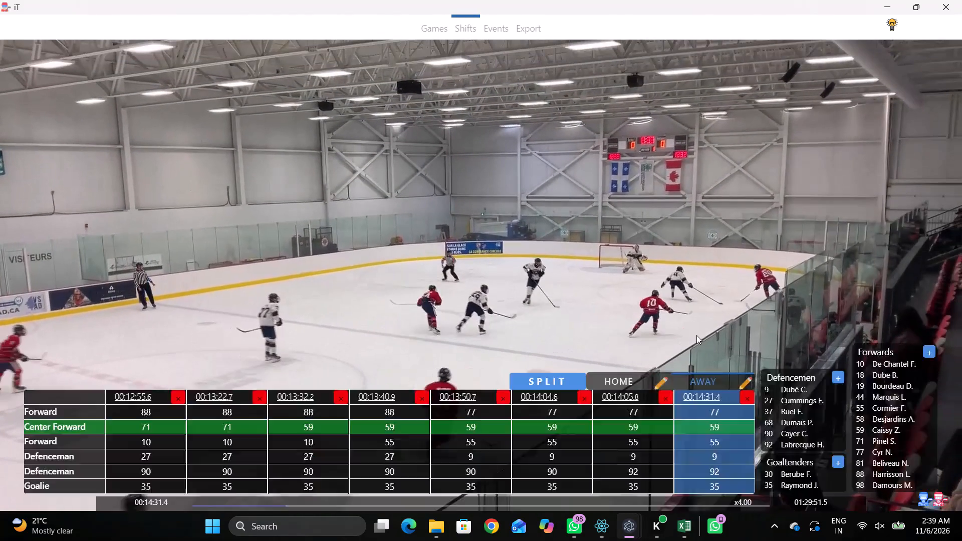
{"action": "key", "text": "shift+d"}
{"action": "key", "text": "space"}
{"action": "key", "text": "space"}
{"action": "key", "text": "shift+d"}
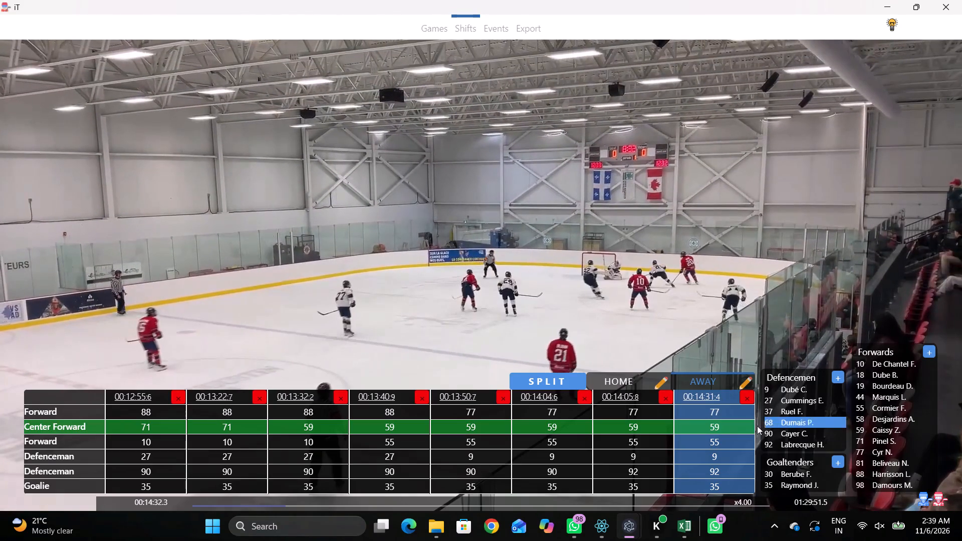
{"action": "left_click", "coordinate": [744, 416]}
{"action": "key", "text": "q"}
{"action": "key", "text": "q"}
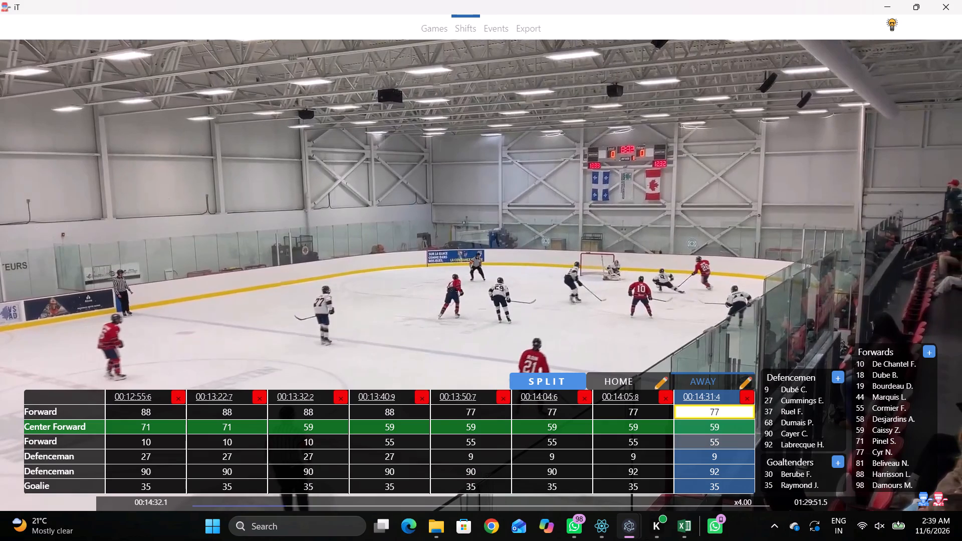
{"action": "left_click", "coordinate": [707, 448]}
{"action": "left_click", "coordinate": [877, 397]}
Play the video on to the stoppage and add an away shift at 00:14:41.7.
{"action": "key", "text": "shift+d"}
{"action": "key", "text": "space"}
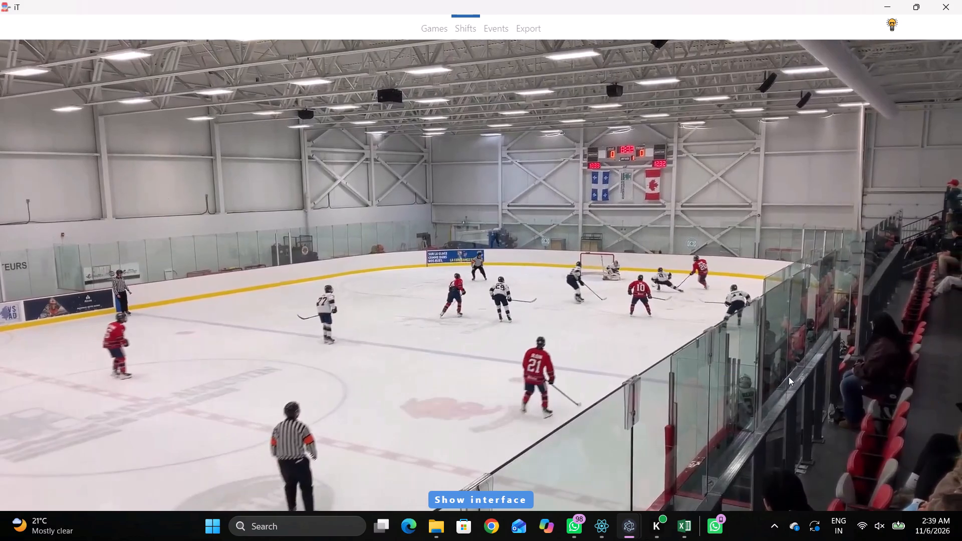
{"action": "key", "text": "v"}
{"action": "key", "text": "space"}
{"action": "key", "text": "space"}
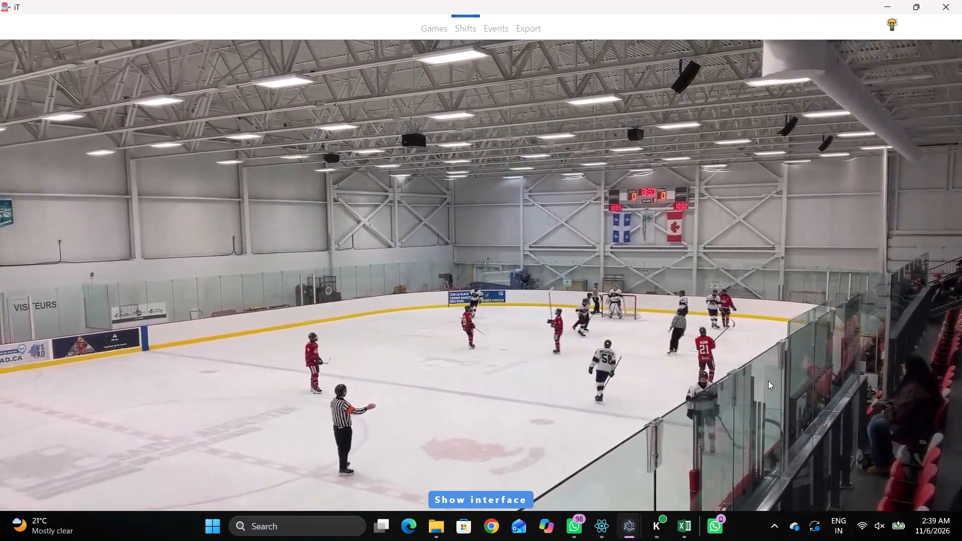
{"action": "key", "text": "space"}
{"action": "key", "text": "space"}
{"action": "key", "text": "space"}
{"action": "key", "text": "shift+s"}
Set the Center Forward to 58 and the upper Forward to 18 in the away 00:14:41.7 shift.
{"action": "key", "text": "shift+d"}
{"action": "left_click_drag", "start_coordinate": [735, 417], "coordinate": [729, 419]}
{"action": "left_click", "coordinate": [727, 429]}
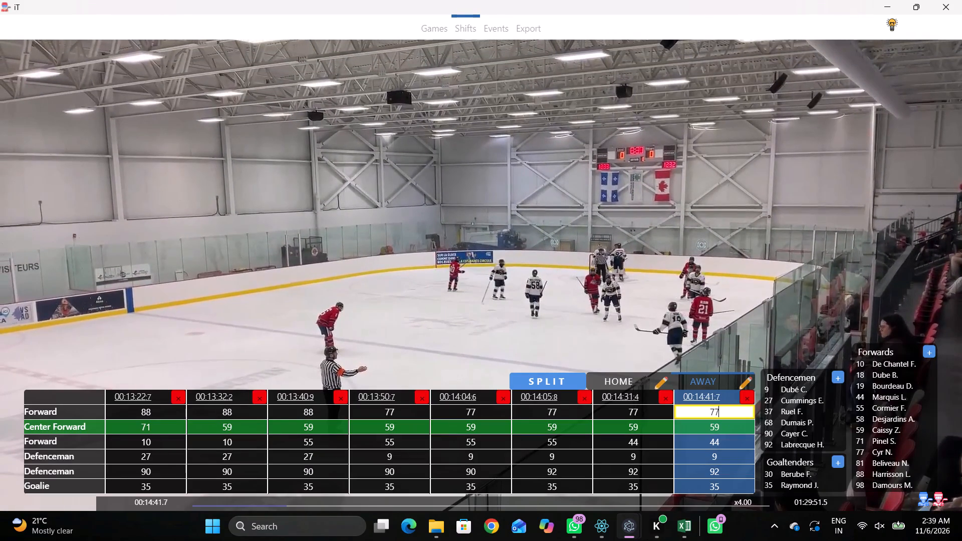
{"action": "left_click", "coordinate": [873, 412]}
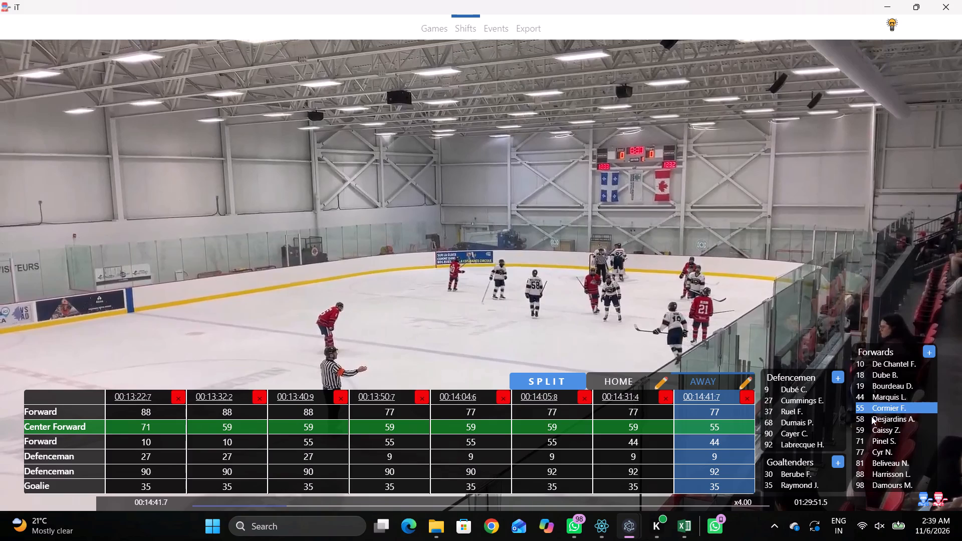
{"action": "left_click", "coordinate": [871, 416]}
{"action": "left_click", "coordinate": [737, 420]}
{"action": "left_click", "coordinate": [733, 415]}
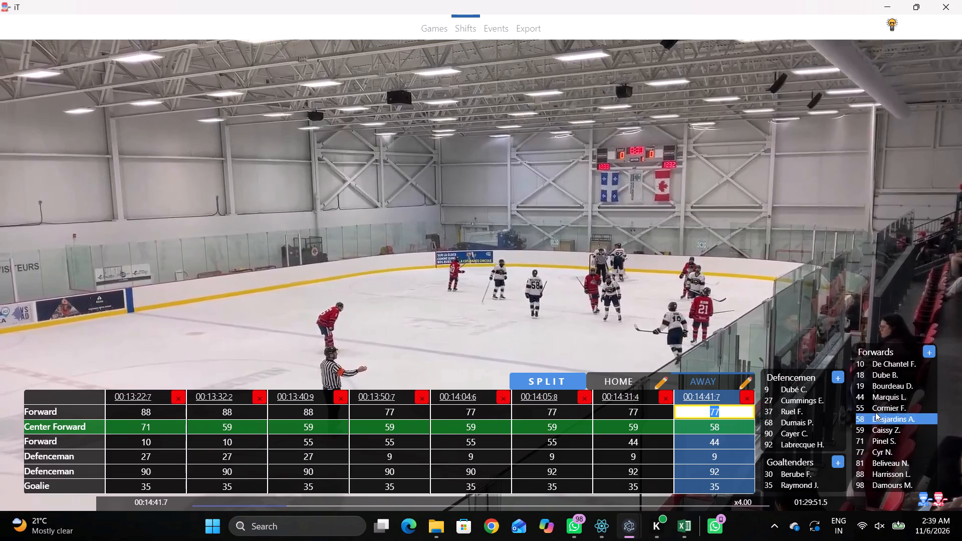
{"action": "left_click", "coordinate": [876, 376]}
Play the video on through the stoppage to the face-off and add an away shift at 00:14:56.4.
{"action": "key", "text": "shift+d"}
{"action": "key", "text": "space"}
{"action": "key", "text": "space"}
{"action": "key", "text": "space"}
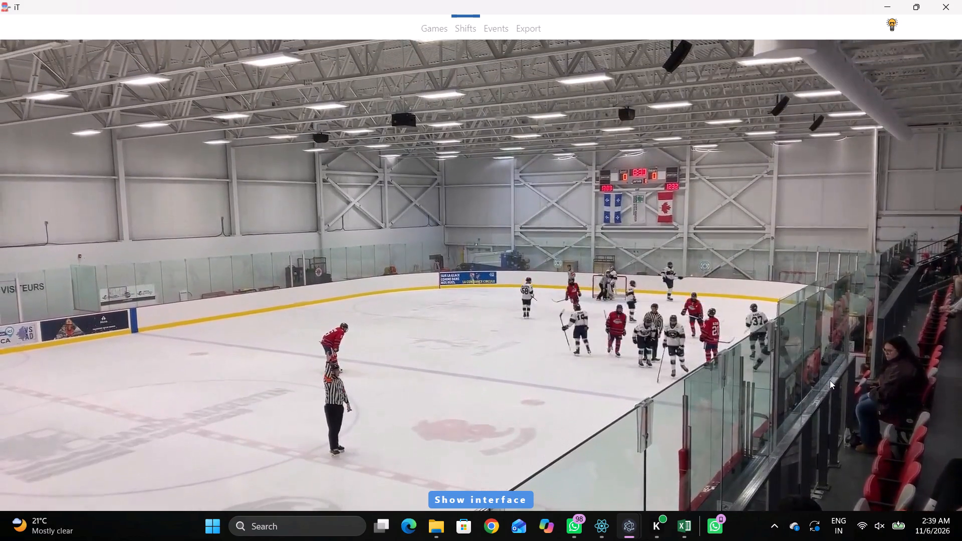
{"action": "key", "text": "space"}
{"action": "key", "text": "space"}
{"action": "key", "text": "space"}
{"action": "key", "text": "space"}
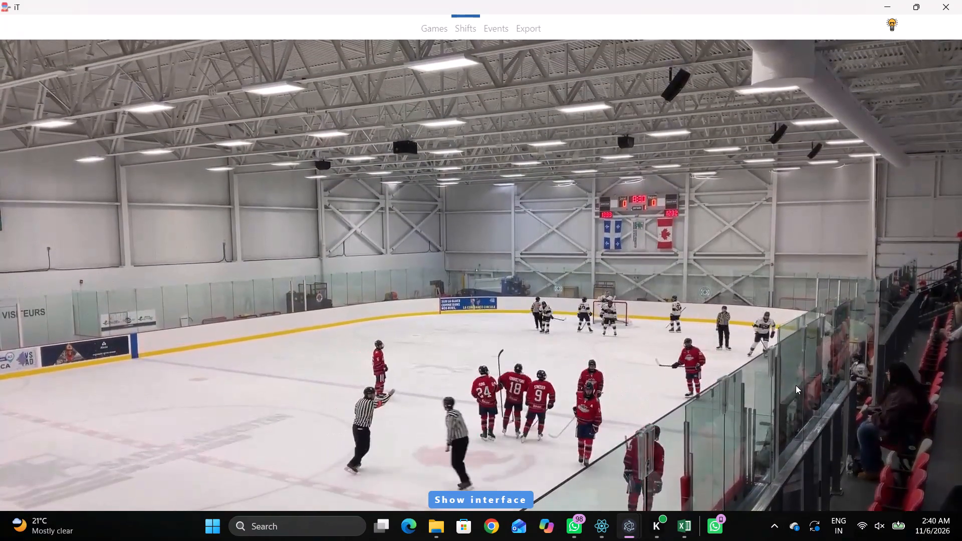
{"action": "key", "text": "space"}
{"action": "key", "text": "space"}
{"action": "key", "text": "space"}
{"action": "key", "text": "space"}
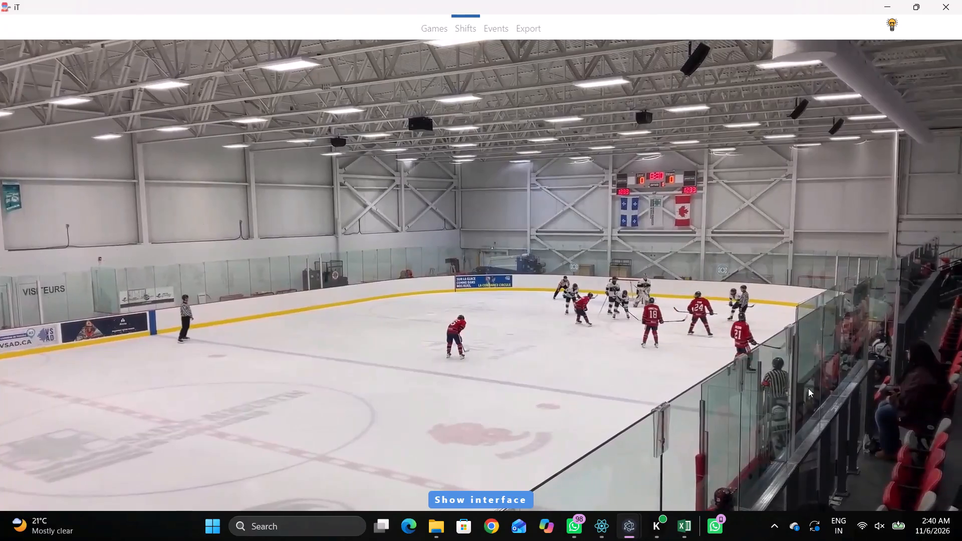
{"action": "key", "text": "space"}
{"action": "key", "text": "space"}
{"action": "key", "text": "space"}
{"action": "key", "text": "shift+s"}
Set the lower Defenceman of the away 00:14:56.4 shift to 37.
{"action": "key", "text": "shift+d"}
{"action": "left_click", "coordinate": [728, 445]}
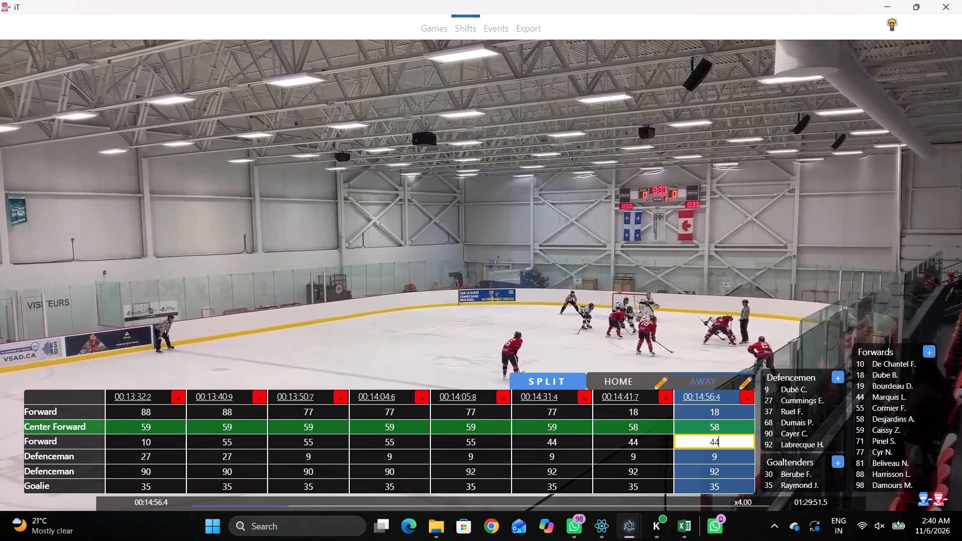
{"action": "left_click_drag", "start_coordinate": [726, 452], "coordinate": [721, 453]}
{"action": "left_click", "coordinate": [736, 470]}
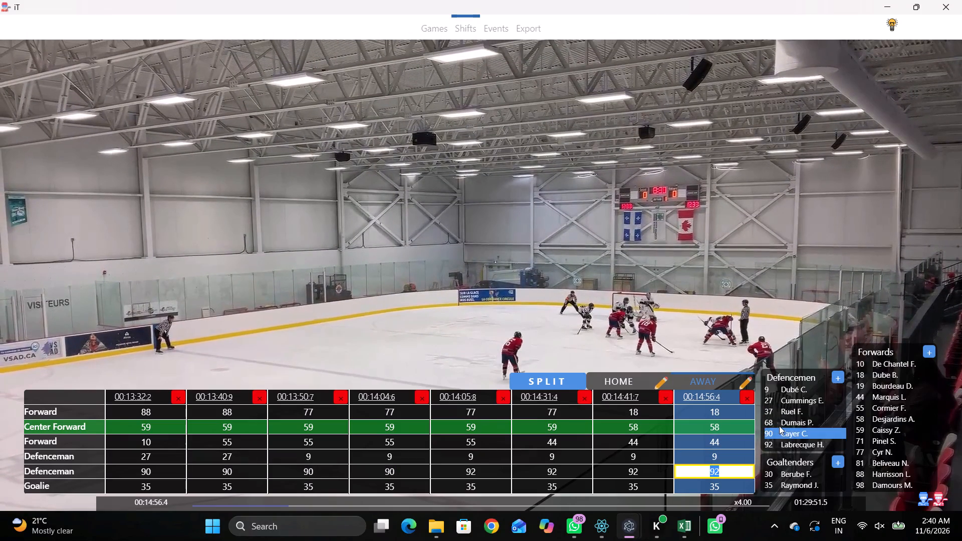
{"action": "left_click", "coordinate": [775, 408]}
Watch the play after the 00:14:56.4 face-off, slowing playback to x2.00, to examine which away defencemen are on the ice.
{"action": "key", "text": "shift+d"}
{"action": "key", "text": "space"}
{"action": "key", "text": "v"}
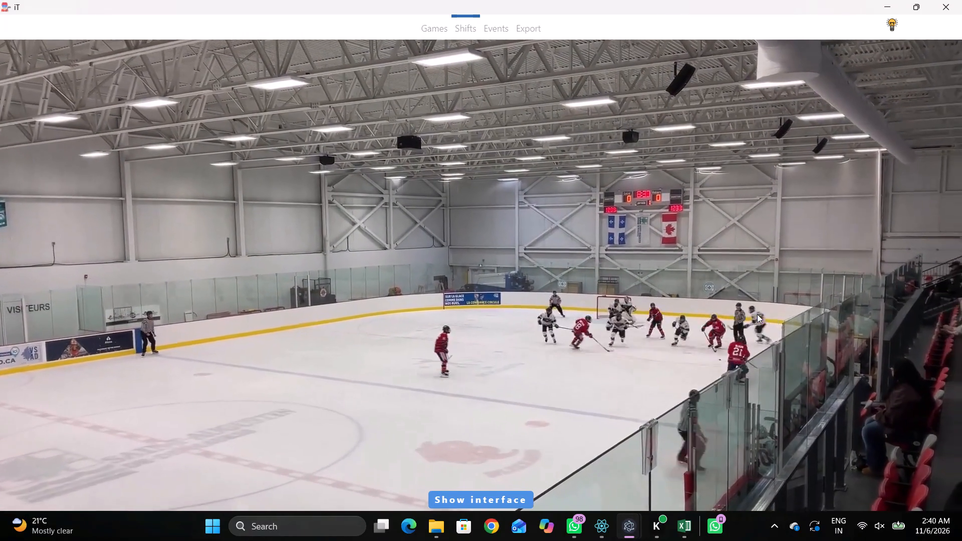
{"action": "key", "text": "space"}
{"action": "key", "text": "space"}
{"action": "key", "text": "space"}
{"action": "type", "text": "r"}
{"action": "key", "text": "space"}
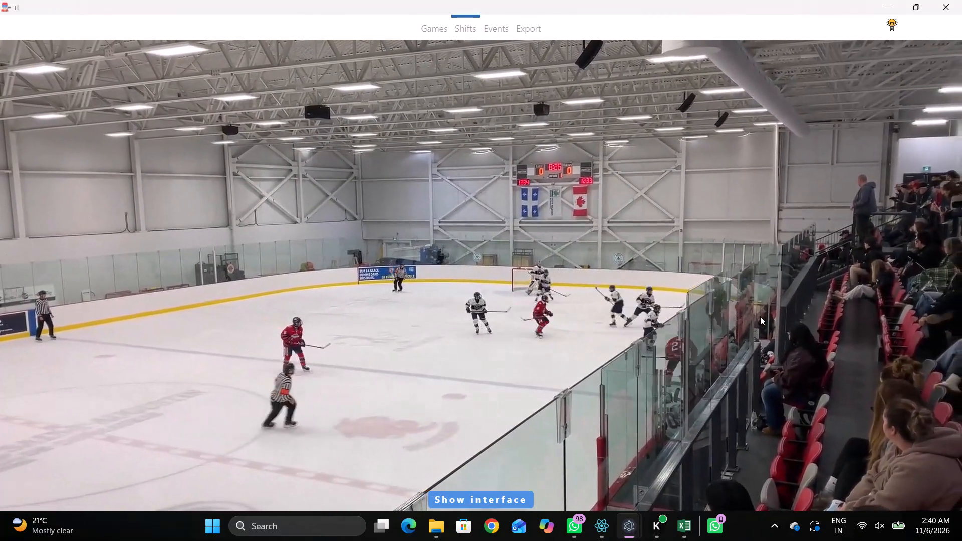
{"action": "key", "text": "space"}
{"action": "key", "text": "space"}
{"action": "key", "text": "space"}
{"action": "key", "text": "space"}
{"action": "key", "text": "space"}
{"action": "key", "text": "space"}
{"action": "key", "text": "space"}
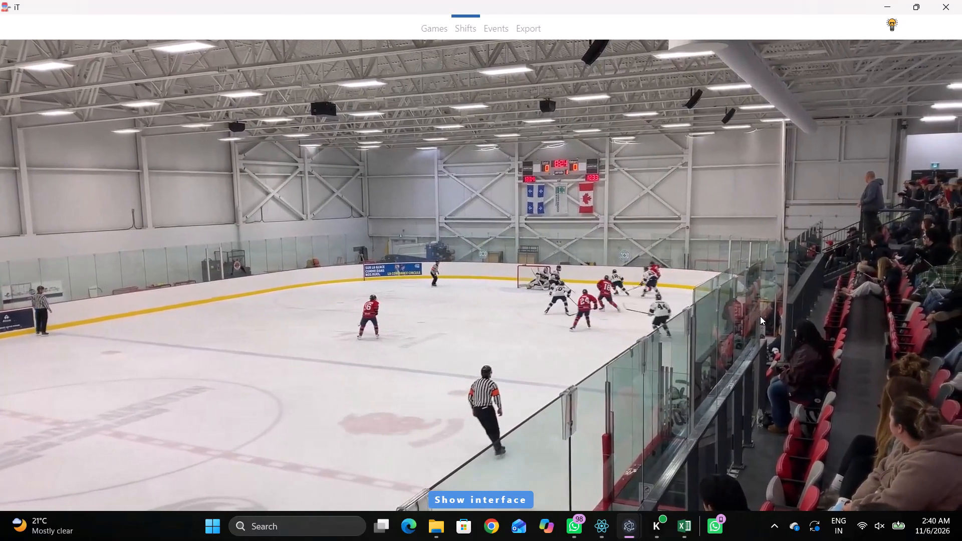
{"action": "key", "text": "space"}
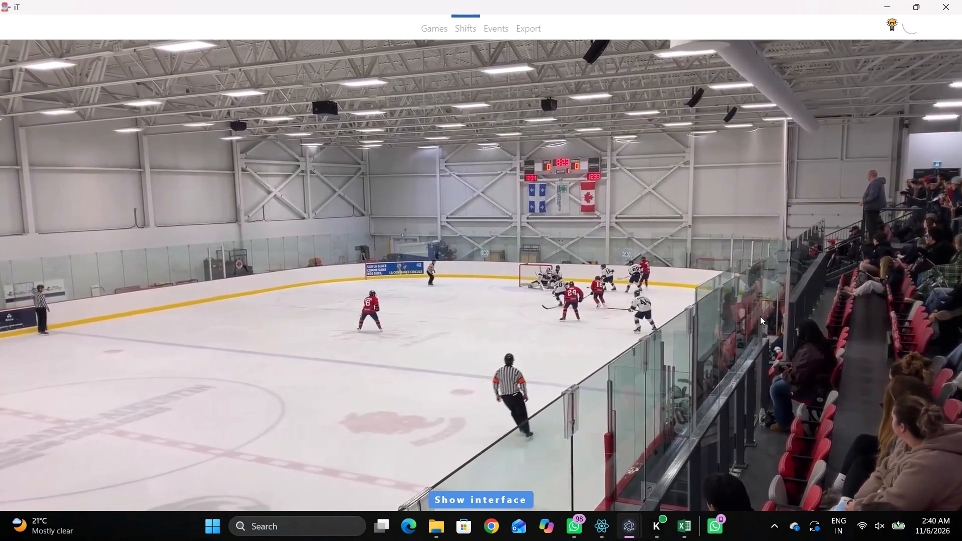
{"action": "key", "text": "space"}
{"action": "type", "text": "qqqqq"}
{"action": "key", "text": "shift+d"}
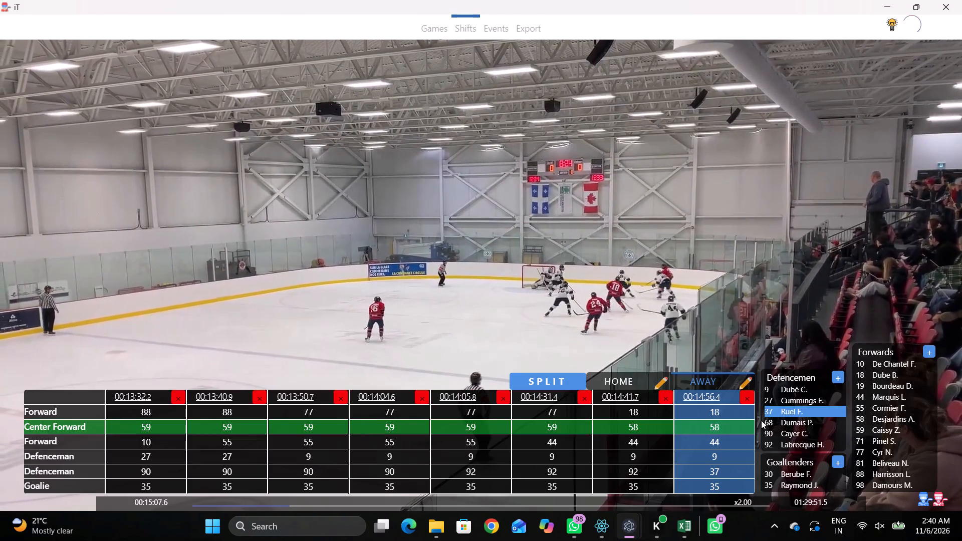
Replay the play from about 00:15:07 at x1.00 speed to read the away players' jersey numbers.
{"action": "key", "text": "q"}
{"action": "type", "text": "qq"}
{"action": "key", "text": "q"}
{"action": "type", "text": "r"}
{"action": "key", "text": "space"}
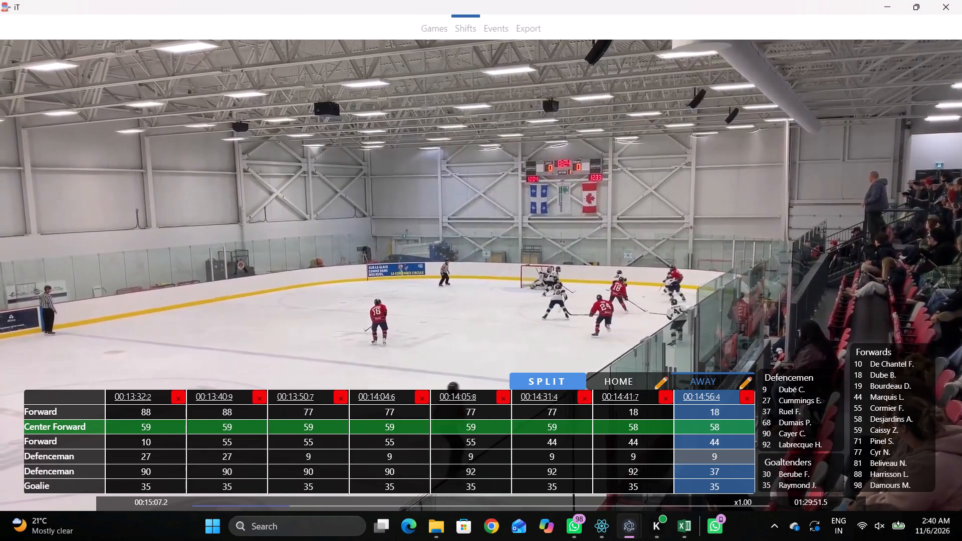
{"action": "type", "text": "v"}
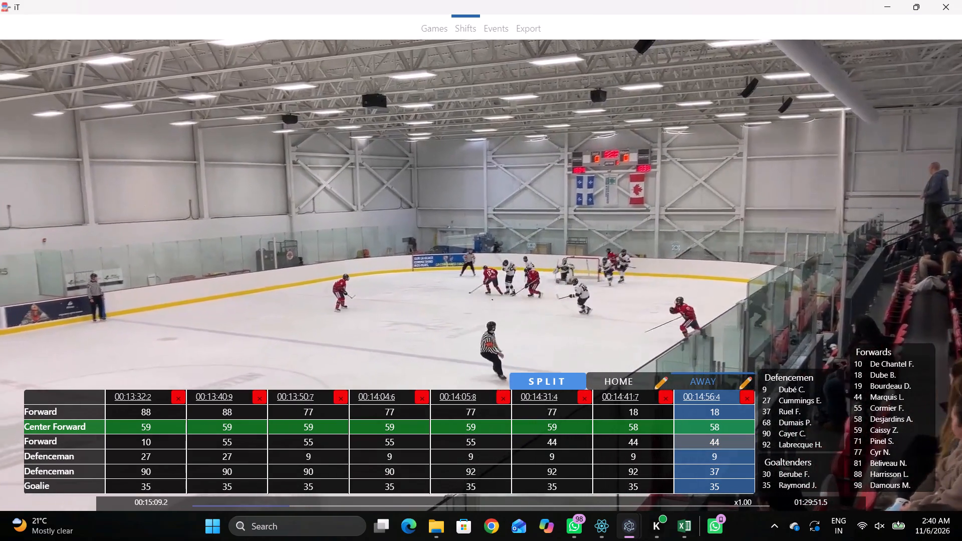
{"action": "key", "text": "space"}
{"action": "key", "text": "space"}
Watch the following play up to about 00:15:19 and compare the away players on the ice with the line-up.
{"action": "key", "text": "shift+d"}
{"action": "key", "text": "space"}
{"action": "key", "text": "space"}
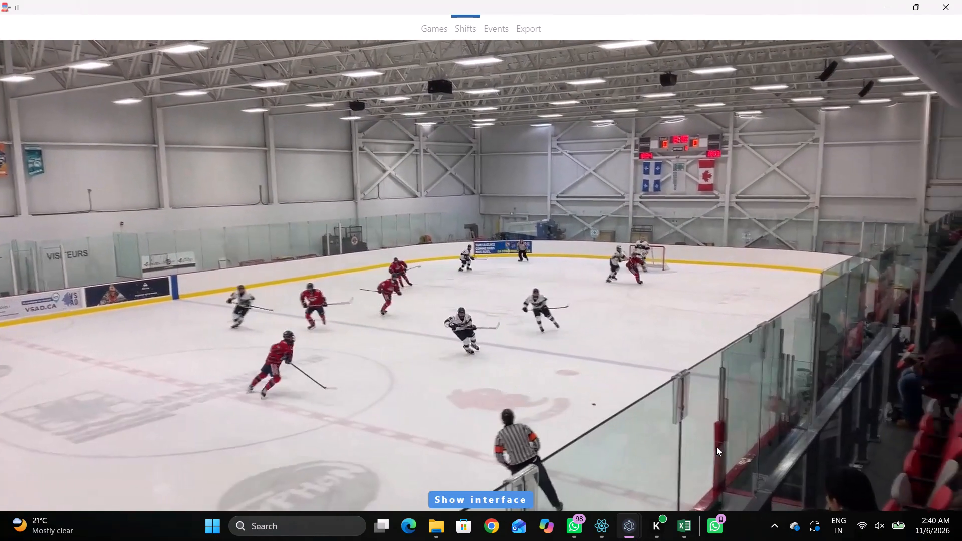
{"action": "key", "text": "space"}
{"action": "key", "text": "space"}
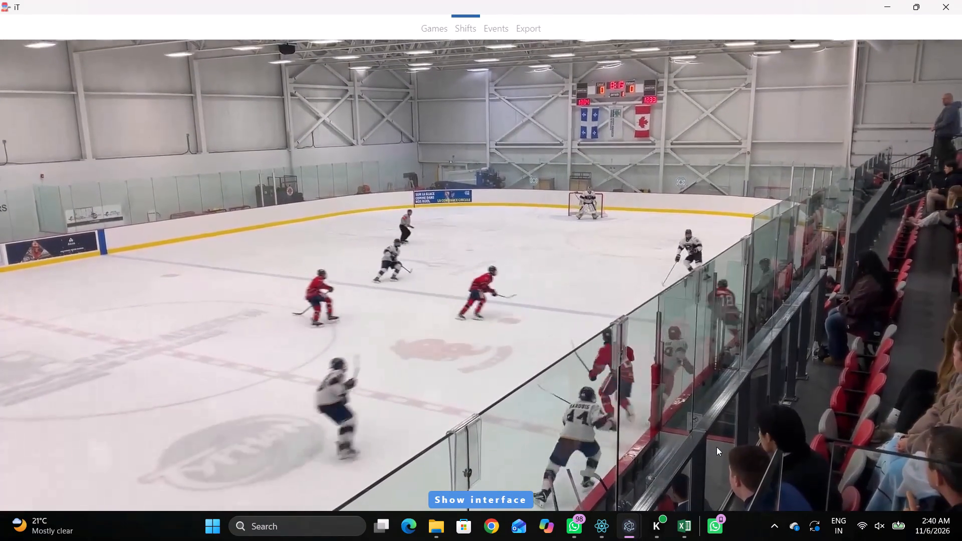
{"action": "key", "text": "space"}
{"action": "key", "text": "space"}
{"action": "key", "text": "space"}
{"action": "key", "text": "space"}
{"action": "key", "text": "space"}
{"action": "key", "text": "space"}
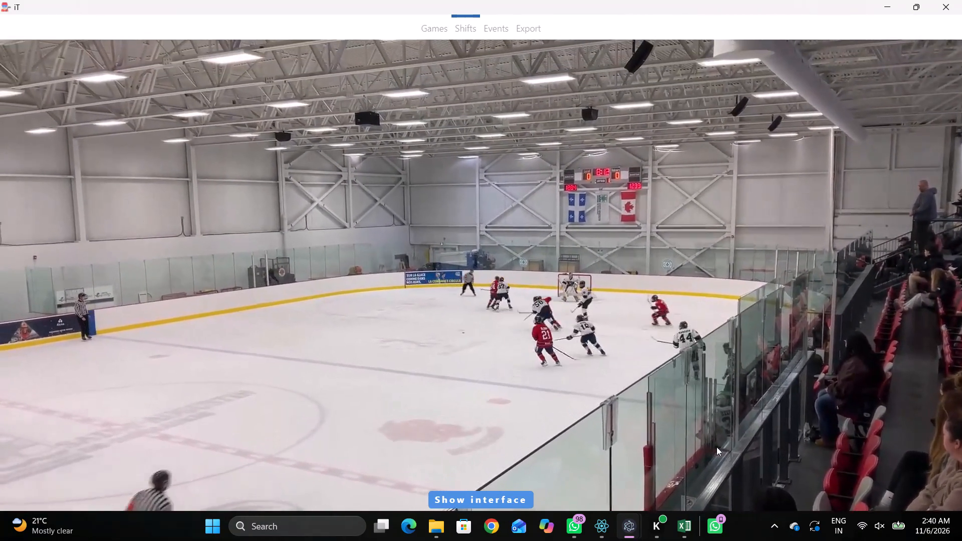
{"action": "key", "text": "space"}
{"action": "type", "text": "qq"}
{"action": "key", "text": "q"}
{"action": "key", "text": "shift+d"}
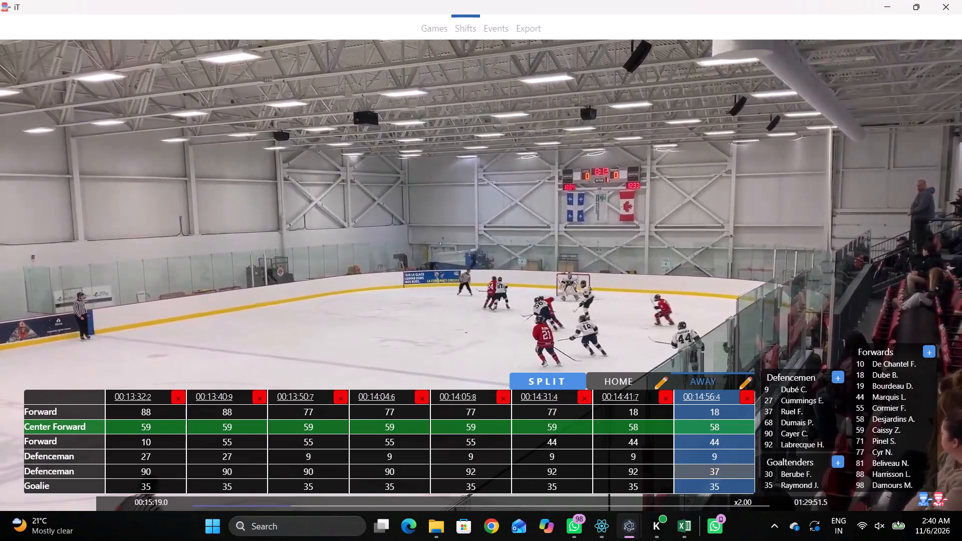
{"action": "key", "text": "space"}
{"action": "key", "text": "space"}
{"action": "key", "text": "q"}
{"action": "key", "text": "q"}
{"action": "key", "text": "q"}
{"action": "key", "text": "q"}
{"action": "left_click", "coordinate": [717, 450]}
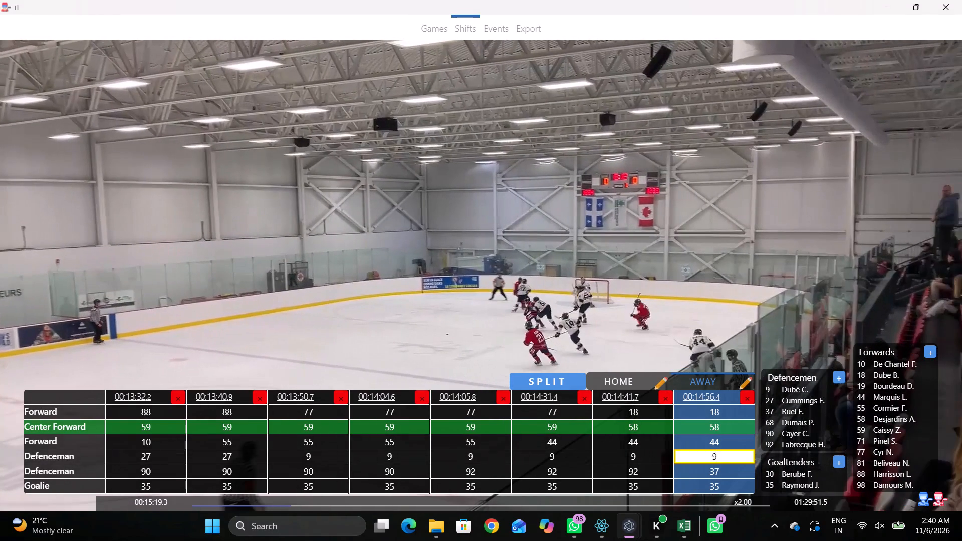
{"action": "left_click", "coordinate": [793, 418]}
{"action": "key", "text": "shift+d"}
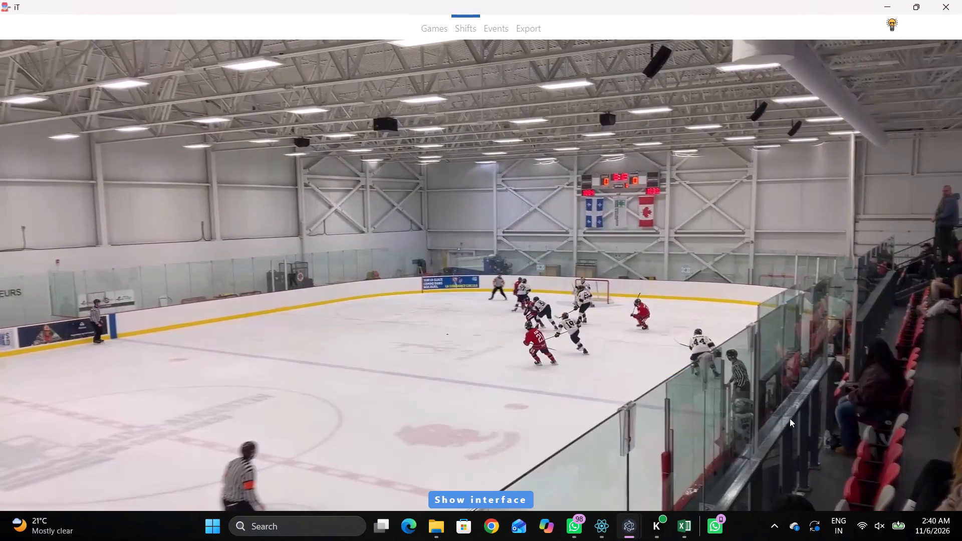
Advance the video to the next stoppage and add a new shift at 00:15:48.8.
{"action": "key", "text": "space"}
{"action": "key", "text": "v"}
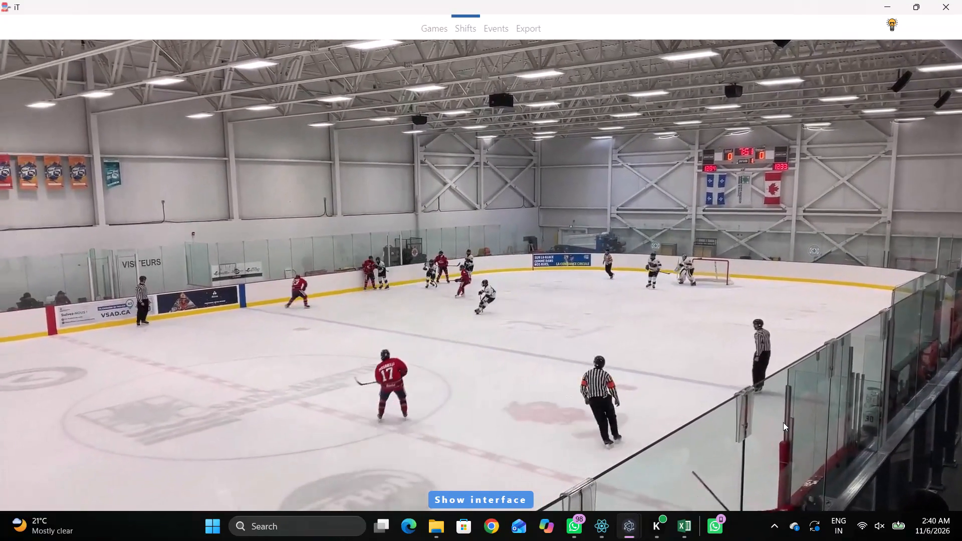
{"action": "key", "text": "space"}
{"action": "key", "text": "space"}
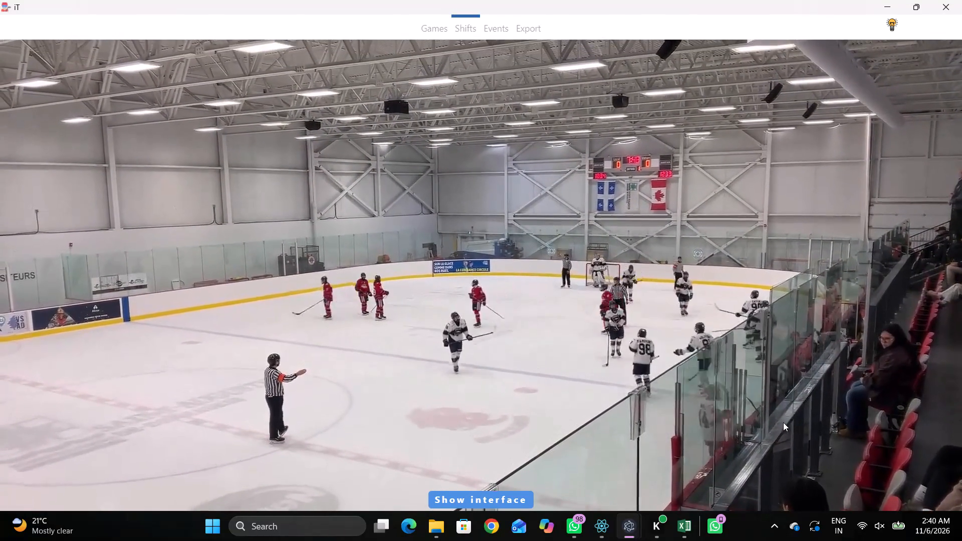
{"action": "key", "text": "space"}
{"action": "key", "text": "space"}
{"action": "key", "text": "space"}
{"action": "key", "text": "shift+s"}
{"action": "key", "text": "shift+d"}
Set the two Defencemen of the away 00:15:48.8 shift to 27 (upper) and 90 (lower).
{"action": "left_click", "coordinate": [724, 454]}
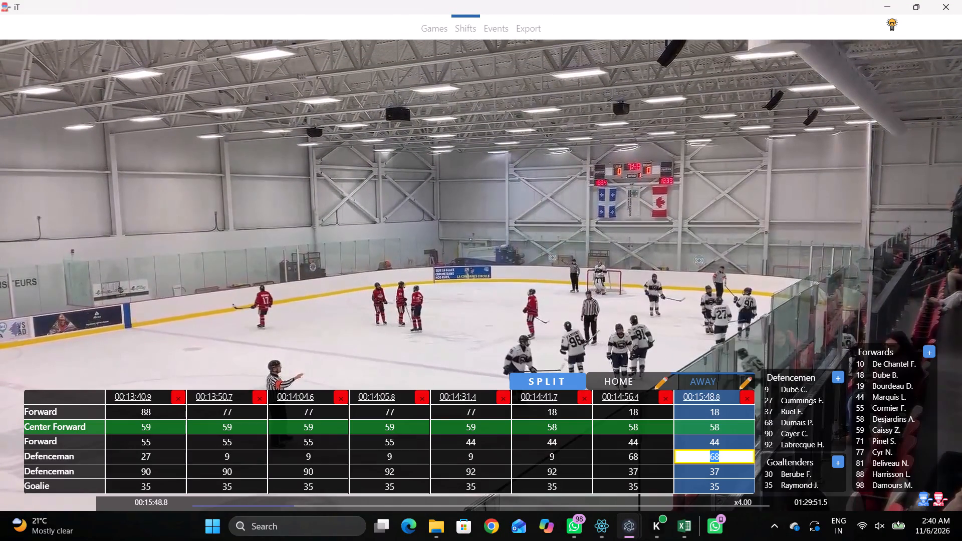
{"action": "left_click", "coordinate": [782, 389]}
{"action": "left_click", "coordinate": [725, 470]}
{"action": "left_click", "coordinate": [708, 464]}
{"action": "left_click_drag", "start_coordinate": [741, 453], "coordinate": [726, 455]}
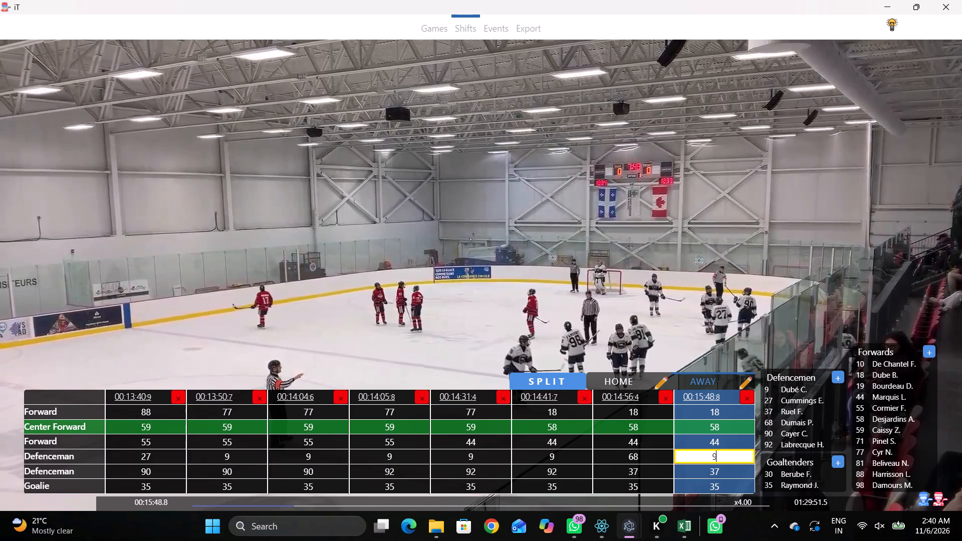
{"action": "left_click_drag", "start_coordinate": [726, 455], "coordinate": [719, 455]}
{"action": "left_click", "coordinate": [788, 408]}
{"action": "left_click", "coordinate": [785, 398]}
{"action": "left_click", "coordinate": [729, 459]}
{"action": "left_click", "coordinate": [719, 476]}
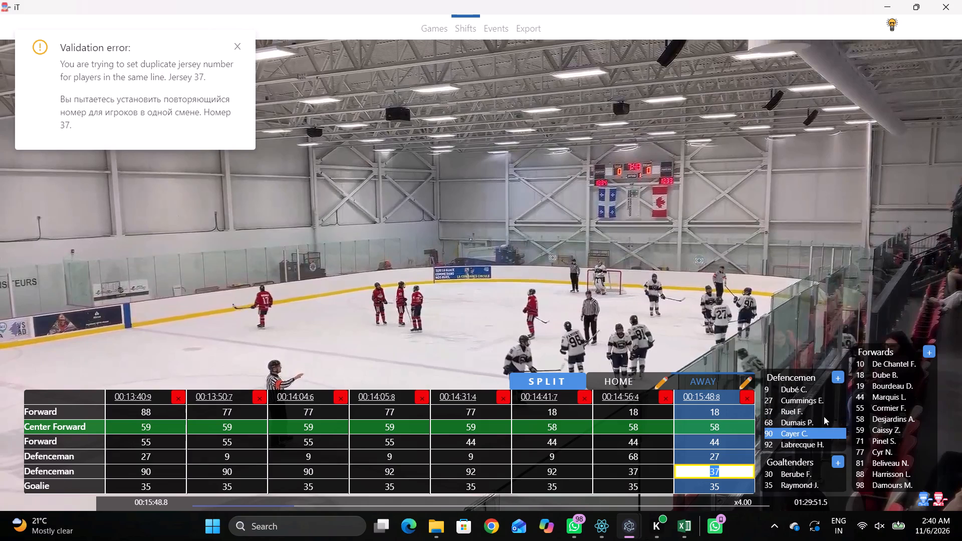
{"action": "left_click", "coordinate": [799, 432]}
{"action": "key", "text": "shift+d"}
Set the away 00:15:48.8 forward line to 19 as upper Forward, 98 as Center Forward and 81 as lower Forward.
{"action": "key", "text": "space"}
{"action": "key", "text": "space"}
{"action": "key", "text": "space"}
{"action": "key", "text": "space"}
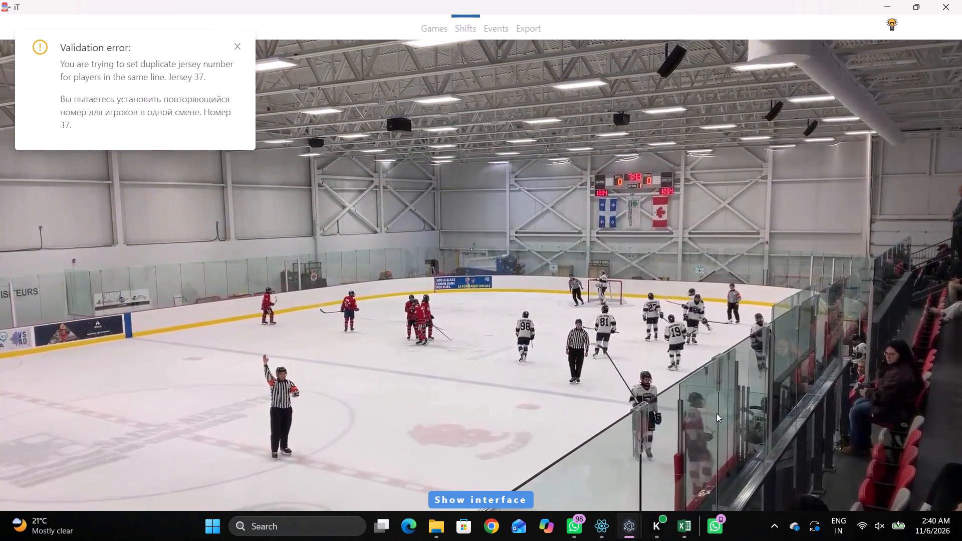
{"action": "key", "text": "q"}
{"action": "key", "text": "shift+d"}
{"action": "left_click_drag", "start_coordinate": [722, 427], "coordinate": [716, 429]}
{"action": "left_click", "coordinate": [890, 488]}
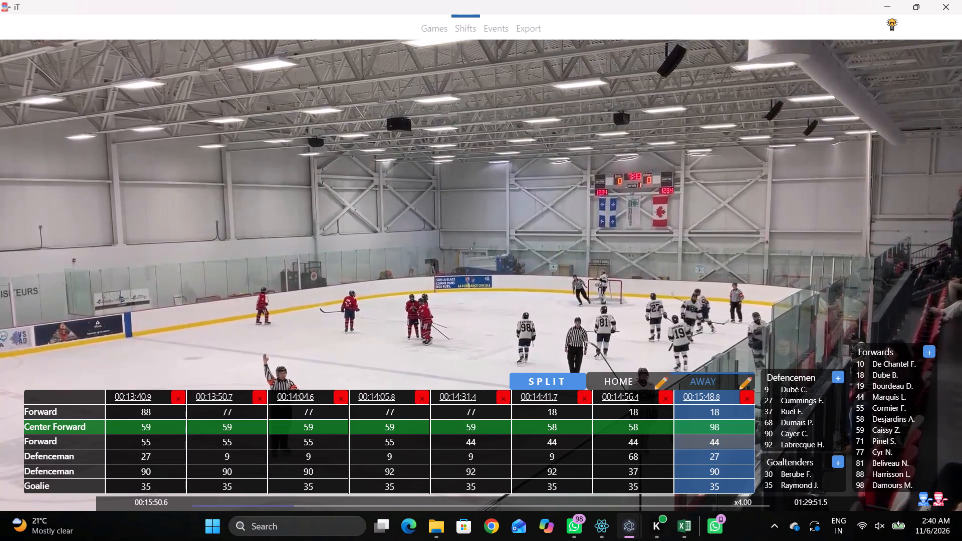
{"action": "left_click", "coordinate": [736, 441]}
{"action": "left_click", "coordinate": [869, 459]}
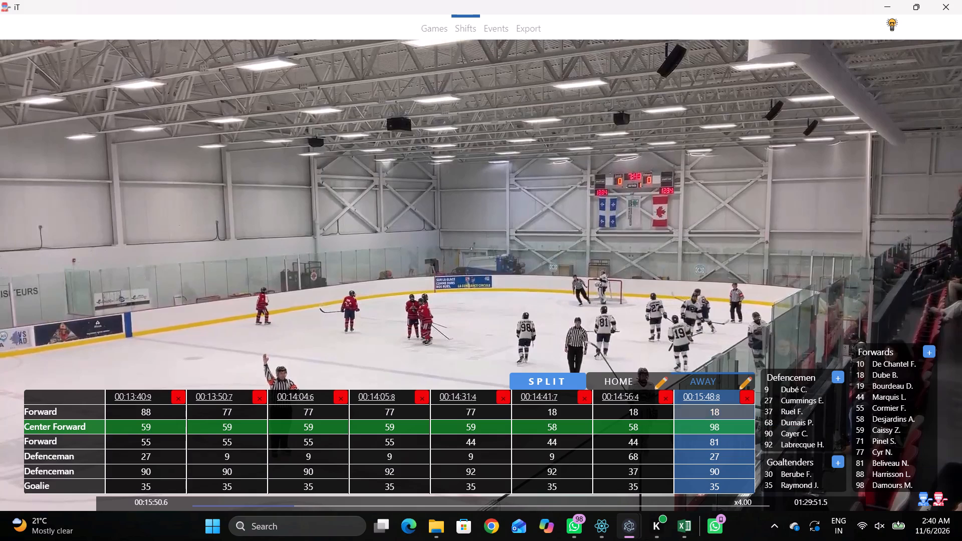
{"action": "left_click", "coordinate": [738, 416]}
{"action": "left_click", "coordinate": [871, 390]}
{"action": "key", "text": "shift+d"}
Advance the video to the next face-off set-up and add a new shift at 00:16:01.8.
{"action": "key", "text": "space"}
{"action": "type", "text": "c"}
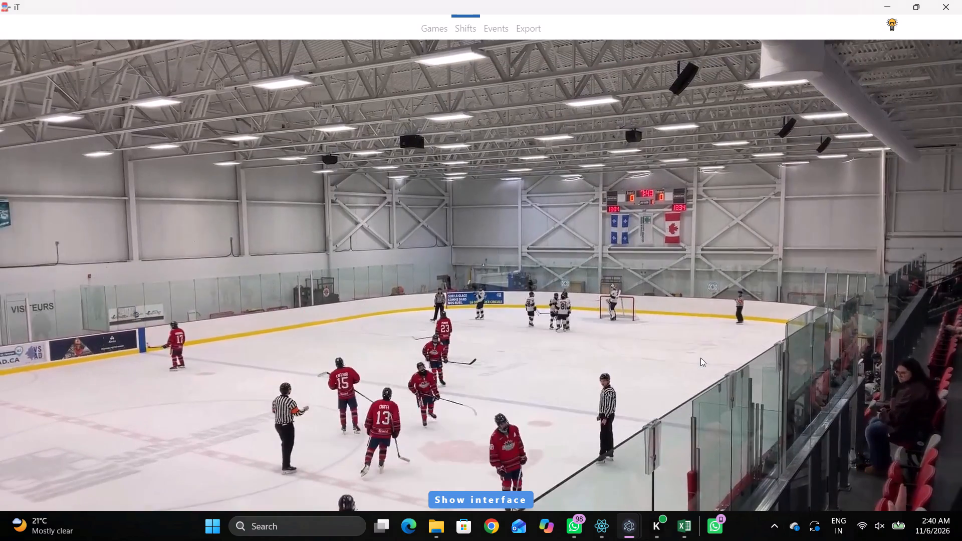
{"action": "key", "text": "space"}
{"action": "key", "text": "space"}
{"action": "key", "text": "shift+s"}
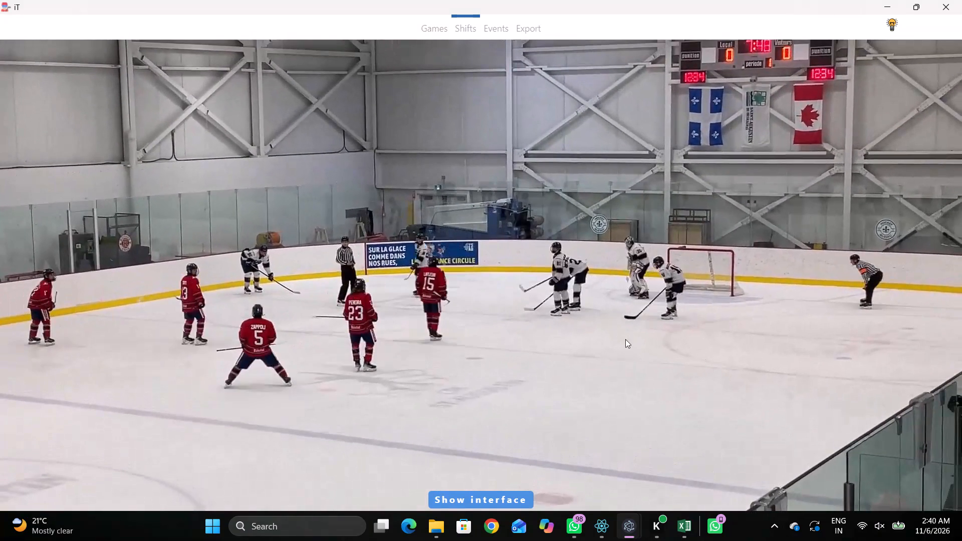
{"action": "key", "text": "shift+d"}
{"action": "key", "text": "shift+d"}
Follow the play from the 00:16:01.8 face-off to the next stoppage and add a new shift at 00:17:00.3.
{"action": "key", "text": "space"}
{"action": "type", "text": "c"}
{"action": "key", "text": "space"}
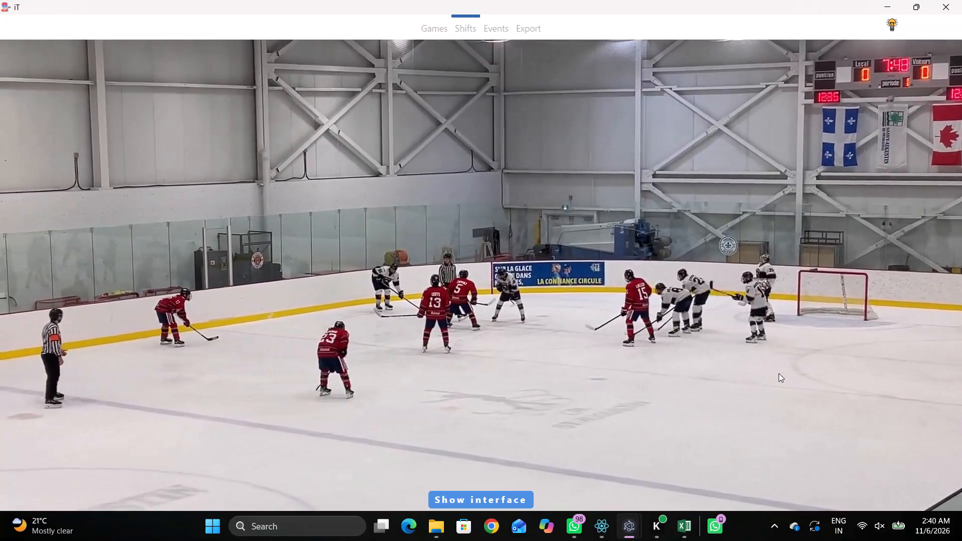
{"action": "type", "text": "c"}
{"action": "key", "text": "space"}
{"action": "key", "text": "space"}
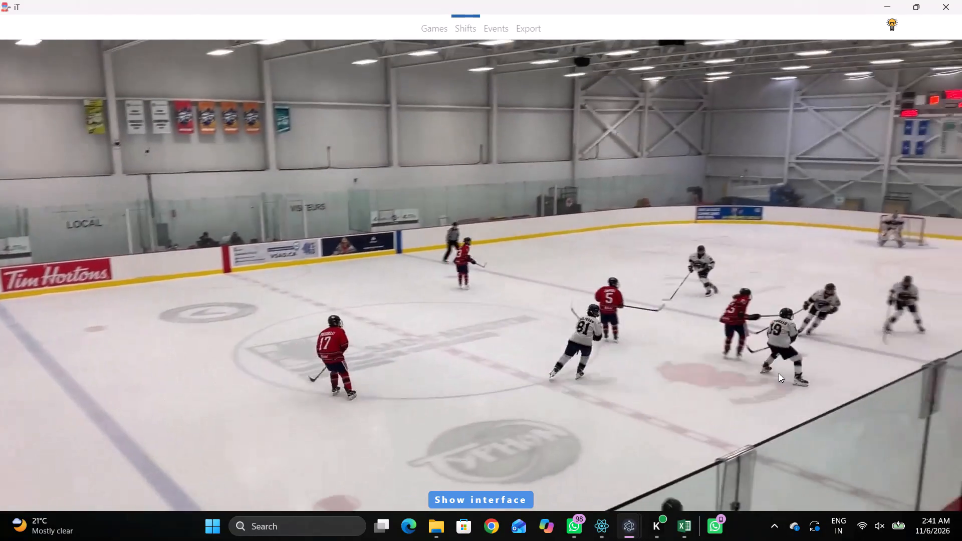
{"action": "key", "text": "space"}
{"action": "key", "text": "space"}
{"action": "key", "text": "space"}
{"action": "key", "text": "space"}
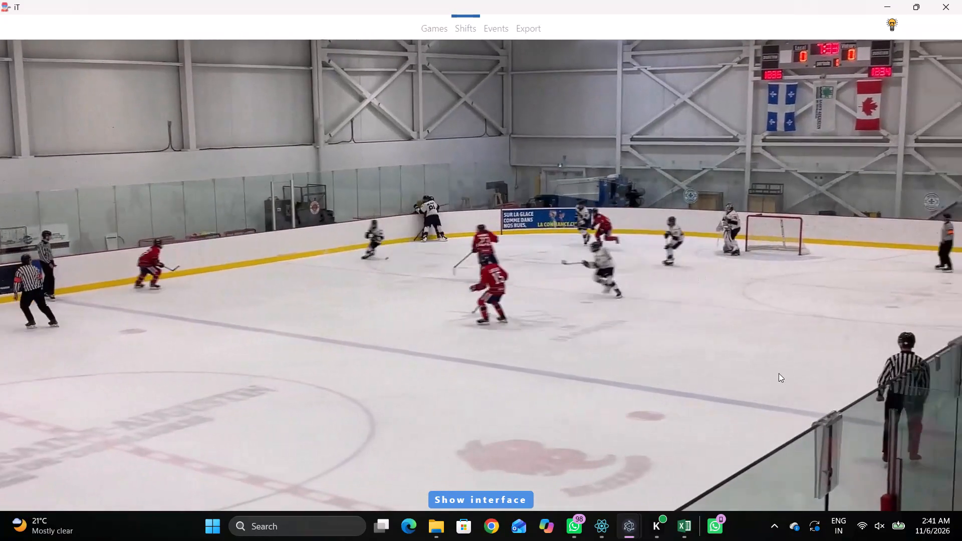
{"action": "key", "text": "space"}
{"action": "key", "text": "space"}
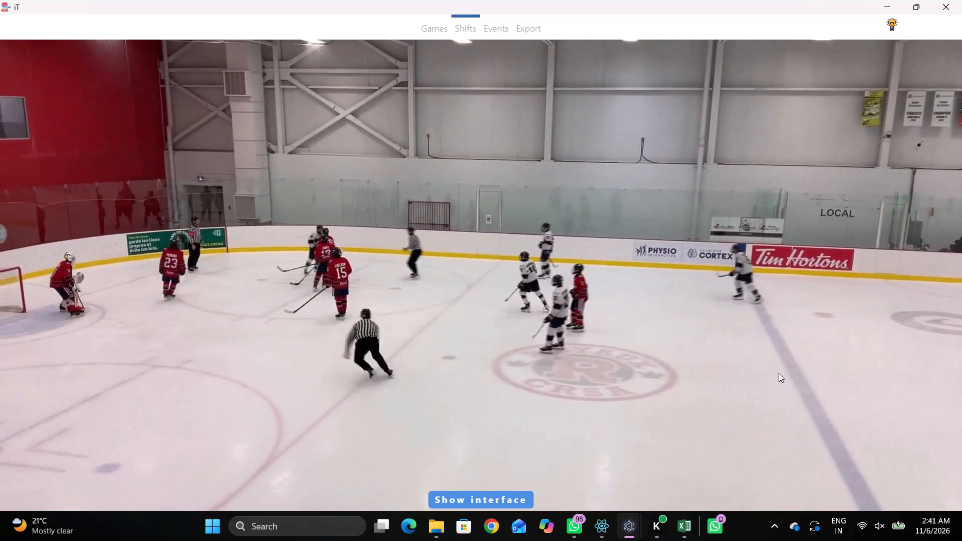
{"action": "key", "text": "space"}
{"action": "key", "text": "space"}
{"action": "type", "text": "c c c"}
{"action": "key", "text": "space"}
{"action": "key", "text": "space"}
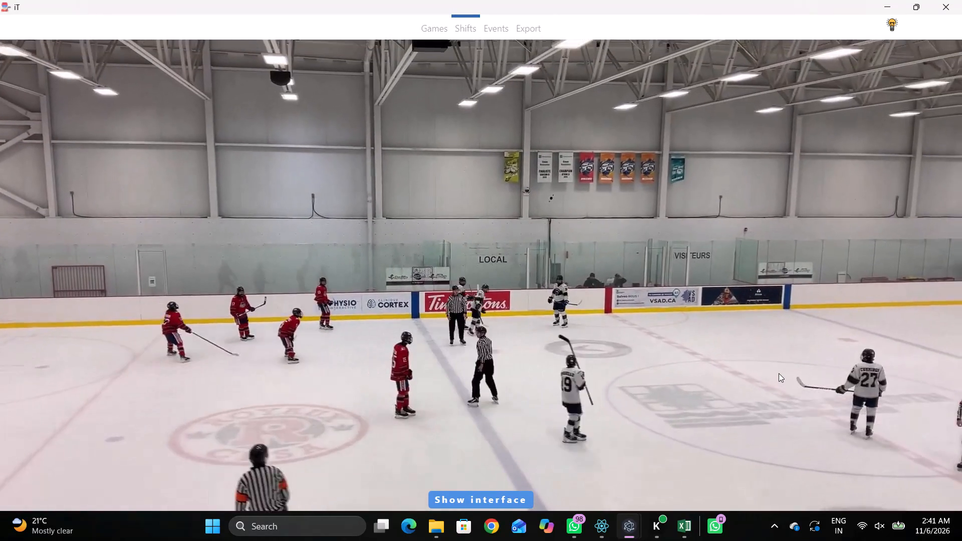
{"action": "key", "text": "space"}
{"action": "key", "text": "space"}
{"action": "type", "text": "SD"}
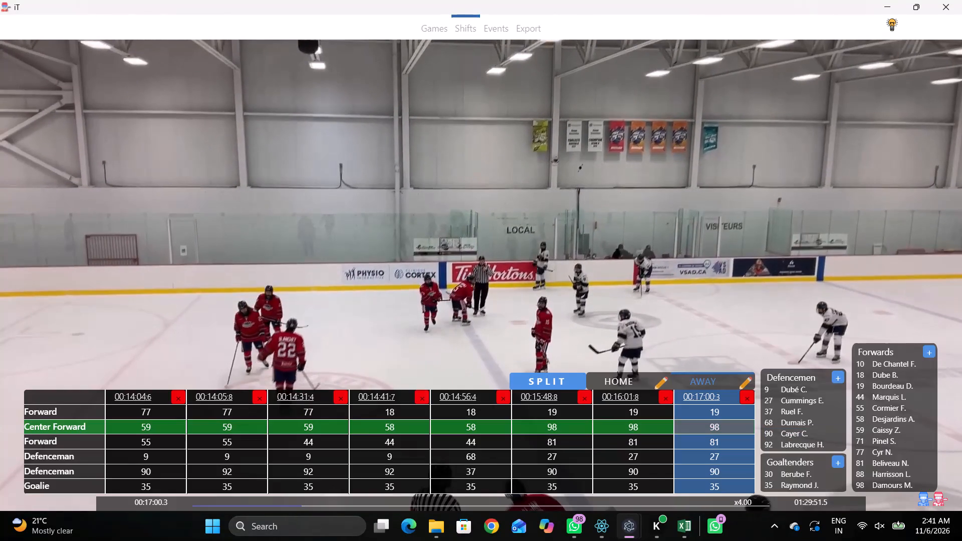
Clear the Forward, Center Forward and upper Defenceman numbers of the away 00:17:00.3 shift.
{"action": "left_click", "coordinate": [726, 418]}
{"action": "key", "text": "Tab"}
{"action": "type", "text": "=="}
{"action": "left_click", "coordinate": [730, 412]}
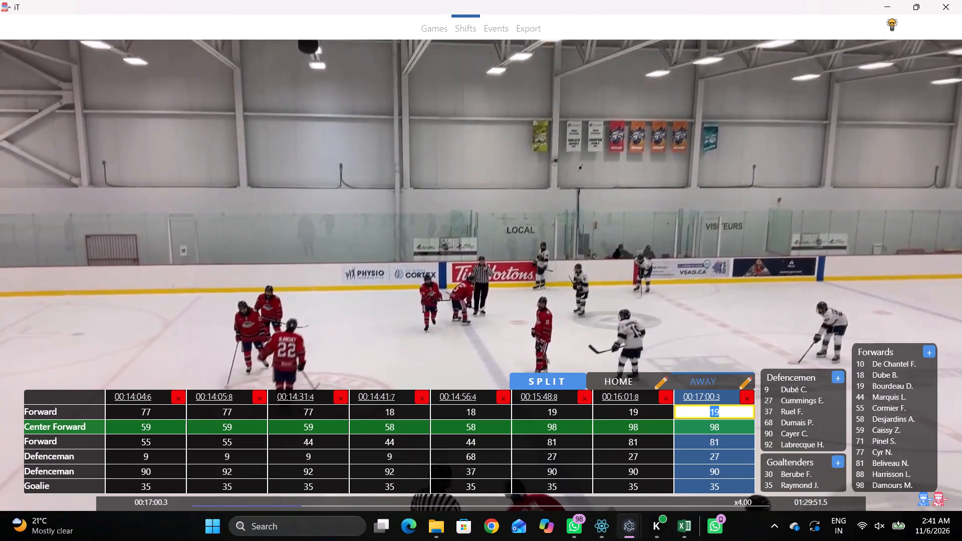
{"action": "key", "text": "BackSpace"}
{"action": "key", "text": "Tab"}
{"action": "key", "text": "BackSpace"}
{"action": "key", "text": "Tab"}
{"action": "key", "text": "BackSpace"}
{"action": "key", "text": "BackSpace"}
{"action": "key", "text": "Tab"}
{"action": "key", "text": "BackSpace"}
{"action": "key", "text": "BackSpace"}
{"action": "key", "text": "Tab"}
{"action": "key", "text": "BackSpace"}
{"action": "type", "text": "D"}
Read the away jerseys at the face-off and set the upper Forward of the 00:17:00.3 shift to 19.
{"action": "key", "text": "space"}
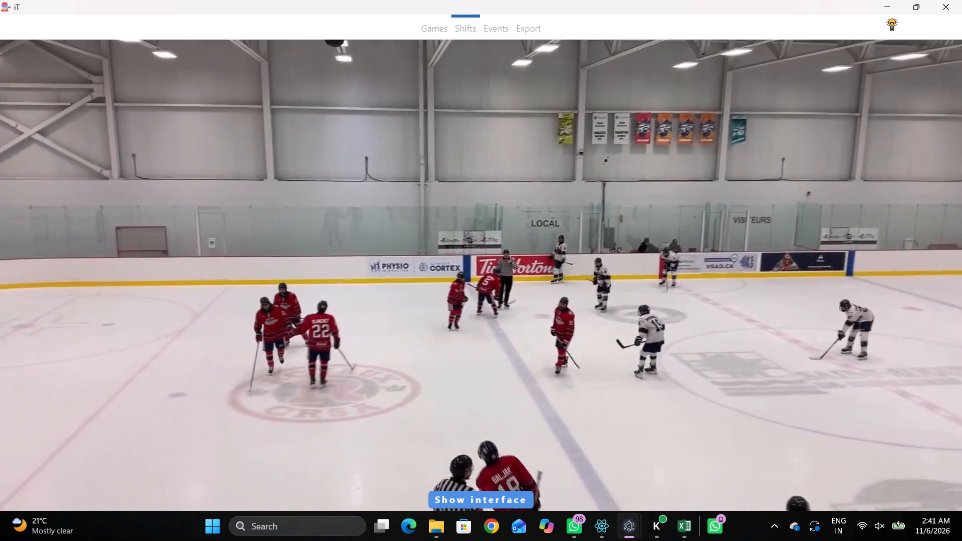
{"action": "key", "text": "space"}
{"action": "key", "text": "space"}
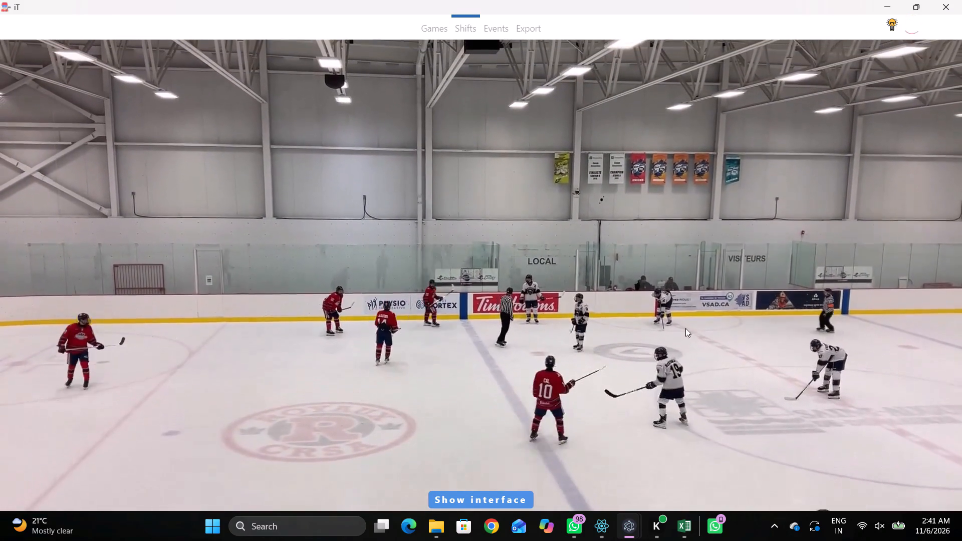
{"action": "key", "text": "space"}
{"action": "key", "text": "shift+d"}
{"action": "left_click", "coordinate": [696, 412]}
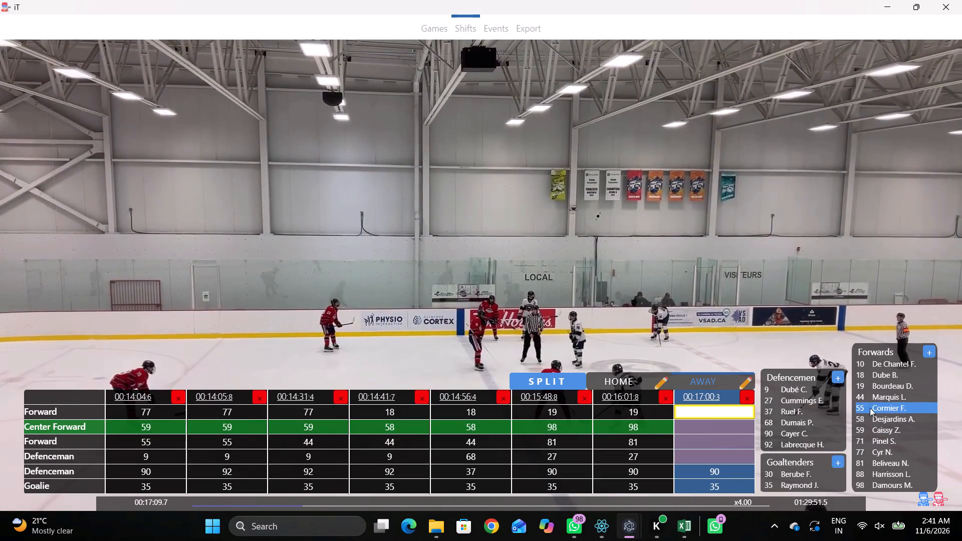
{"action": "left_click", "coordinate": [867, 389]}
{"action": "key", "text": "shift+d"}
Check the away players around 00:17:14 and set the Center Forward of the 00:17:00.3 shift to 98.
{"action": "key", "text": "space"}
{"action": "key", "text": "space"}
{"action": "key", "text": "space"}
{"action": "key", "text": "space"}
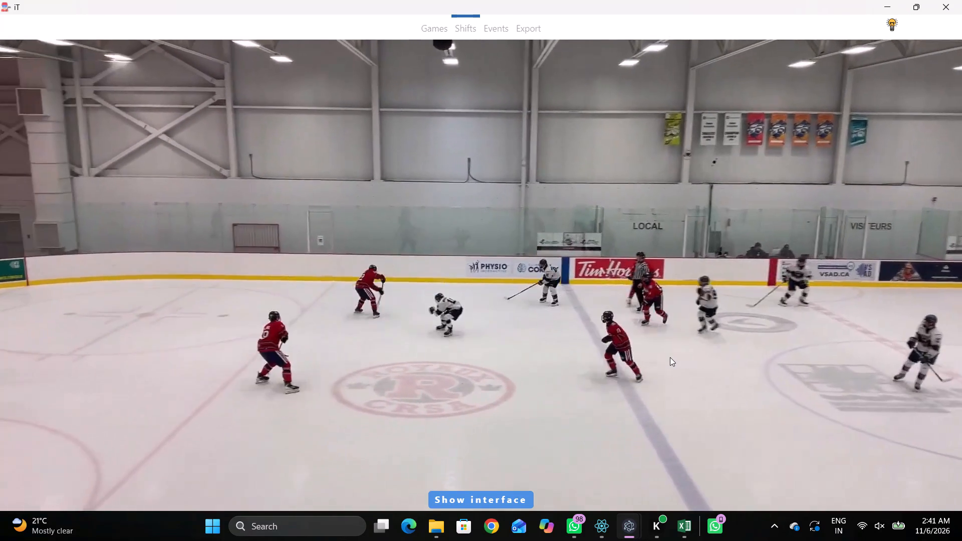
{"action": "key", "text": "space"}
{"action": "key", "text": "space"}
{"action": "key", "text": "space"}
{"action": "key", "text": "space"}
{"action": "key", "text": "q"}
{"action": "key", "text": "shift+d"}
{"action": "key", "text": "q"}
{"action": "left_click", "coordinate": [720, 427]}
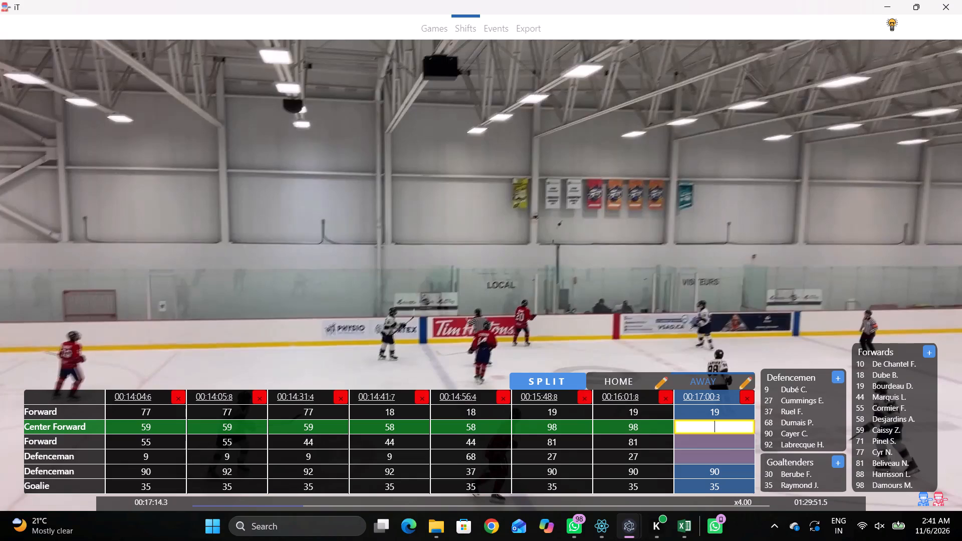
{"action": "left_click", "coordinate": [891, 489]}
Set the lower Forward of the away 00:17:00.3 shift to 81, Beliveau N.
{"action": "left_click", "coordinate": [740, 444]}
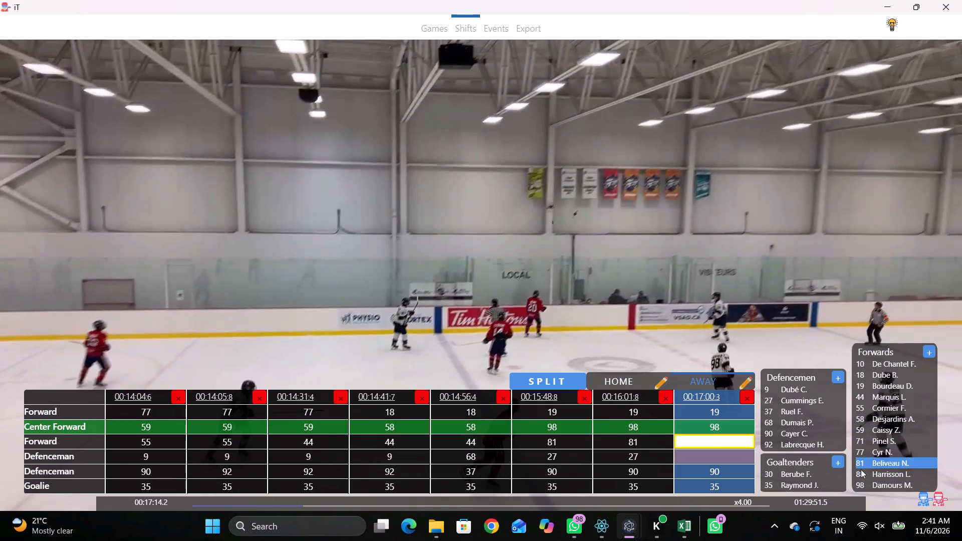
{"action": "left_click", "coordinate": [861, 468]}
{"action": "left_click", "coordinate": [864, 461]}
{"action": "left_click", "coordinate": [742, 436]}
{"action": "key", "text": "shift+d"}
{"action": "key", "text": "space"}
{"action": "key", "text": "space"}
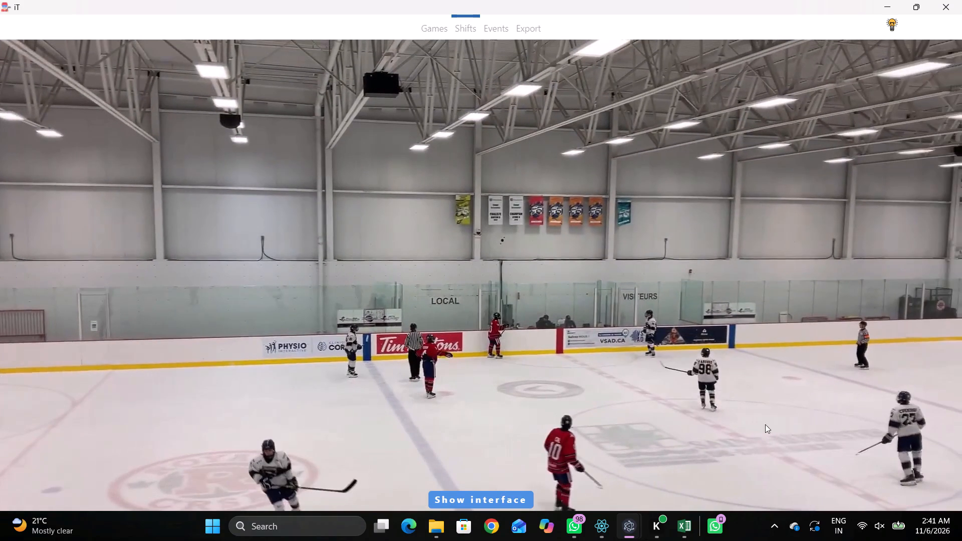
{"action": "key", "text": "shift+d"}
{"action": "left_click", "coordinate": [697, 453]}
{"action": "left_click", "coordinate": [781, 401]}
{"action": "key", "text": "shift+d"}
Advance the video to the next face-off in the home team's zone and add a new shift at 00:17:32.2.
{"action": "key", "text": "space"}
{"action": "type", "text": "c"}
{"action": "key", "text": "space"}
{"action": "key", "text": "c"}
{"action": "key", "text": "space"}
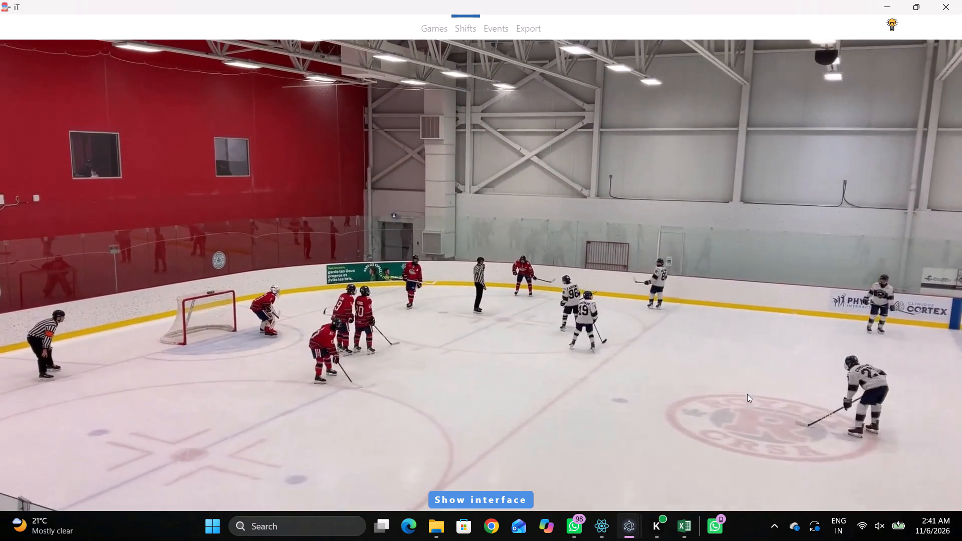
{"action": "key", "text": "space"}
{"action": "key", "text": "shift+s"}
{"action": "key", "text": "shift+d"}
{"action": "key", "text": "shift+d"}
Follow the play to the next face-off set-up and add a new shift at 00:18:21.0.
{"action": "type", "text": "c c"}
{"action": "key", "text": "space"}
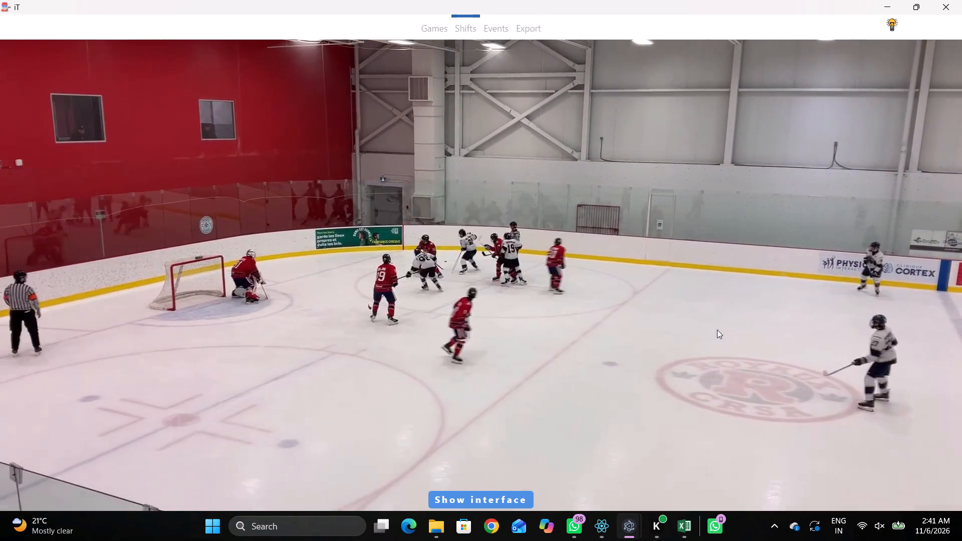
{"action": "type", "text": "c"}
{"action": "key", "text": "space"}
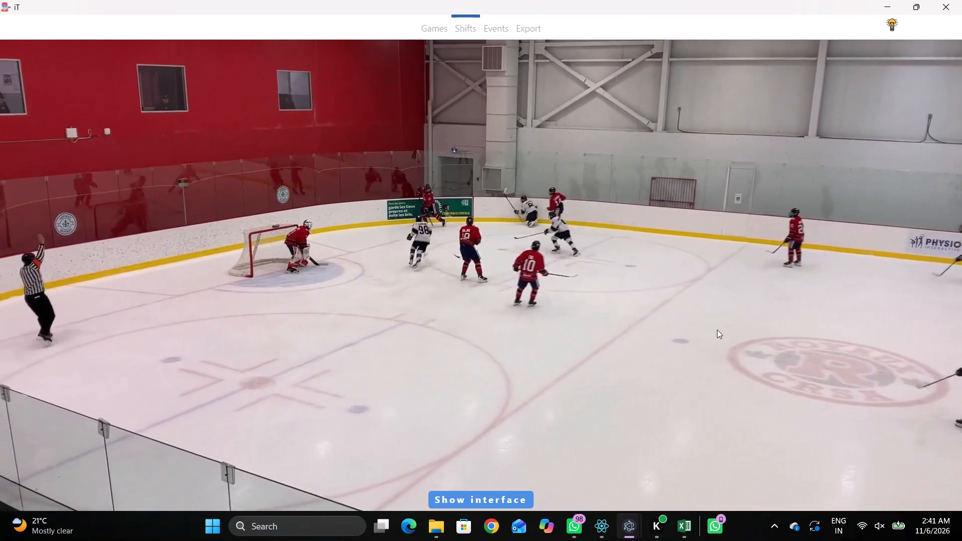
{"action": "key", "text": "space"}
{"action": "type", "text": "c c c"}
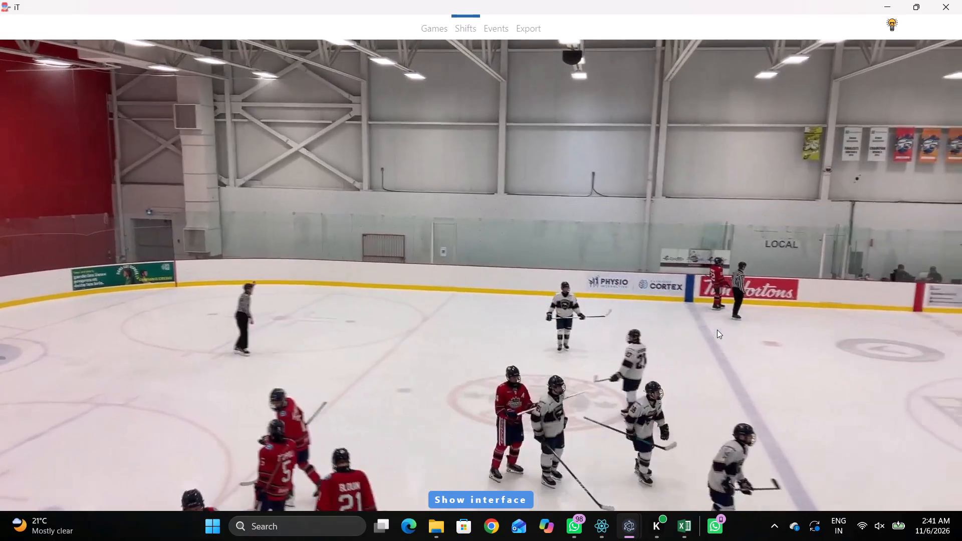
{"action": "key", "text": "space"}
{"action": "key", "text": "space"}
{"action": "key", "text": "space"}
{"action": "key", "text": "space"}
{"action": "key", "text": "shift+s"}
{"action": "key", "text": "shift+d"}
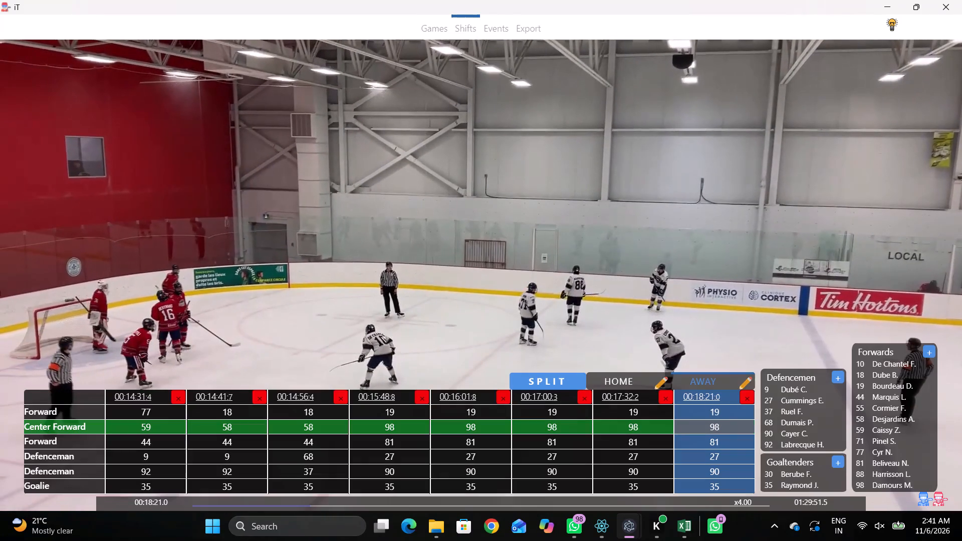
{"action": "key", "text": "shift+s"}
{"action": "type", "text": "DD"}
Set the upper Forward to 88 and the Center Forward to 71 in the away 00:18:21.0 shift.
{"action": "left_click_drag", "start_coordinate": [726, 412], "coordinate": [717, 414]}
{"action": "left_click", "coordinate": [907, 476]}
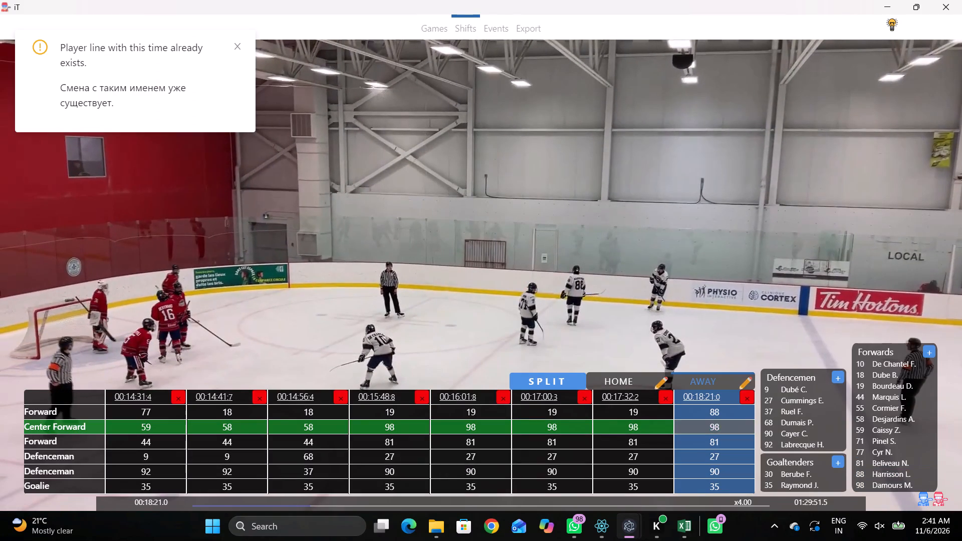
{"action": "left_click", "coordinate": [733, 425]}
{"action": "left_click", "coordinate": [878, 434]}
{"action": "left_click", "coordinate": [876, 439]}
{"action": "left_click", "coordinate": [704, 420]}
{"action": "key", "text": "shift+d"}
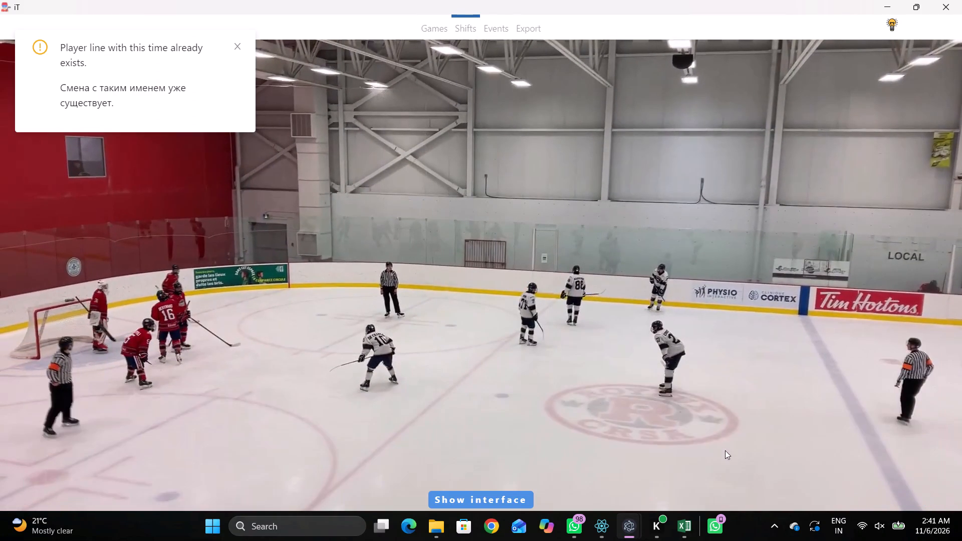
Set the lower Forward to 10 in the away 00:18:21.0 shift.
{"action": "key", "text": "space"}
{"action": "key", "text": "space"}
{"action": "key", "text": "shift+d"}
{"action": "left_click", "coordinate": [720, 451]}
{"action": "left_click", "coordinate": [717, 452]}
{"action": "left_click", "coordinate": [723, 446]}
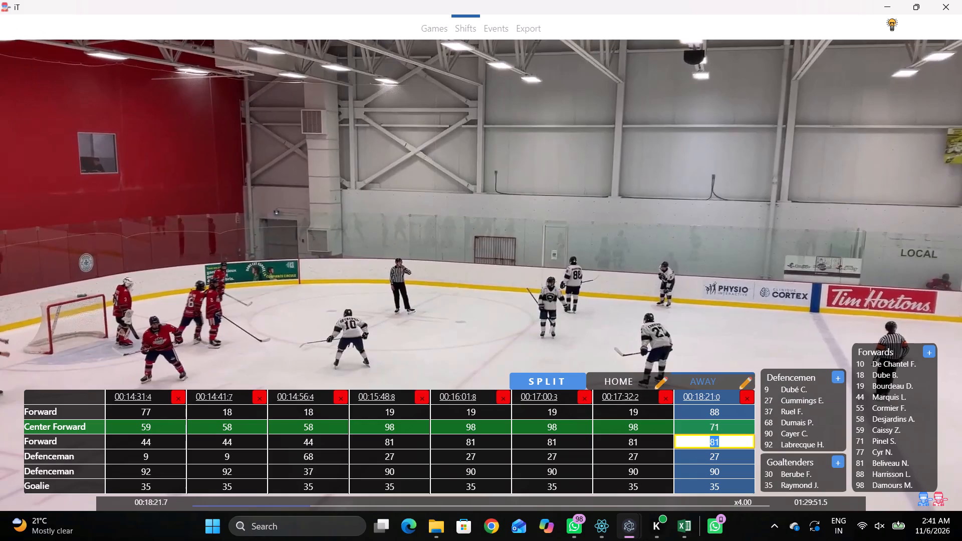
{"action": "left_click", "coordinate": [870, 370]}
{"action": "double_click", "coordinate": [870, 367]}
{"action": "left_click_drag", "start_coordinate": [770, 445], "coordinate": [764, 445]}
{"action": "left_click", "coordinate": [738, 445]}
{"action": "left_click", "coordinate": [736, 453]}
{"action": "key", "text": "shift+d"}
Play the video on briefly and add a new away shift at 00:18:22.9.
{"action": "key", "text": "space"}
{"action": "key", "text": "space"}
{"action": "key", "text": "shift+s"}
{"action": "key", "text": "shift+d"}
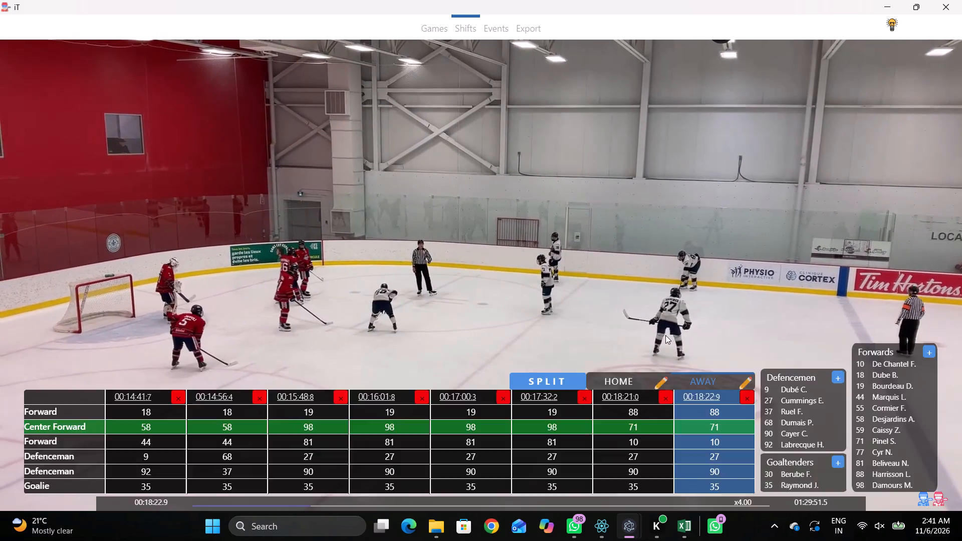
{"action": "key", "text": "shift+d"}
Skip ahead in the video through the stoppage and add a new away shift at 00:18:48.4.
{"action": "key", "text": "c"}
{"action": "key", "text": "space"}
{"action": "type", "text": "c c c"}
{"action": "key", "text": "space"}
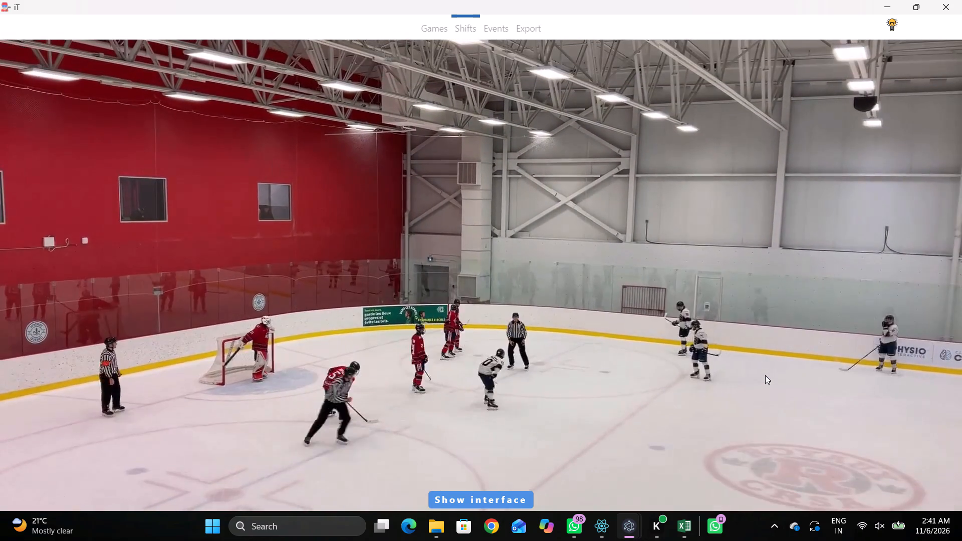
{"action": "key", "text": "space"}
{"action": "type", "text": "SDD DDc"}
{"action": "key", "text": "space"}
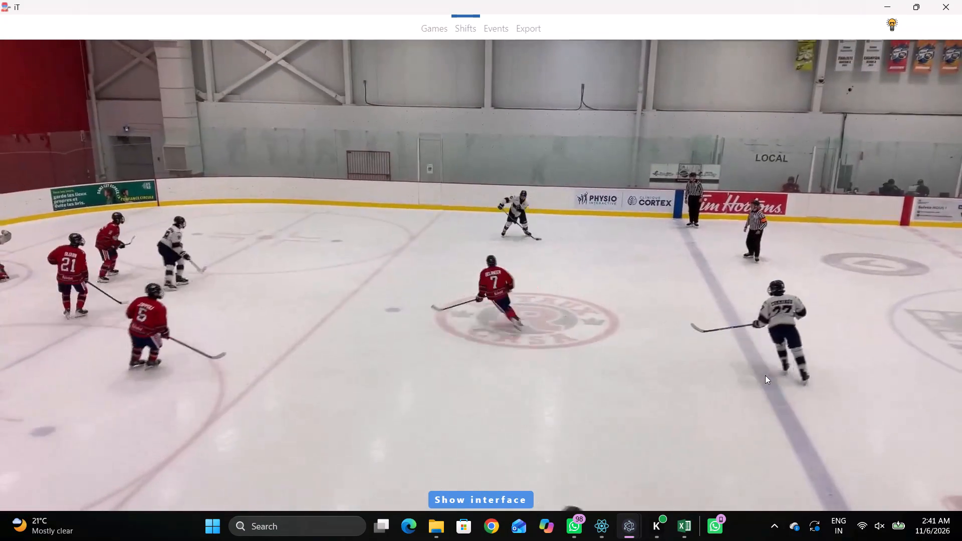
Skip ahead in the video and add a new away shift at 00:19:30.2.
{"action": "type", "text": "c c c SDD c"}
{"action": "key", "text": "space"}
{"action": "key", "text": "c"}
{"action": "key", "text": "space"}
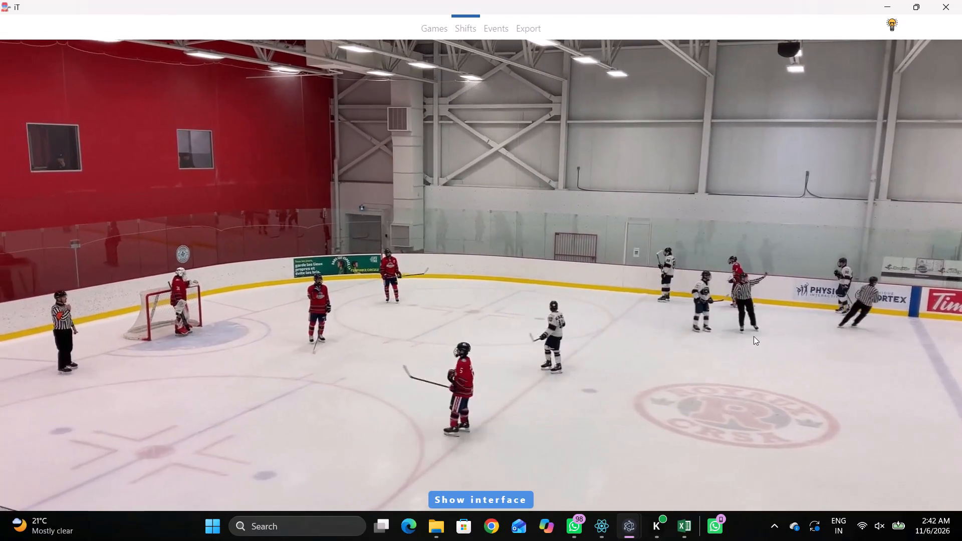
Keep advancing through the play and add new away shifts at 00:19:52.7 and 00:20:34.7.
{"action": "type", "text": "c D SDDDc c c c c c SD"}
{"action": "key", "text": "shift+d"}
Review the play after 00:20:34.7 and set the lower Defenceman of that away shift to 92.
{"action": "key", "text": "space"}
{"action": "key", "text": "space"}
{"action": "type", "text": "q"}
{"action": "key", "text": "r"}
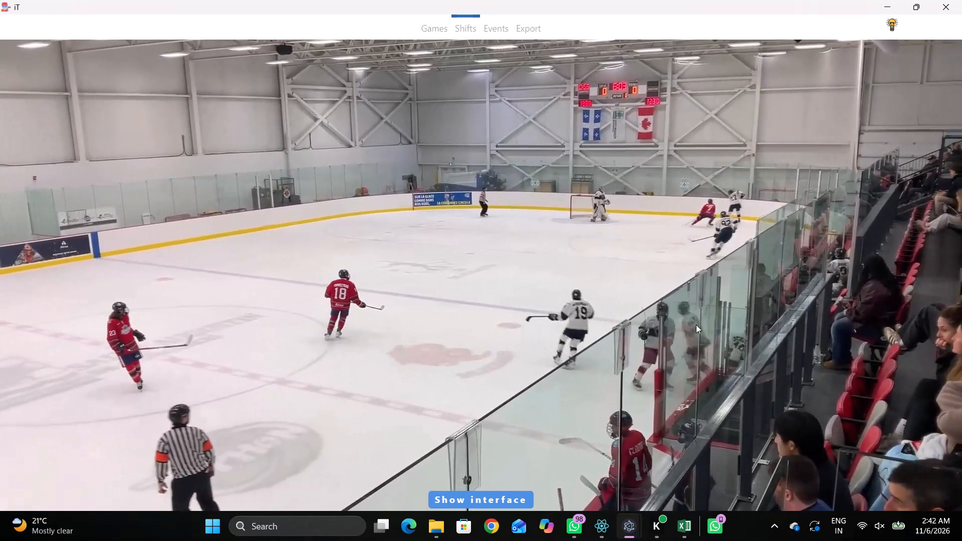
{"action": "key", "text": "space"}
{"action": "key", "text": "space"}
{"action": "key", "text": "shift+d"}
{"action": "left_click_drag", "start_coordinate": [715, 458], "coordinate": [707, 460]}
{"action": "left_click", "coordinate": [730, 472]}
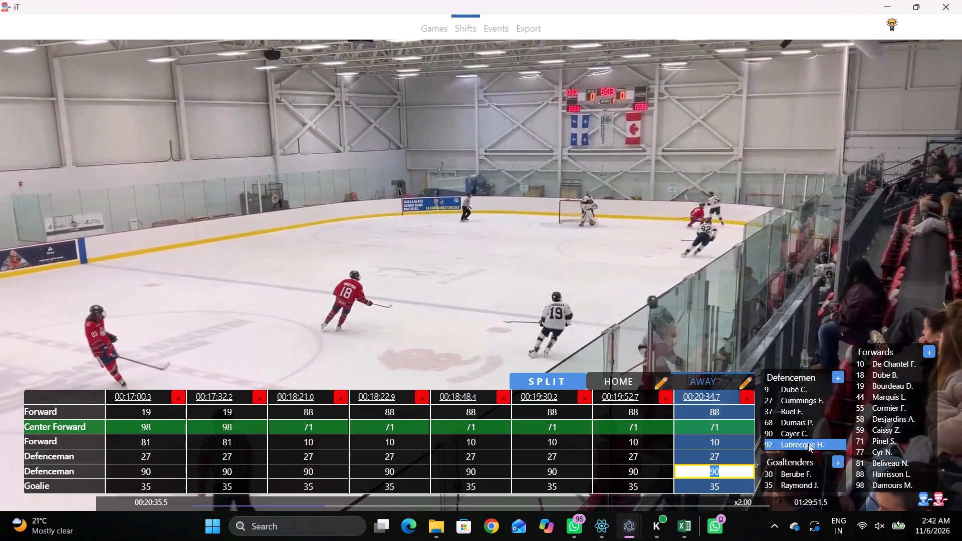
{"action": "left_click", "coordinate": [808, 444]}
{"action": "key", "text": "shift+d"}
Identify the forwards on the ice and set the lower Forward to 19 and the upper Forward to 98 in the away 00:20:34.7 shift.
{"action": "key", "text": "space"}
{"action": "key", "text": "space"}
{"action": "key", "text": "space"}
{"action": "key", "text": "space"}
{"action": "key", "text": "space"}
{"action": "key", "text": "space"}
{"action": "key", "text": "shift+d"}
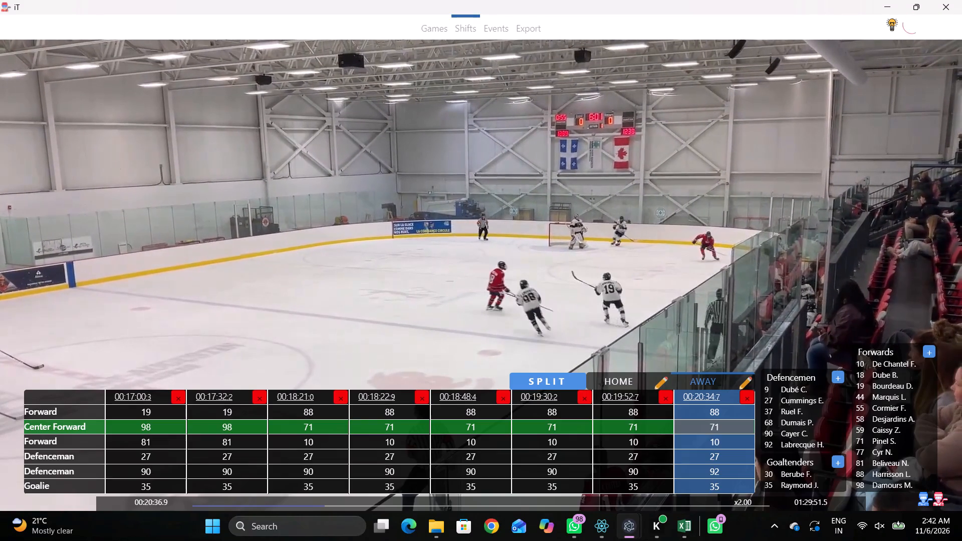
{"action": "left_click_drag", "start_coordinate": [736, 432], "coordinate": [705, 445]}
{"action": "left_click", "coordinate": [726, 445]}
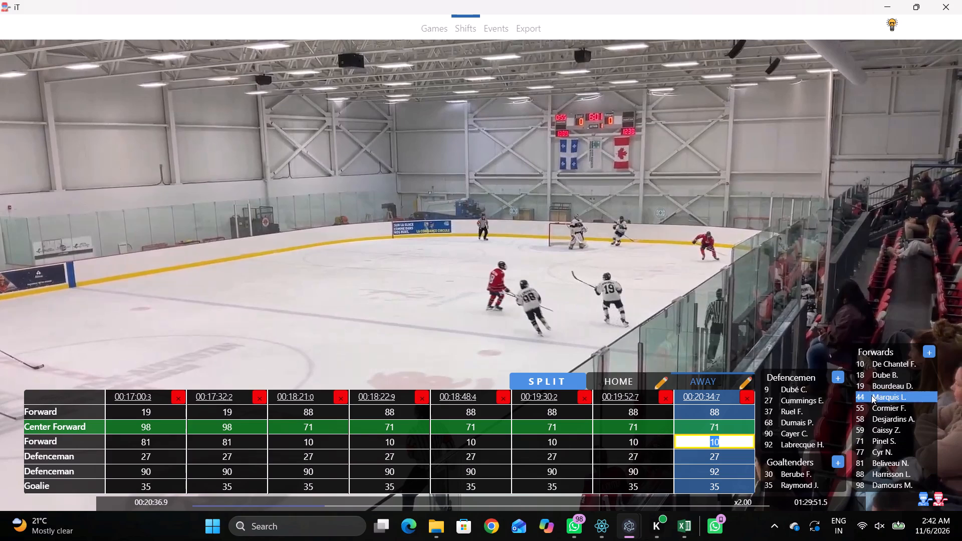
{"action": "left_click", "coordinate": [868, 384]}
{"action": "left_click", "coordinate": [723, 415]}
{"action": "left_click", "coordinate": [858, 486]}
{"action": "key", "text": "shift+d"}
Follow the play to the next away player change and add a new shift at 00:20:43.8.
{"action": "key", "text": "space"}
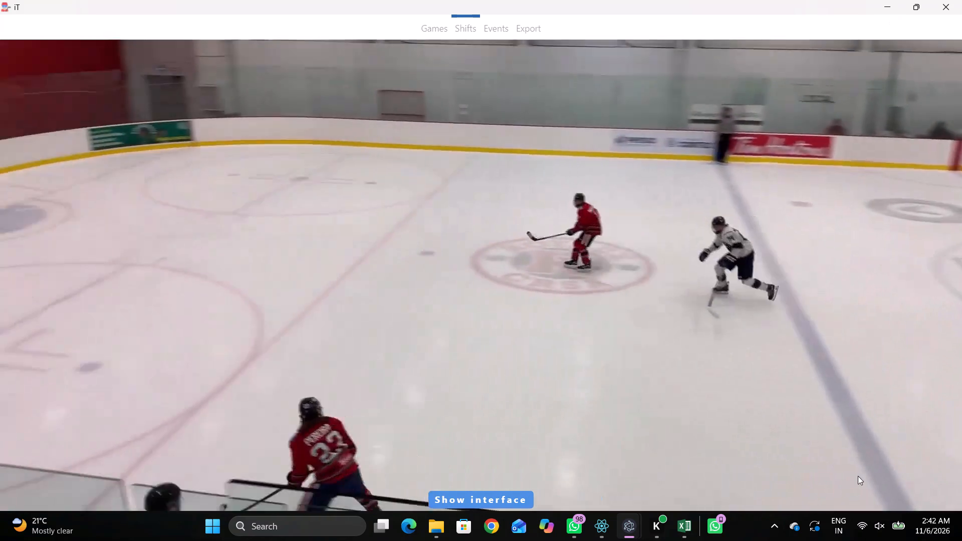
{"action": "key", "text": "space"}
{"action": "key", "text": "space"}
{"action": "key", "text": "space"}
{"action": "key", "text": "q"}
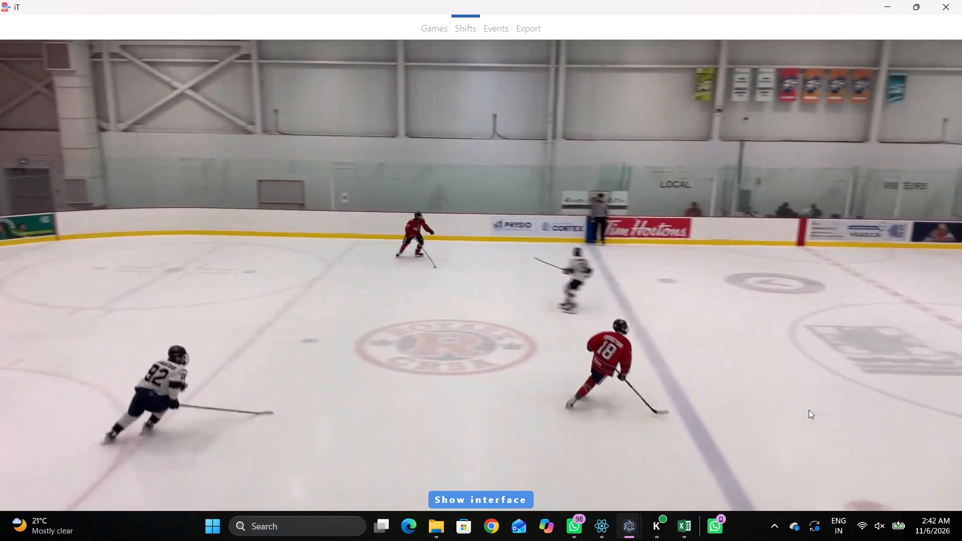
{"action": "key", "text": "shift+s"}
{"action": "key", "text": "shift+d"}
Set the upper Defenceman to 9 in the away 00:20:43.8 shift.
{"action": "key", "text": "shift+d"}
{"action": "key", "text": "space"}
{"action": "type", "text": "v"}
{"action": "key", "text": "space"}
{"action": "key", "text": "shift+d"}
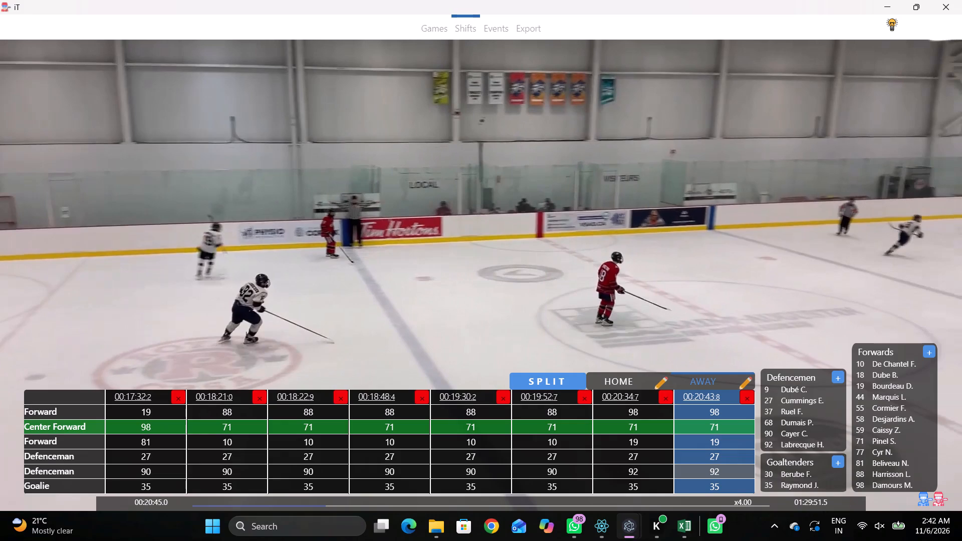
{"action": "left_click_drag", "start_coordinate": [721, 462], "coordinate": [713, 457]}
{"action": "left_click", "coordinate": [781, 386]}
{"action": "key", "text": "shift+d"}
Play the video to the next away change and add a new shift at 00:20:47.5.
{"action": "key", "text": "space"}
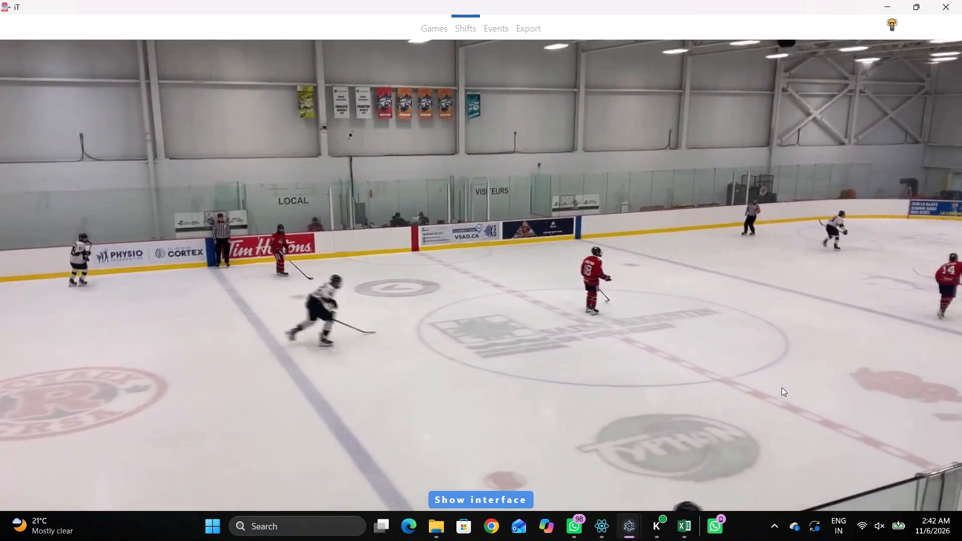
{"action": "key", "text": "space"}
{"action": "key", "text": "space"}
{"action": "key", "text": "space"}
{"action": "key", "text": "shift+s"}
{"action": "key", "text": "shift+d"}
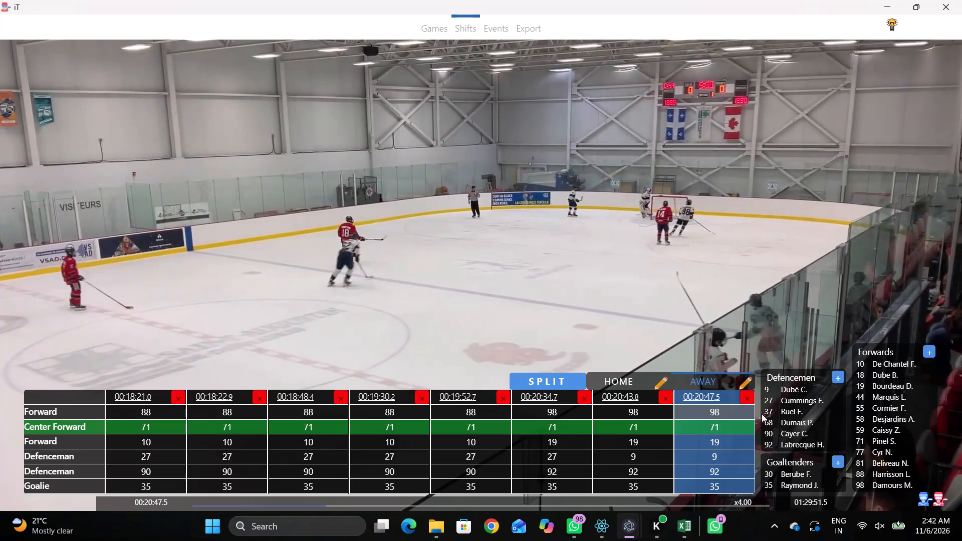
{"action": "key", "text": "shift+d"}
Identify the new away forward in the video and set the upper Forward of the 00:20:47.5 shift to 81.
{"action": "key", "text": "space"}
{"action": "key", "text": "space"}
{"action": "key", "text": "space"}
{"action": "key", "text": "space"}
{"action": "key", "text": "q"}
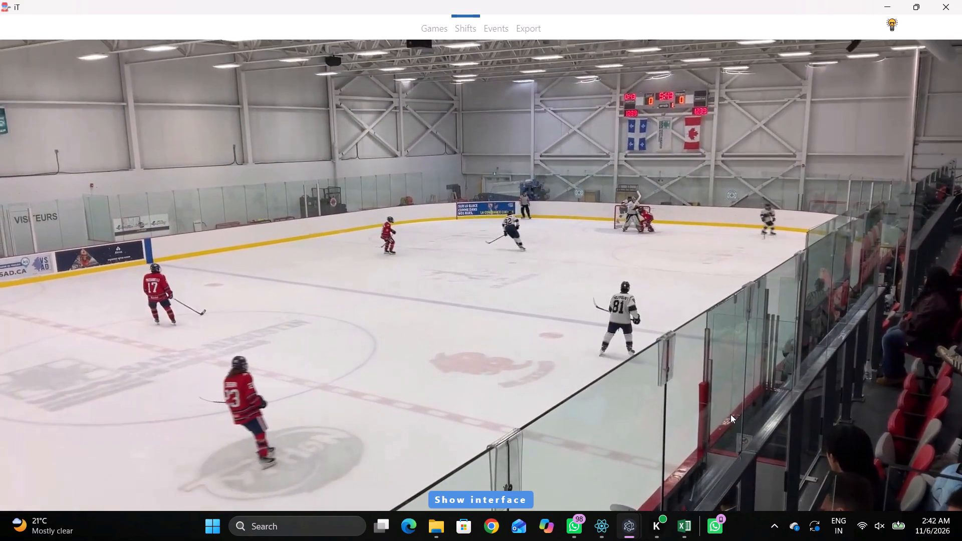
{"action": "key", "text": "shift+d"}
{"action": "left_click_drag", "start_coordinate": [719, 414], "coordinate": [714, 413]}
{"action": "left_click", "coordinate": [878, 458]}
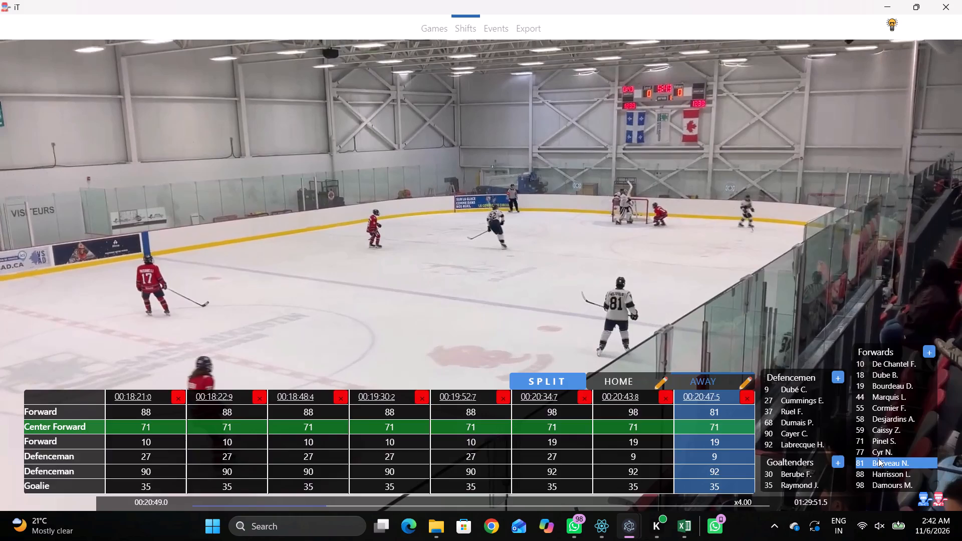
{"action": "key", "text": "shift+d"}
Follow the play back into the home team's zone and add a new away shift at 00:20:57.4.
{"action": "key", "text": "space"}
{"action": "key", "text": "space"}
{"action": "key", "text": "space"}
{"action": "key", "text": "space"}
{"action": "key", "text": "space"}
{"action": "key", "text": "space"}
{"action": "key", "text": "space"}
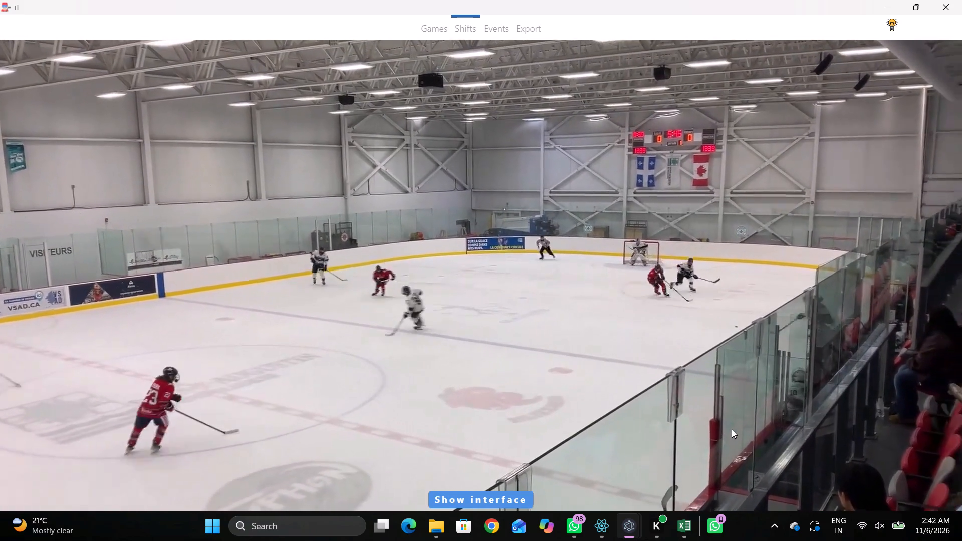
{"action": "key", "text": "space"}
{"action": "key", "text": "shift+d"}
{"action": "key", "text": "shift+d"}
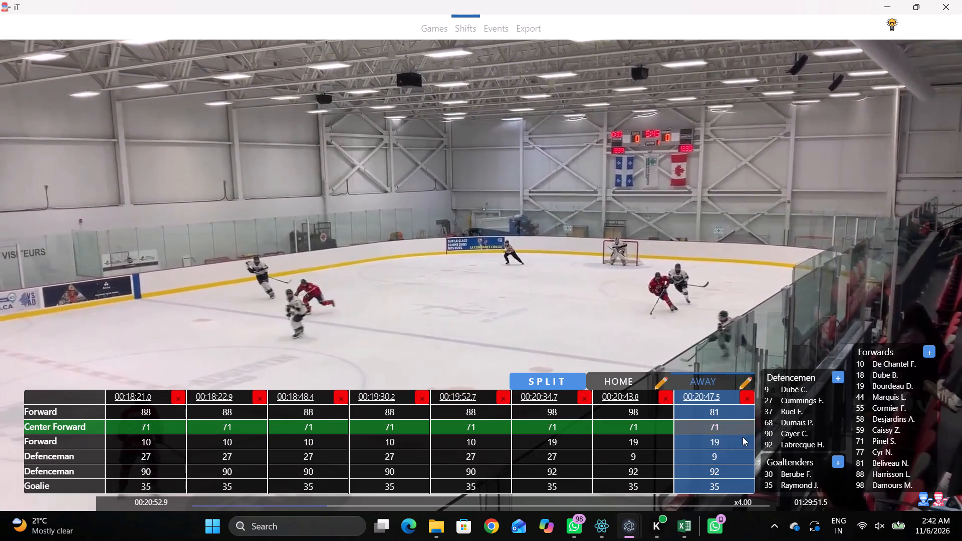
{"action": "key", "text": "space"}
{"action": "key", "text": "space"}
{"action": "key", "text": "space"}
{"action": "key", "text": "space"}
{"action": "key", "text": "shift+s"}
{"action": "key", "text": "shift+d"}
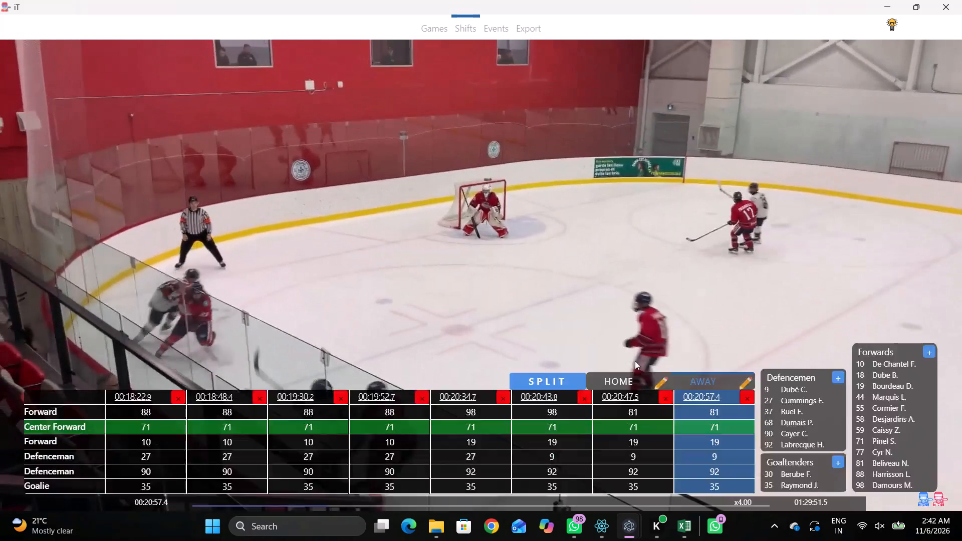
{"action": "key", "text": "shift+d"}
Check the away players through the following play and add a new shift at 00:21:28.8.
{"action": "key", "text": "space"}
{"action": "key", "text": "space"}
{"action": "key", "text": "space"}
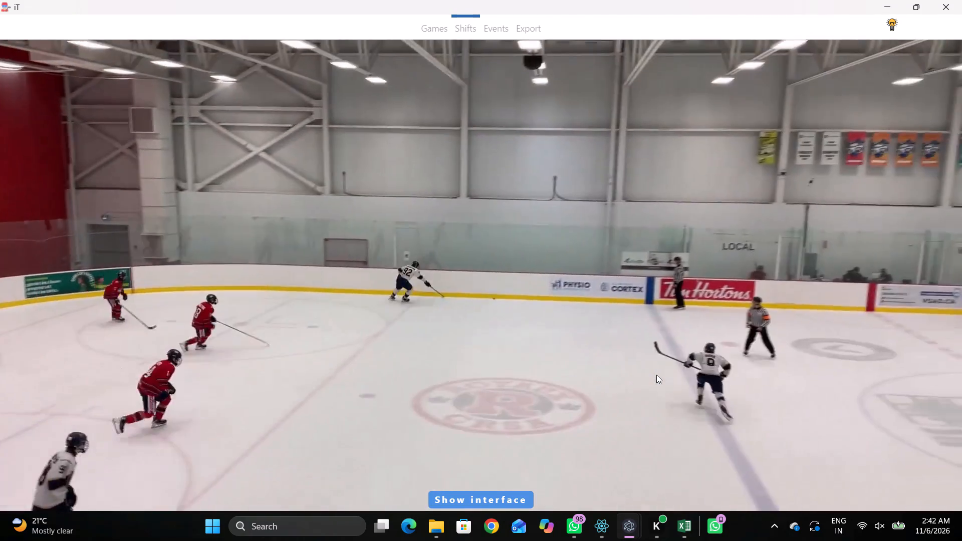
{"action": "key", "text": "space"}
{"action": "key", "text": "space"}
{"action": "key", "text": "space"}
{"action": "key", "text": "space"}
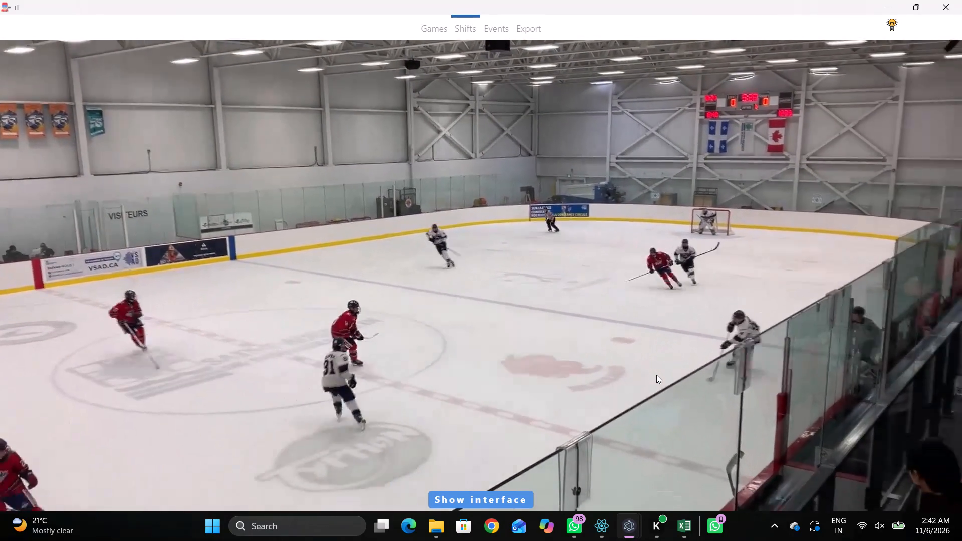
{"action": "key", "text": "space"}
{"action": "key", "text": "space"}
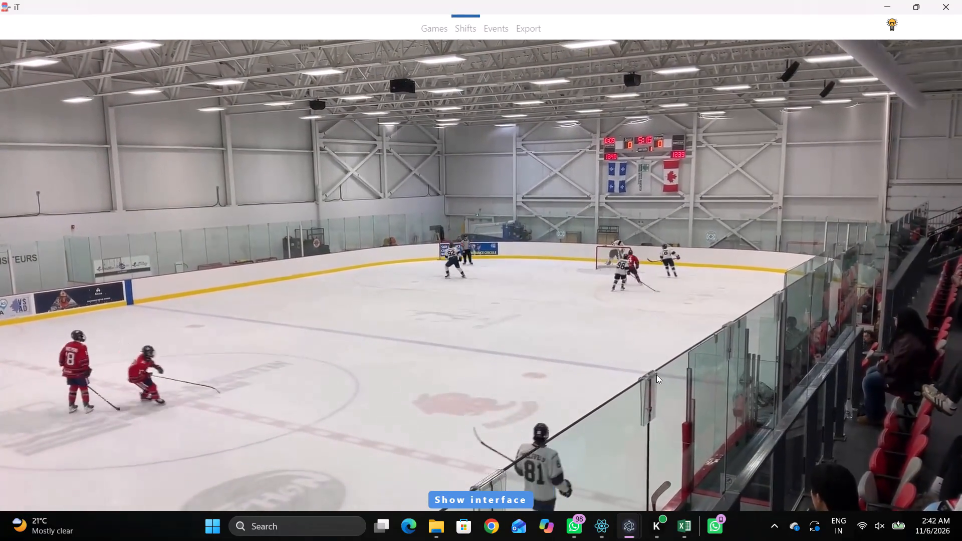
{"action": "key", "text": "space"}
{"action": "key", "text": "space"}
{"action": "key", "text": "space"}
{"action": "type", "text": "q"}
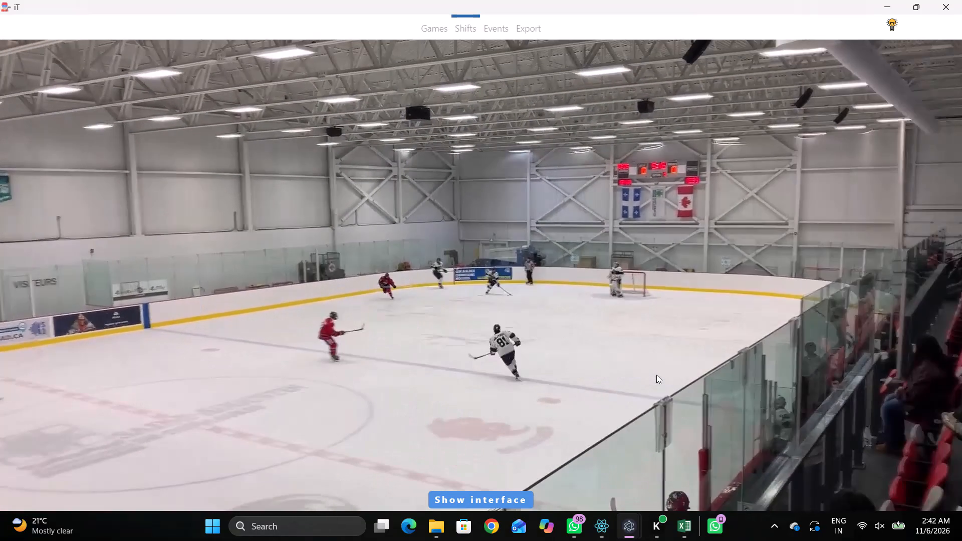
{"action": "key", "text": "space"}
{"action": "key", "text": "space"}
{"action": "type", "text": "SDD"}
Follow the play, checking jersey numbers, and add a new away shift at 00:21:32.8.
{"action": "key", "text": "space"}
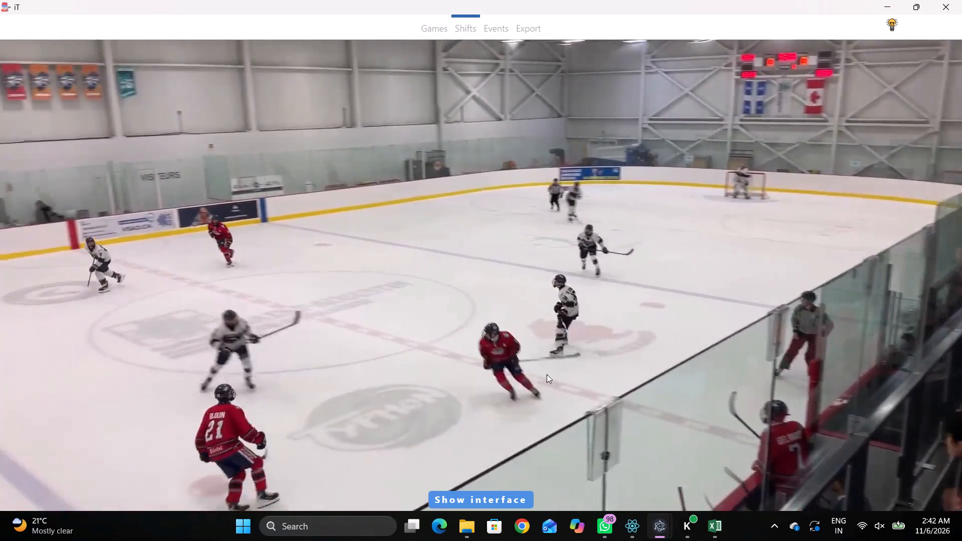
{"action": "key", "text": "space"}
{"action": "key", "text": "space"}
{"action": "key", "text": "space"}
{"action": "key", "text": "q"}
{"action": "key", "text": "shift+d"}
{"action": "key", "text": "shift+d"}
{"action": "key", "text": "space"}
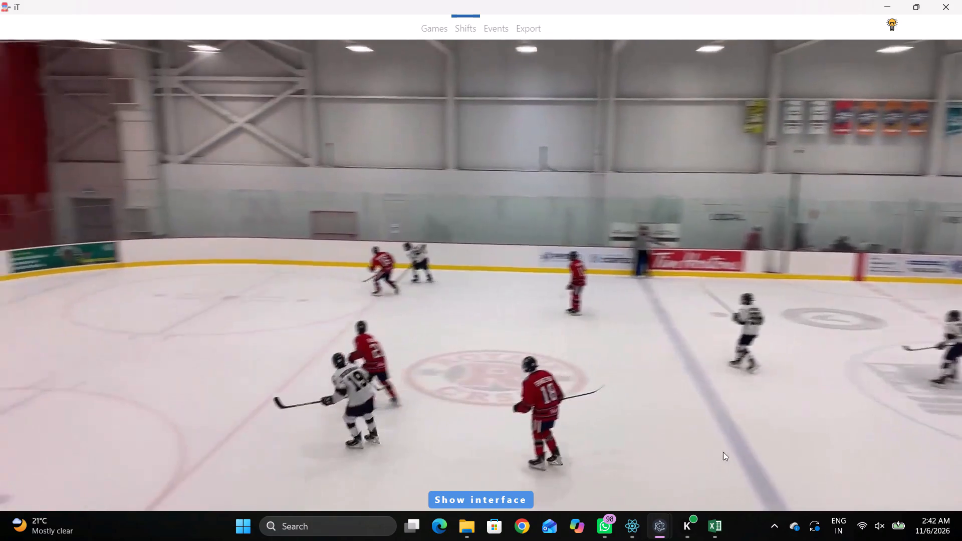
{"action": "key", "text": "space"}
{"action": "key", "text": "space"}
{"action": "key", "text": "space"}
{"action": "key", "text": "shift+s"}
{"action": "key", "text": "shift+d"}
{"action": "key", "text": "shift+d"}
Continue through the play in the home team's zone and add a new away shift at 00:21:39.7.
{"action": "key", "text": "space"}
{"action": "key", "text": "v"}
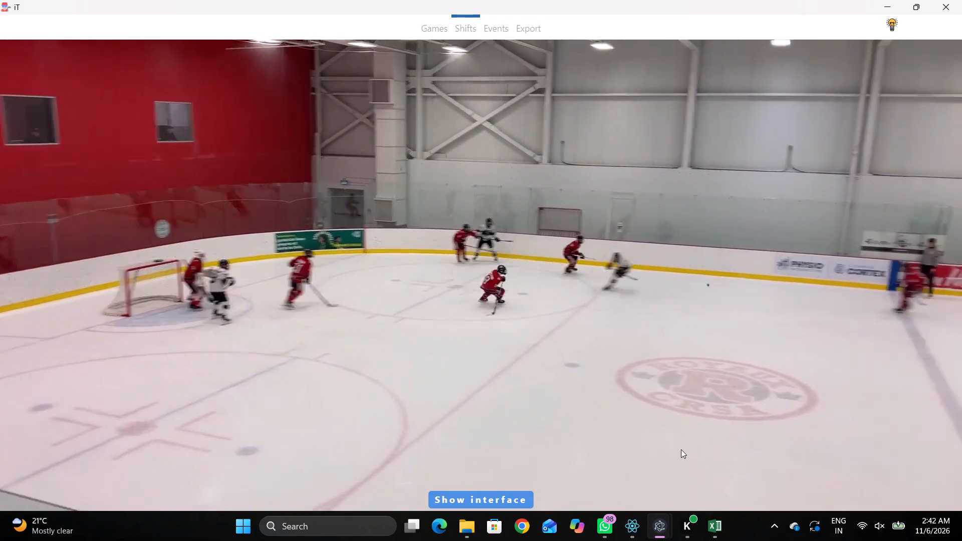
{"action": "key", "text": "space"}
{"action": "key", "text": "space"}
{"action": "key", "text": "space"}
{"action": "key", "text": "q"}
{"action": "key", "text": "shift+d"}
{"action": "key", "text": "shift+d"}
{"action": "key", "text": "space"}
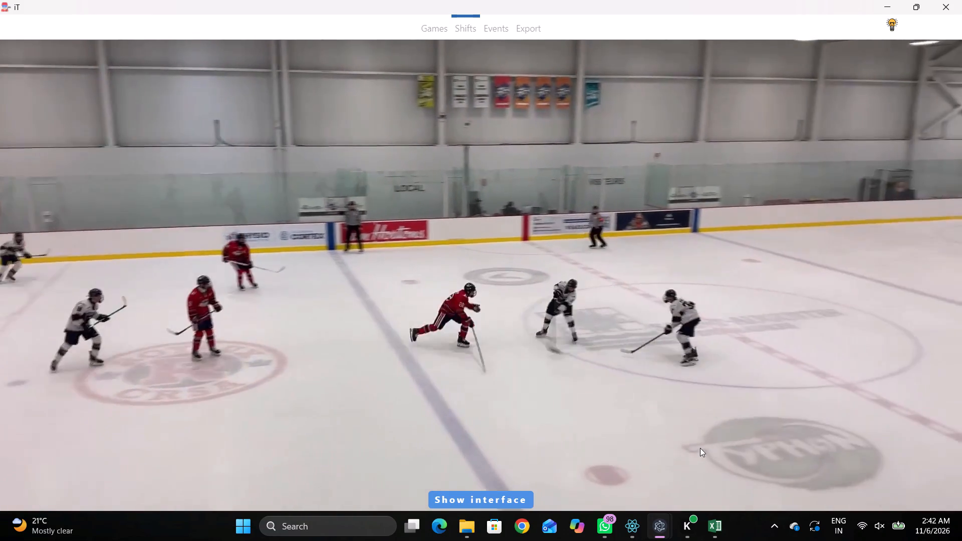
{"action": "key", "text": "space"}
{"action": "key", "text": "space"}
{"action": "key", "text": "space"}
{"action": "key", "text": "space"}
{"action": "key", "text": "space"}
{"action": "key", "text": "shift+s"}
{"action": "key", "text": "shift+d"}
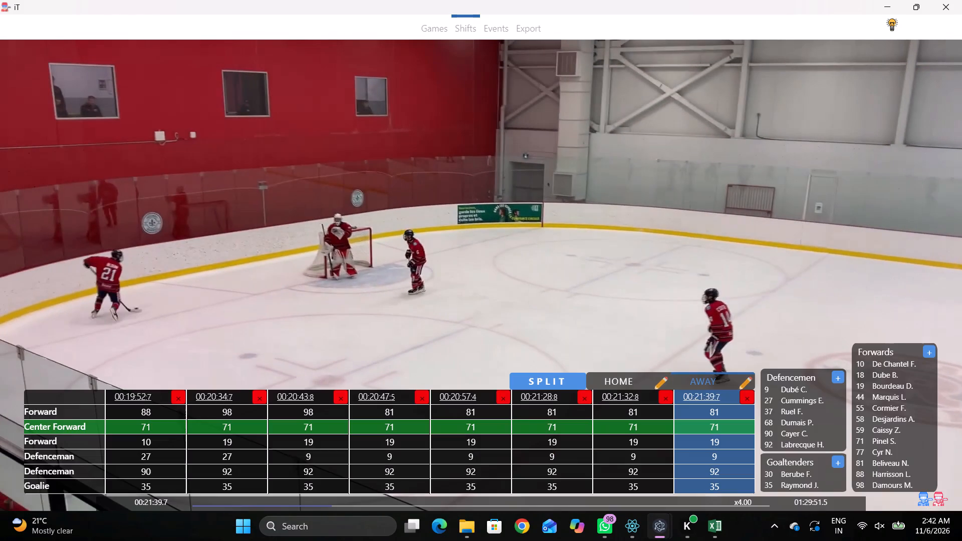
Set the upper Defenceman to 37 in both the away 00:21:32.8 and 00:21:39.7 shifts.
{"action": "left_click_drag", "start_coordinate": [657, 455], "coordinate": [646, 455]}
{"action": "left_click", "coordinate": [781, 408]}
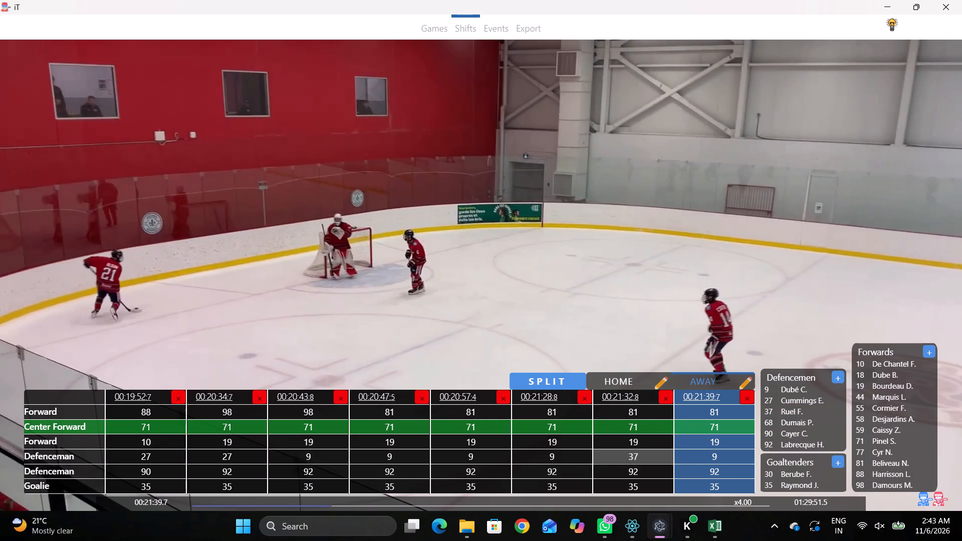
{"action": "left_click", "coordinate": [637, 453]}
{"action": "left_click", "coordinate": [690, 456]}
{"action": "left_click", "coordinate": [781, 414]}
{"action": "key", "text": "shift+d"}
{"action": "key", "text": "space"}
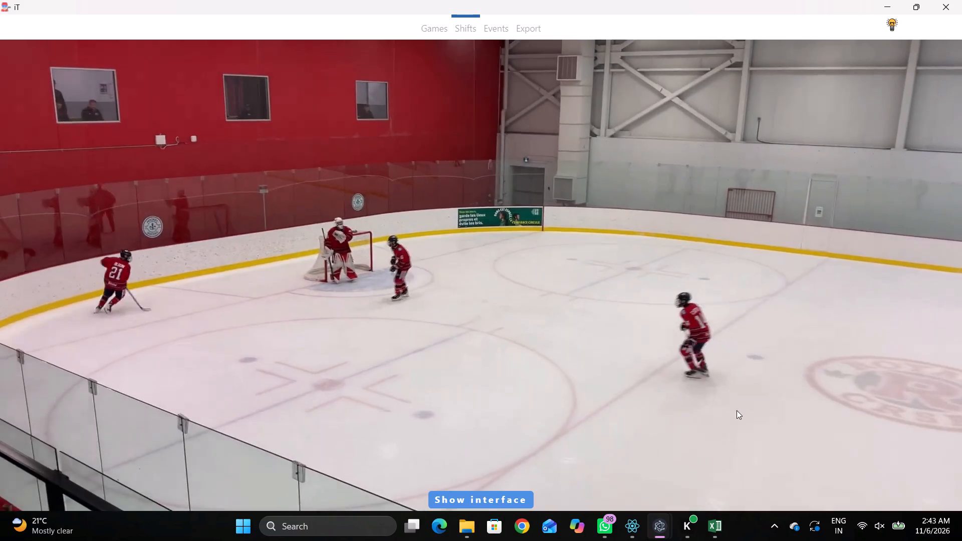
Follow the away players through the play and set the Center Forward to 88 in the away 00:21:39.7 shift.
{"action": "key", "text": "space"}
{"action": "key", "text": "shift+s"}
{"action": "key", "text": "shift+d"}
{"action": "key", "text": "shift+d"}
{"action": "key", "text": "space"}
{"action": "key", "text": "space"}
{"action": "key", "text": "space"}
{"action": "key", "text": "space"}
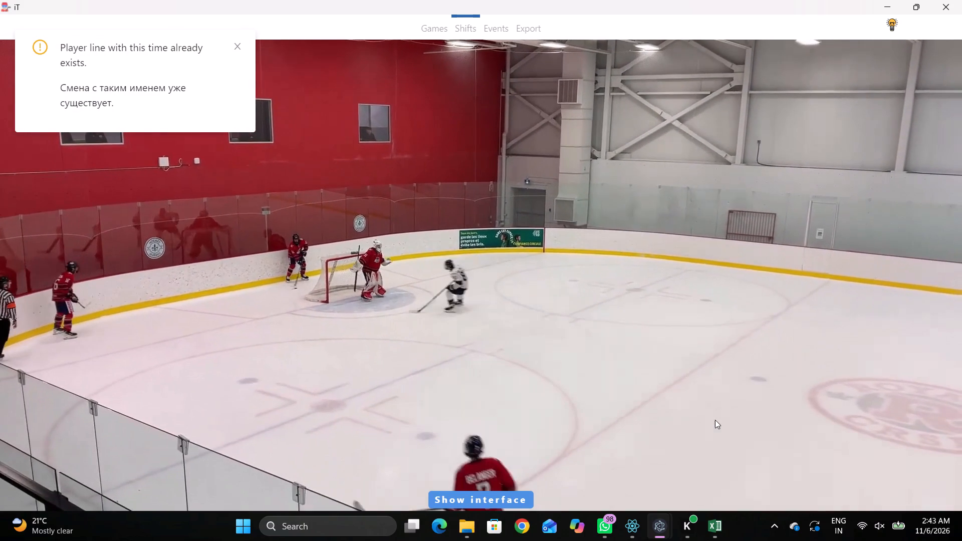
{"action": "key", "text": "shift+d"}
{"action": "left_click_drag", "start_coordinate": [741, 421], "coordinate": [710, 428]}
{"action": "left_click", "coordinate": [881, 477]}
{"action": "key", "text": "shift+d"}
Check the next play near the home goal and set the upper Forward to 77 in the away 00:21:39.7 shift.
{"action": "key", "text": "space"}
{"action": "key", "text": "space"}
{"action": "key", "text": "space"}
{"action": "key", "text": "space"}
{"action": "key", "text": "shift+d"}
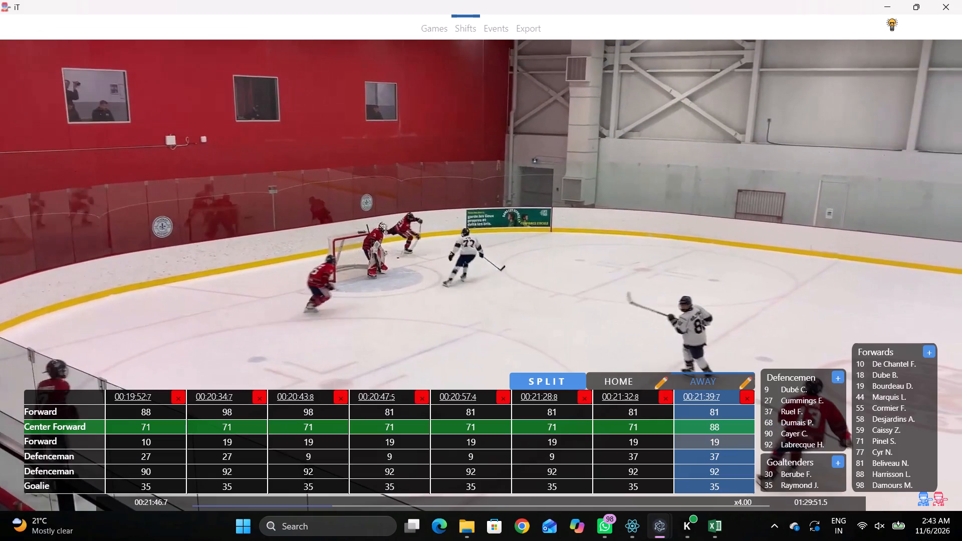
{"action": "left_click", "coordinate": [723, 421]}
{"action": "left_click", "coordinate": [729, 411]}
{"action": "left_click", "coordinate": [884, 442]}
{"action": "left_click", "coordinate": [879, 449]}
{"action": "left_click", "coordinate": [741, 415]}
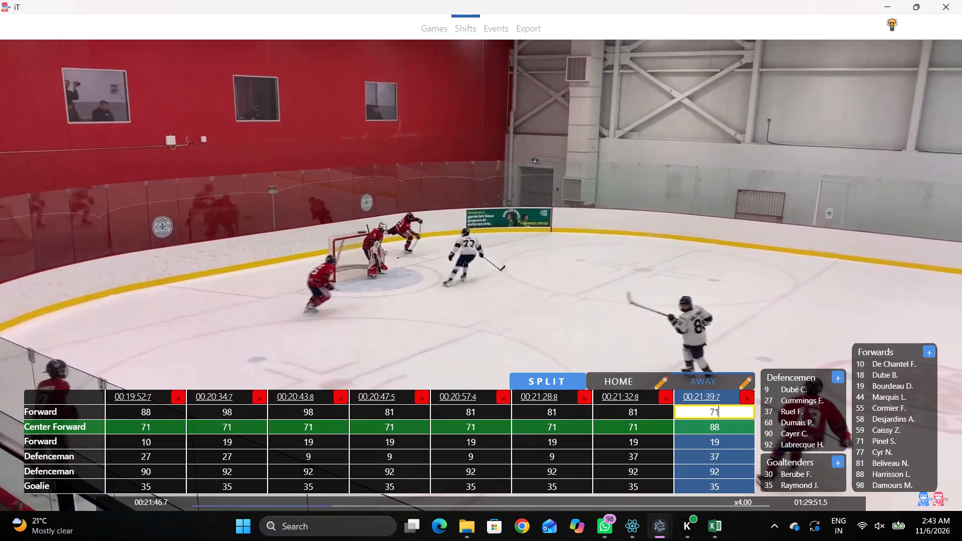
{"action": "key", "text": "shift+d"}
Follow the play along the boards and set the lower Forward to 59 in the away 00:21:39.7 shift.
{"action": "key", "text": "space"}
{"action": "key", "text": "space"}
{"action": "key", "text": "space"}
{"action": "key", "text": "space"}
{"action": "key", "text": "space"}
{"action": "key", "text": "space"}
{"action": "key", "text": "space"}
{"action": "key", "text": "space"}
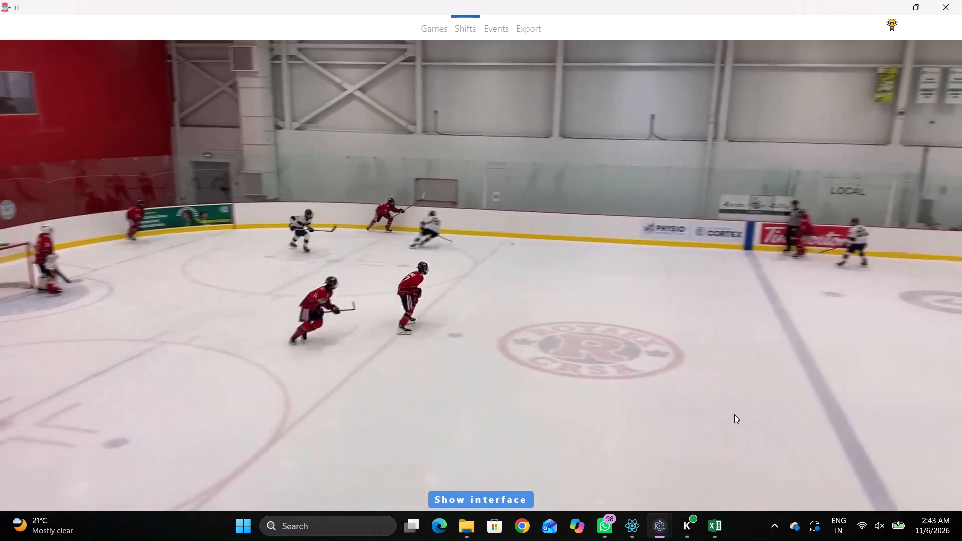
{"action": "key", "text": "shift+d"}
{"action": "key", "text": "q"}
{"action": "key", "text": "q"}
{"action": "left_click_drag", "start_coordinate": [730, 439], "coordinate": [724, 440]}
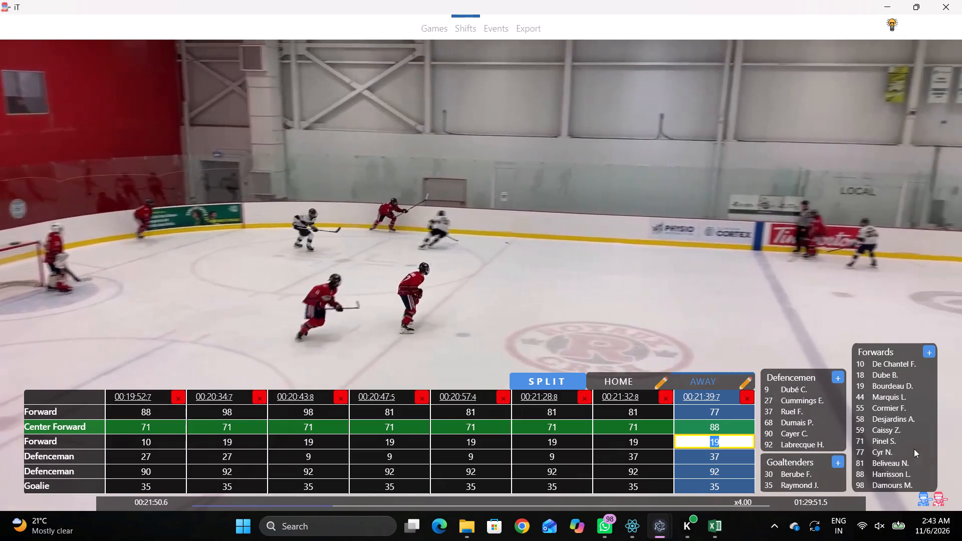
{"action": "left_click", "coordinate": [871, 434]}
{"action": "key", "text": "shift+d"}
Check the away players up the ice and set the lower Defenceman to 68 in the away 00:21:39.7 shift.
{"action": "key", "text": "space"}
{"action": "key", "text": "space"}
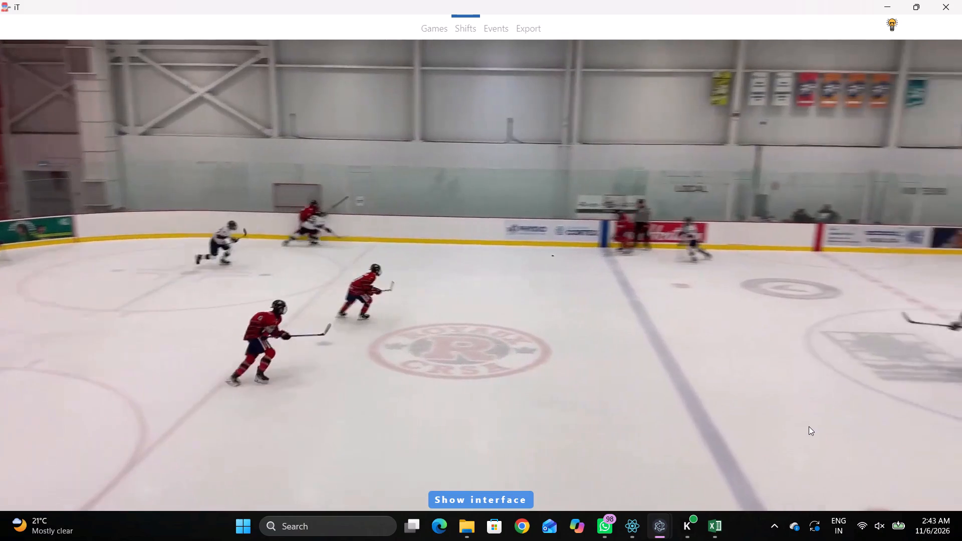
{"action": "key", "text": "q"}
{"action": "key", "text": "q"}
{"action": "key", "text": "shift+d"}
{"action": "key", "text": "space"}
{"action": "key", "text": "space"}
{"action": "key", "text": "shift+d"}
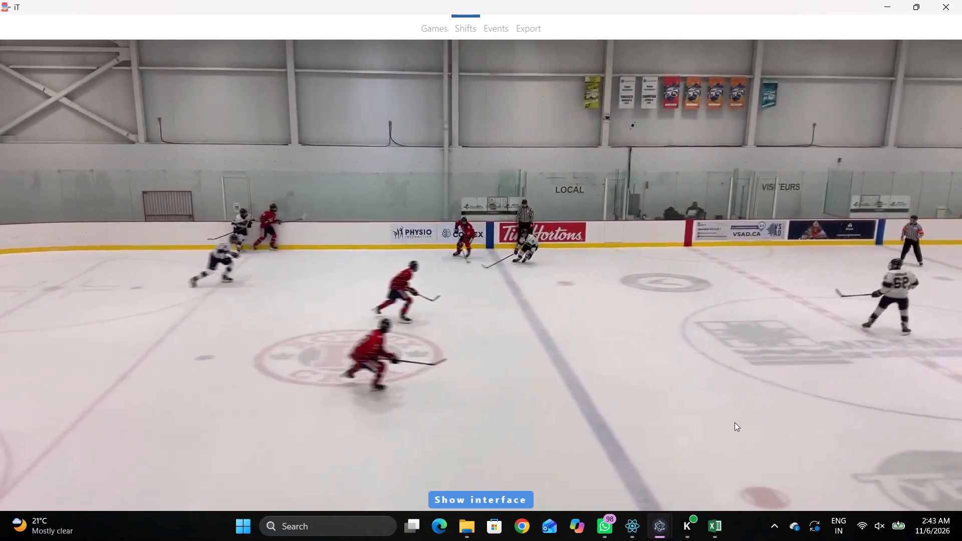
{"action": "key", "text": "shift+d"}
{"action": "left_click", "coordinate": [727, 460]}
{"action": "left_click", "coordinate": [724, 469]}
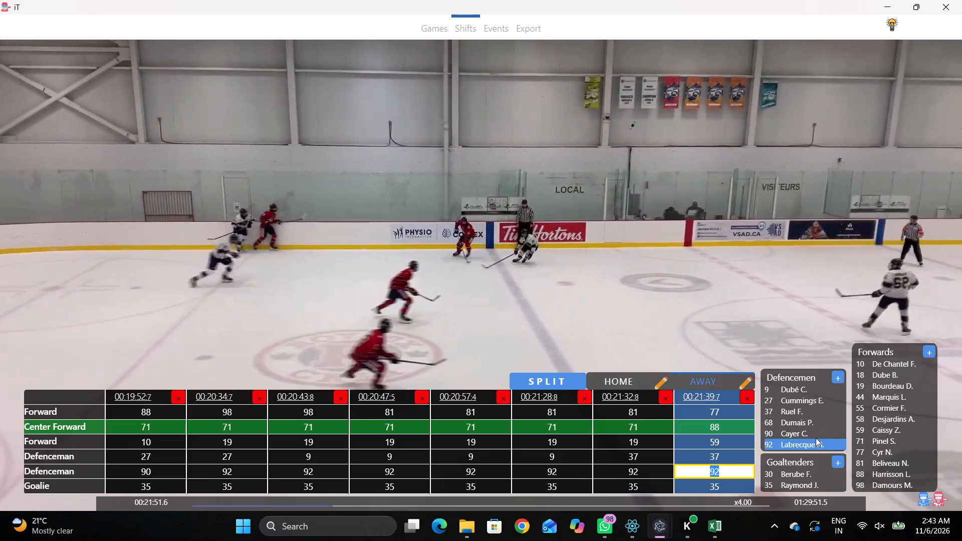
{"action": "left_click", "coordinate": [791, 421]}
{"action": "key", "text": "shift+d"}
Follow the play into the far zone at x2 speed and set the Center Forward to 55 in the away 00:21:39.7 shift.
{"action": "key", "text": "space"}
{"action": "key", "text": "space"}
{"action": "key", "text": "space"}
{"action": "key", "text": "space"}
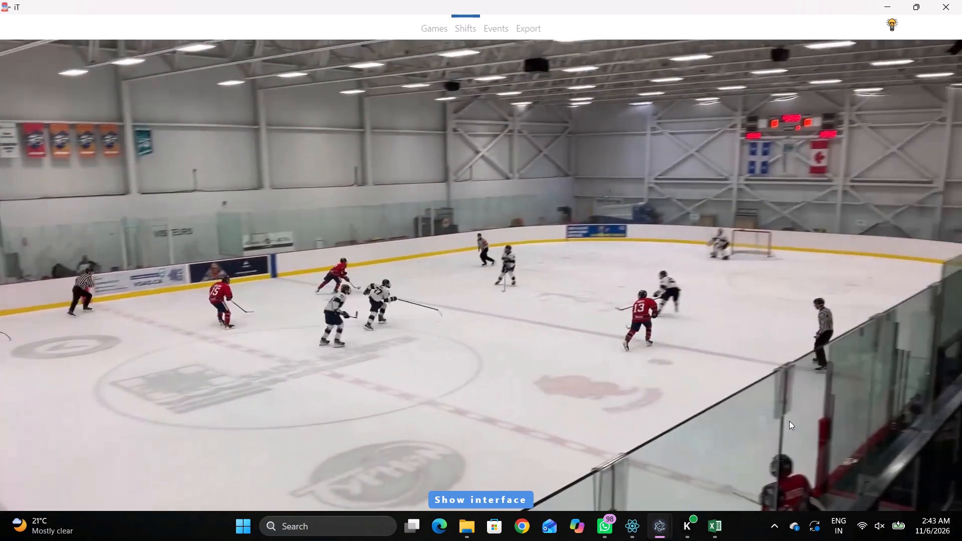
{"action": "key", "text": "space"}
{"action": "key", "text": "space"}
{"action": "key", "text": "space"}
{"action": "key", "text": "space"}
{"action": "type", "text": "r qD"}
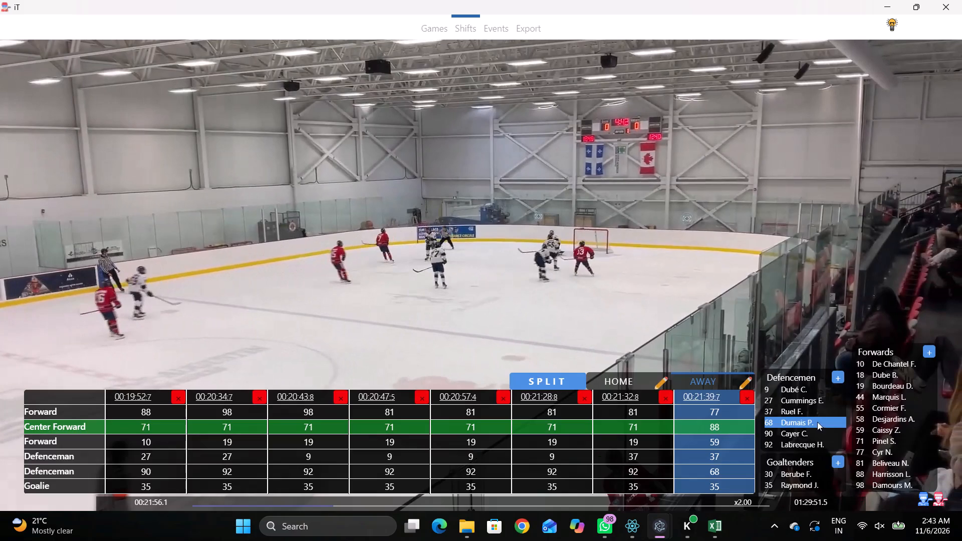
{"action": "left_click", "coordinate": [738, 432]}
{"action": "left_click", "coordinate": [732, 417]}
{"action": "left_click", "coordinate": [722, 429]}
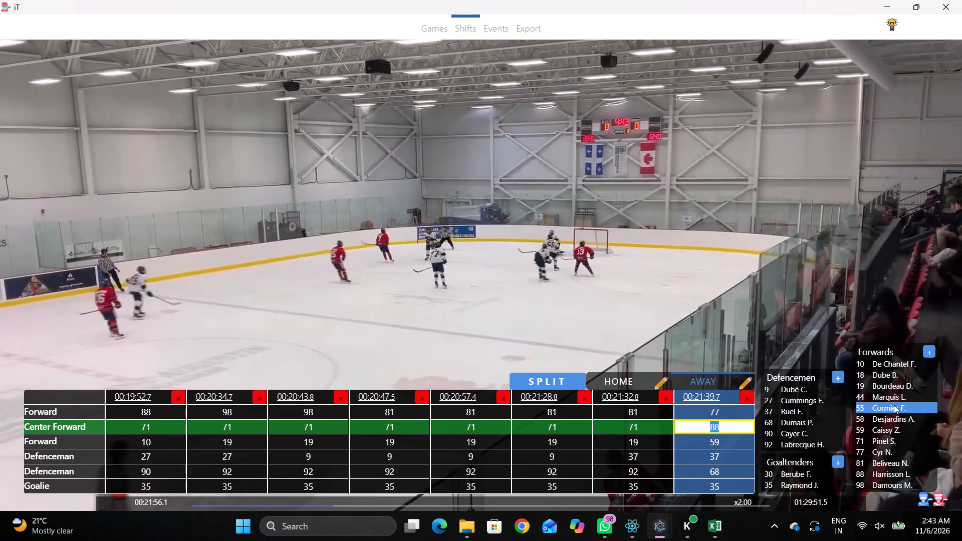
{"action": "left_click", "coordinate": [894, 405]}
{"action": "key", "text": "shift+d"}
Continue through the play to the home net and add a new away shift at 00:22:15.8.
{"action": "key", "text": "space"}
{"action": "key", "text": "space"}
{"action": "key", "text": "space"}
{"action": "key", "text": "space"}
{"action": "key", "text": "space"}
{"action": "key", "text": "space"}
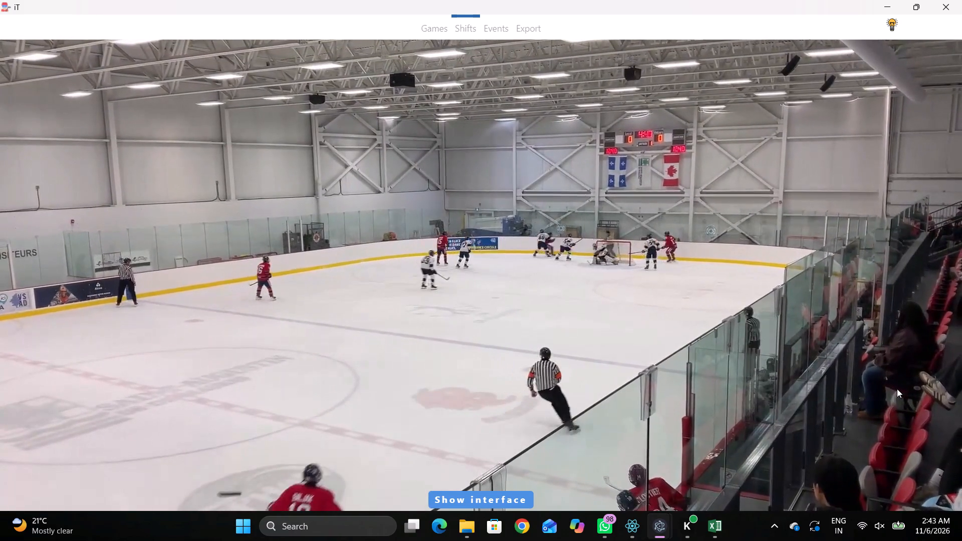
{"action": "key", "text": "space"}
{"action": "key", "text": "space"}
{"action": "key", "text": "space"}
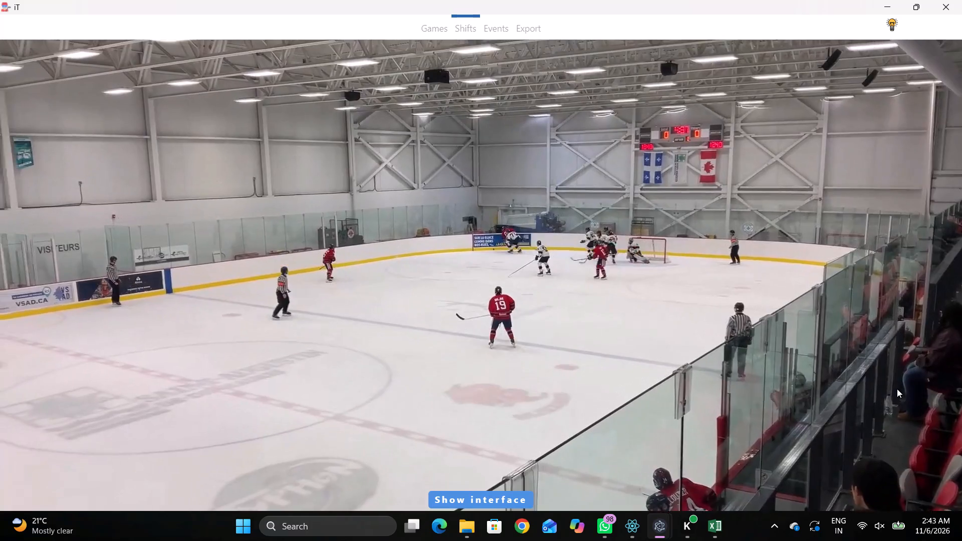
{"action": "key", "text": "v"}
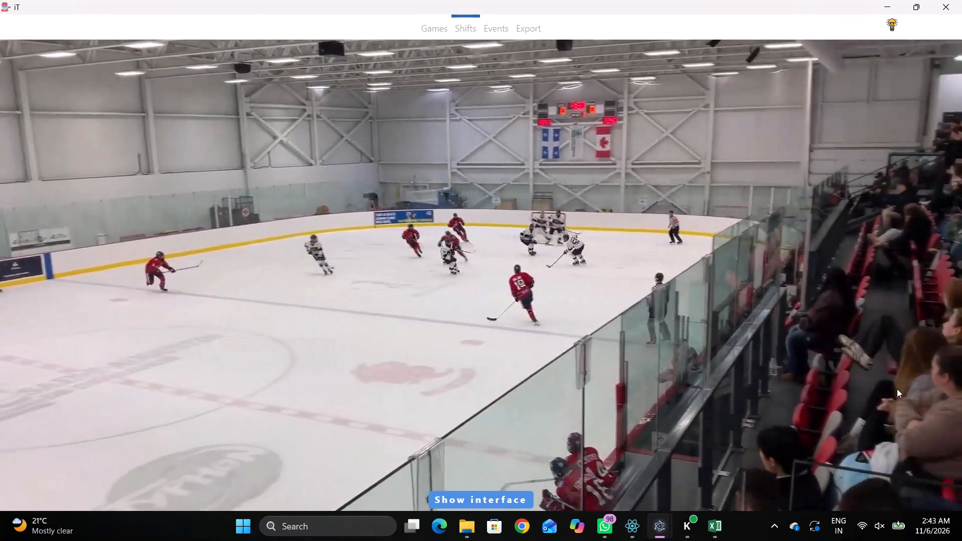
{"action": "key", "text": "space"}
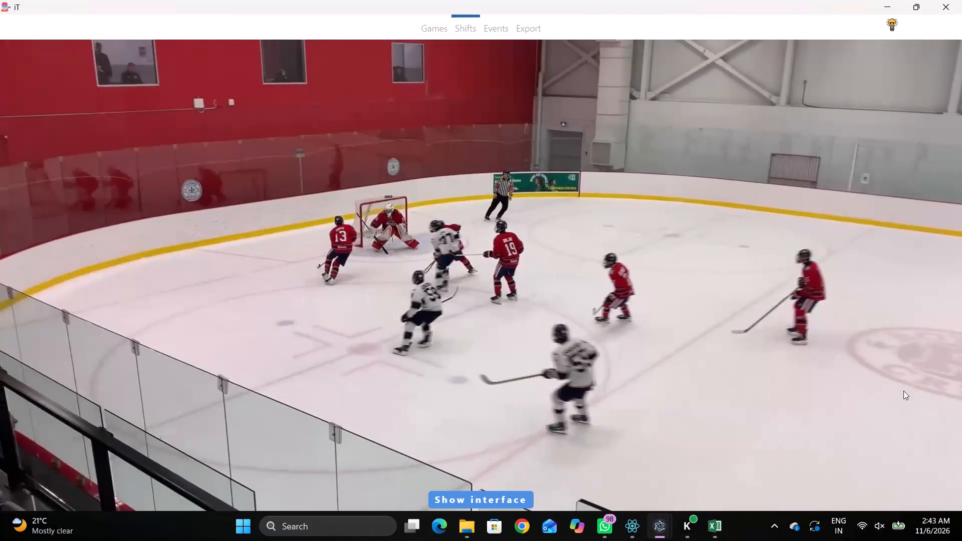
{"action": "key", "text": "shift+s"}
{"action": "key", "text": "shift+d"}
{"action": "key", "text": "shift+d"}
Follow the play back up the ice and add a new away shift at 00:22:22.5.
{"action": "key", "text": "space"}
{"action": "key", "text": "space"}
{"action": "key", "text": "space"}
{"action": "key", "text": "space"}
{"action": "key", "text": "space"}
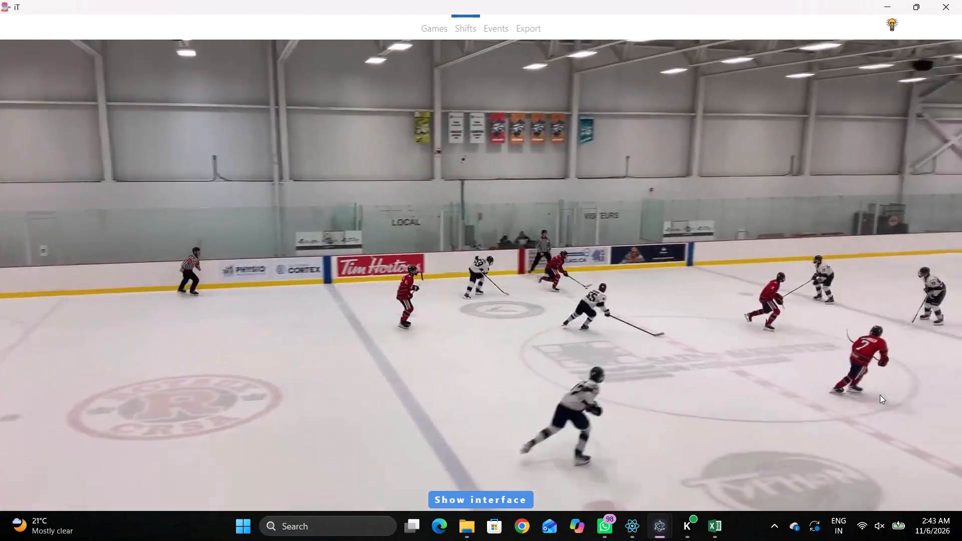
{"action": "key", "text": "space"}
{"action": "key", "text": "space"}
{"action": "key", "text": "space"}
{"action": "key", "text": "shift+s"}
{"action": "key", "text": "shift+d"}
Follow the play in the far zone after 00:22:22.5, checking the away players' jersey numbers.
{"action": "key", "text": "space"}
{"action": "key", "text": "space"}
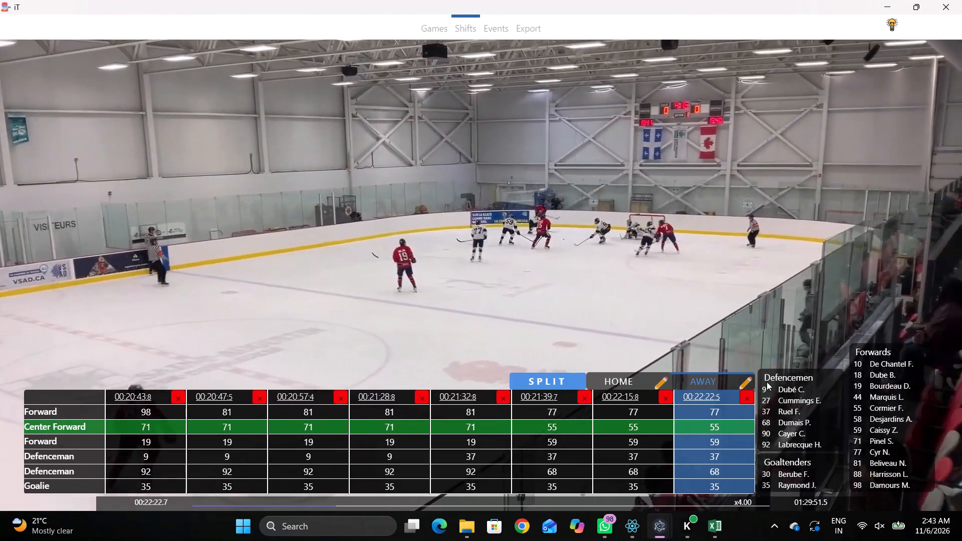
{"action": "key", "text": "space"}
{"action": "key", "text": "space"}
{"action": "key", "text": "space"}
{"action": "key", "text": "space"}
{"action": "key", "text": "space"}
{"action": "key", "text": "space"}
{"action": "key", "text": "space"}
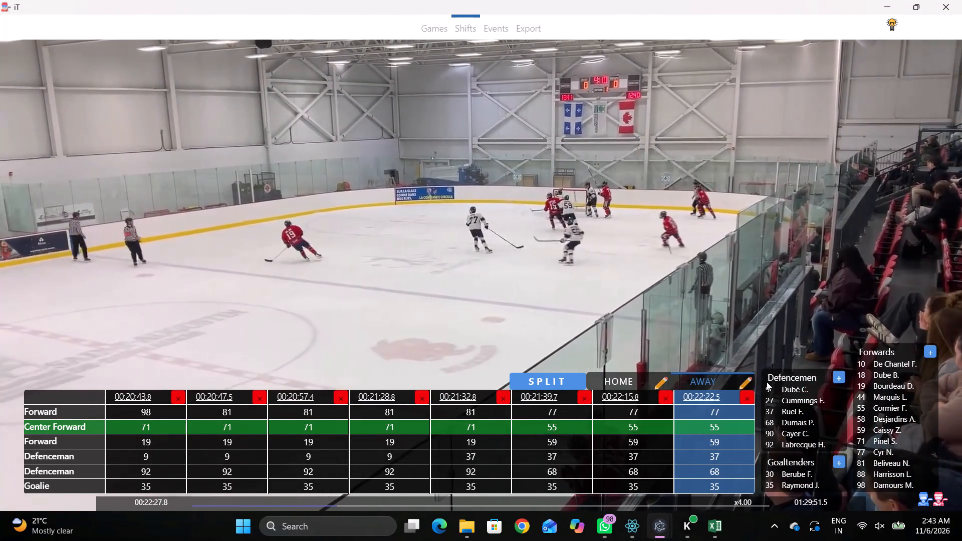
{"action": "key", "text": "space"}
{"action": "key", "text": "shift+d"}
{"action": "key", "text": "shift+d"}
{"action": "key", "text": "space"}
{"action": "key", "text": "space"}
{"action": "key", "text": "space"}
{"action": "key", "text": "space"}
{"action": "key", "text": "space"}
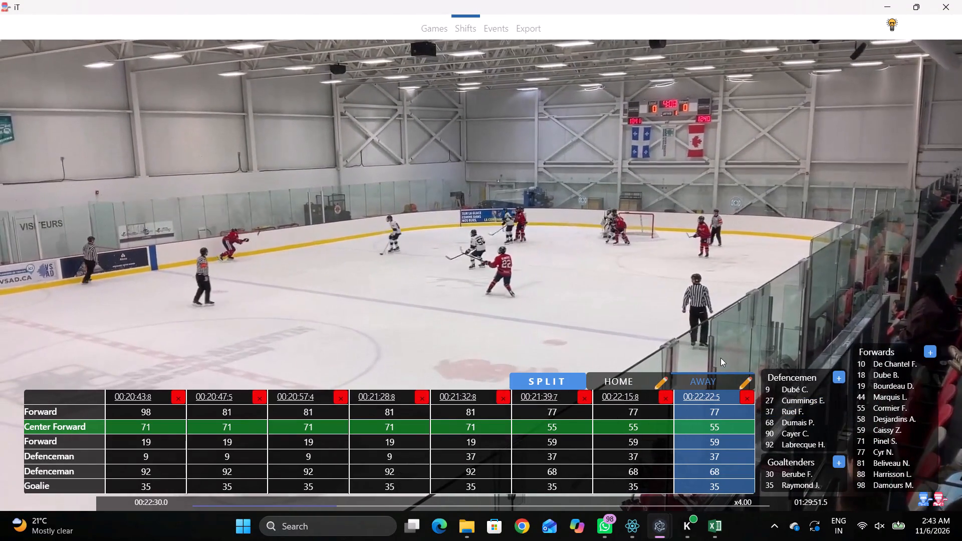
{"action": "key", "text": "space"}
{"action": "key", "text": "space"}
{"action": "key", "text": "space"}
Rewind and replay the moments around 00:22:31 at x2 speed to identify the away players on the ice.
{"action": "type", "text": "q"}
{"action": "key", "text": "q"}
{"action": "key", "text": "q"}
{"action": "type", "text": "qqq"}
{"action": "key", "text": "q"}
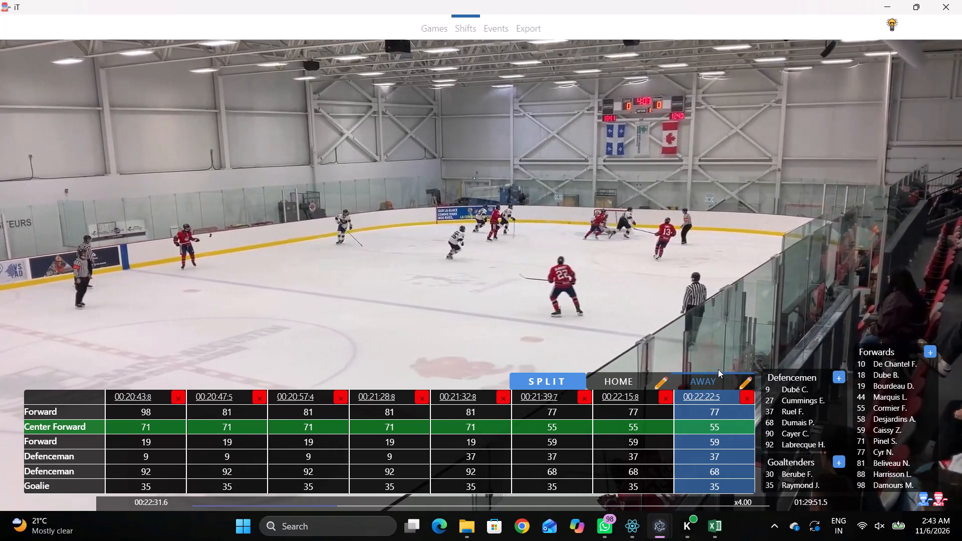
{"action": "key", "text": "q"}
{"action": "key", "text": "q"}
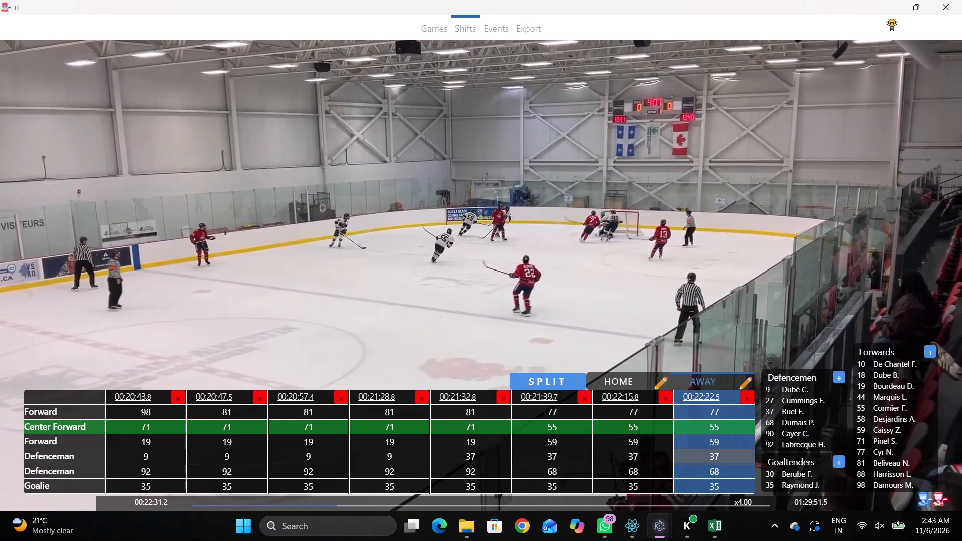
{"action": "type", "text": "qq"}
{"action": "type", "text": "qqq"}
{"action": "type", "text": "r"}
{"action": "key", "text": "space"}
{"action": "key", "text": "space"}
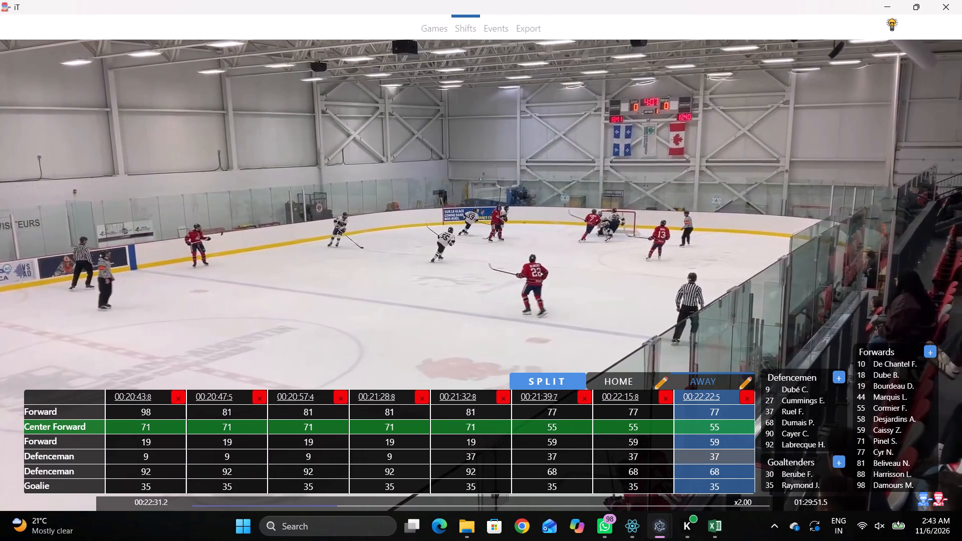
{"action": "key", "text": "space"}
{"action": "key", "text": "space"}
{"action": "key", "text": "space"}
{"action": "key", "text": "space"}
{"action": "type", "text": "qqq"}
{"action": "key", "text": "q"}
{"action": "key", "text": "q"}
{"action": "key", "text": "q"}
{"action": "type", "text": "qq"}
{"action": "key", "text": "space"}
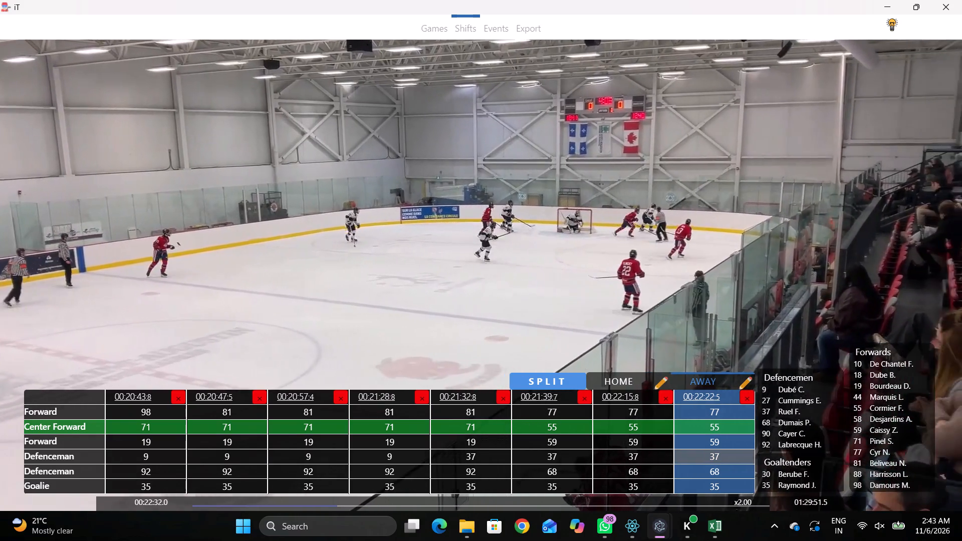
Continue through the far-zone play to about 00:22:43, checking the away jersey numbers against the 00:22:22.5 shift.
{"action": "key", "text": "space"}
{"action": "key", "text": "space"}
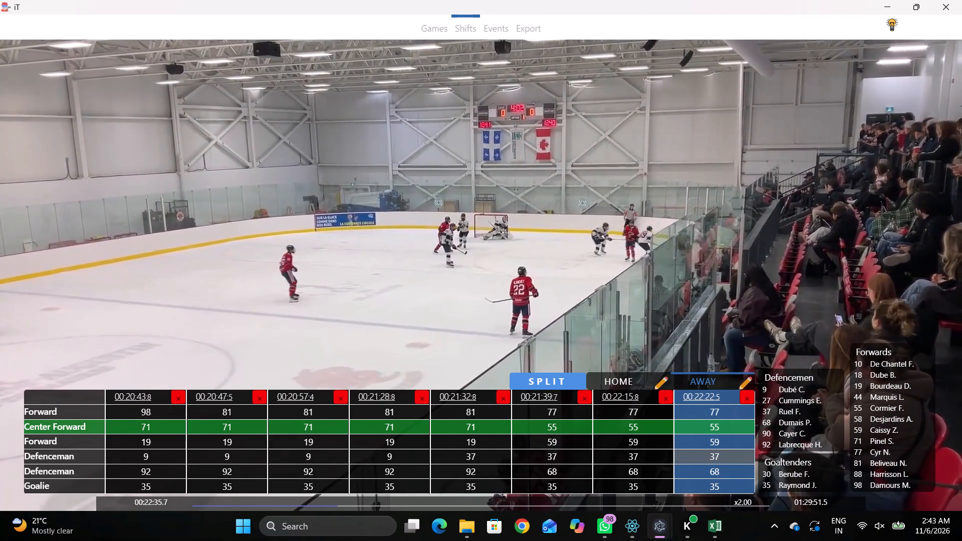
{"action": "key", "text": "space"}
{"action": "key", "text": "space"}
{"action": "key", "text": "space"}
{"action": "key", "text": "space"}
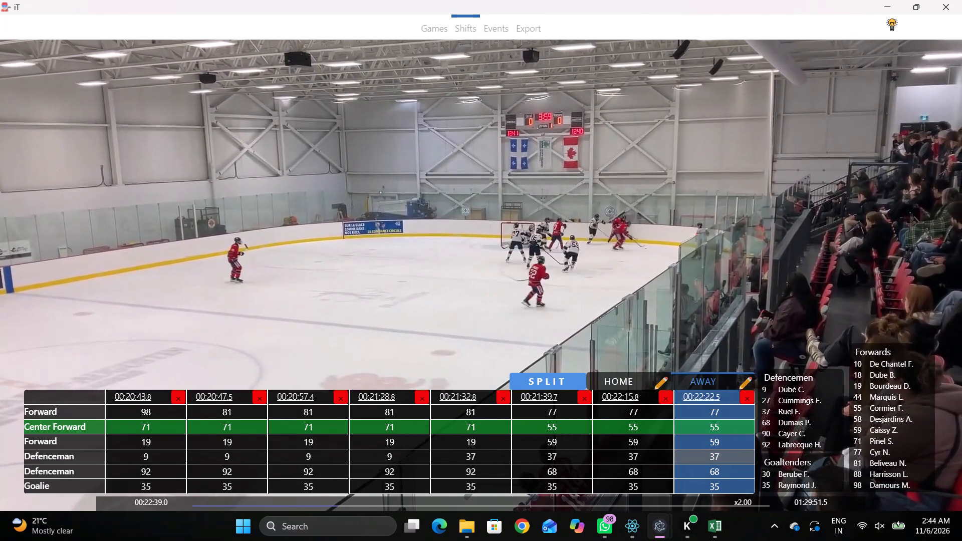
{"action": "key", "text": "space"}
{"action": "key", "text": "space"}
{"action": "key", "text": "space"}
{"action": "key", "text": "space"}
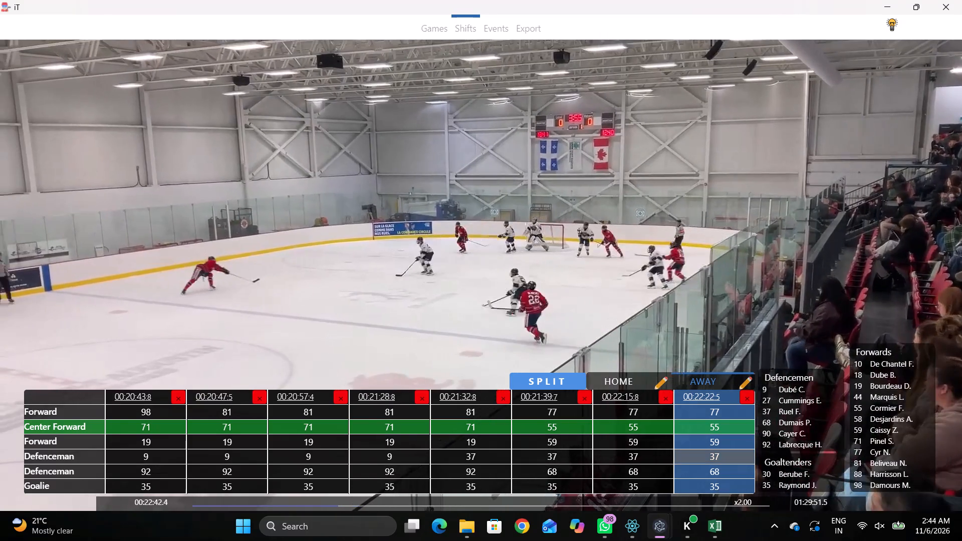
{"action": "key", "text": "space"}
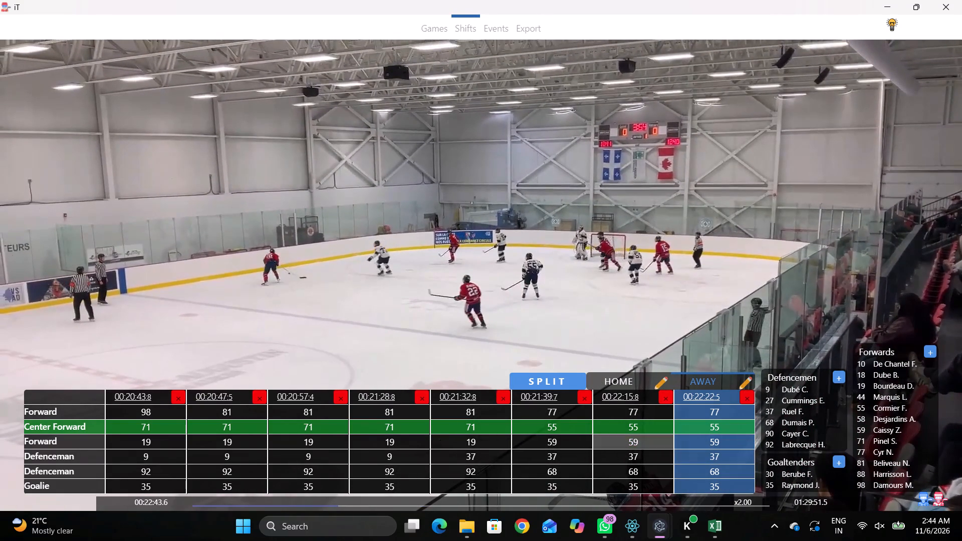
Return to the away 00:22:15.8 shift, review its play, and set its lower Defenceman to 90.
{"action": "left_click", "coordinate": [645, 397]}
{"action": "type", "text": "D"}
{"action": "key", "text": "space"}
{"action": "key", "text": "space"}
{"action": "key", "text": "shift+s"}
{"action": "key", "text": "shift+d"}
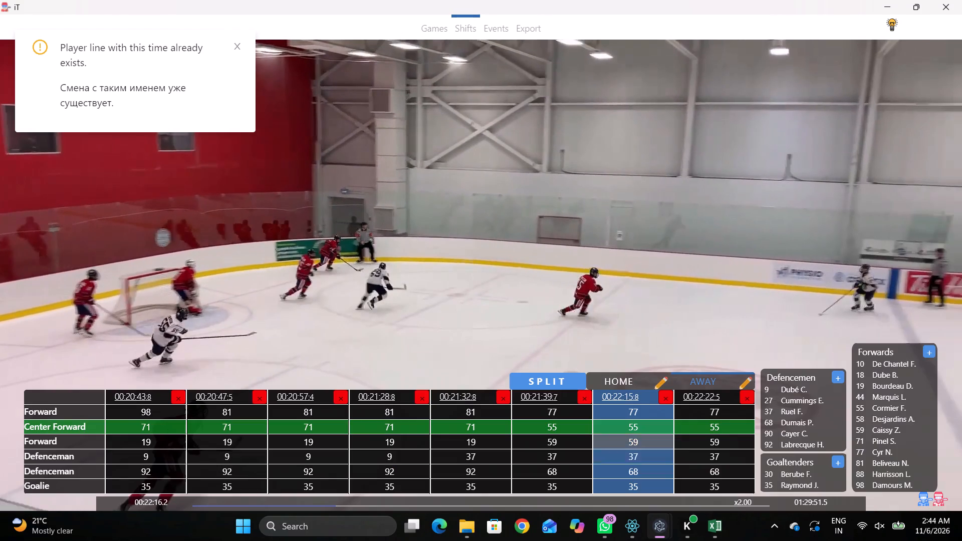
{"action": "left_click_drag", "start_coordinate": [614, 445], "coordinate": [611, 450]}
{"action": "left_click", "coordinate": [634, 472]}
{"action": "left_click", "coordinate": [784, 429]}
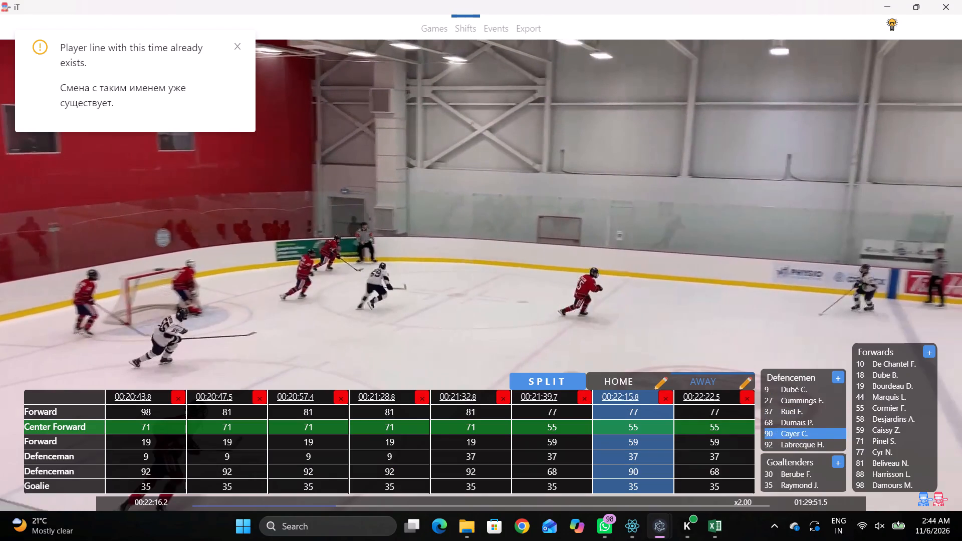
Set the lower Defenceman to 27 in the away 00:22:22.5 shift.
{"action": "left_click", "coordinate": [701, 465]}
{"action": "left_click", "coordinate": [781, 404]}
{"action": "left_click", "coordinate": [778, 420]}
{"action": "left_click", "coordinate": [777, 432]}
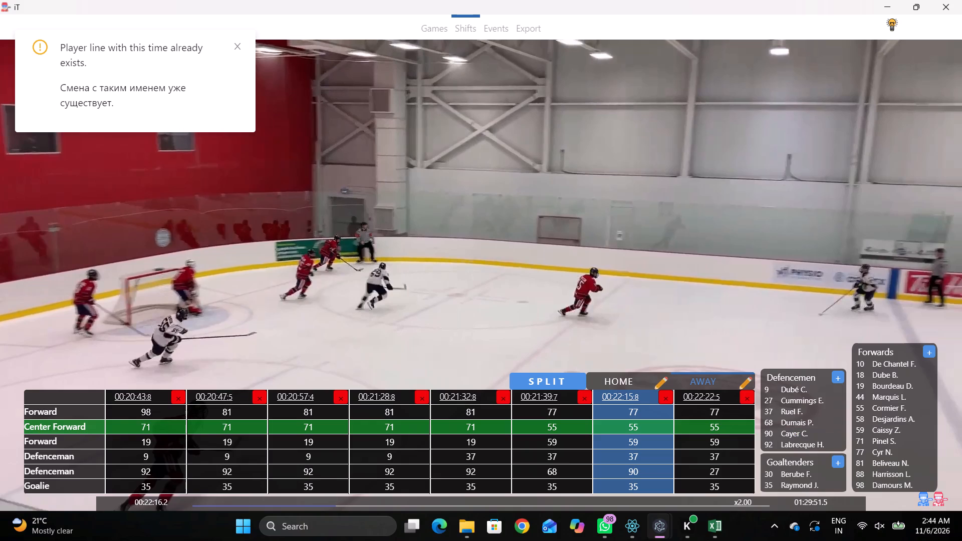
{"action": "left_click", "coordinate": [710, 469]}
{"action": "left_click", "coordinate": [716, 406]}
Review the play from the away 00:22:22.5 shift through to the stoppage, checking the away jersey numbers.
{"action": "left_click", "coordinate": [711, 395]}
{"action": "key", "text": "shift+d"}
{"action": "key", "text": "space"}
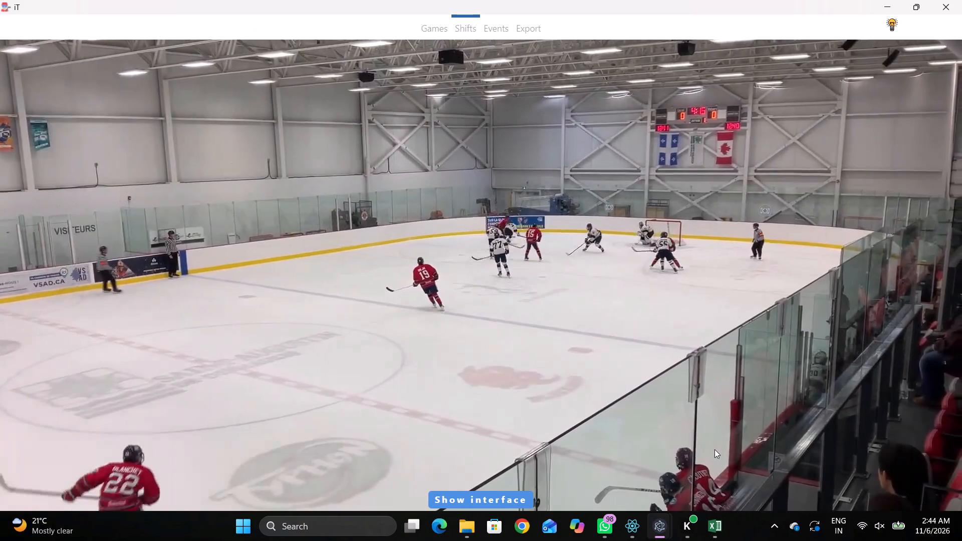
{"action": "type", "text": "vv"}
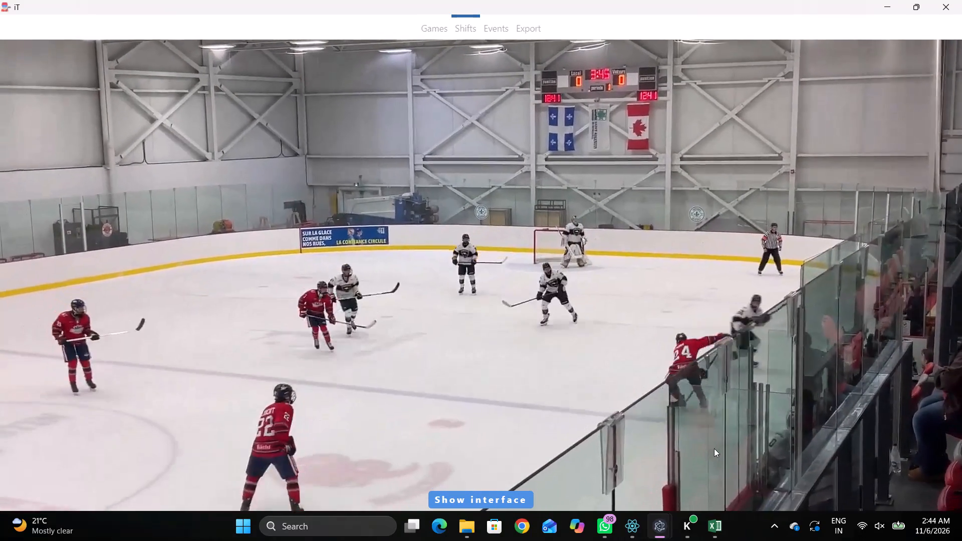
{"action": "key", "text": "space"}
{"action": "key", "text": "space"}
{"action": "key", "text": "space"}
{"action": "type", "text": "DD"}
{"action": "key", "text": "space"}
{"action": "key", "text": "space"}
{"action": "key", "text": "space"}
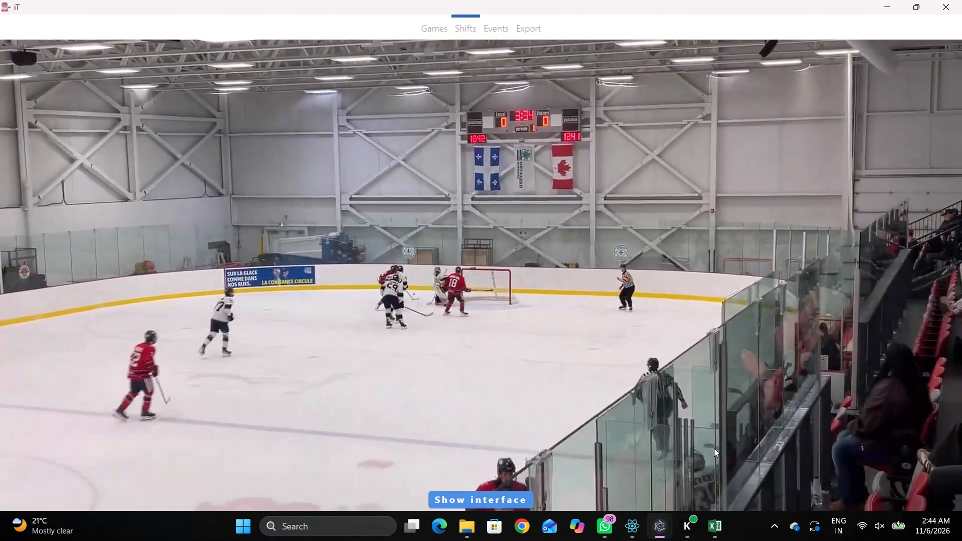
{"action": "key", "text": "space"}
{"action": "key", "text": "space"}
{"action": "key", "text": "space"}
{"action": "key", "text": "space"}
{"action": "key", "text": "space"}
{"action": "key", "text": "space"}
{"action": "key", "text": "space"}
{"action": "key", "text": "space"}
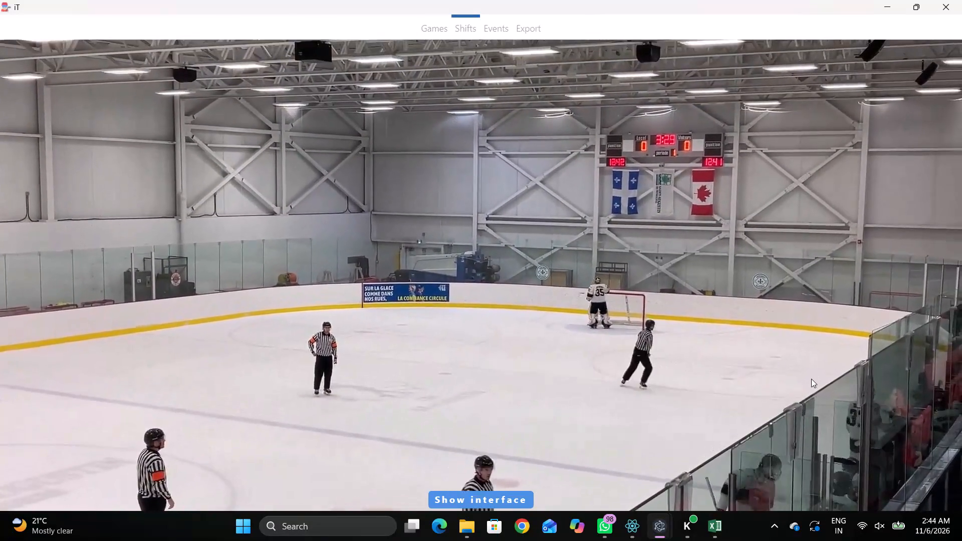
Skip forward through the stoppage until both teams' skaters are back in the zone for the face-off.
{"action": "type", "text": "c"}
{"action": "key", "text": "space"}
{"action": "type", "text": "c"}
{"action": "key", "text": "space"}
{"action": "key", "text": "c"}
{"action": "key", "text": "space"}
{"action": "type", "text": "c"}
{"action": "key", "text": "space"}
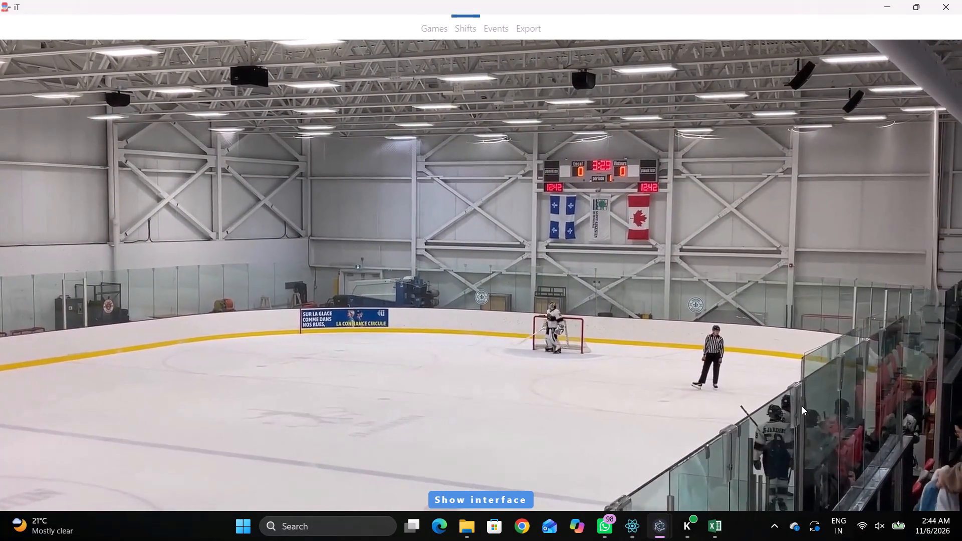
{"action": "key", "text": "c"}
{"action": "key", "text": "space"}
{"action": "type", "text": "c"}
{"action": "key", "text": "space"}
{"action": "key", "text": "c"}
{"action": "key", "text": "space"}
{"action": "key", "text": "c"}
{"action": "key", "text": "space"}
{"action": "key", "text": "c"}
{"action": "key", "text": "space"}
{"action": "key", "text": "c"}
{"action": "key", "text": "space"}
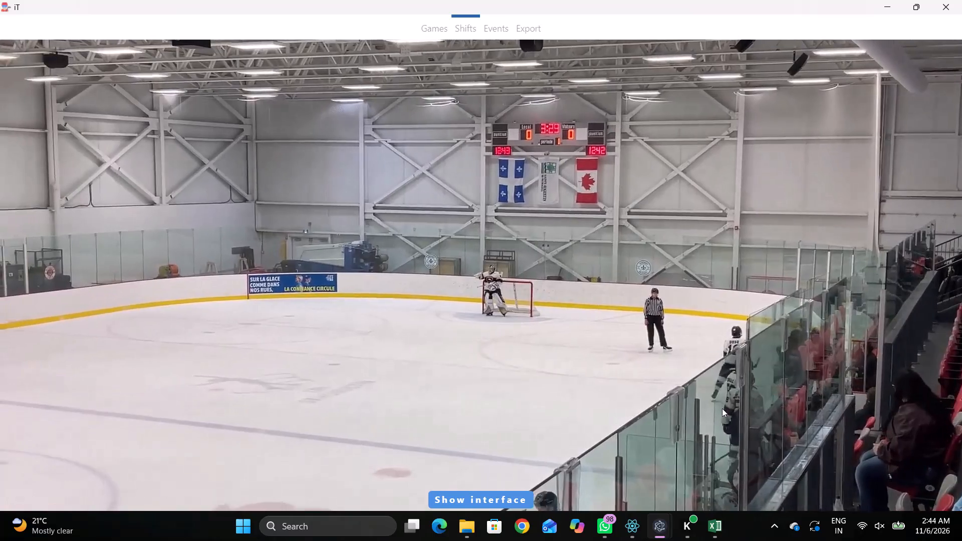
{"action": "key", "text": "c"}
{"action": "key", "text": "space"}
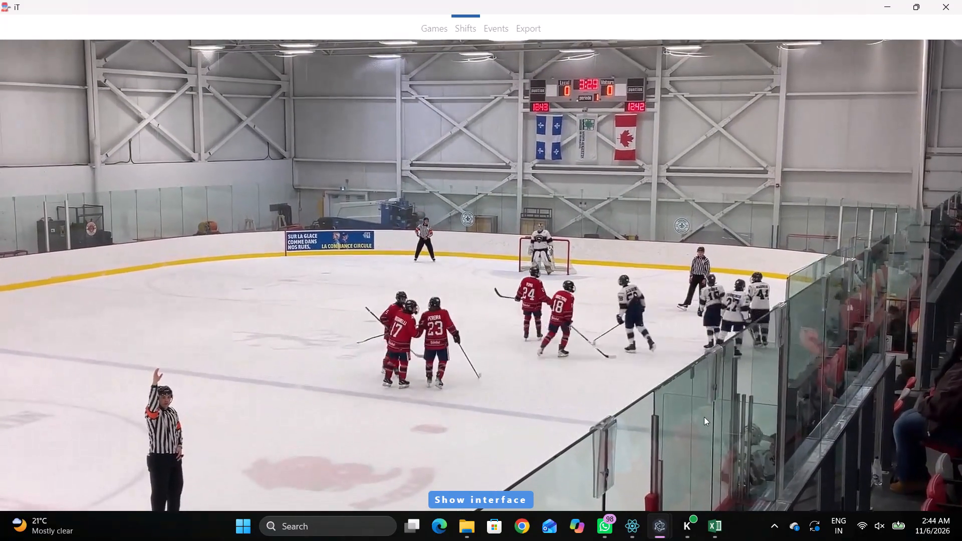
Advance to the face-off and add an away shift at 00:24:42.1.
{"action": "key", "text": "space"}
{"action": "key", "text": "space"}
{"action": "key", "text": "space"}
{"action": "key", "text": "space"}
{"action": "key", "text": "space"}
{"action": "key", "text": "space"}
{"action": "key", "text": "space"}
{"action": "key", "text": "space"}
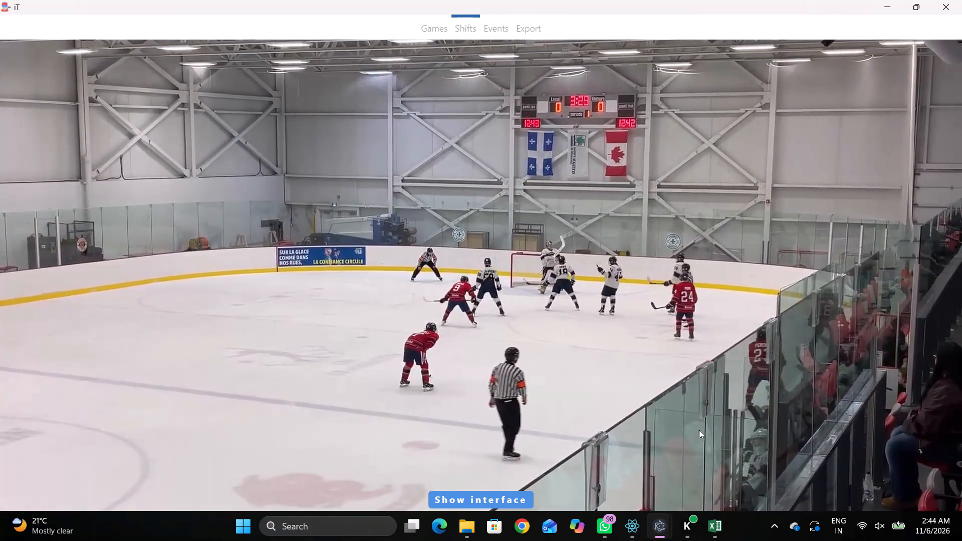
{"action": "key", "text": "space"}
{"action": "key", "text": "space"}
{"action": "key", "text": "space"}
{"action": "key", "text": "shift+s"}
{"action": "key", "text": "shift+d"}
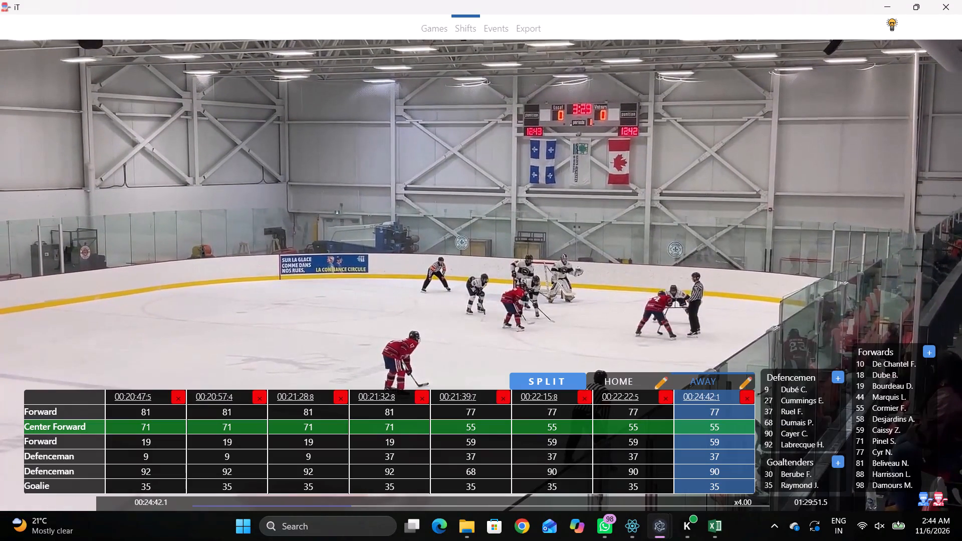
Clear the forward and defenceman numbers in the away 00:24:42.1 shift, leaving its goalie.
{"action": "left_click", "coordinate": [728, 412]}
{"action": "key", "text": "BackSpace"}
{"action": "key", "text": "BackSpace"}
{"action": "key", "text": "Tab"}
{"action": "key", "text": "BackSpace"}
{"action": "key", "text": "Tab"}
{"action": "key", "text": "BackSpace"}
{"action": "key", "text": "Tab"}
{"action": "key", "text": "BackSpace"}
{"action": "key", "text": "BackSpace"}
{"action": "key", "text": "Tab"}
{"action": "key", "text": "BackSpace"}
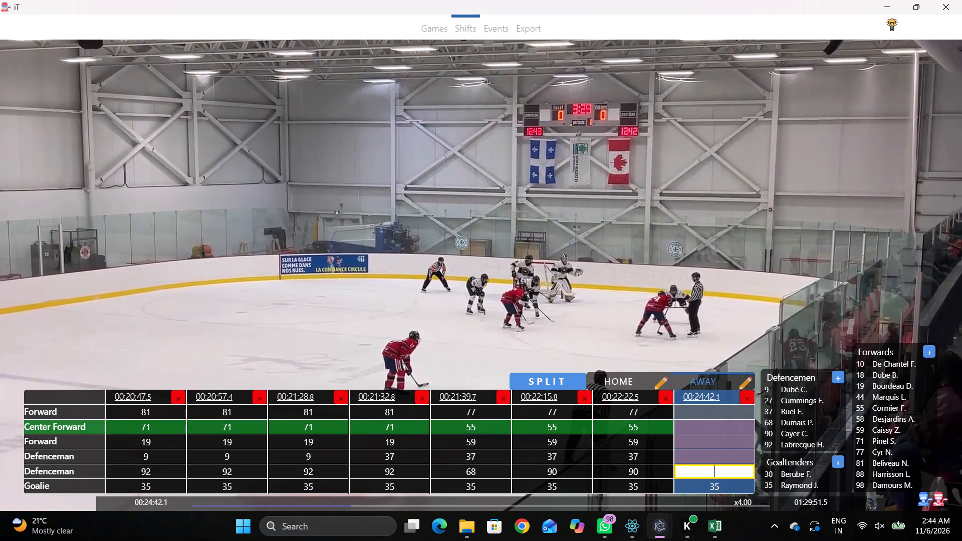
Play on to about 00:24:52 and set the 00:24:42.1 shift's upper Forward to 58 and Center Forward to 44.
{"action": "type", "text": "D"}
{"action": "key", "text": "space"}
{"action": "key", "text": "space"}
{"action": "key", "text": "space"}
{"action": "key", "text": "space"}
{"action": "key", "text": "space"}
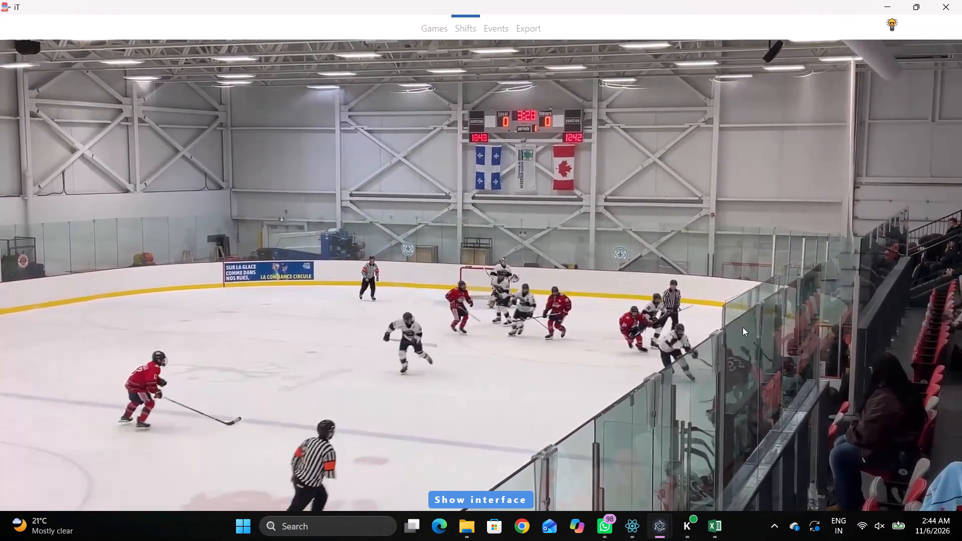
{"action": "key", "text": "space"}
{"action": "key", "text": "space"}
{"action": "key", "text": "space"}
{"action": "key", "text": "space"}
{"action": "key", "text": "space"}
{"action": "key", "text": "q"}
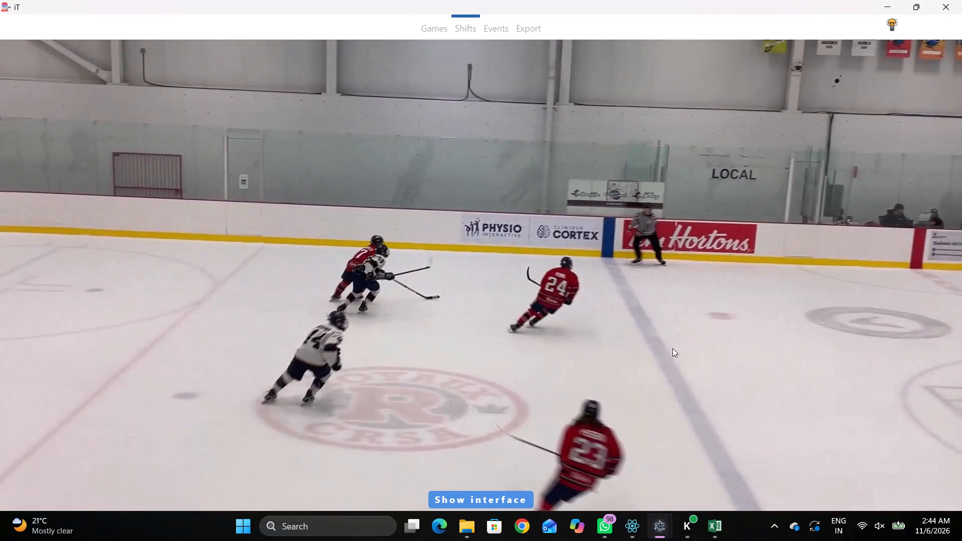
{"action": "key", "text": "q"}
{"action": "key", "text": "shift+d"}
{"action": "key", "text": "q"}
{"action": "left_click", "coordinate": [704, 414]}
{"action": "left_click", "coordinate": [881, 419]}
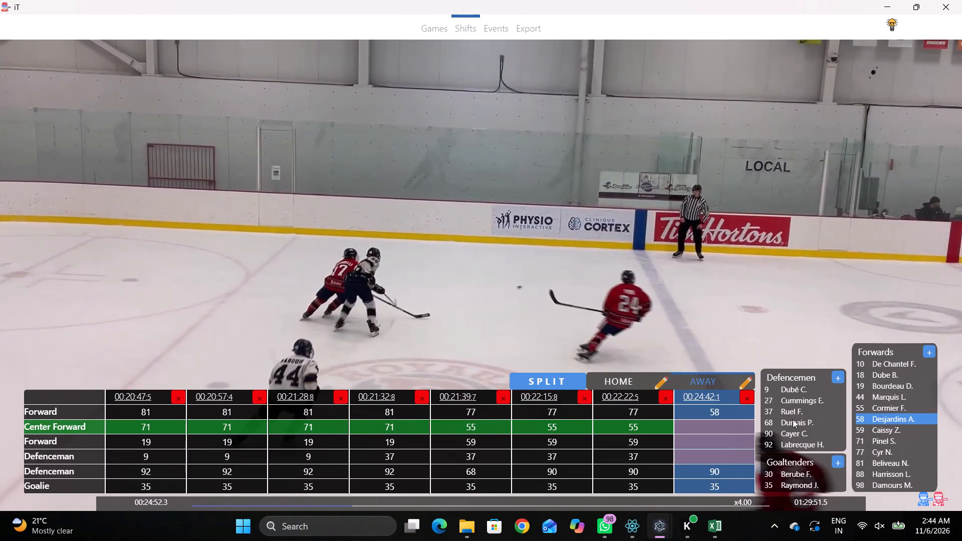
{"action": "left_click", "coordinate": [741, 428]}
{"action": "left_click", "coordinate": [864, 399]}
{"action": "key", "text": "shift+d"}
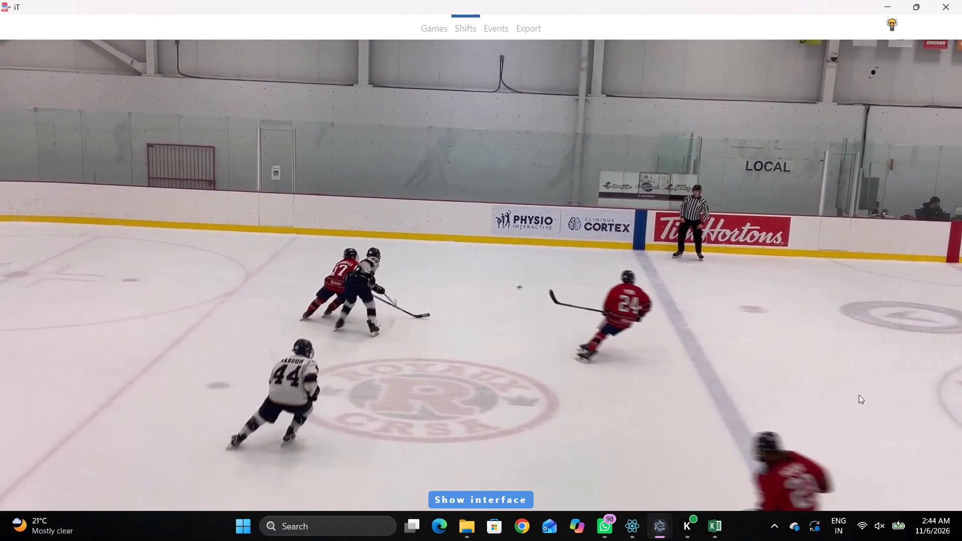
Continue the play in short bursts after 00:24:52, looking for the jersey numbers of the remaining away skaters.
{"action": "key", "text": "space"}
{"action": "key", "text": "space"}
{"action": "key", "text": "space"}
{"action": "key", "text": "space"}
{"action": "key", "text": "space"}
{"action": "key", "text": "space"}
{"action": "key", "text": "space"}
{"action": "key", "text": "space"}
{"action": "key", "text": "space"}
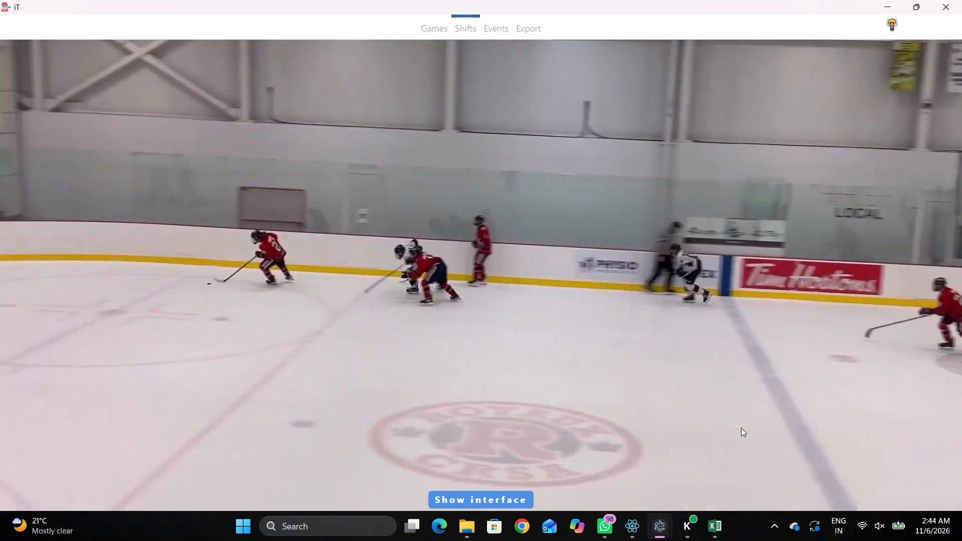
{"action": "key", "text": "space"}
{"action": "key", "text": "space"}
{"action": "key", "text": "space"}
{"action": "key", "text": "space"}
{"action": "key", "text": "space"}
{"action": "key", "text": "space"}
{"action": "key", "text": "space"}
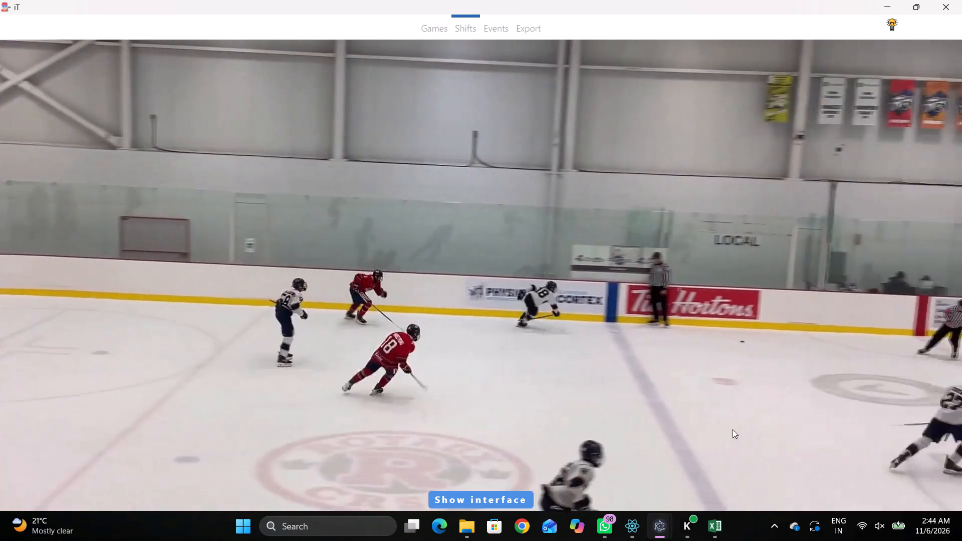
Advance to about 00:25:04.7 and set the lower Defenceman to 27 in the away 00:24:42.1 shift.
{"action": "key", "text": "space"}
{"action": "key", "text": "space"}
{"action": "key", "text": "shift+d"}
{"action": "key", "text": "shift+d"}
{"action": "key", "text": "space"}
{"action": "key", "text": "space"}
{"action": "key", "text": "shift+d"}
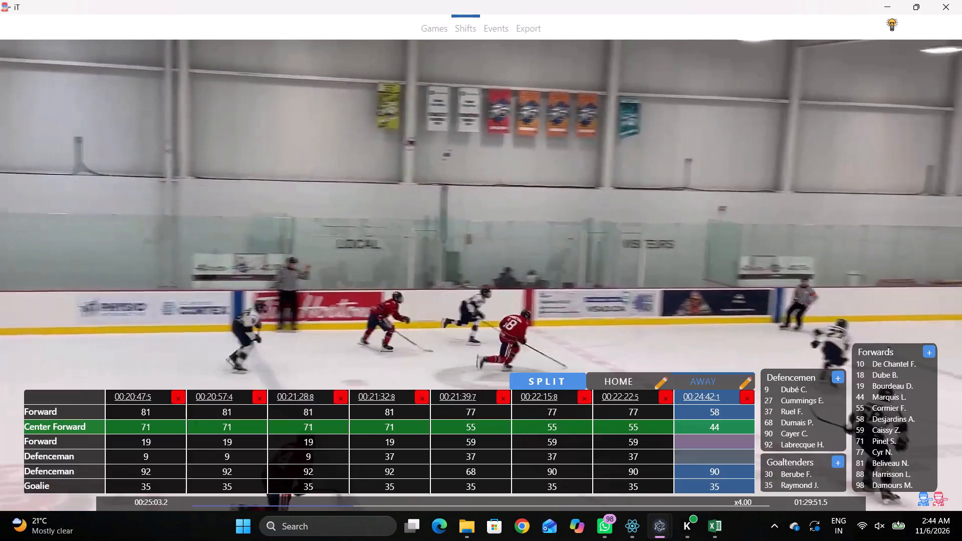
{"action": "key", "text": "shift+d"}
{"action": "key", "text": "space"}
{"action": "key", "text": "space"}
{"action": "key", "text": "space"}
{"action": "key", "text": "space"}
{"action": "key", "text": "shift+d"}
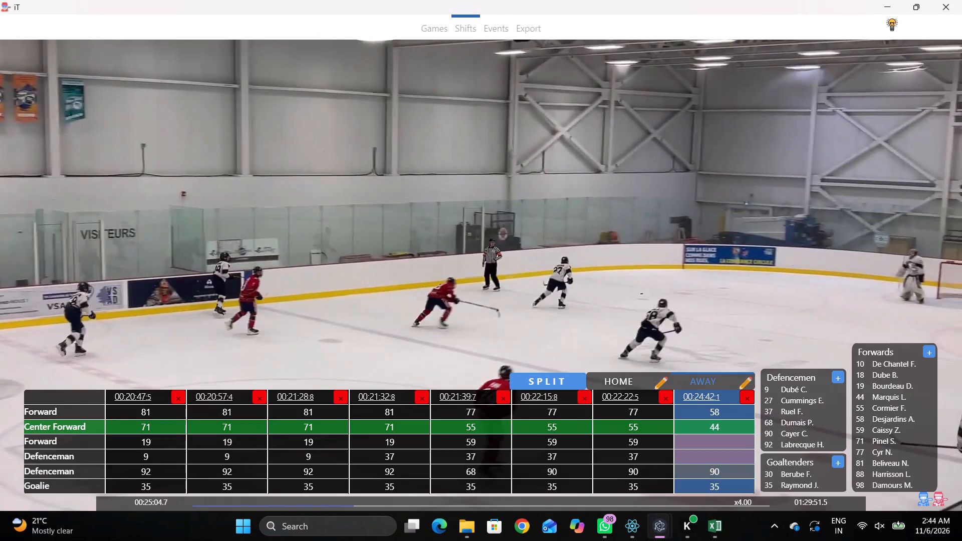
{"action": "left_click", "coordinate": [723, 477]}
{"action": "left_click", "coordinate": [777, 399]}
Check the play at about 00:25:06 and set the upper Defenceman to 68 in the away 00:24:42.1 shift.
{"action": "key", "text": "q"}
{"action": "key", "text": "q"}
{"action": "key", "text": "space"}
{"action": "key", "text": "space"}
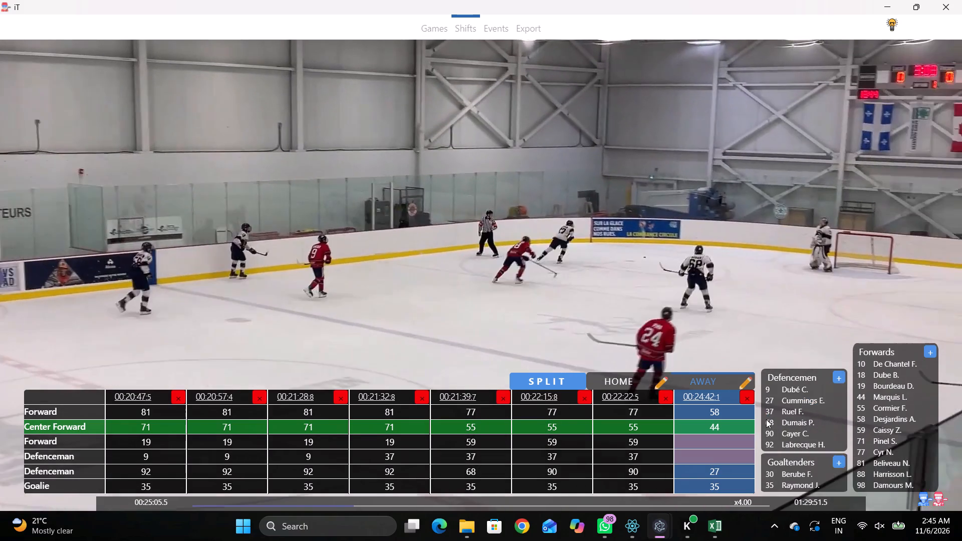
{"action": "key", "text": "space"}
{"action": "key", "text": "space"}
{"action": "key", "text": "shift+d"}
{"action": "key", "text": "shift+d"}
{"action": "left_click", "coordinate": [718, 454]}
{"action": "left_click", "coordinate": [784, 417]}
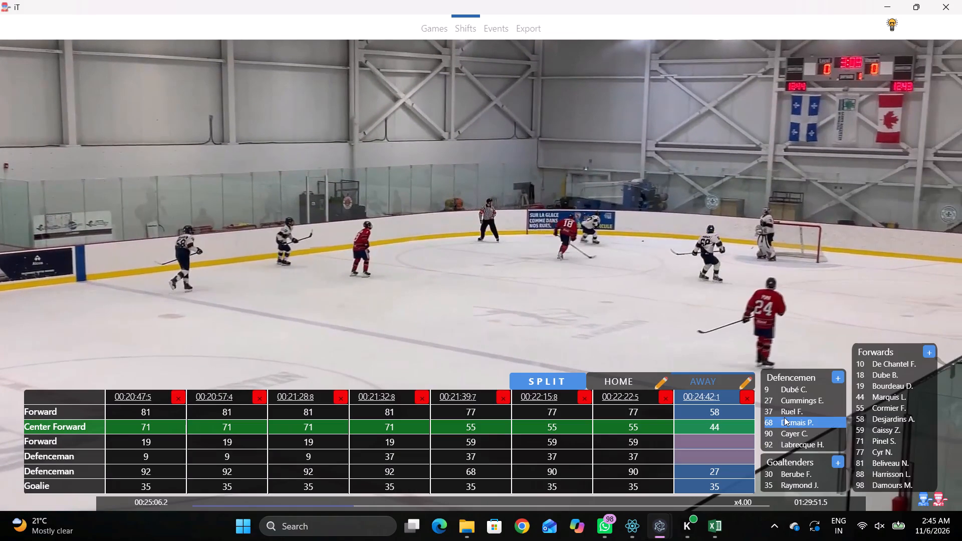
Follow the play behind the far net to about 00:25:16 and set the 00:24:42.1 shift's lower Forward to 18.
{"action": "key", "text": "shift+d"}
{"action": "key", "text": "space"}
{"action": "key", "text": "space"}
{"action": "key", "text": "space"}
{"action": "key", "text": "space"}
{"action": "key", "text": "space"}
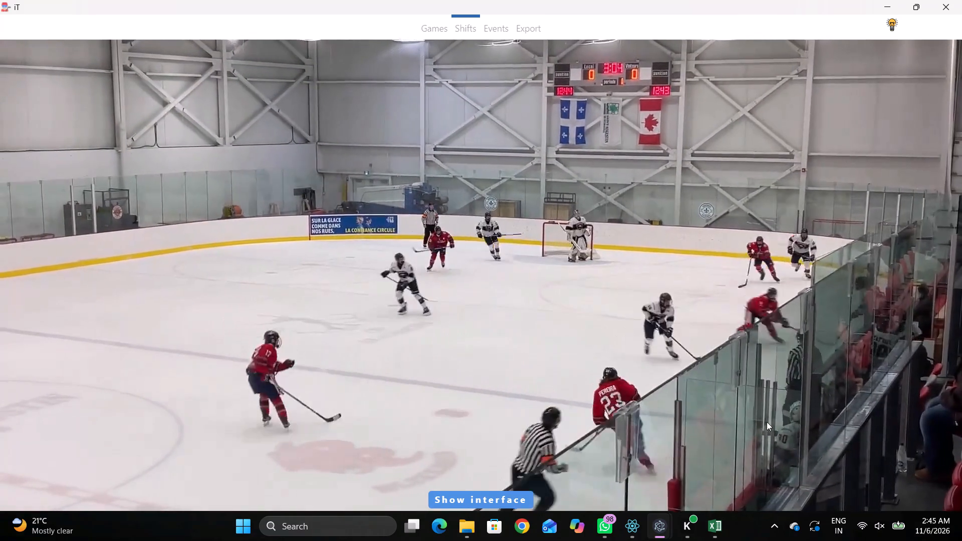
{"action": "key", "text": "space"}
{"action": "type", "text": "q"}
{"action": "key", "text": "space"}
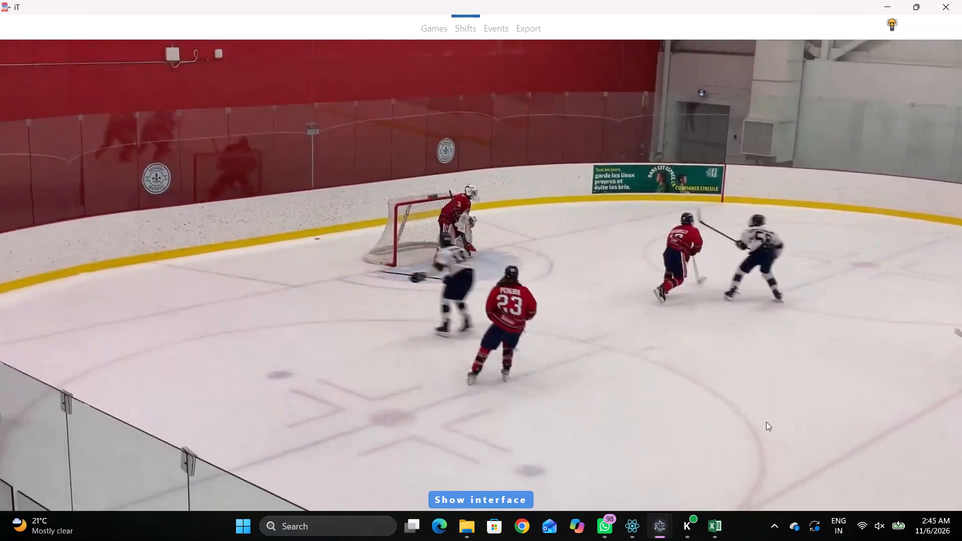
{"action": "key", "text": "space"}
{"action": "key", "text": "space"}
{"action": "key", "text": "space"}
{"action": "type", "text": "q"}
{"action": "key", "text": "shift+d"}
{"action": "key", "text": "q"}
{"action": "key", "text": "q"}
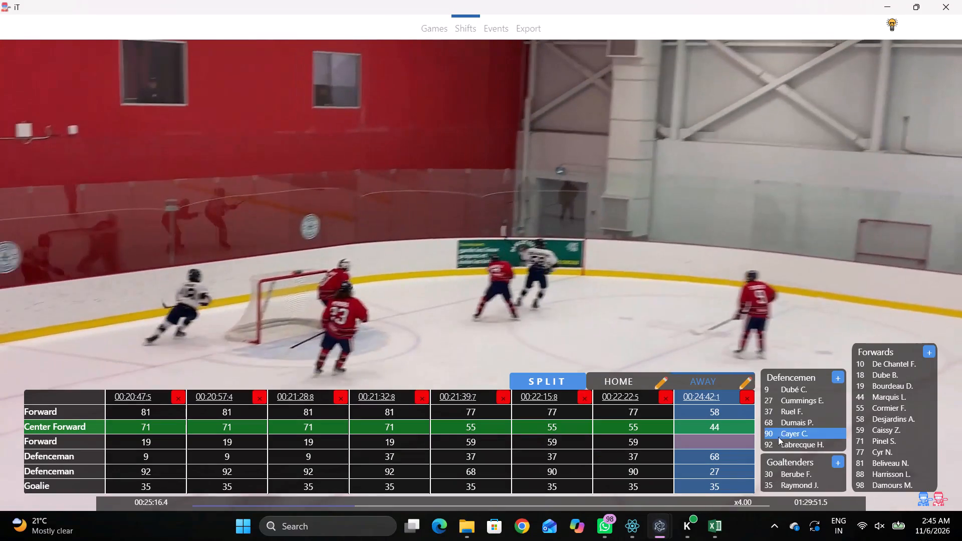
{"action": "key", "text": "q"}
{"action": "key", "text": "q"}
{"action": "key", "text": "q"}
{"action": "left_click", "coordinate": [724, 437]}
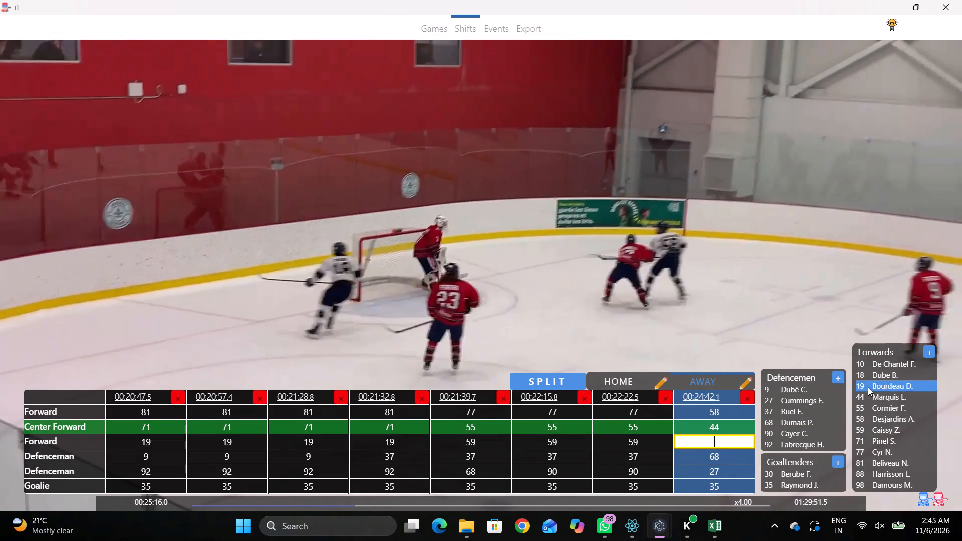
{"action": "left_click", "coordinate": [866, 373]}
Add a new away shift at 00:25:16.0.
{"action": "key", "text": "shift+s"}
{"action": "key", "text": "shift+d"}
{"action": "type", "text": "DD"}
{"action": "key", "text": "space"}
{"action": "key", "text": "space"}
{"action": "key", "text": "shift+s"}
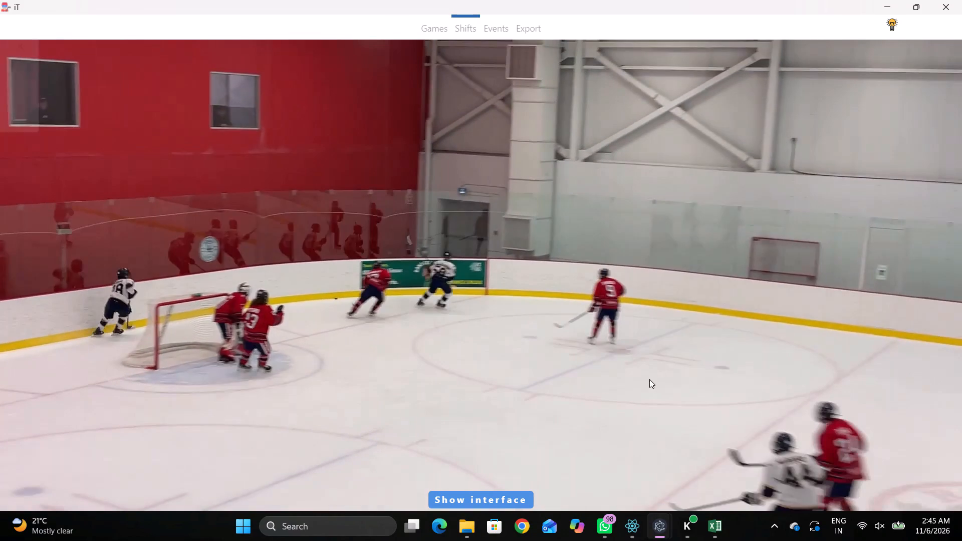
{"action": "key", "text": "shift+d"}
{"action": "key", "text": "shift+d"}
Continue the play in short bursts to about 00:25:33.6, looking for the jersey numbers of the away defencemen now on the ice.
{"action": "key", "text": "space"}
{"action": "type", "text": "DD"}
{"action": "key", "text": "space"}
{"action": "key", "text": "space"}
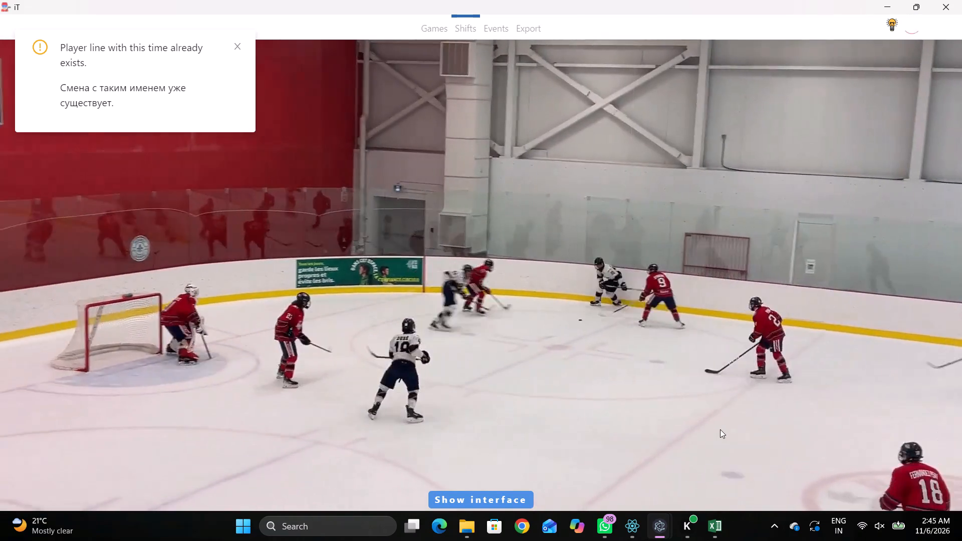
{"action": "key", "text": "space"}
{"action": "key", "text": "space"}
{"action": "key", "text": "space"}
{"action": "key", "text": "space"}
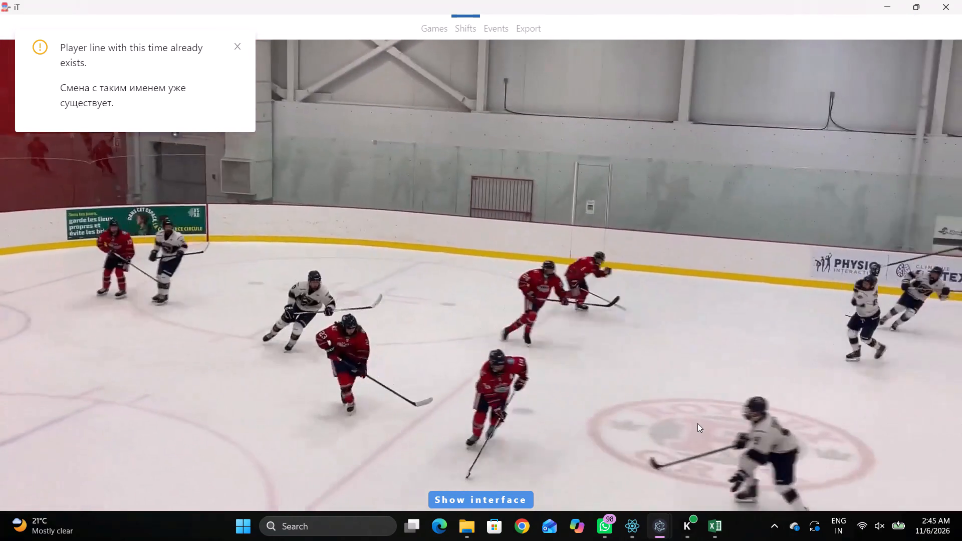
{"action": "key", "text": "space"}
{"action": "key", "text": "space"}
{"action": "key", "text": "space"}
{"action": "key", "text": "space"}
{"action": "key", "text": "space"}
{"action": "key", "text": "space"}
{"action": "key", "text": "space"}
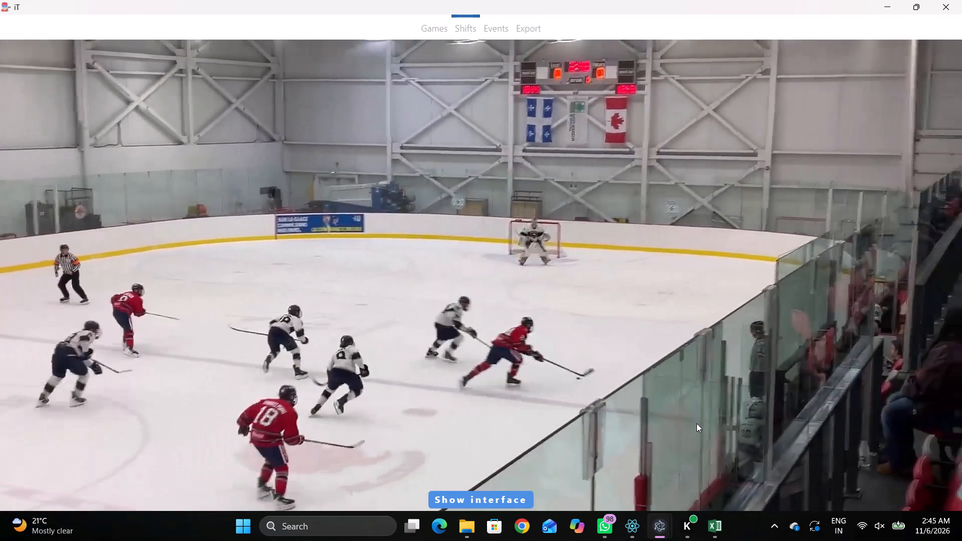
{"action": "key", "text": "space"}
{"action": "key", "text": "space"}
{"action": "type", "text": "qq"}
{"action": "type", "text": "r"}
{"action": "key", "text": "space"}
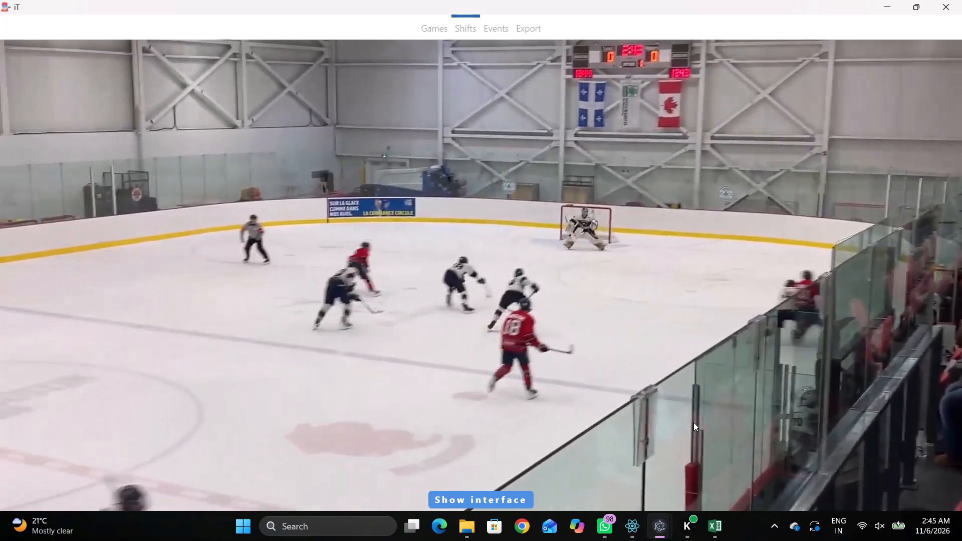
{"action": "key", "text": "space"}
{"action": "key", "text": "space"}
{"action": "key", "text": "space"}
{"action": "key", "text": "space"}
{"action": "key", "text": "space"}
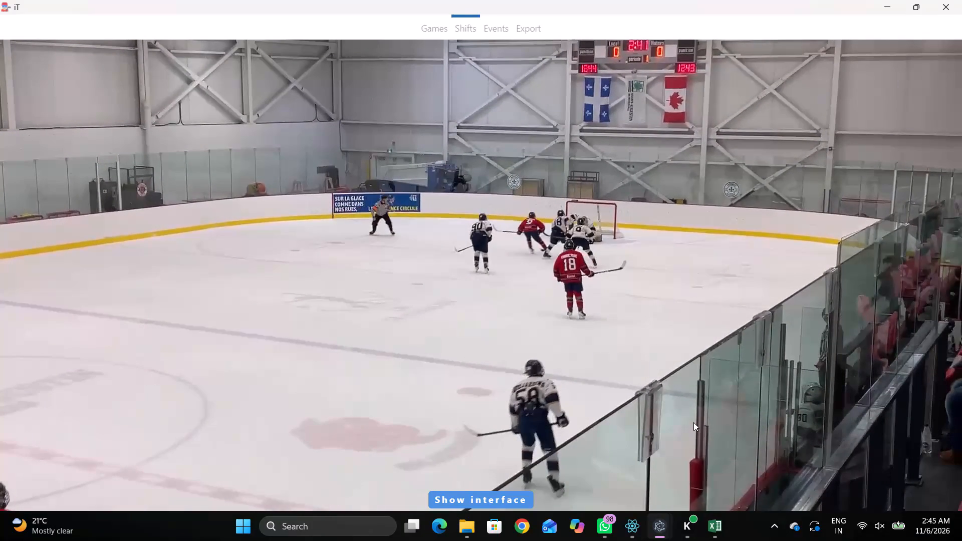
Return to the 00:25:16.0 away shift, step slightly back and add another away shift at 00:25:15.9.
{"action": "key", "text": "shift+d"}
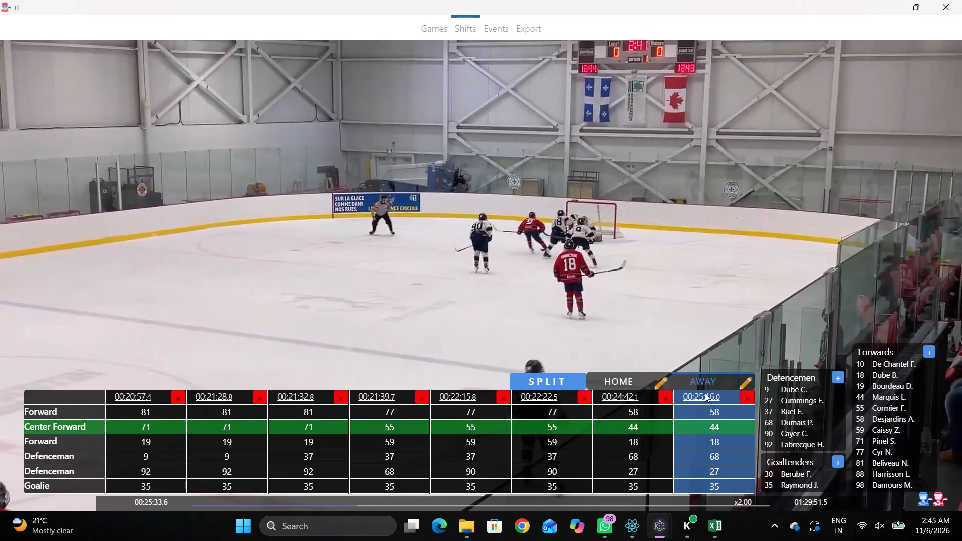
{"action": "left_click", "coordinate": [705, 393]}
{"action": "key", "text": "shift+d"}
{"action": "key", "text": "q"}
{"action": "key", "text": "shift+s"}
{"action": "key", "text": "shift+d"}
Set the upper Defenceman to 9 and the lower Defenceman to 90 in the away 00:25:16.0 shift.
{"action": "left_click", "coordinate": [720, 460]}
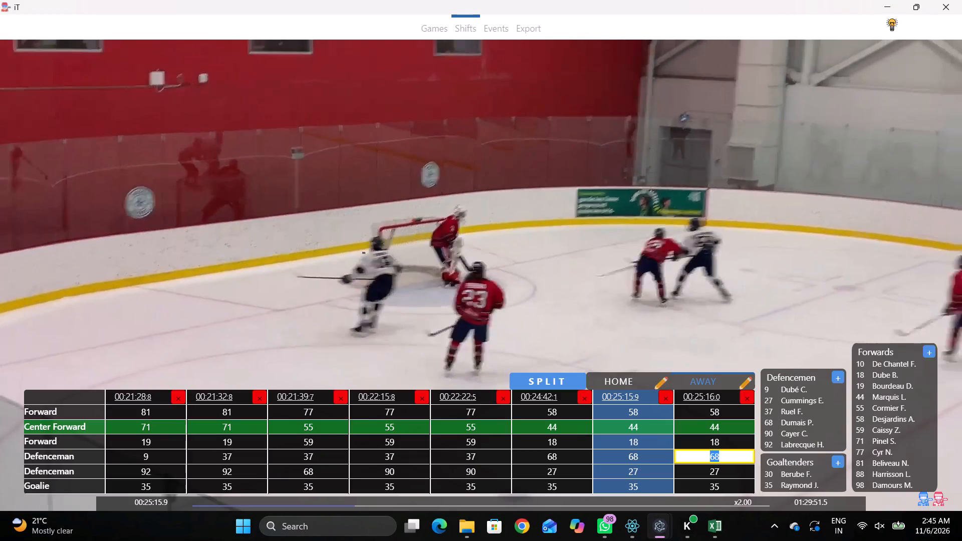
{"action": "left_click", "coordinate": [769, 386]}
{"action": "left_click", "coordinate": [706, 467]}
{"action": "left_click", "coordinate": [801, 429]}
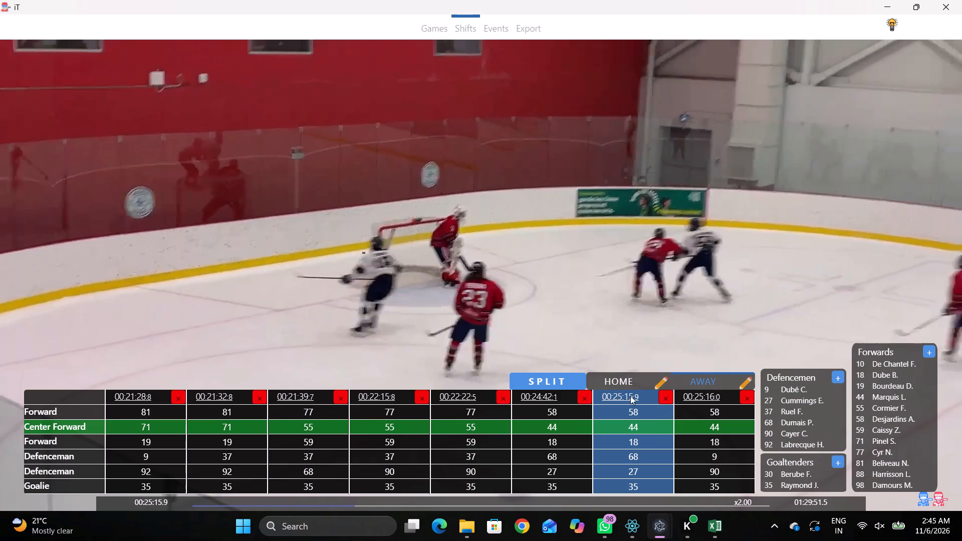
Set the upper Defenceman to 9 and the lower Defenceman to 90 in the away 00:25:15.9 shift.
{"action": "left_click", "coordinate": [630, 392]}
{"action": "left_click", "coordinate": [642, 460]}
{"action": "left_click", "coordinate": [772, 390]}
{"action": "left_click", "coordinate": [635, 484]}
{"action": "left_click", "coordinate": [638, 474]}
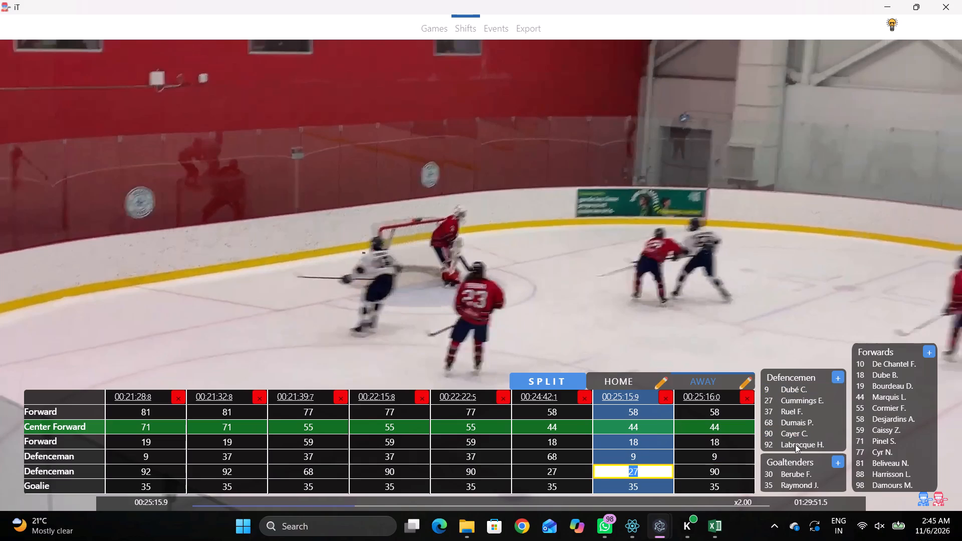
{"action": "left_click", "coordinate": [795, 441]}
{"action": "left_click_drag", "start_coordinate": [784, 430], "coordinate": [775, 431]}
{"action": "left_click", "coordinate": [646, 473]}
Advance the play from the 00:25:16.0 shift to the stoppage and add an away shift at 00:25:45.7.
{"action": "left_click", "coordinate": [715, 394]}
{"action": "key", "text": "shift+d"}
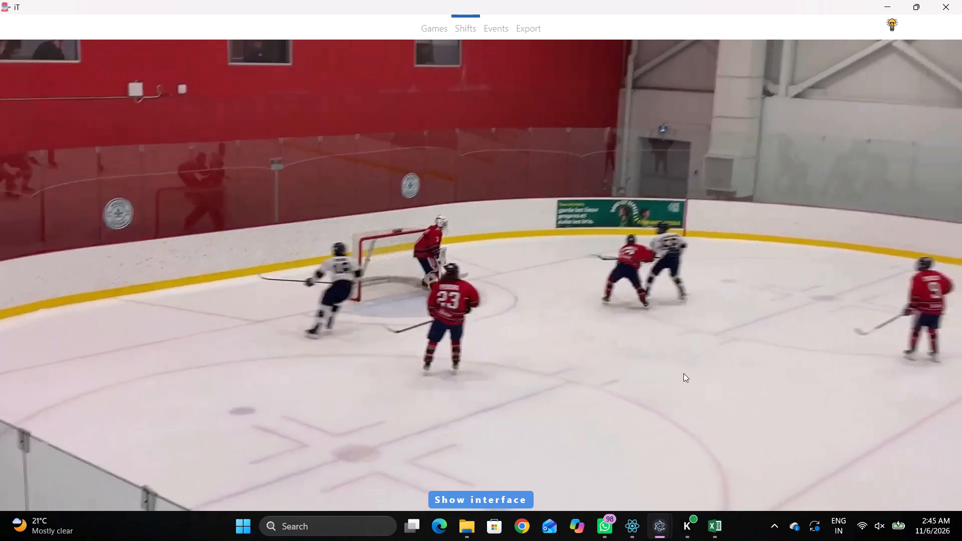
{"action": "key", "text": "space"}
{"action": "type", "text": "c"}
{"action": "key", "text": "space"}
{"action": "type", "text": "vv"}
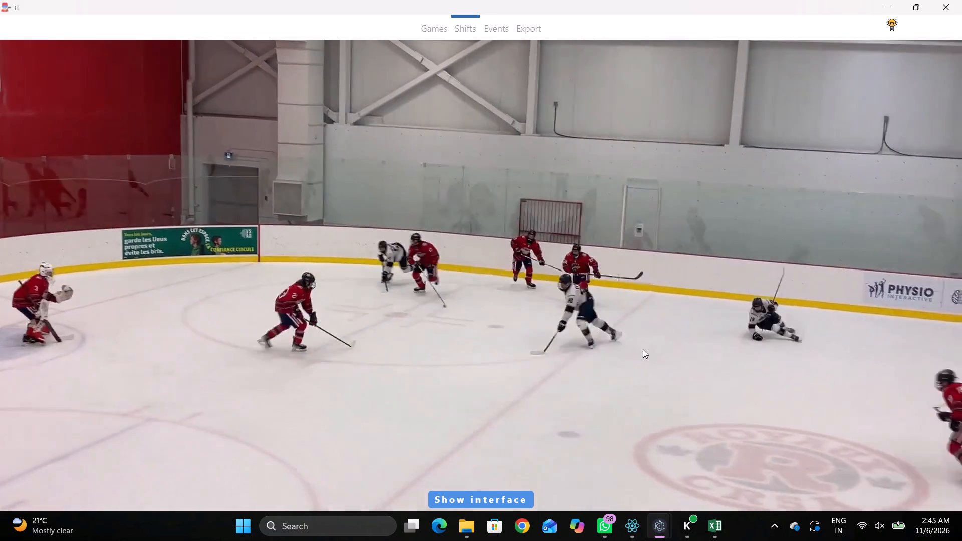
{"action": "type", "text": "c"}
{"action": "key", "text": "space"}
{"action": "key", "text": "space"}
{"action": "key", "text": "space"}
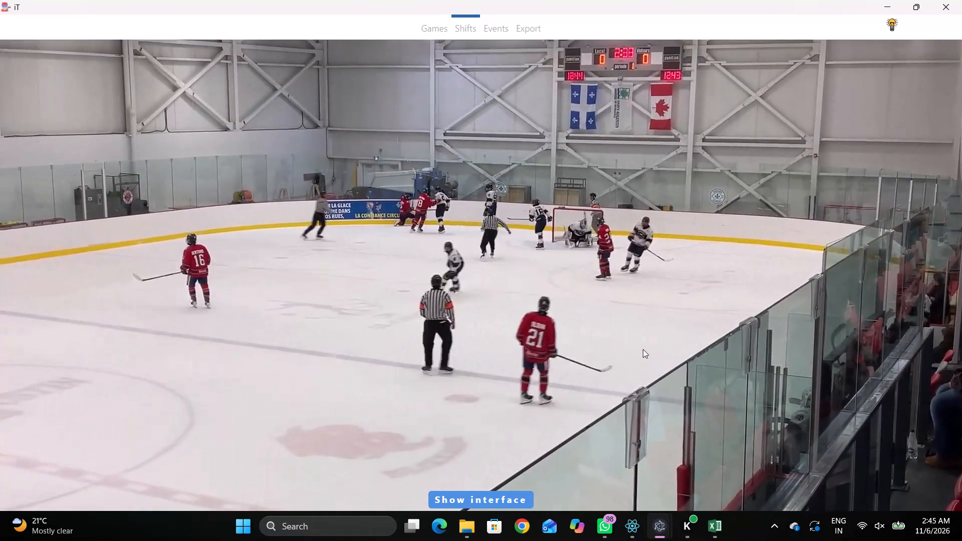
{"action": "key", "text": "space"}
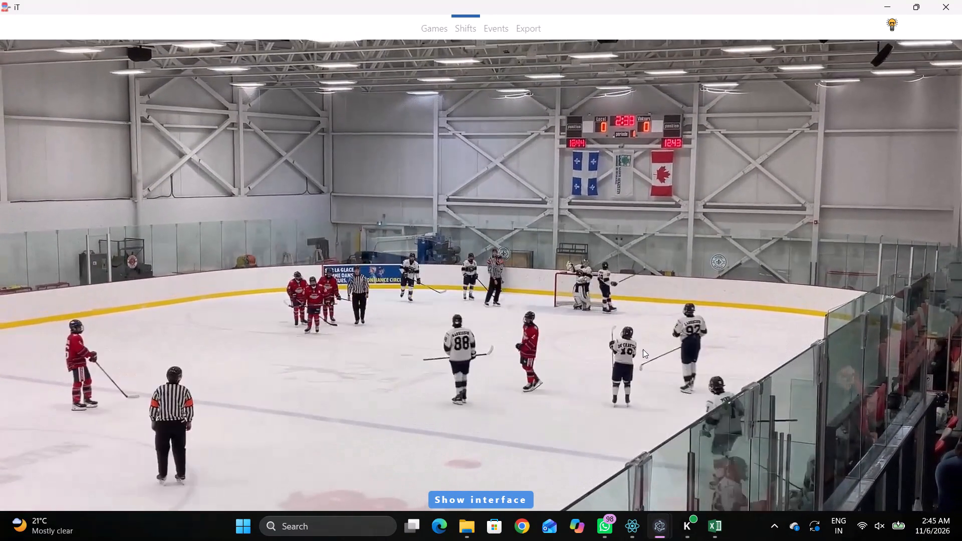
{"action": "key", "text": "space"}
{"action": "key", "text": "space"}
{"action": "key", "text": "shift+s"}
{"action": "key", "text": "shift+d"}
{"action": "key", "text": "shift+d"}
{"action": "key", "text": "shift+d"}
Clear all the forward and defenceman numbers in the away 00:25:45.7 shift, leaving only the goalie.
{"action": "left_click", "coordinate": [717, 410]}
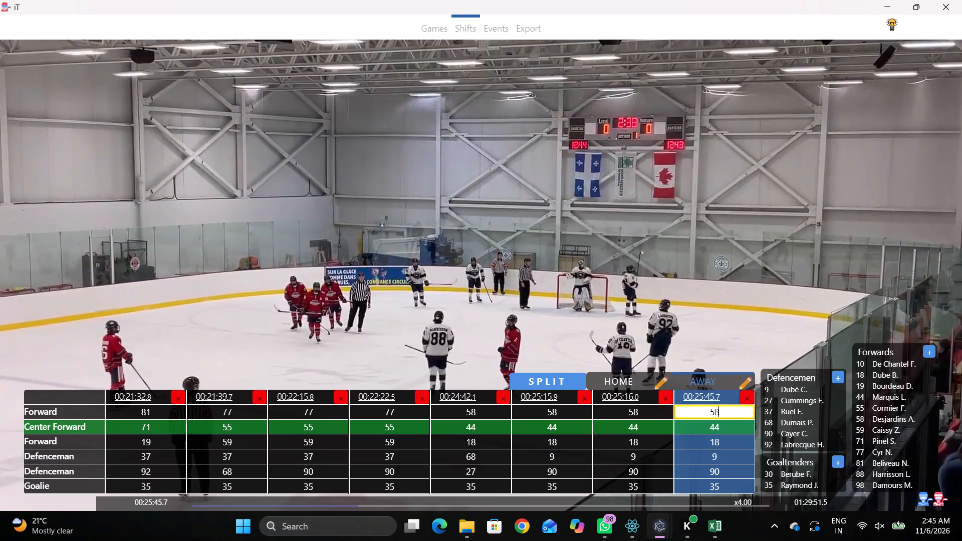
{"action": "key", "text": "BackSpace"}
{"action": "key", "text": "Tab"}
{"action": "key", "text": "BackSpace"}
{"action": "key", "text": "BackSpace"}
{"action": "key", "text": "Tab"}
{"action": "key", "text": "BackSpace"}
{"action": "key", "text": "Tab"}
{"action": "key", "text": "BackSpace"}
{"action": "key", "text": "Tab"}
{"action": "key", "text": "BackSpace"}
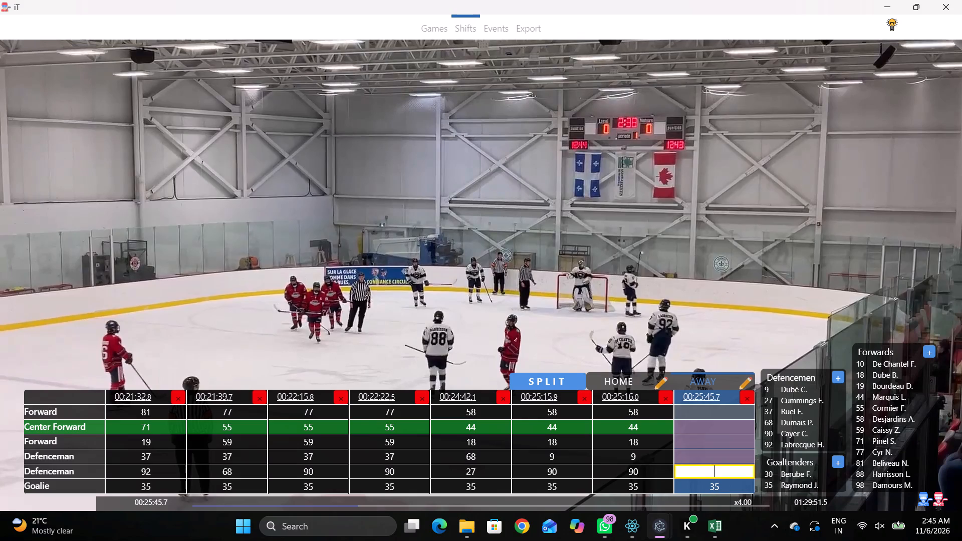
Check the players on the ice and set the lower Defenceman to 92 in the away 00:25:45.7 shift.
{"action": "key", "text": "shift+d"}
{"action": "key", "text": "shift+d"}
{"action": "left_click", "coordinate": [727, 458]}
{"action": "left_click", "coordinate": [721, 473]}
{"action": "left_click", "coordinate": [768, 445]}
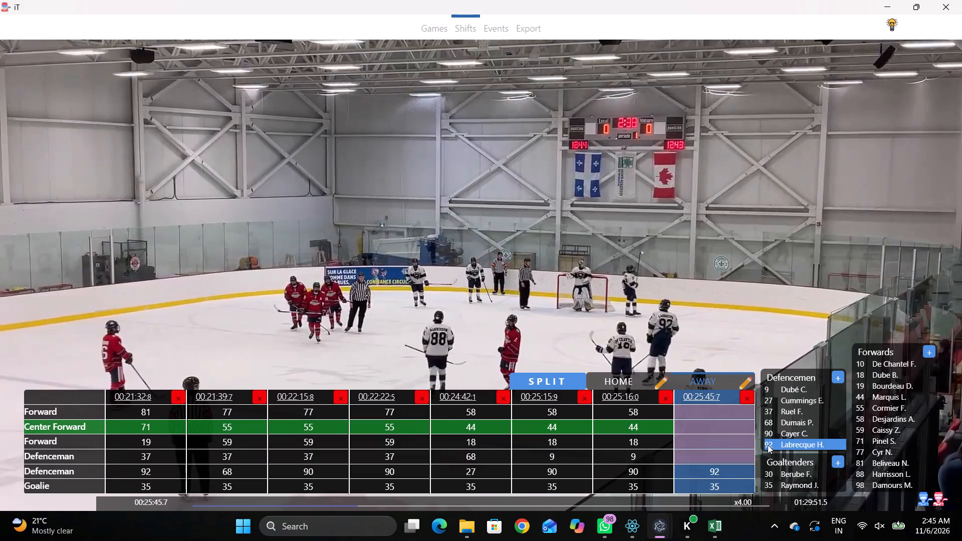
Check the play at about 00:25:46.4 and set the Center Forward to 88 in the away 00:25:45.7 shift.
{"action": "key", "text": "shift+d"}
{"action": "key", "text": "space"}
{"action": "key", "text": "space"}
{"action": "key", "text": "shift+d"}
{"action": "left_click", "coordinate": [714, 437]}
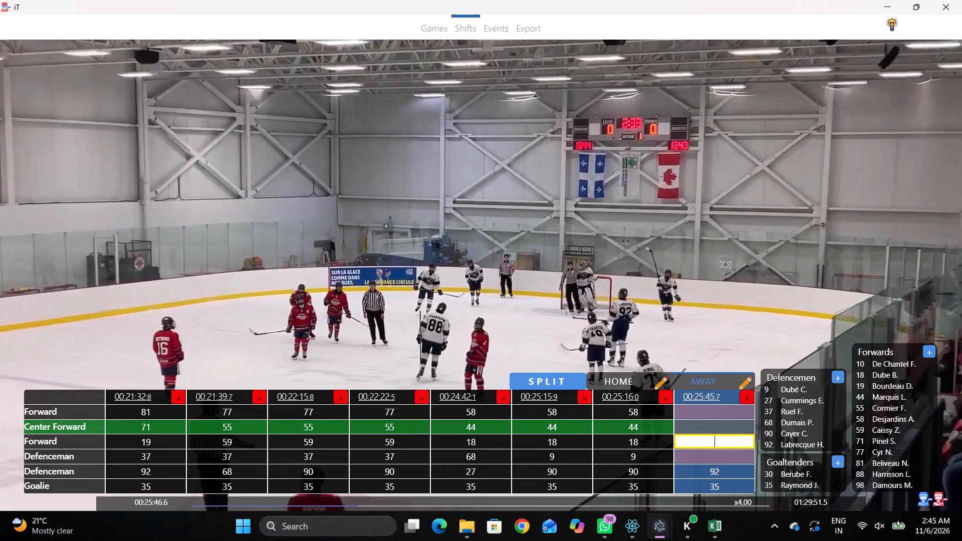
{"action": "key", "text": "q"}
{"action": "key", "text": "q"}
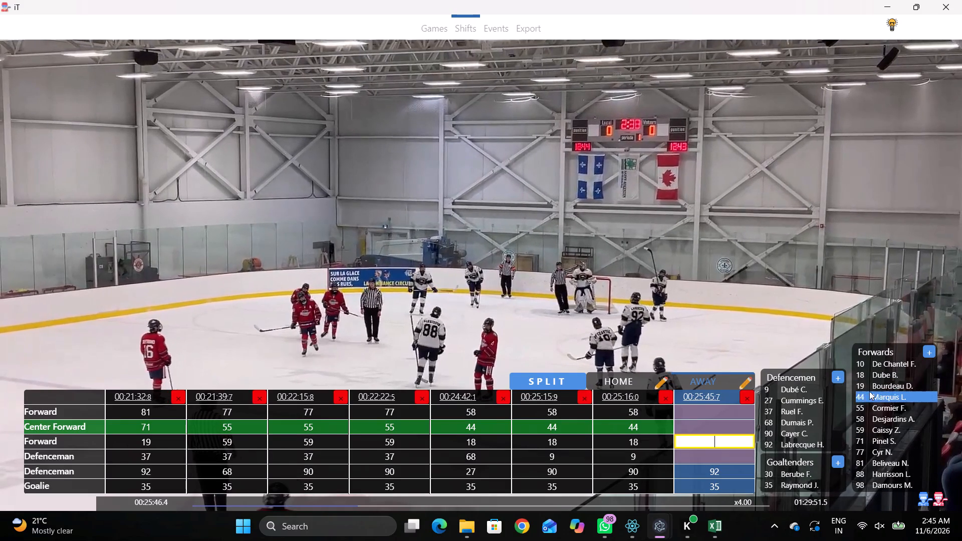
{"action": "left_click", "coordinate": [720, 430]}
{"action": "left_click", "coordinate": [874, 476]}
Advance to about 00:25:50.3 and set the Center Forward to 71 in the away 00:25:45.7 shift.
{"action": "key", "text": "shift+d"}
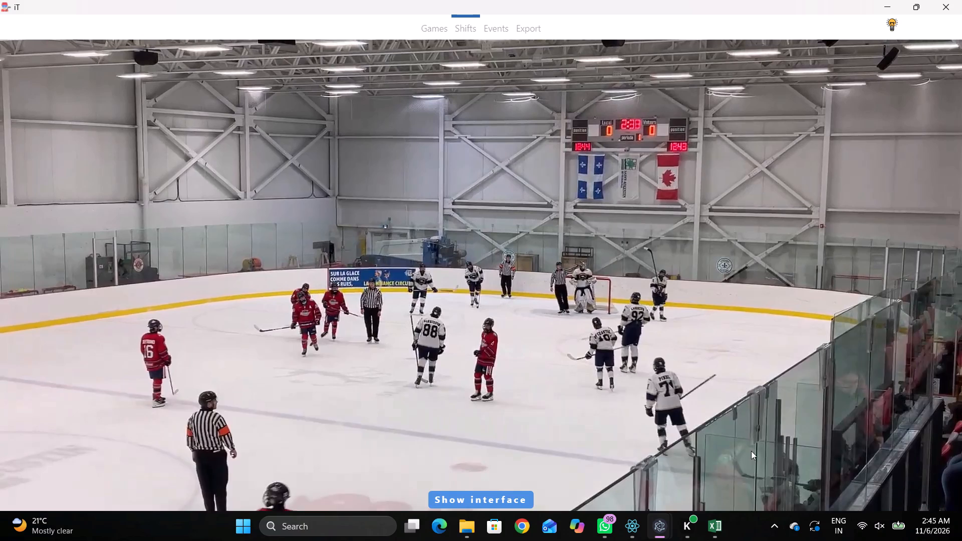
{"action": "key", "text": "space"}
{"action": "key", "text": "space"}
{"action": "key", "text": "space"}
{"action": "key", "text": "space"}
{"action": "key", "text": "space"}
{"action": "key", "text": "space"}
{"action": "key", "text": "space"}
{"action": "key", "text": "space"}
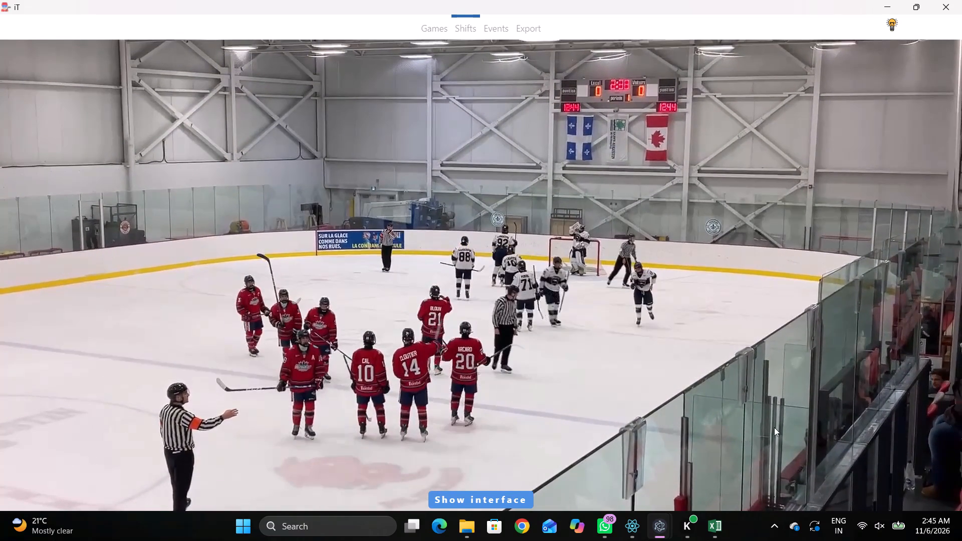
{"action": "key", "text": "shift+d"}
{"action": "left_click", "coordinate": [728, 428]}
{"action": "left_click", "coordinate": [869, 458]}
{"action": "left_click", "coordinate": [872, 447]}
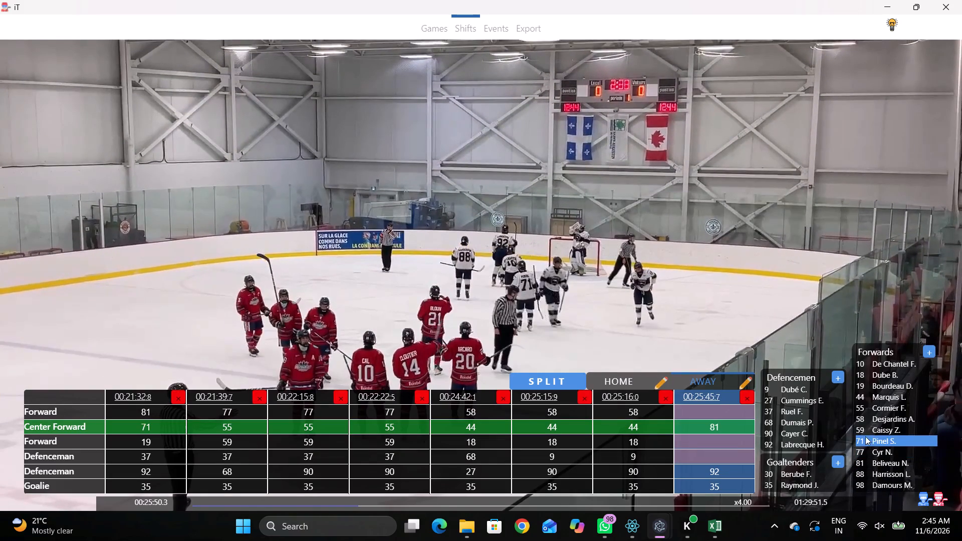
{"action": "left_click", "coordinate": [867, 441]}
Set the lower Forward to 88 and the upper Forward to 10 in the away 00:25:45.7 shift.
{"action": "left_click", "coordinate": [744, 432]}
{"action": "left_click", "coordinate": [740, 446]}
{"action": "left_click", "coordinate": [882, 475]}
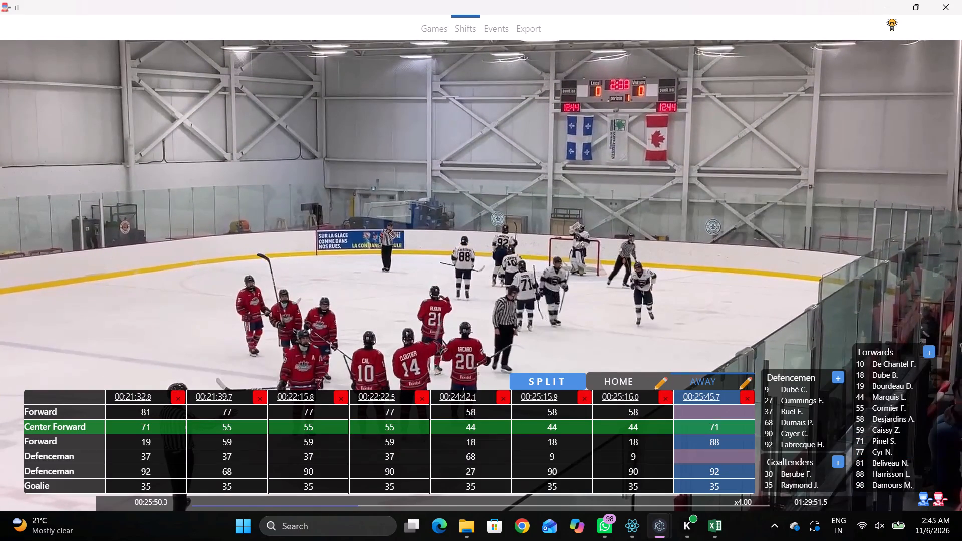
{"action": "left_click", "coordinate": [731, 408]}
{"action": "left_click", "coordinate": [874, 365]}
Advance the play to the face-off and add an away shift at 00:25:59.2.
{"action": "key", "text": "shift+d"}
{"action": "key", "text": "q"}
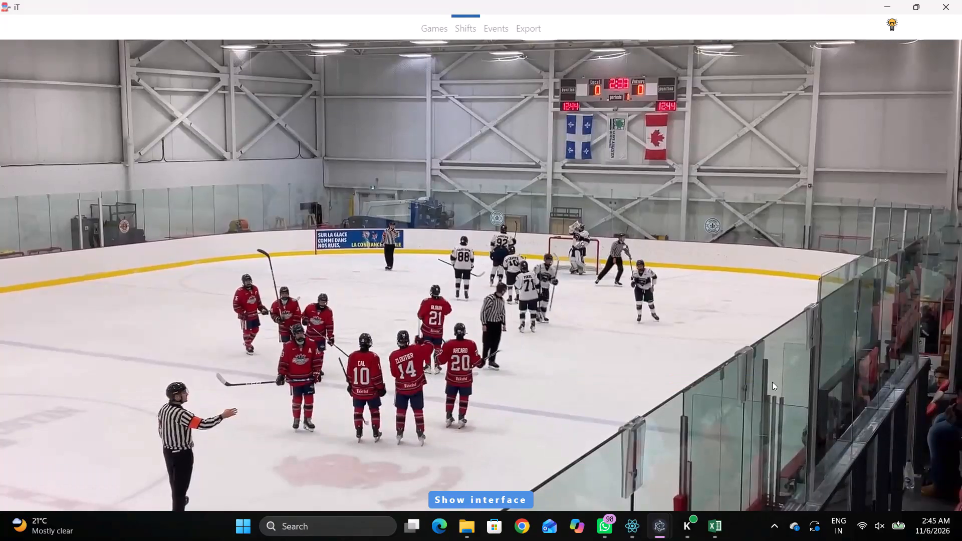
{"action": "key", "text": "space"}
{"action": "key", "text": "space"}
{"action": "type", "text": "q"}
{"action": "key", "text": "space"}
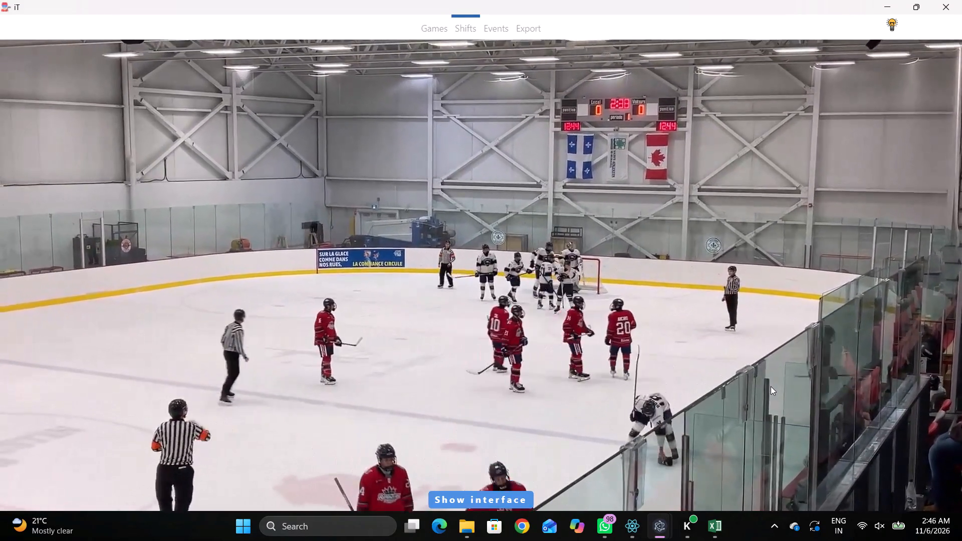
{"action": "key", "text": "space"}
{"action": "key", "text": "shift+s"}
{"action": "key", "text": "shift+d"}
{"action": "key", "text": "shift+d"}
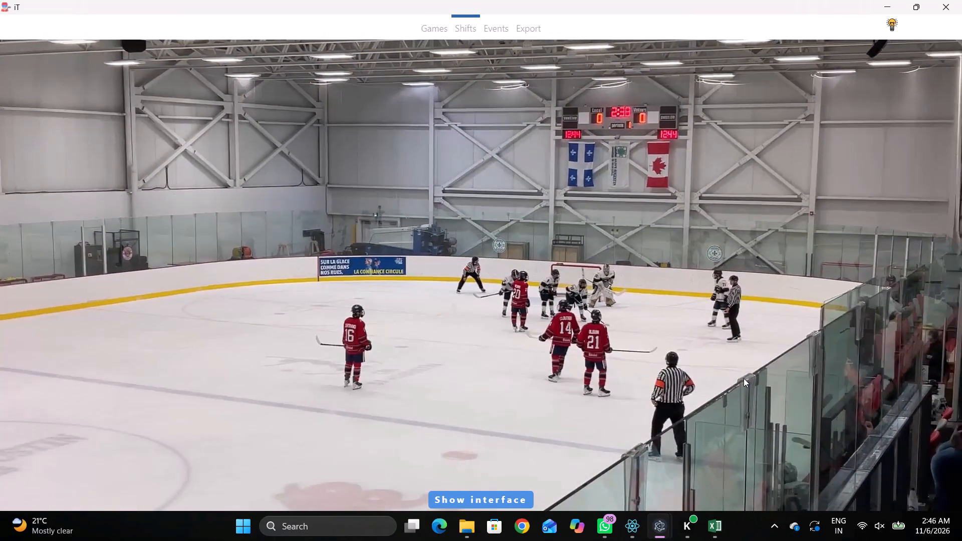
Follow the play after the face-off to about 00:26:13.8, looking for the jersey number of the second away defenceman.
{"action": "key", "text": "space"}
{"action": "type", "text": "c"}
{"action": "key", "text": "space"}
{"action": "key", "text": "space"}
{"action": "key", "text": "space"}
{"action": "key", "text": "space"}
{"action": "key", "text": "space"}
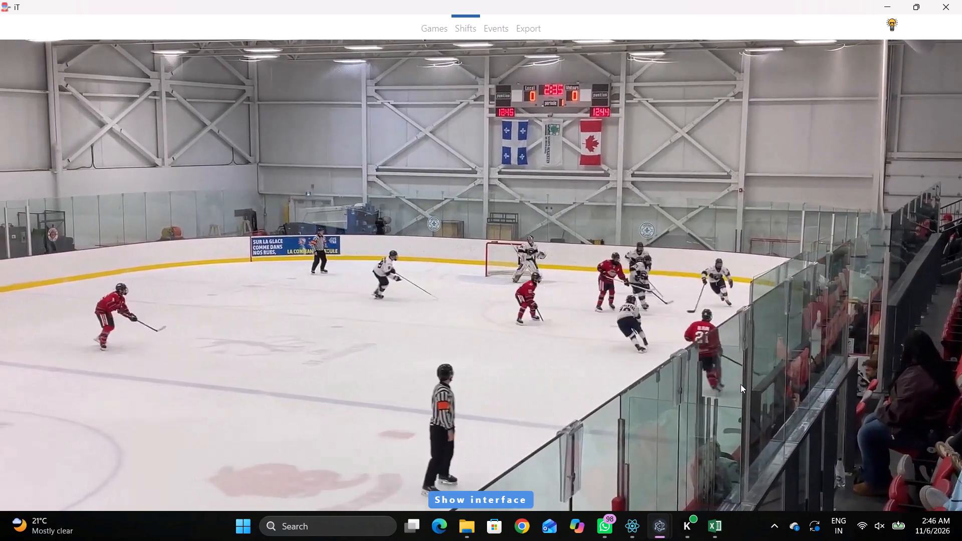
{"action": "key", "text": "space"}
{"action": "key", "text": "space"}
{"action": "key", "text": "space"}
{"action": "key", "text": "space"}
{"action": "key", "text": "space"}
{"action": "key", "text": "space"}
{"action": "key", "text": "space"}
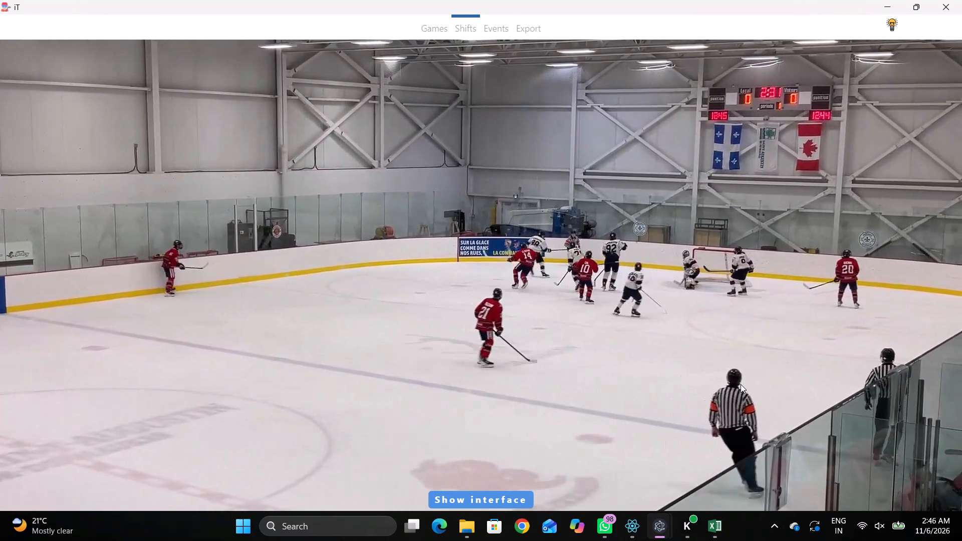
{"action": "type", "text": "qq"}
Set the upper Defenceman to 9 in both the 00:25:45.7 and 00:25:59.2 away shifts.
{"action": "key", "text": "shift+d"}
{"action": "left_click", "coordinate": [627, 454]}
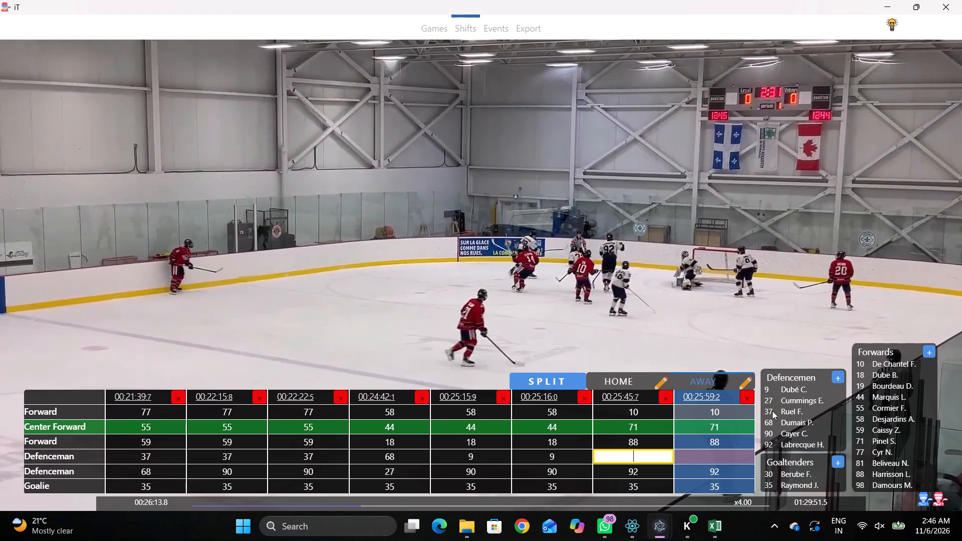
{"action": "left_click", "coordinate": [769, 385]}
{"action": "left_click", "coordinate": [740, 462]}
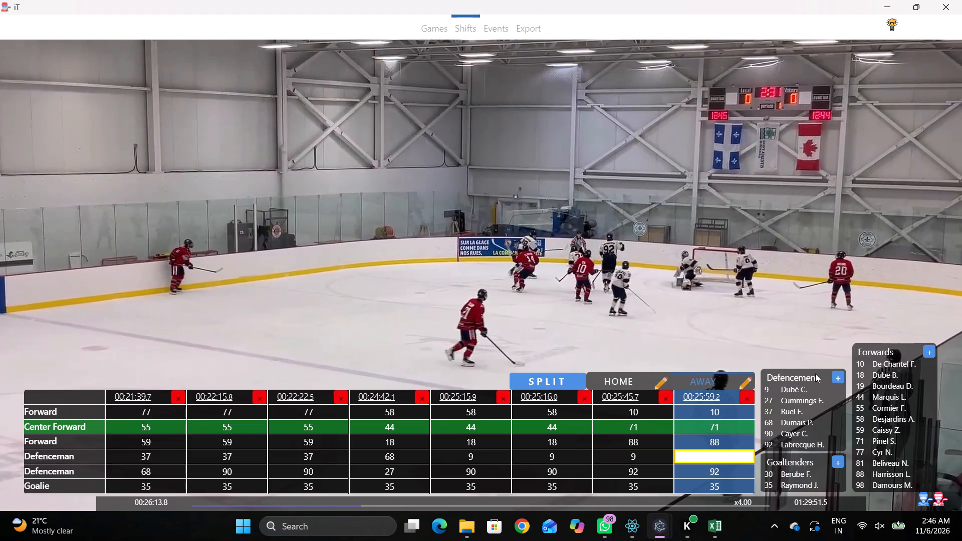
{"action": "left_click", "coordinate": [789, 387]}
Continue the play past 00:26:13.8 to the next change of away players and add another away shift there.
{"action": "key", "text": "shift+d"}
{"action": "key", "text": "space"}
{"action": "key", "text": "space"}
{"action": "key", "text": "space"}
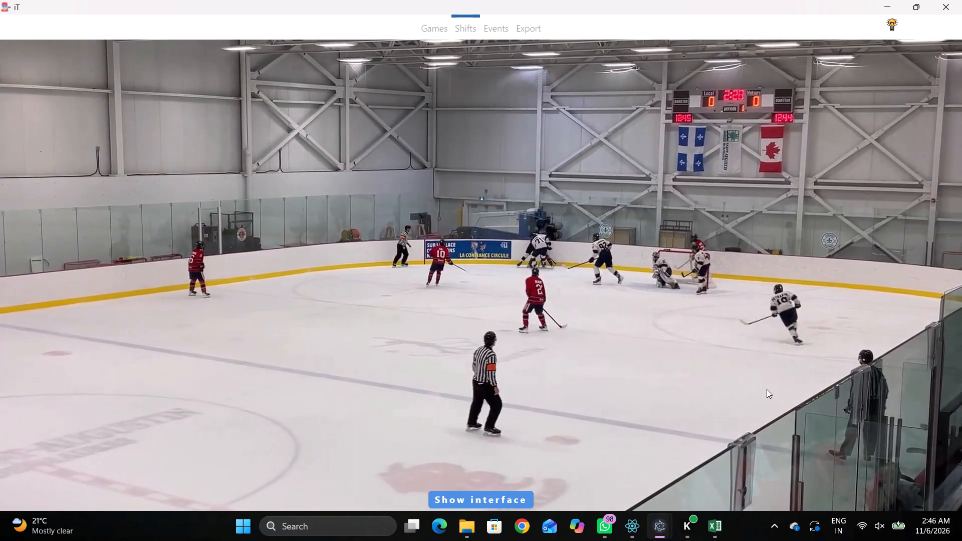
{"action": "type", "text": "c"}
{"action": "key", "text": "space"}
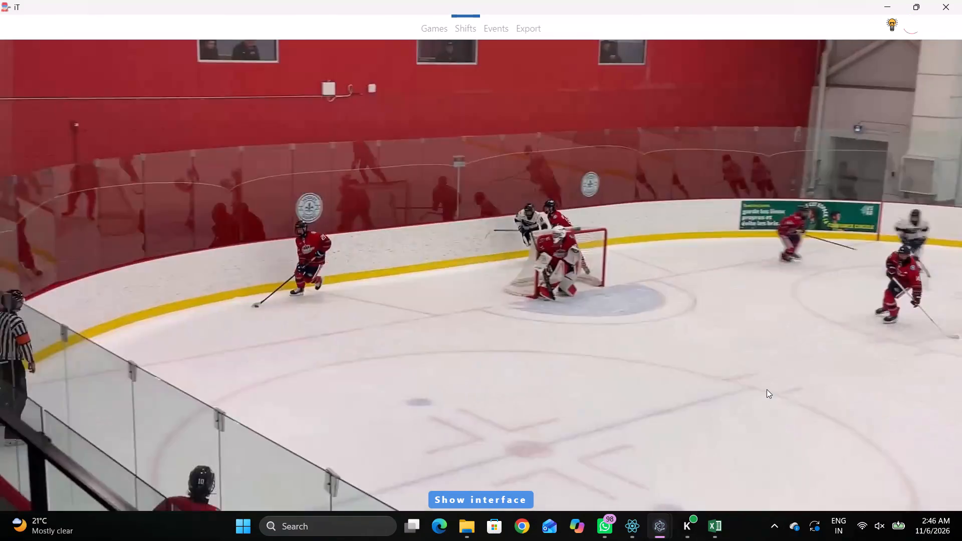
{"action": "key", "text": "space"}
{"action": "key", "text": "space"}
{"action": "key", "text": "space"}
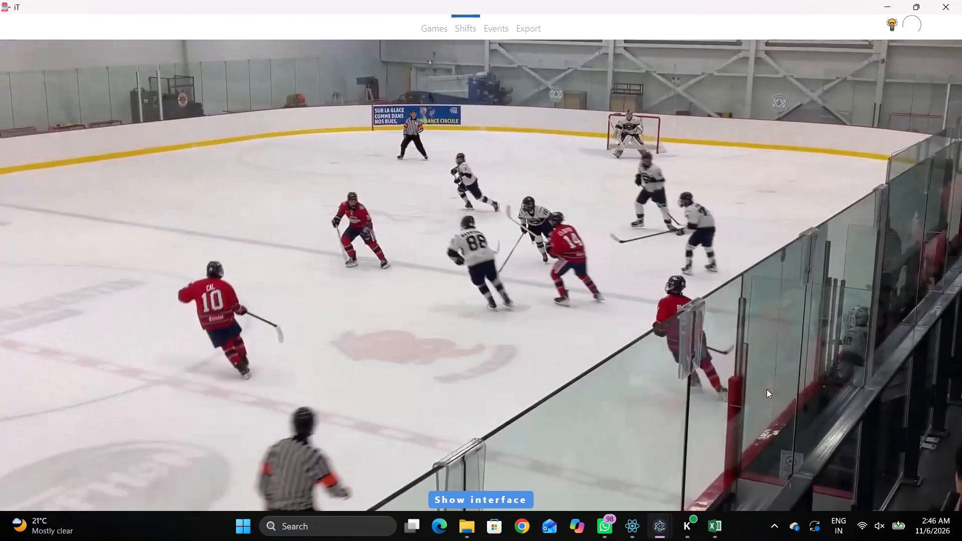
{"action": "key", "text": "space"}
{"action": "key", "text": "space"}
{"action": "key", "text": "space"}
{"action": "key", "text": "space"}
{"action": "key", "text": "space"}
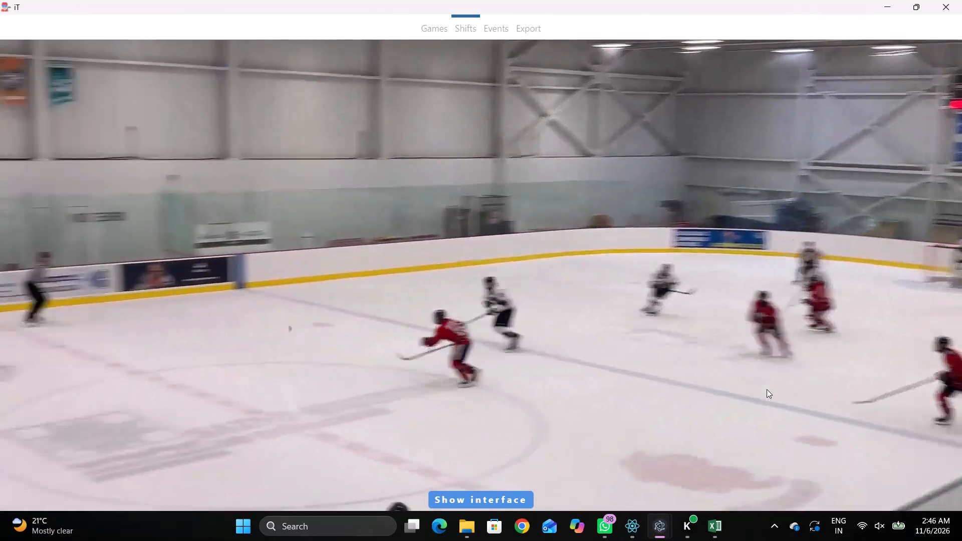
{"action": "key", "text": "space"}
{"action": "type", "text": "SDD"}
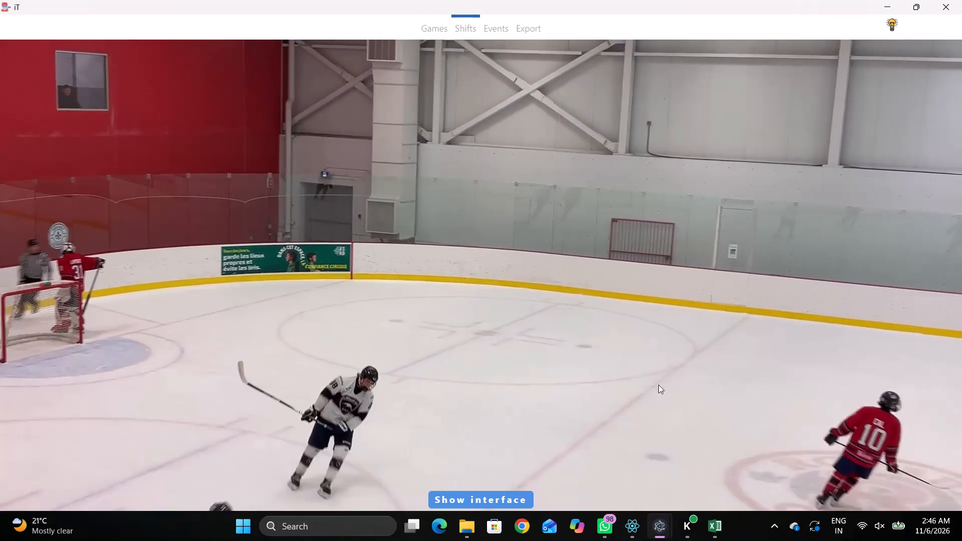
Advance the play to the face-off and add an away shift at 00:27:28.5.
{"action": "key", "text": "space"}
{"action": "key", "text": "c"}
{"action": "key", "text": "space"}
{"action": "key", "text": "c"}
{"action": "key", "text": "space"}
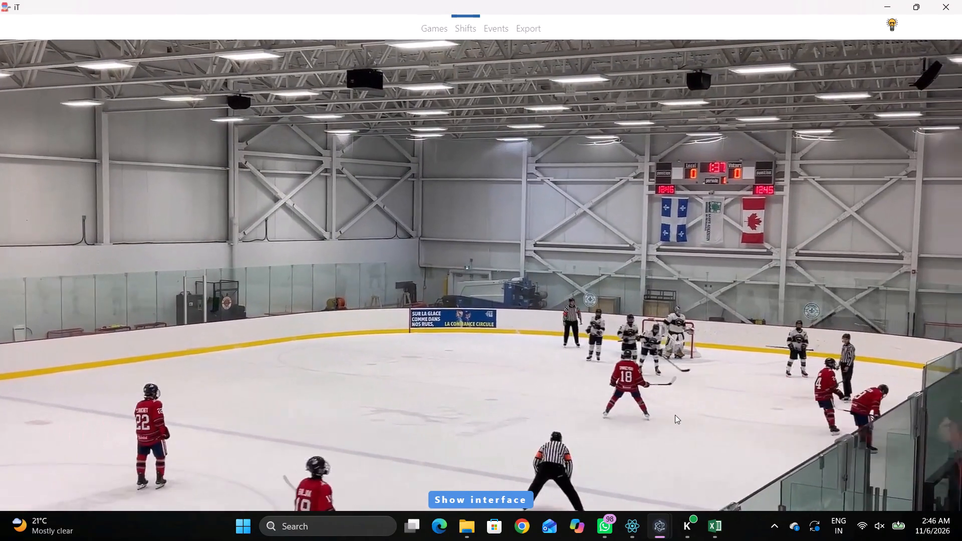
{"action": "key", "text": "space"}
{"action": "key", "text": "shift+s"}
{"action": "key", "text": "shift+d"}
Clear both Forwards, the Center Forward and the upper Defenceman in the 00:27:28.5 away shift.
{"action": "left_click", "coordinate": [723, 407]}
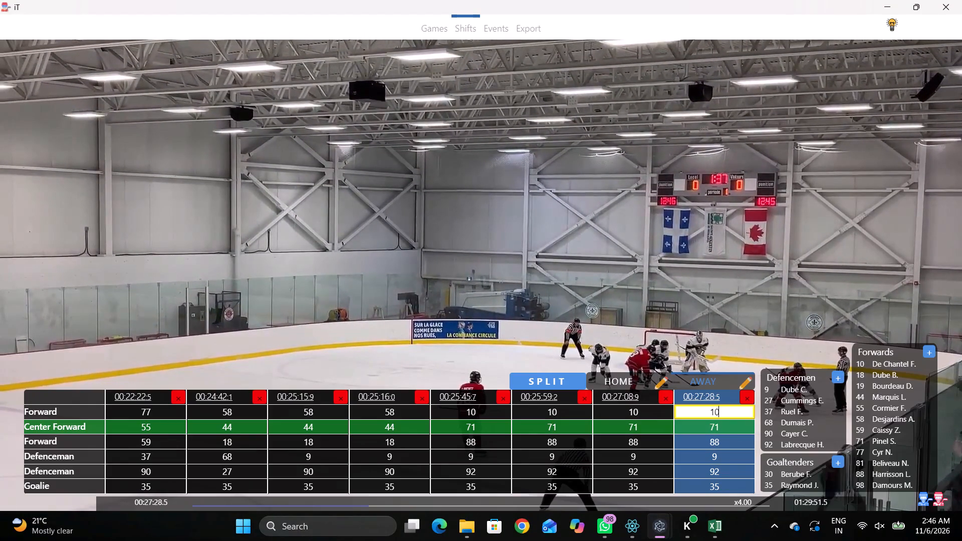
{"action": "key", "text": "BackSpace"}
{"action": "key", "text": "BackSpace"}
{"action": "key", "text": "Tab"}
{"action": "key", "text": "Tab"}
{"action": "key", "text": "BackSpace"}
{"action": "key", "text": "Tab"}
{"action": "key", "text": "BackSpace"}
{"action": "key", "text": "BackSpace"}
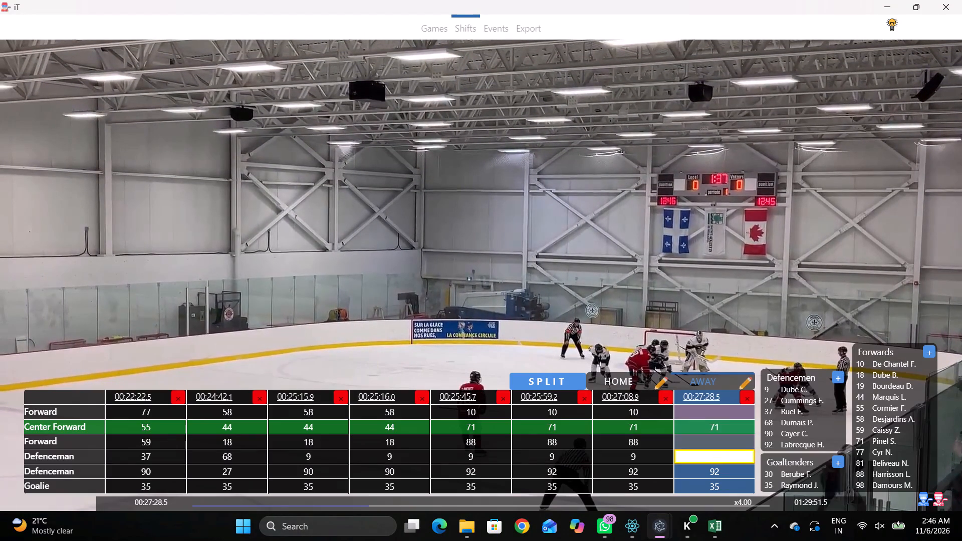
{"action": "left_click", "coordinate": [726, 425]}
{"action": "key", "text": "BackSpace"}
{"action": "key", "text": "Tab"}
{"action": "key", "text": "BackSpace"}
{"action": "key", "text": "Tab"}
{"action": "key", "text": "BackSpace"}
{"action": "key", "text": "BackSpace"}
{"action": "key", "text": "Tab"}
{"action": "key", "text": "BackSpace"}
{"action": "type", "text": "D"}
Follow the play after the face-off to about 00:27:32.3 and set the 00:27:28.5 away shift's Center Forward to 88.
{"action": "key", "text": "space"}
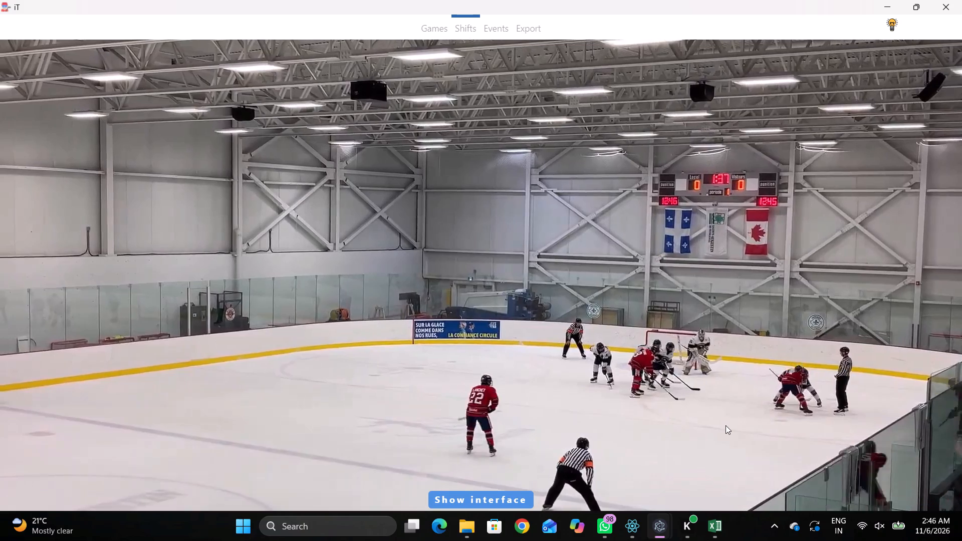
{"action": "key", "text": "space"}
{"action": "key", "text": "space"}
{"action": "key", "text": "space"}
{"action": "key", "text": "space"}
{"action": "key", "text": "space"}
{"action": "key", "text": "q"}
{"action": "key", "text": "q"}
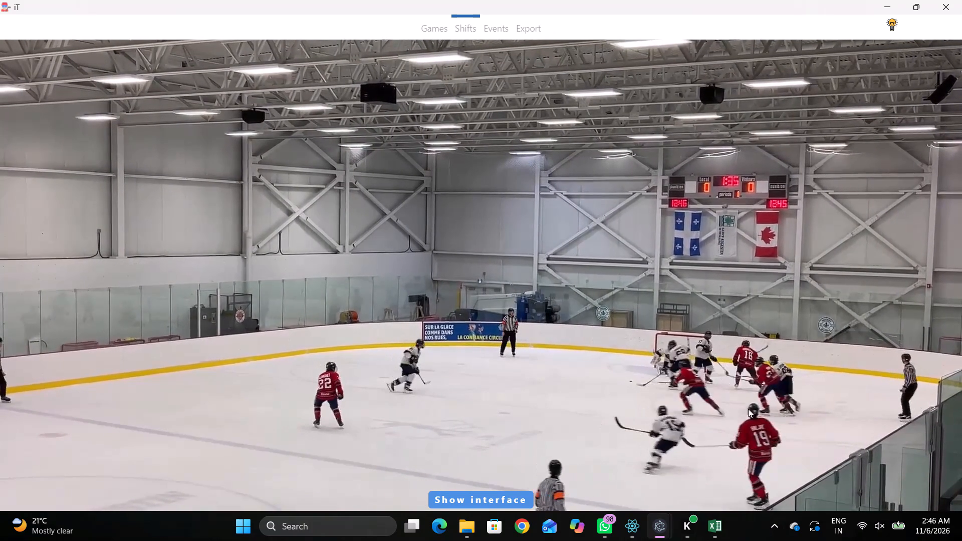
{"action": "key", "text": "q"}
{"action": "key", "text": "q"}
{"action": "key", "text": "shift+d"}
{"action": "left_click", "coordinate": [710, 437]}
{"action": "left_click", "coordinate": [728, 429]}
{"action": "left_click", "coordinate": [876, 472]}
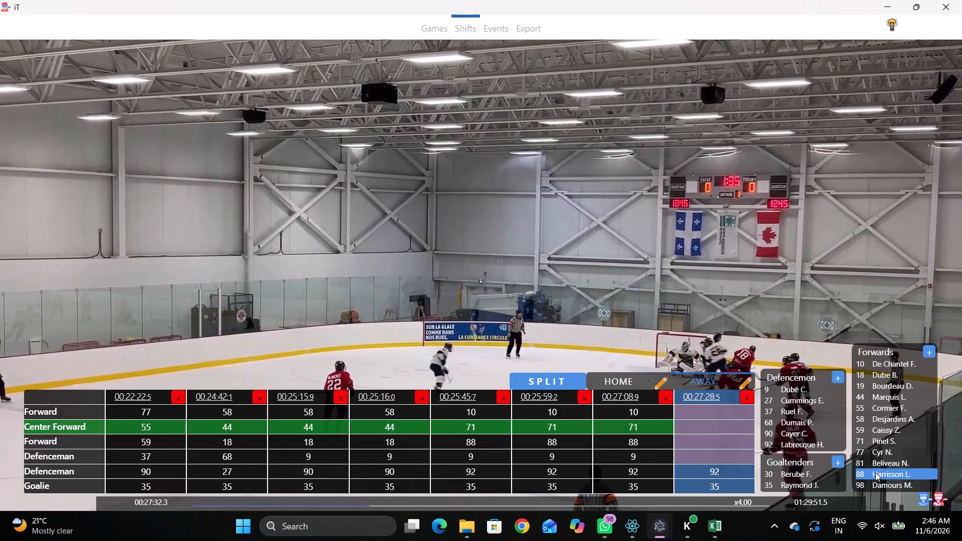
{"action": "key", "text": "shift+d"}
Advance the play to about 00:27:33.3 and set the lower Defenceman of the 00:27:28.5 away shift to 68.
{"action": "key", "text": "space"}
{"action": "key", "text": "space"}
{"action": "key", "text": "space"}
{"action": "key", "text": "space"}
{"action": "key", "text": "q"}
{"action": "key", "text": "shift+d"}
{"action": "left_click", "coordinate": [711, 453]}
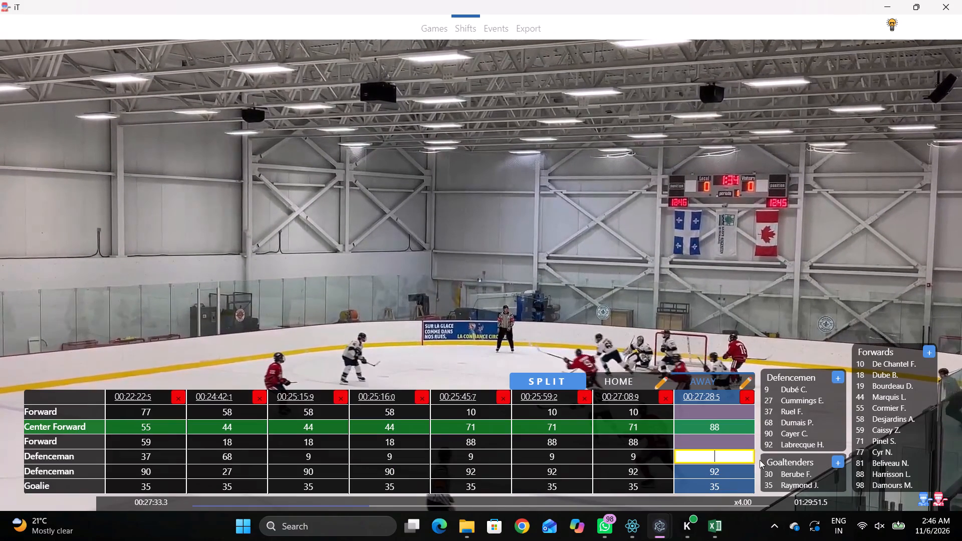
{"action": "left_click", "coordinate": [724, 473]}
{"action": "left_click", "coordinate": [779, 420]}
{"action": "key", "text": "shift+d"}
Advance the play to about 00:27:33.7 and set the lower Forward of the 00:27:28.5 away shift to 19.
{"action": "key", "text": "space"}
{"action": "key", "text": "space"}
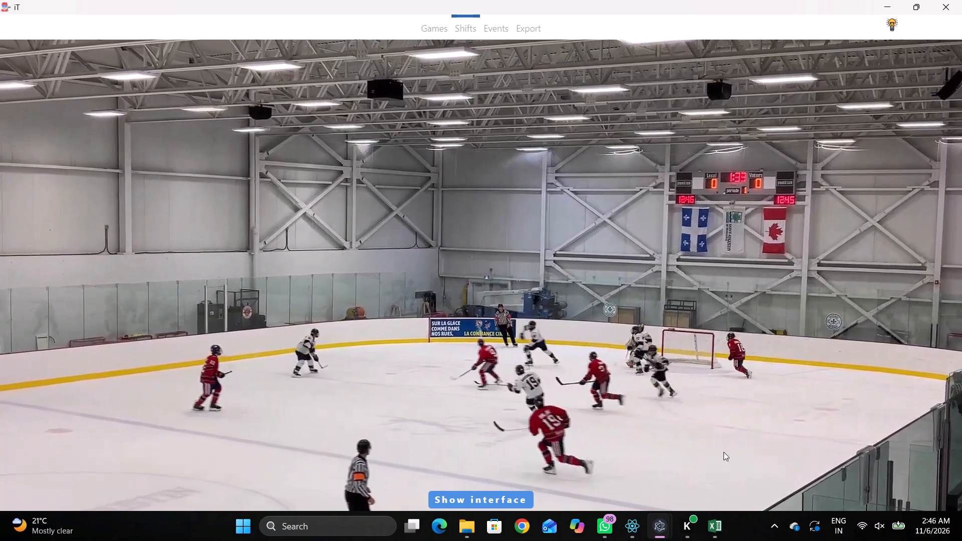
{"action": "key", "text": "shift+d"}
{"action": "left_click", "coordinate": [735, 452]}
{"action": "left_click", "coordinate": [734, 443]}
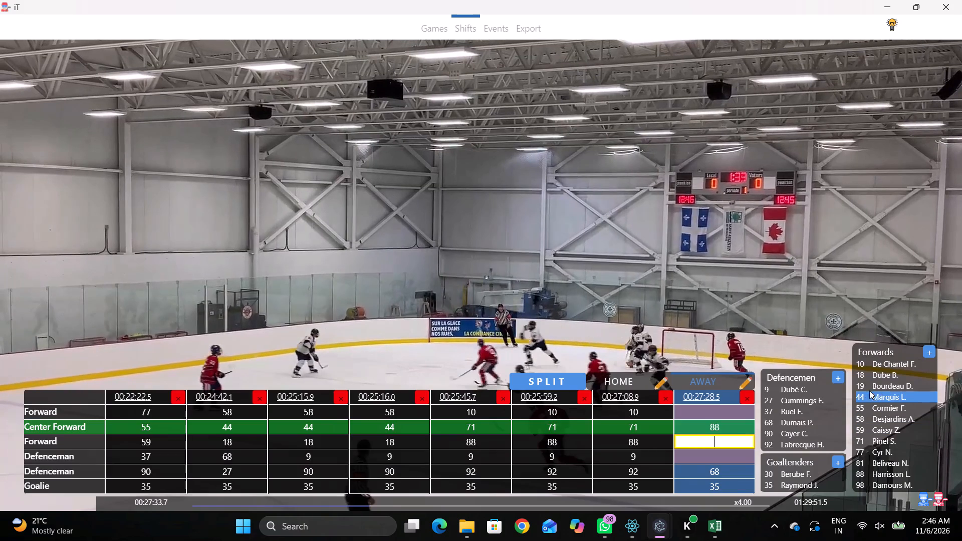
{"action": "left_click", "coordinate": [868, 387]}
Review and continue the play until the other away defenceman's number is readable, and set the 00:27:28.5 shift's upper Defenceman to 37.
{"action": "key", "text": "q"}
{"action": "key", "text": "q"}
{"action": "key", "text": "q"}
{"action": "key", "text": "shift+d"}
{"action": "key", "text": "q"}
{"action": "key", "text": "q"}
{"action": "key", "text": "q"}
{"action": "key", "text": "q"}
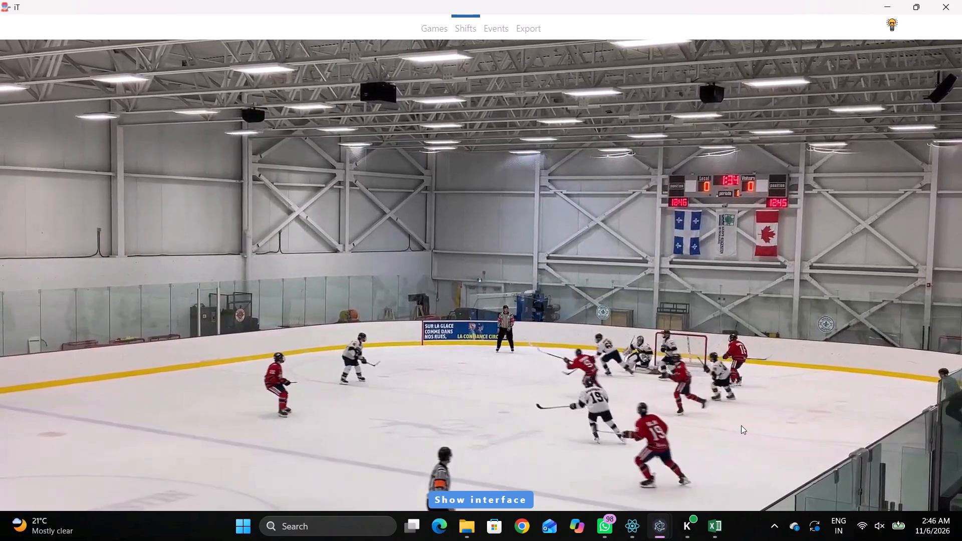
{"action": "key", "text": "q"}
{"action": "key", "text": "q"}
{"action": "key", "text": "q"}
{"action": "type", "text": "q qqqqr"}
{"action": "key", "text": "space"}
{"action": "key", "text": "space"}
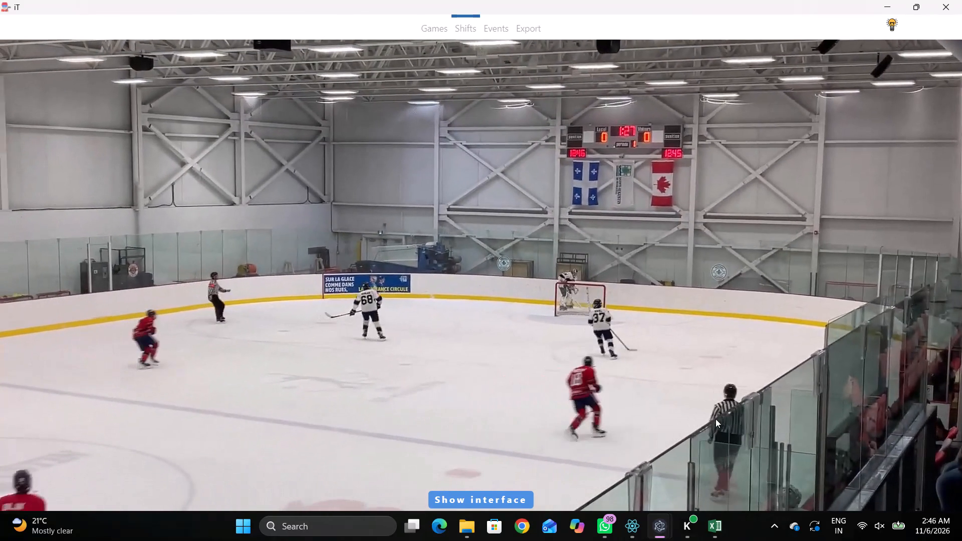
{"action": "key", "text": "shift+d"}
{"action": "left_click_drag", "start_coordinate": [735, 463], "coordinate": [722, 465]}
{"action": "left_click", "coordinate": [778, 413], "text": "shift"}
{"action": "key", "text": "shift+d"}
{"action": "key", "text": "shift+d"}
{"action": "left_click", "coordinate": [709, 456]}
{"action": "key", "text": "shift+d"}
Follow the play to about 00:27:48.8 and set the upper Forward of the 00:27:28.5 away shift to 81.
{"action": "key", "text": "space"}
{"action": "type", "text": "v"}
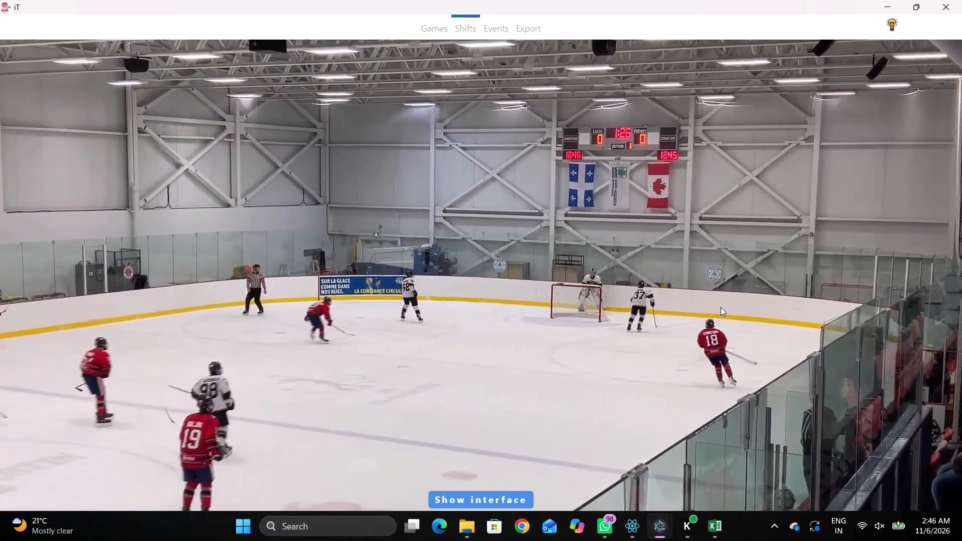
{"action": "key", "text": "space"}
{"action": "key", "text": "space"}
{"action": "key", "text": "space"}
{"action": "key", "text": "space"}
{"action": "key", "text": "space"}
{"action": "key", "text": "space"}
{"action": "key", "text": "space"}
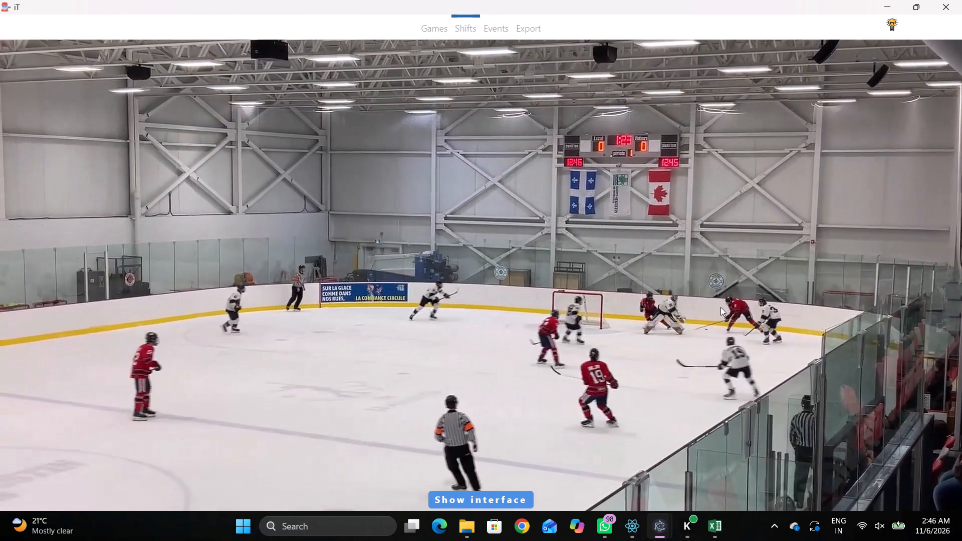
{"action": "key", "text": "space"}
{"action": "key", "text": "space"}
{"action": "key", "text": "space"}
{"action": "key", "text": "space"}
{"action": "key", "text": "space"}
{"action": "key", "text": "space"}
{"action": "key", "text": "space"}
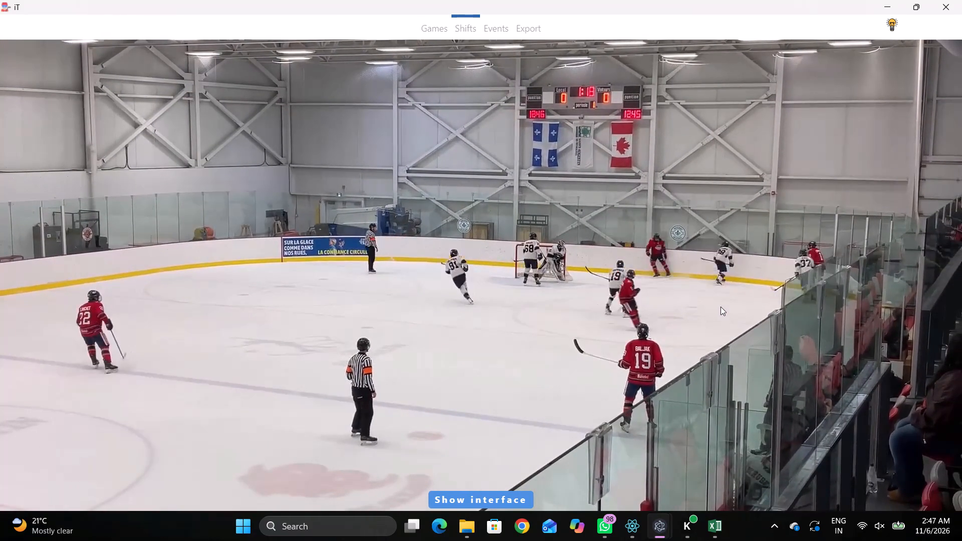
{"action": "key", "text": "space"}
{"action": "key", "text": "shift+d"}
{"action": "key", "text": "q"}
{"action": "key", "text": "q"}
{"action": "key", "text": "q"}
{"action": "left_click", "coordinate": [718, 416]}
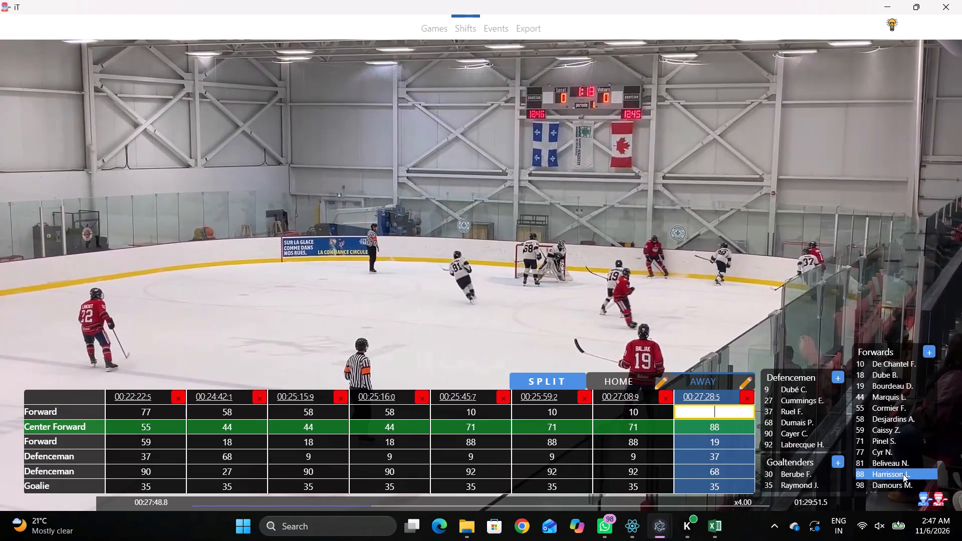
{"action": "left_click", "coordinate": [879, 465]}
{"action": "key", "text": "shift+d"}
Continue the play to the next change of away players and add an away shift at 00:28:03.0.
{"action": "key", "text": "space"}
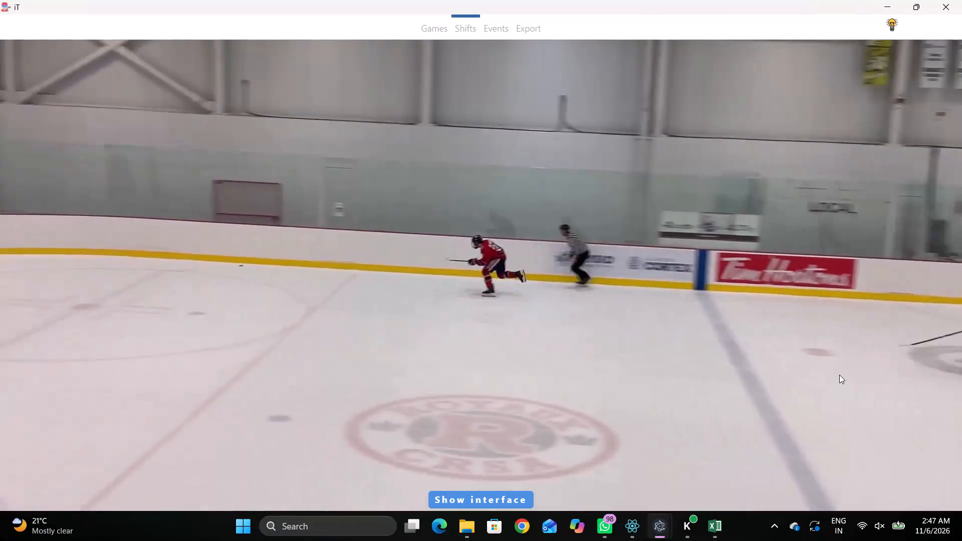
{"action": "key", "text": "space"}
{"action": "type", "text": "SDD v q"}
Set the upper Defenceman to 90 and the lower Defenceman to 27 in the 00:28:03.0 away shift.
{"action": "key", "text": "q"}
{"action": "key", "text": "shift+d"}
{"action": "left_click_drag", "start_coordinate": [634, 463], "coordinate": [676, 462]}
{"action": "left_click", "coordinate": [694, 452]}
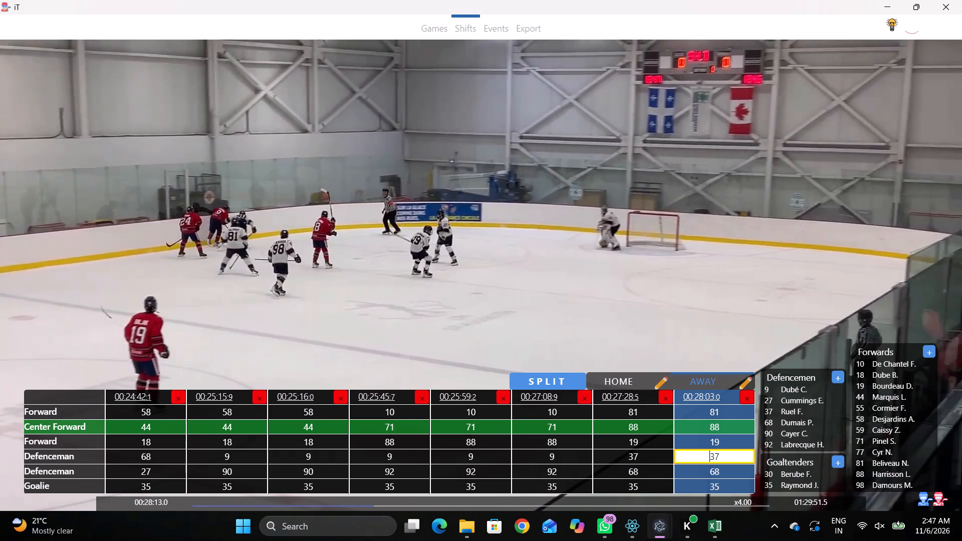
{"action": "left_click", "coordinate": [801, 436]}
{"action": "left_click", "coordinate": [745, 468]}
{"action": "left_click", "coordinate": [787, 401]}
{"action": "key", "text": "shift+d"}
Continue the play past 00:28:13.0 and add another away shift at 00:28:31.9.
{"action": "key", "text": "space"}
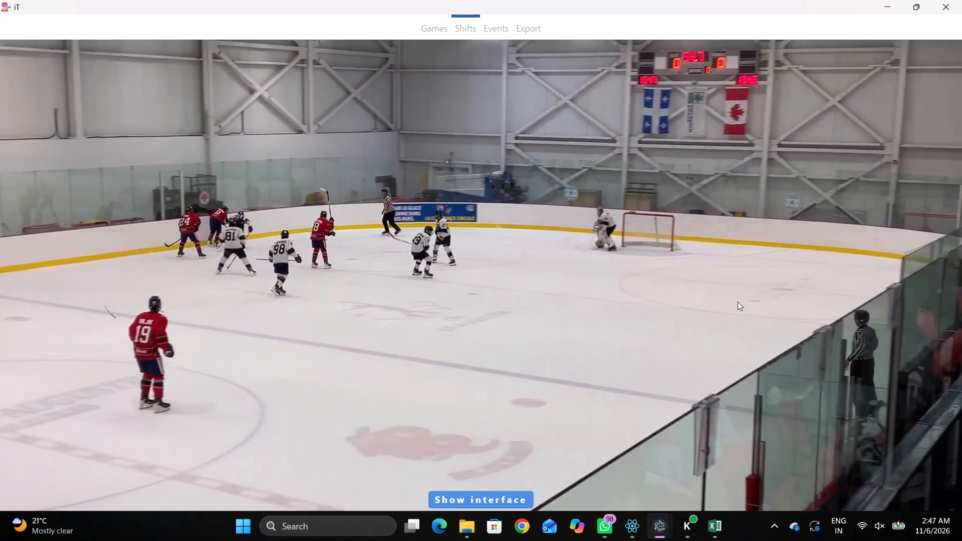
{"action": "type", "text": "v"}
{"action": "key", "text": "space"}
{"action": "key", "text": "space"}
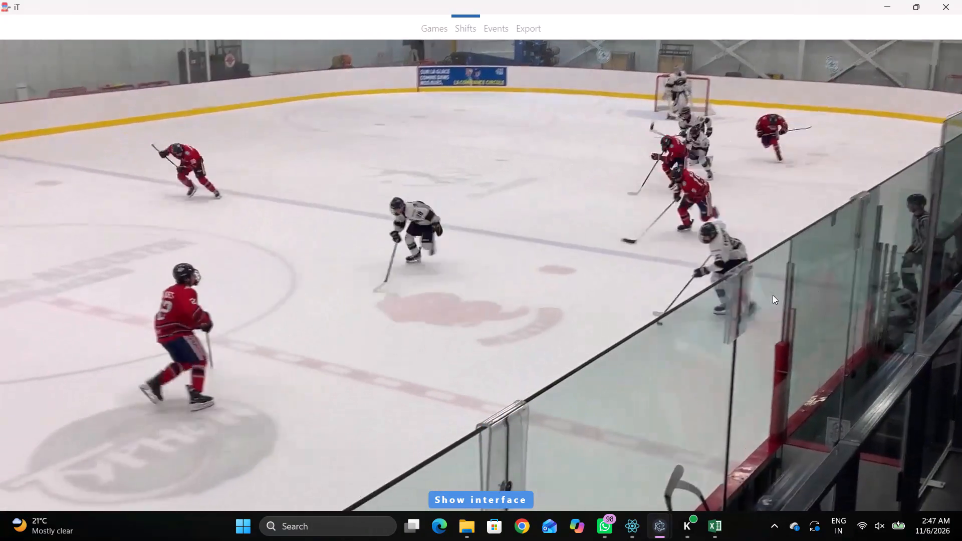
{"action": "key", "text": "space"}
{"action": "key", "text": "shift+s"}
{"action": "key", "text": "shift+d"}
{"action": "key", "text": "shift+d"}
Follow the play around the home goal until the next away change and add an away shift at 00:28:48.5.
{"action": "key", "text": "space"}
{"action": "type", "text": "v"}
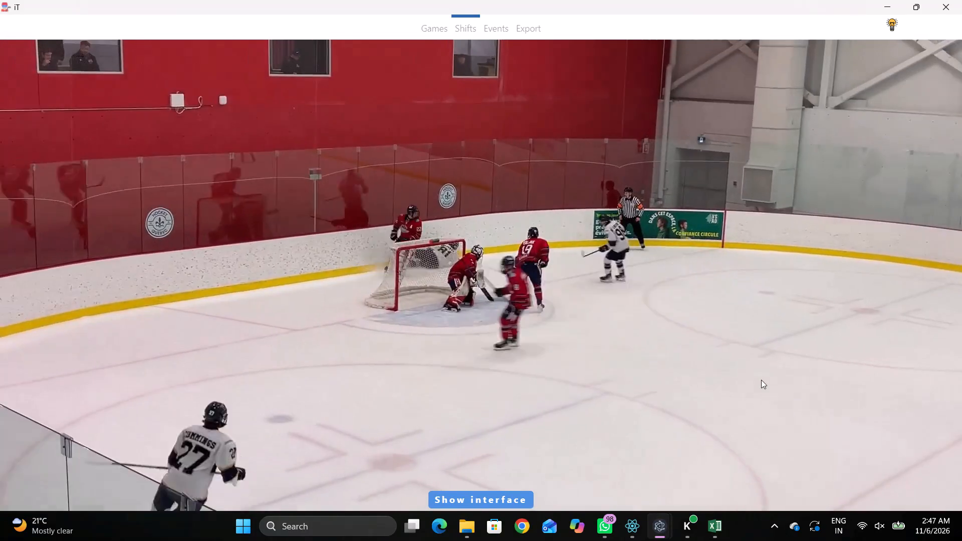
{"action": "key", "text": "space"}
{"action": "key", "text": "space"}
{"action": "key", "text": "space"}
{"action": "key", "text": "space"}
{"action": "key", "text": "space"}
{"action": "key", "text": "space"}
{"action": "key", "text": "space"}
{"action": "key", "text": "space"}
{"action": "key", "text": "space"}
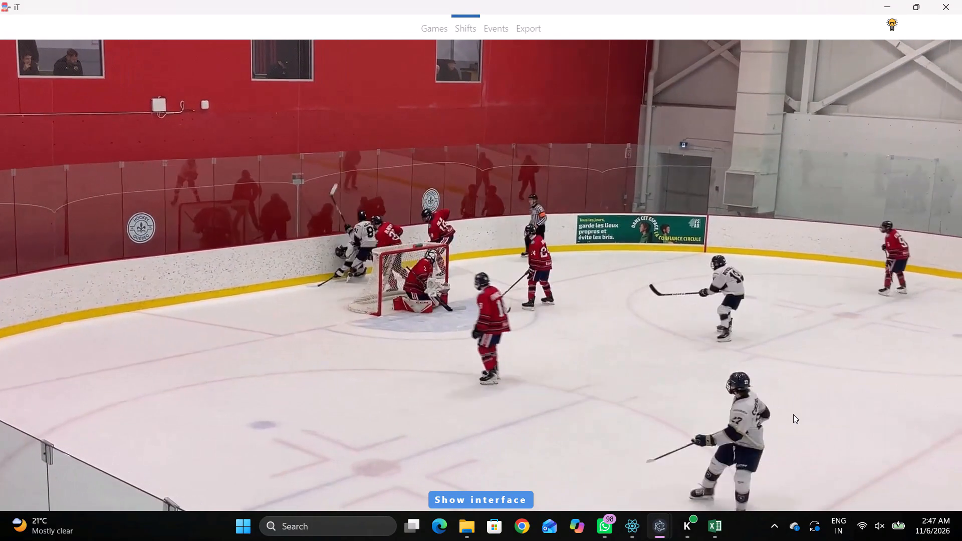
{"action": "key", "text": "space"}
{"action": "key", "text": "space"}
{"action": "key", "text": "space"}
{"action": "key", "text": "space"}
{"action": "key", "text": "space"}
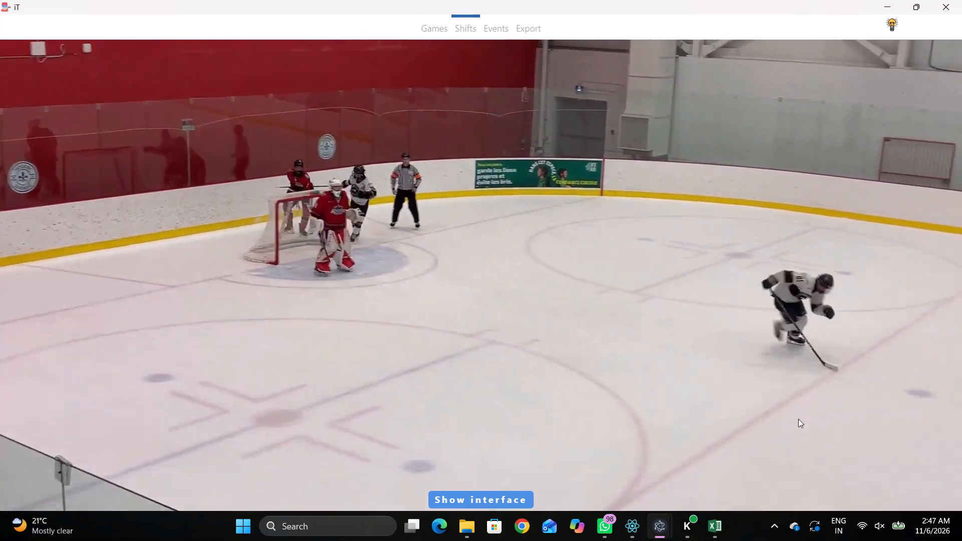
{"action": "key", "text": "space"}
{"action": "key", "text": "space"}
{"action": "key", "text": "space"}
{"action": "key", "text": "shift+s"}
{"action": "type", "text": "DD"}
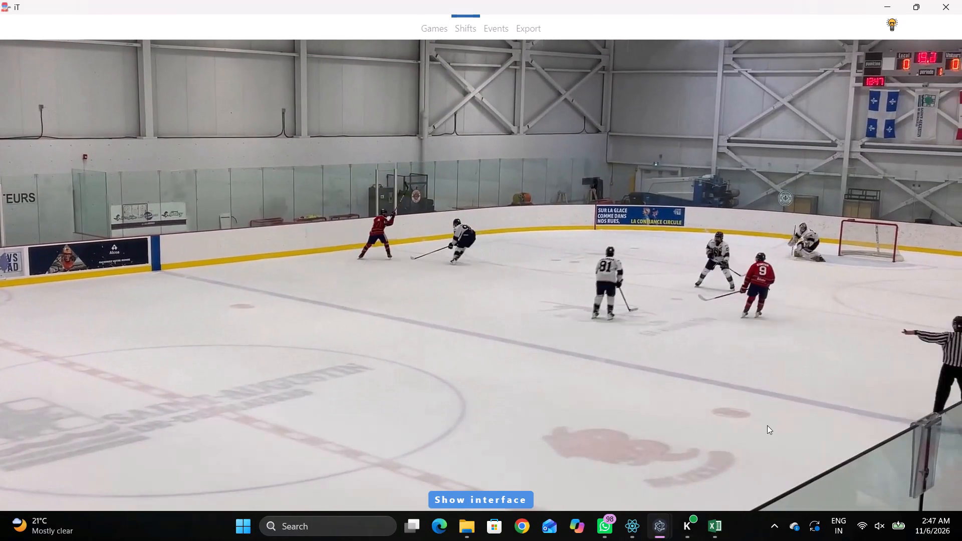
Continue the play to the stoppage and set the Center Forward to 44 in the 00:28:48.5 away shift.
{"action": "key", "text": "space"}
{"action": "key", "text": "space"}
{"action": "key", "text": "space"}
{"action": "key", "text": "space"}
{"action": "key", "text": "space"}
{"action": "key", "text": "space"}
{"action": "key", "text": "space"}
{"action": "key", "text": "space"}
{"action": "key", "text": "space"}
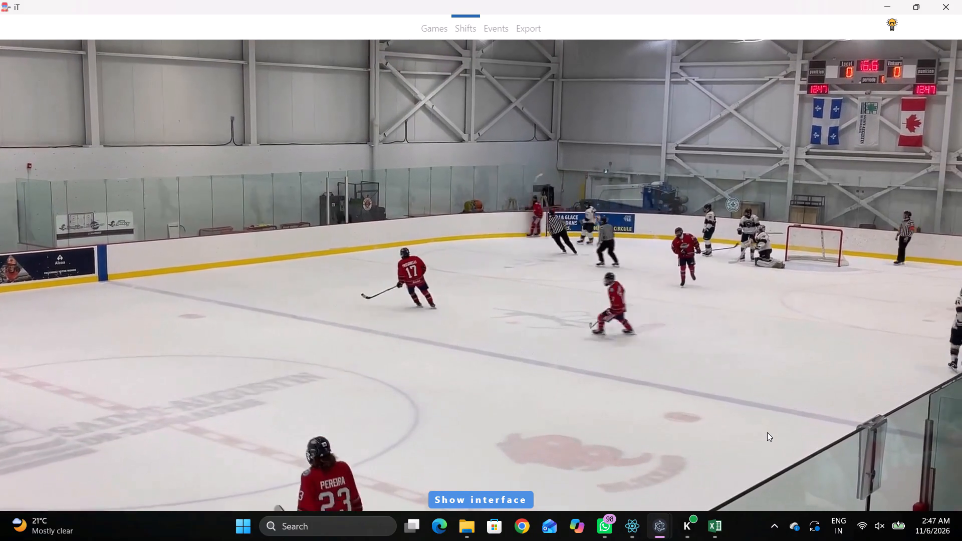
{"action": "key", "text": "space"}
{"action": "key", "text": "space"}
{"action": "key", "text": "space"}
{"action": "key", "text": "shift+d"}
{"action": "left_click", "coordinate": [749, 441]}
{"action": "left_click", "coordinate": [738, 425]}
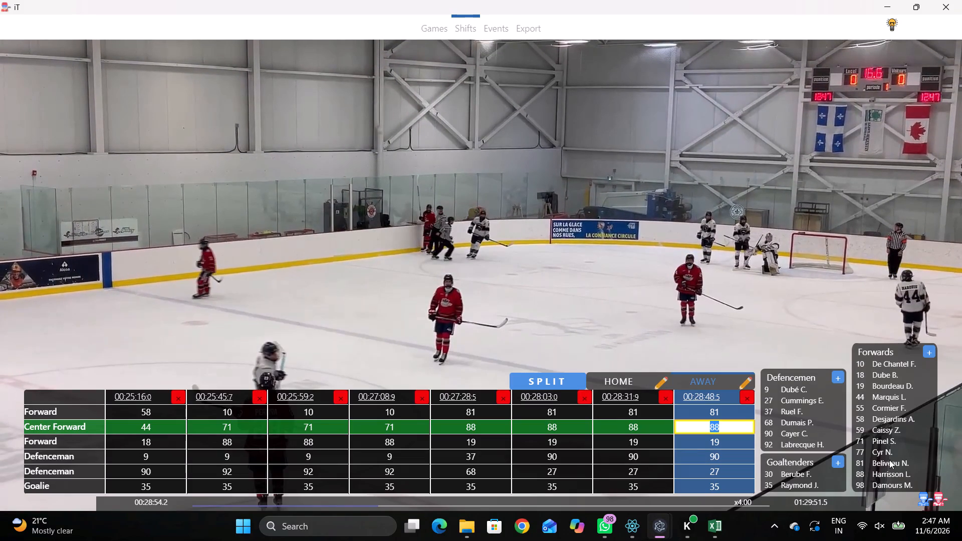
{"action": "left_click", "coordinate": [869, 395]}
{"action": "key", "text": "shift+d"}
Continue through the stoppage to the faceoff lineup and add an away shift at 00:29:10.5.
{"action": "key", "text": "space"}
{"action": "type", "text": "c"}
{"action": "key", "text": "space"}
{"action": "key", "text": "c"}
{"action": "key", "text": "space"}
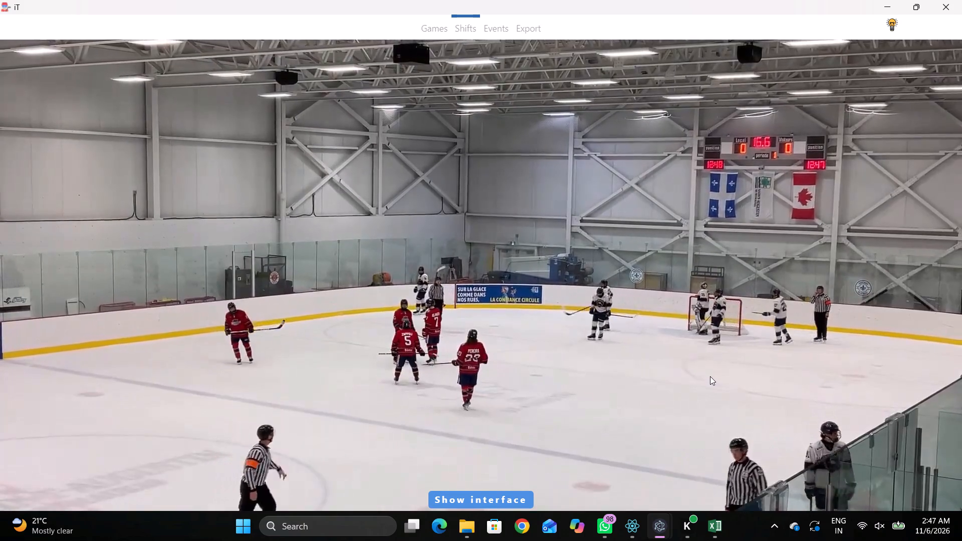
{"action": "key", "text": "space"}
{"action": "key", "text": "space"}
{"action": "key", "text": "space"}
{"action": "key", "text": "shift+s"}
{"action": "key", "text": "shift+d"}
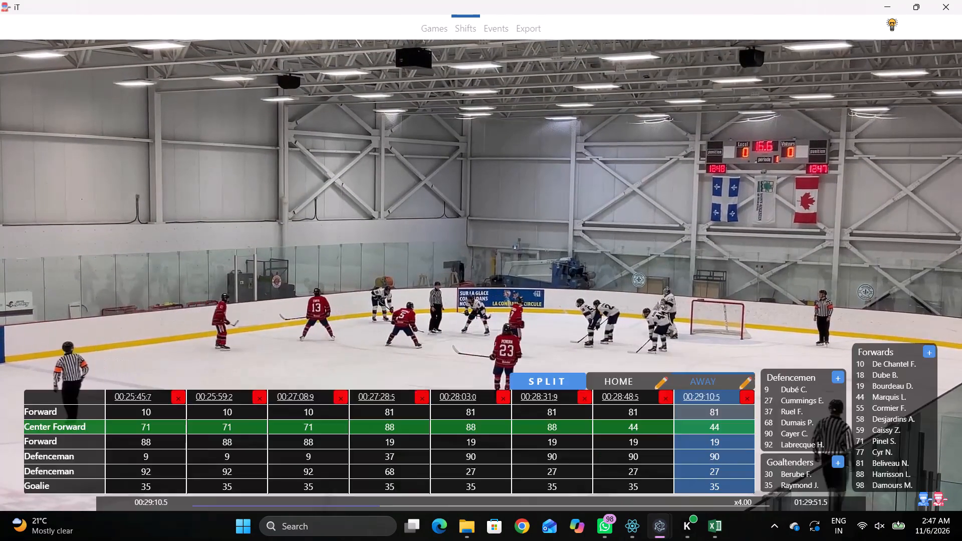
{"action": "key", "text": "shift+d"}
Follow the play after the faceoff and clear all three forward positions in the 00:29:10.5 away shift.
{"action": "key", "text": "space"}
{"action": "key", "text": "v"}
{"action": "key", "text": "space"}
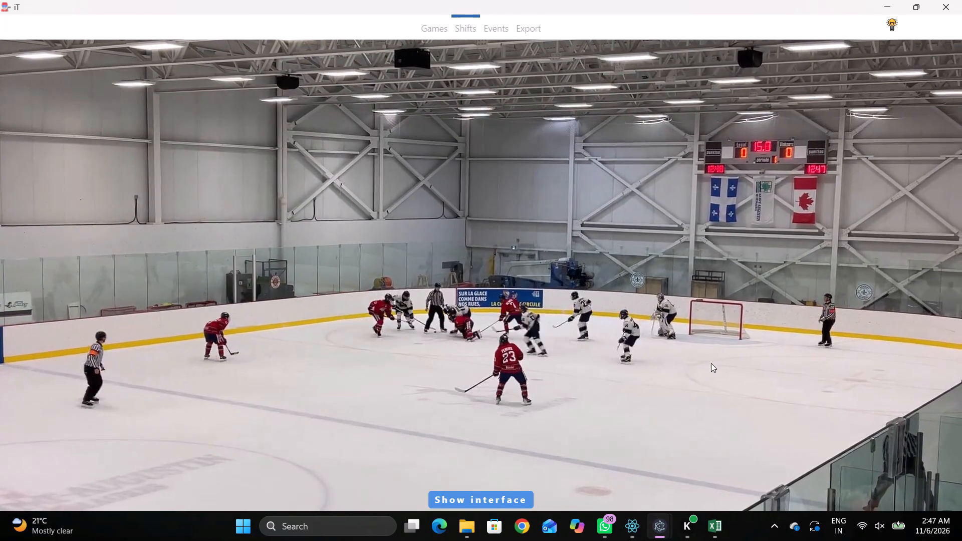
{"action": "key", "text": "space"}
{"action": "key", "text": "space"}
{"action": "key", "text": "space"}
{"action": "key", "text": "space"}
{"action": "key", "text": "space"}
{"action": "key", "text": "space"}
{"action": "key", "text": "space"}
{"action": "key", "text": "space"}
{"action": "key", "text": "space"}
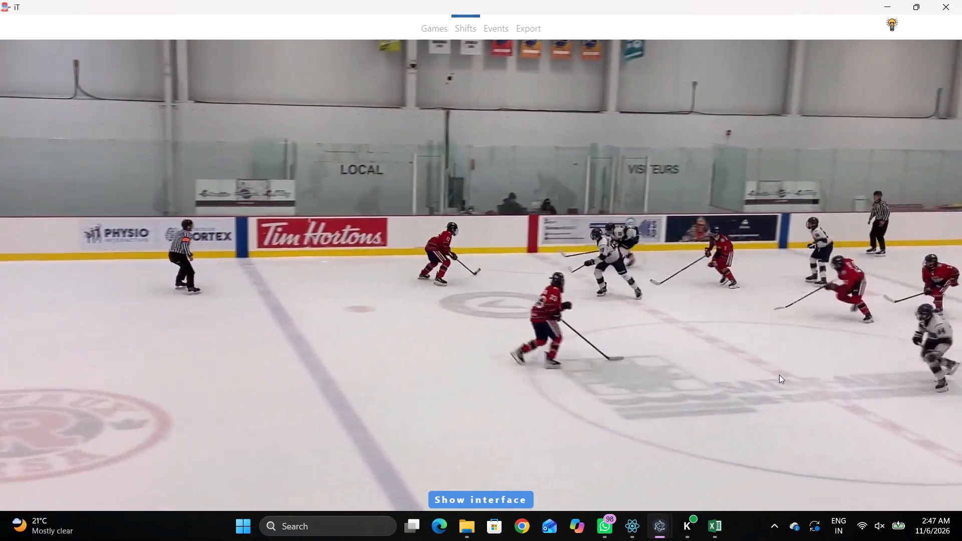
{"action": "key", "text": "space"}
{"action": "key", "text": "space"}
{"action": "key", "text": "space"}
{"action": "key", "text": "space"}
{"action": "key", "text": "space"}
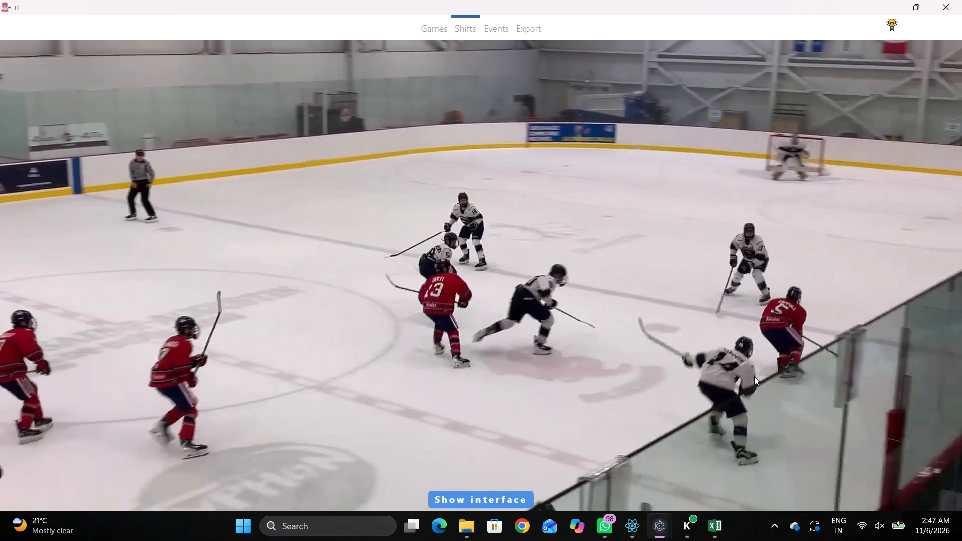
{"action": "key", "text": "shift+d"}
{"action": "left_click", "coordinate": [728, 406]}
{"action": "key", "text": "BackSpace"}
{"action": "key", "text": "Tab"}
{"action": "key", "text": "BackSpace"}
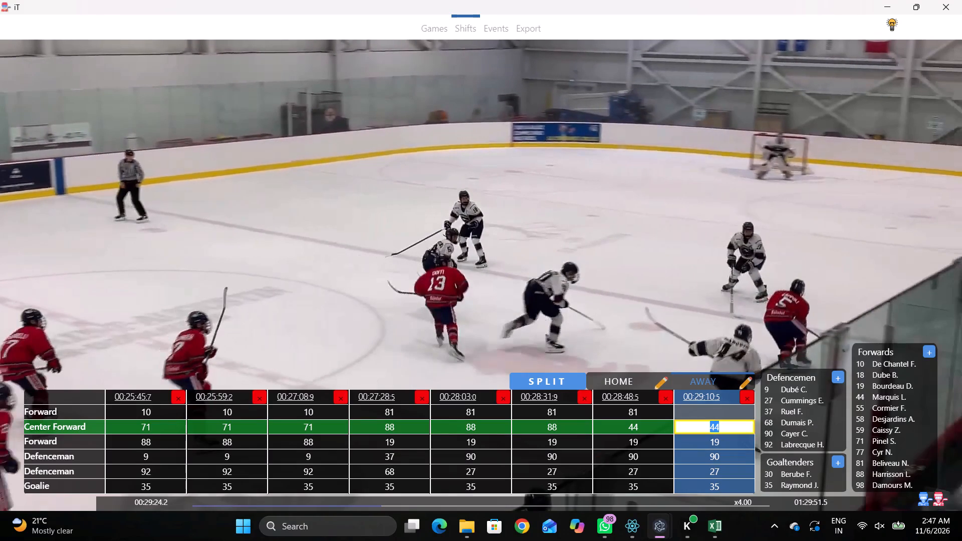
{"action": "key", "text": "Tab"}
{"action": "key", "text": "BackSpace"}
{"action": "key", "text": "Tab"}
{"action": "key", "text": "BackSpace"}
{"action": "key", "text": "BackSpace"}
{"action": "type", "text": "D q"}
{"action": "key", "text": "shift+d"}
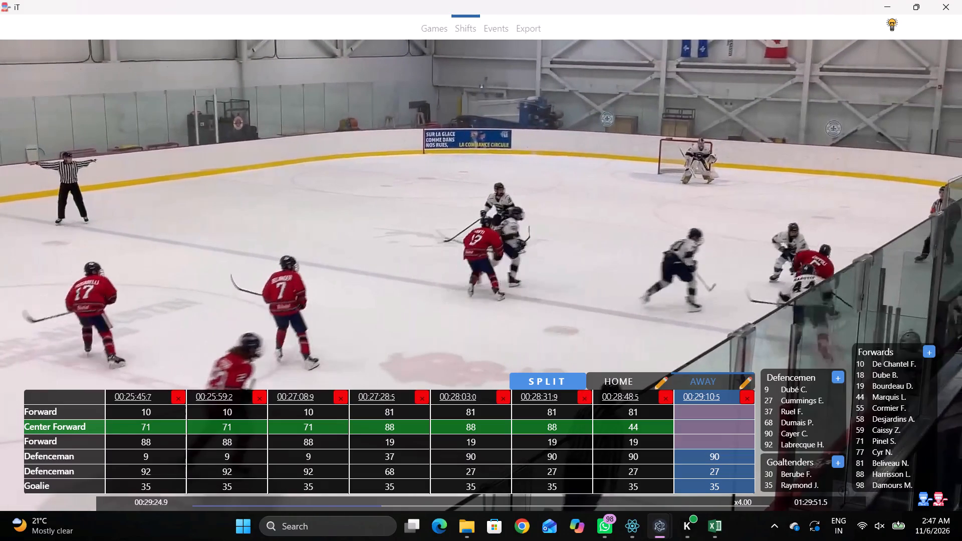
Play on at x2.00 and set the Center Forward to 44 and the lower Forward to 58 in the 00:29:10.5 away shift.
{"action": "key", "text": "q"}
{"action": "key", "text": "r"}
{"action": "key", "text": "space"}
{"action": "key", "text": "space"}
{"action": "key", "text": "space"}
{"action": "key", "text": "space"}
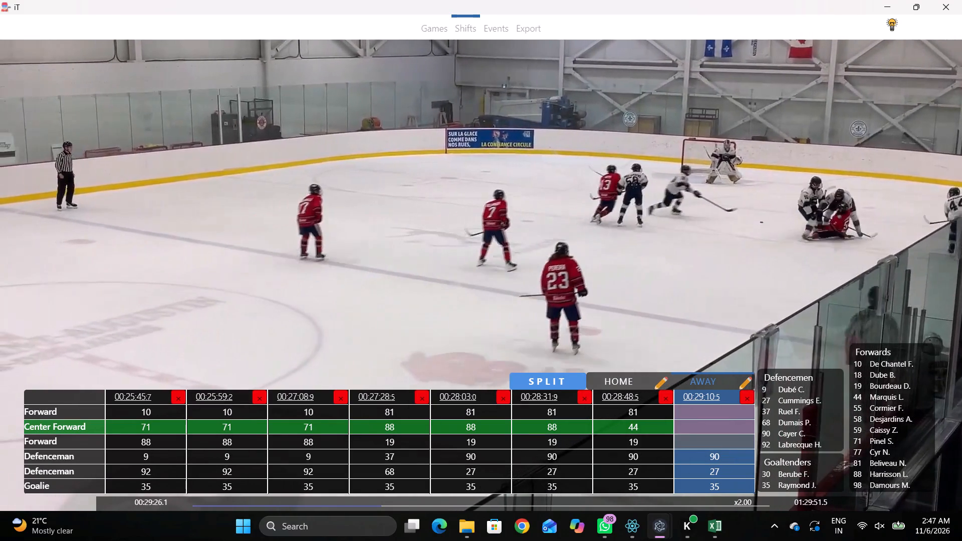
{"action": "key", "text": "space"}
{"action": "key", "text": "space"}
{"action": "type", "text": "q"}
{"action": "key", "text": "q"}
{"action": "key", "text": "q"}
{"action": "key", "text": "q"}
{"action": "key", "text": "shift+d"}
{"action": "key", "text": "shift+d"}
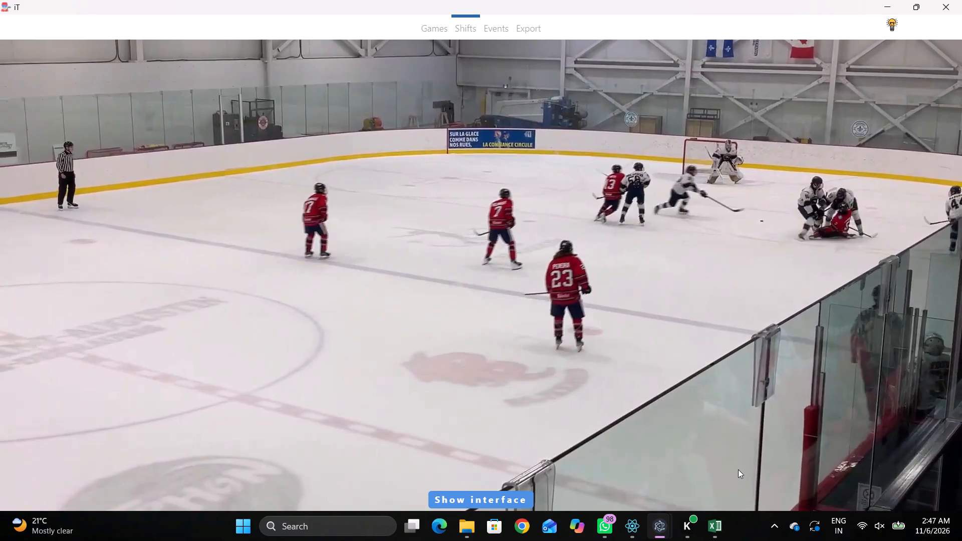
{"action": "left_click", "coordinate": [718, 431]}
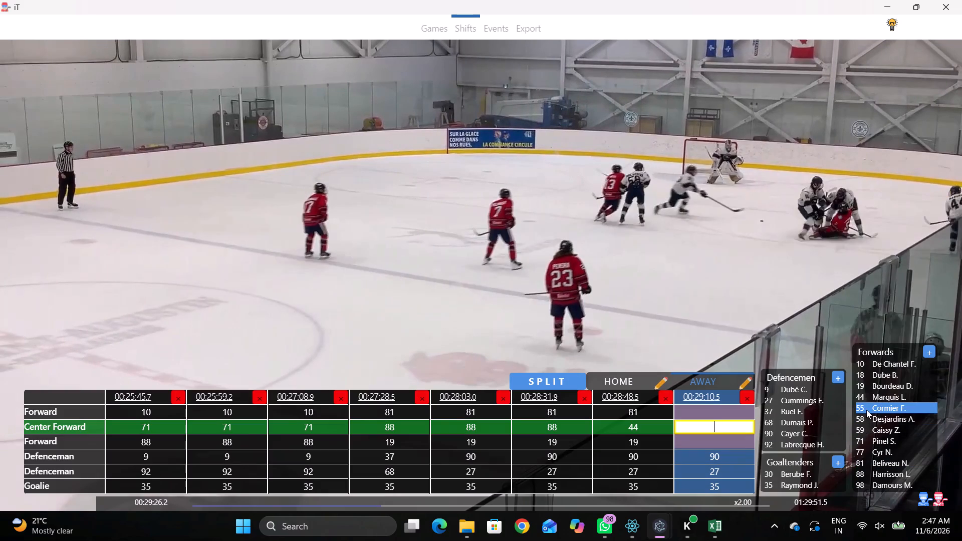
{"action": "left_click", "coordinate": [867, 400]}
{"action": "left_click", "coordinate": [732, 437]}
{"action": "left_click", "coordinate": [880, 474]}
{"action": "left_click", "coordinate": [877, 417]}
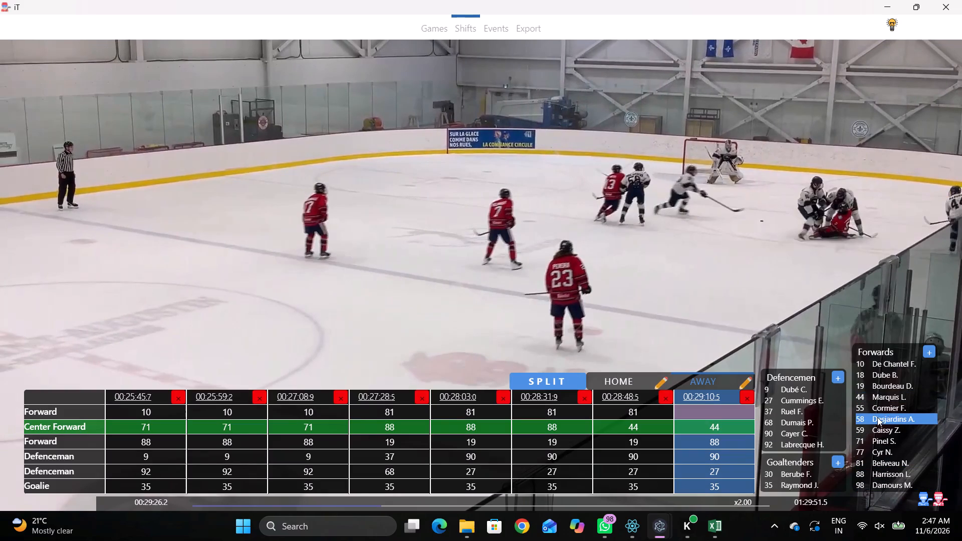
{"action": "left_click", "coordinate": [714, 437]}
Continue the play near the goal and set the upper Forward to 18 in the 00:29:10.5 away shift.
{"action": "key", "text": "shift+d"}
{"action": "key", "text": "space"}
{"action": "key", "text": "space"}
{"action": "key", "text": "space"}
{"action": "key", "text": "space"}
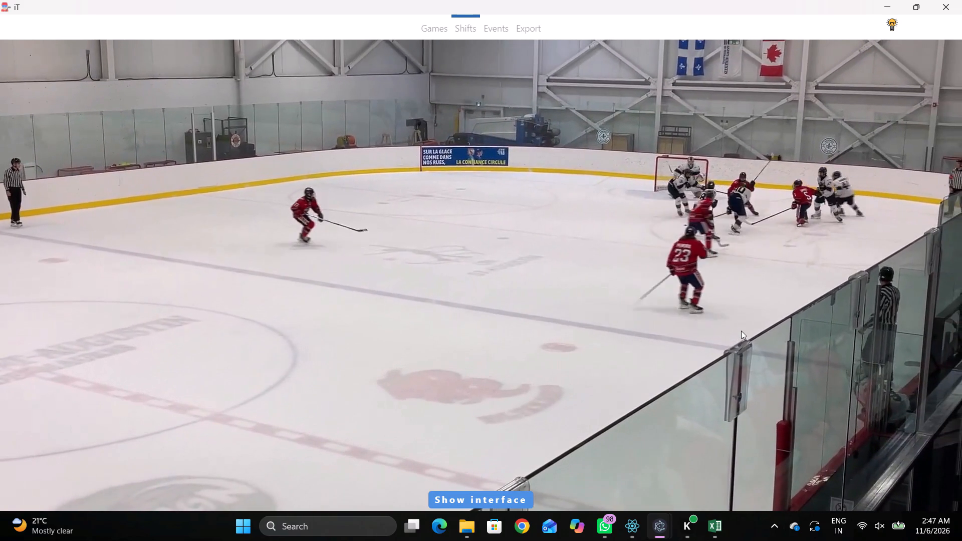
{"action": "key", "text": "space"}
{"action": "key", "text": "space"}
{"action": "key", "text": "shift+d"}
{"action": "key", "text": "q"}
{"action": "left_click", "coordinate": [722, 411]}
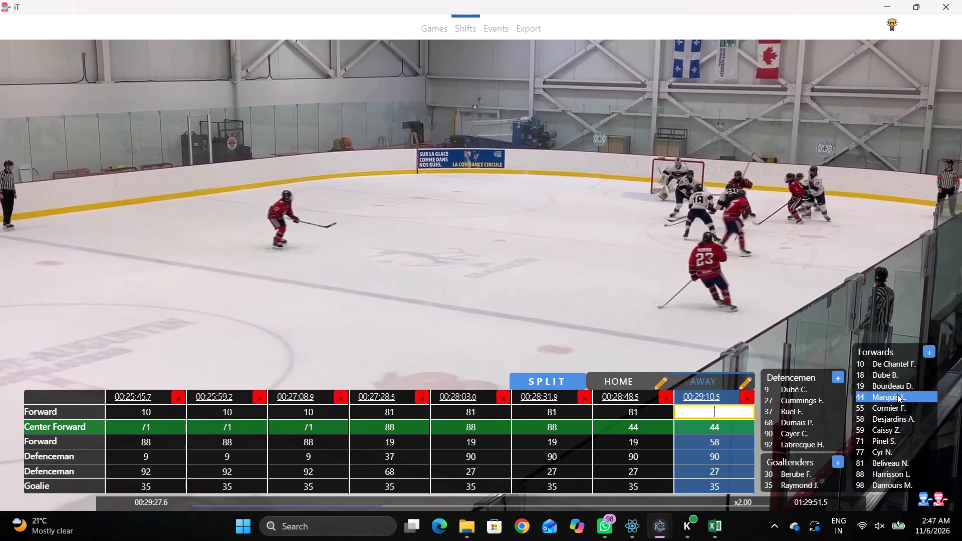
{"action": "left_click", "coordinate": [883, 376]}
{"action": "type", "text": "q"}
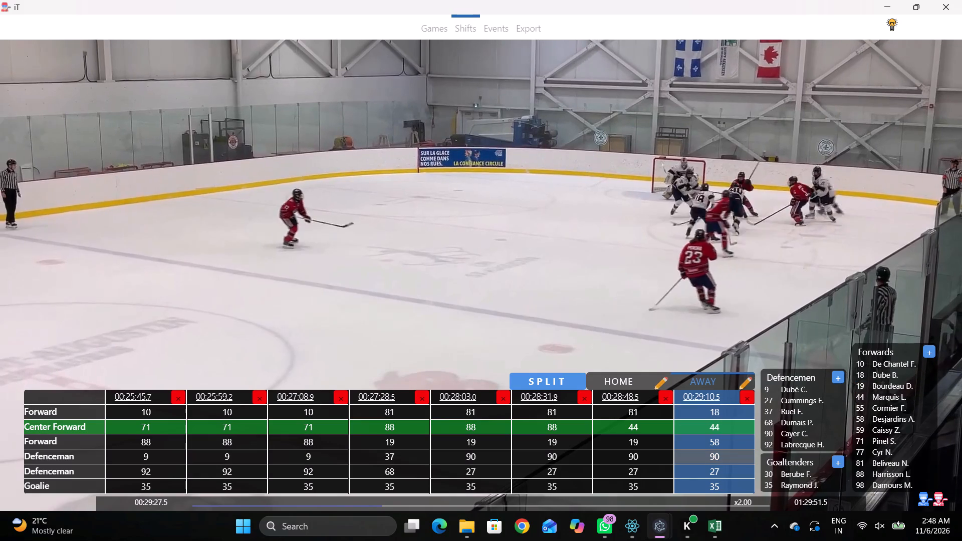
Continue the play at x4.00 to the next whistle and add an away shift at 00:29:36.8.
{"action": "key", "text": "space"}
{"action": "key", "text": "v"}
{"action": "key", "text": "space"}
{"action": "key", "text": "space"}
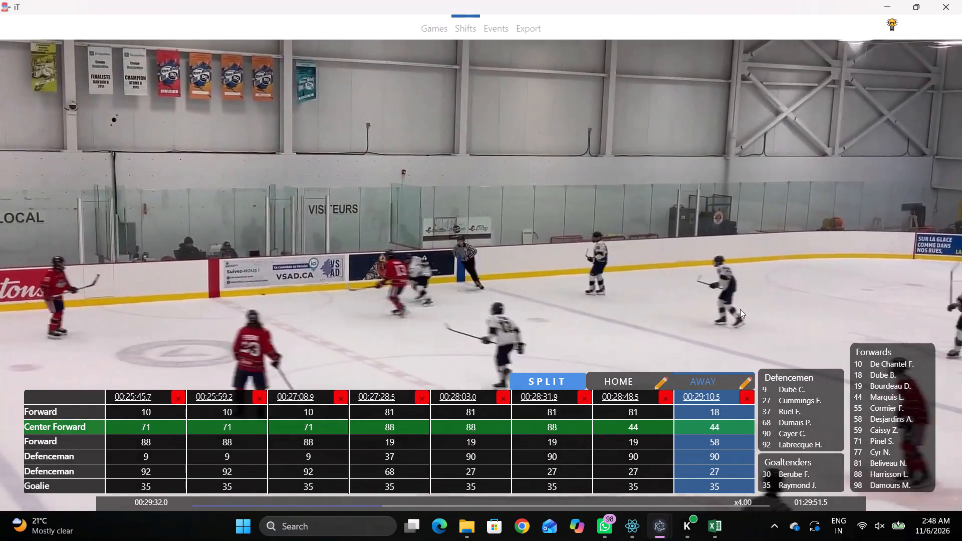
{"action": "key", "text": "shift+d"}
{"action": "key", "text": "space"}
{"action": "key", "text": "space"}
{"action": "key", "text": "space"}
{"action": "key", "text": "shift+s"}
{"action": "key", "text": "shift+d"}
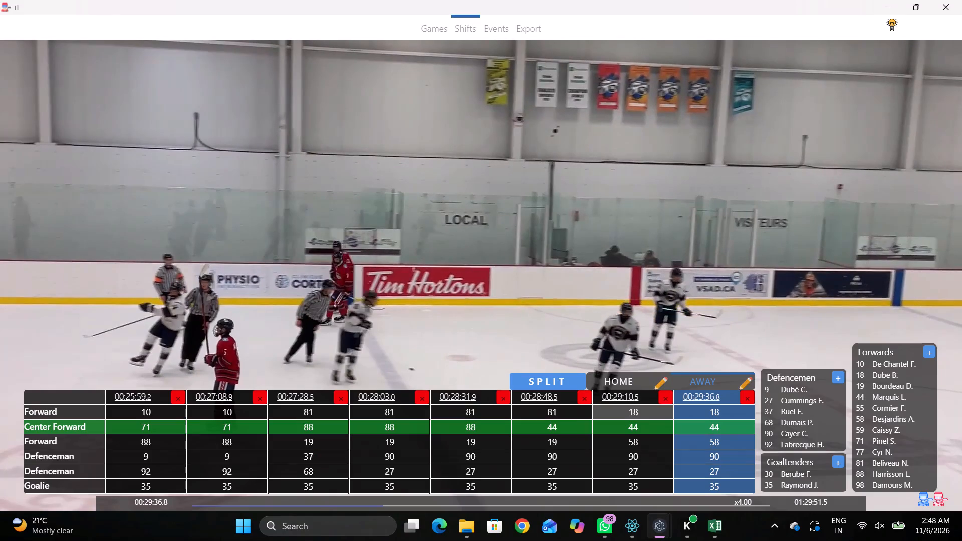
Return to the 00:29:10.5 away shift and step back through the stoppage to examine the away forwards before the faceoff.
{"action": "left_click", "coordinate": [642, 402]}
{"action": "type", "text": "Dq"}
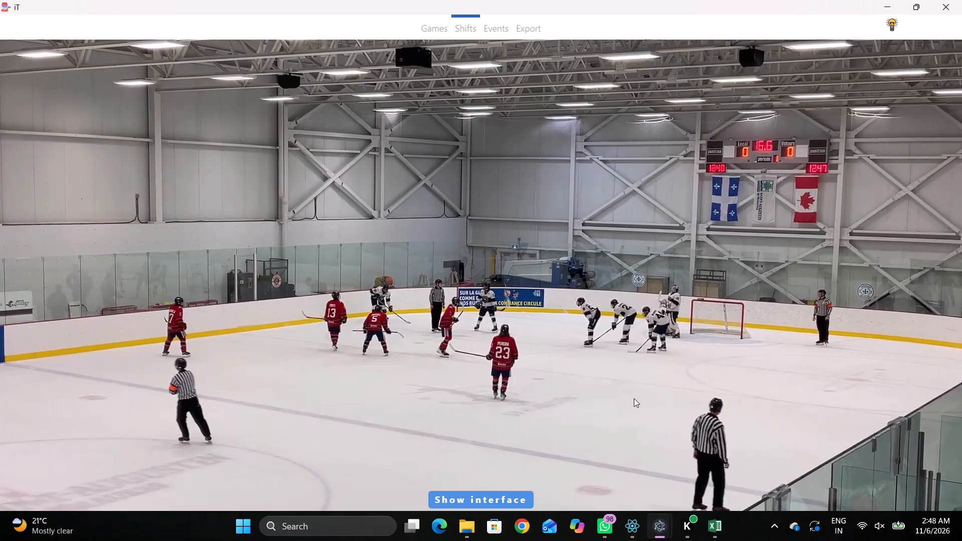
{"action": "key", "text": "q"}
{"action": "key", "text": "q"}
{"action": "key", "text": "q"}
{"action": "key", "text": "q"}
{"action": "key", "text": "q"}
{"action": "key", "text": "q"}
{"action": "key", "text": "q"}
{"action": "key", "text": "q"}
{"action": "key", "text": "q"}
{"action": "key", "text": "q"}
{"action": "key", "text": "q"}
{"action": "key", "text": "q"}
{"action": "key", "text": "q"}
{"action": "key", "text": "q"}
{"action": "key", "text": "q"}
{"action": "key", "text": "q"}
{"action": "key", "text": "q"}
{"action": "key", "text": "q"}
{"action": "key", "text": "q"}
{"action": "key", "text": "q"}
{"action": "key", "text": "q"}
{"action": "key", "text": "q"}
{"action": "key", "text": "q"}
{"action": "key", "text": "q"}
{"action": "key", "text": "q"}
{"action": "key", "text": "q"}
{"action": "key", "text": "q"}
{"action": "key", "text": "q"}
{"action": "key", "text": "q"}
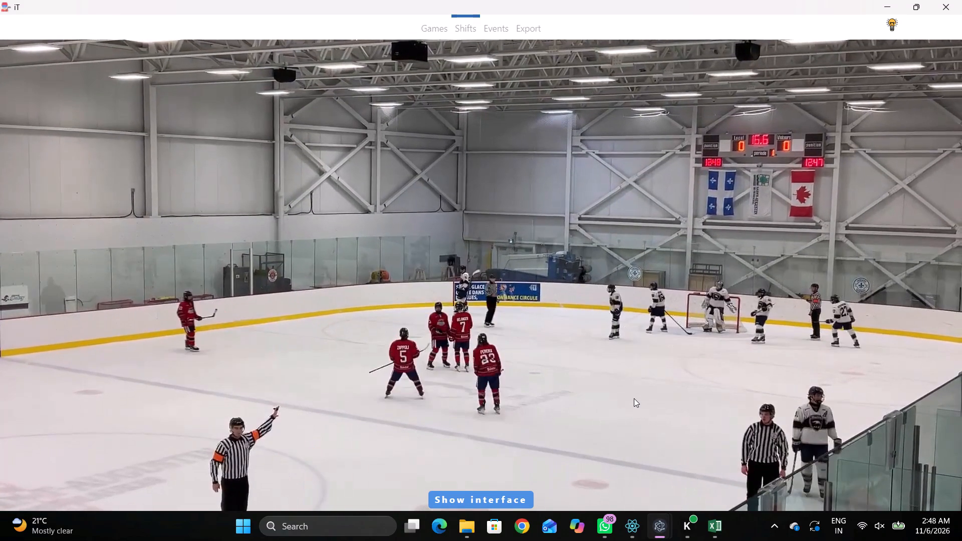
{"action": "key", "text": "shift+d"}
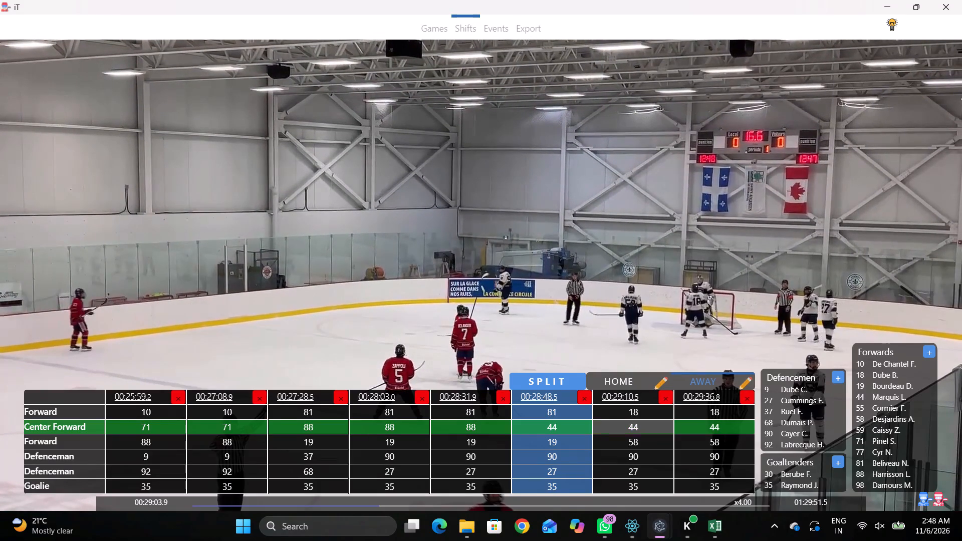
Set the upper Forward to 44 and the Center Forward to 18 in the 00:29:10.5 away shift.
{"action": "left_click", "coordinate": [555, 422]}
{"action": "left_click", "coordinate": [650, 414]}
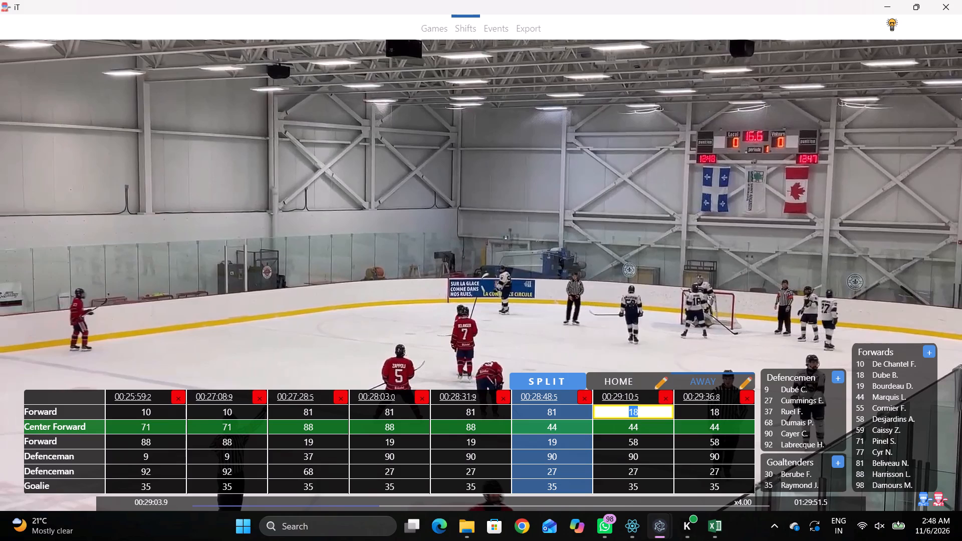
{"action": "key", "text": "BackSpace"}
{"action": "key", "text": "Tab"}
{"action": "key", "text": "BackSpace"}
{"action": "left_click", "coordinate": [649, 427]}
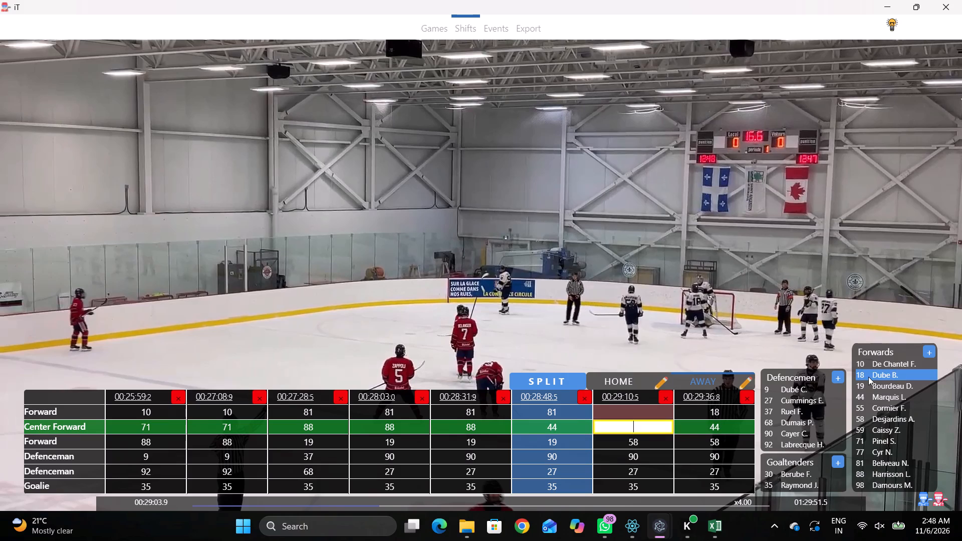
{"action": "left_click", "coordinate": [868, 376]}
{"action": "left_click", "coordinate": [649, 419]}
{"action": "left_click", "coordinate": [641, 412]}
{"action": "key", "text": "4"}
{"action": "key", "text": "4"}
{"action": "left_click", "coordinate": [677, 286]}
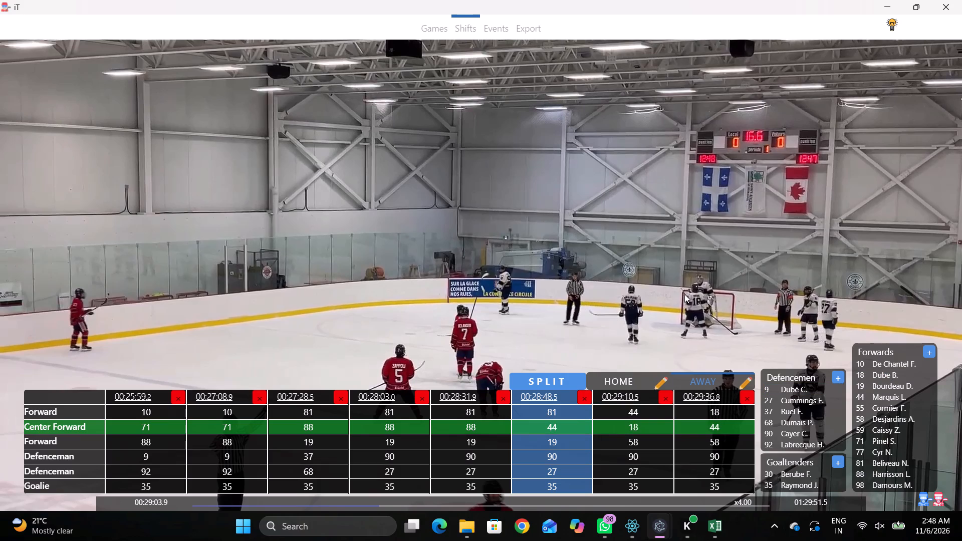
Go back through the away shifts to the first one at 00:07:18.3.
{"action": "left_click", "coordinate": [722, 397]}
{"action": "triple_click", "coordinate": [112, 398]}
{"action": "left_click", "coordinate": [112, 397]}
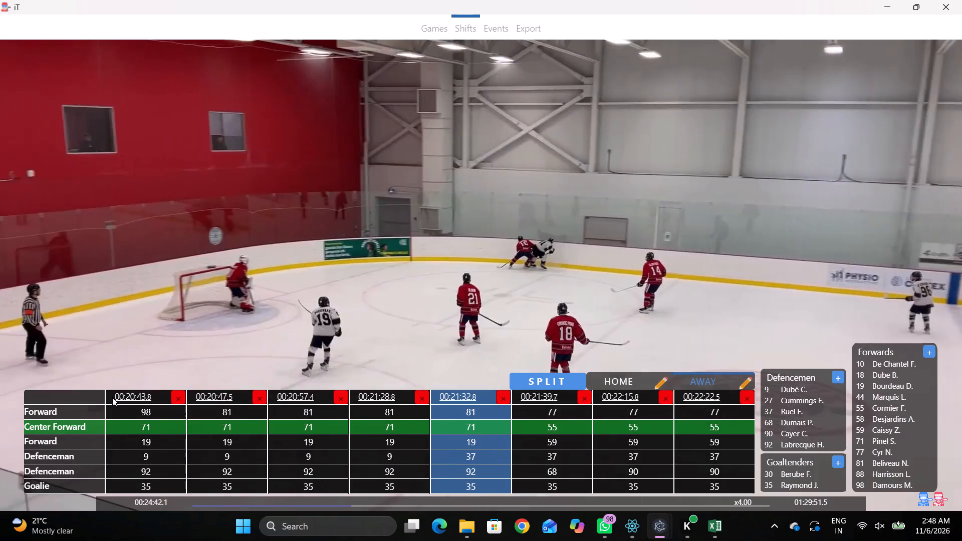
{"action": "triple_click", "coordinate": [112, 397]}
{"action": "triple_click", "coordinate": [112, 397]}
{"action": "triple_click", "coordinate": [112, 397]}
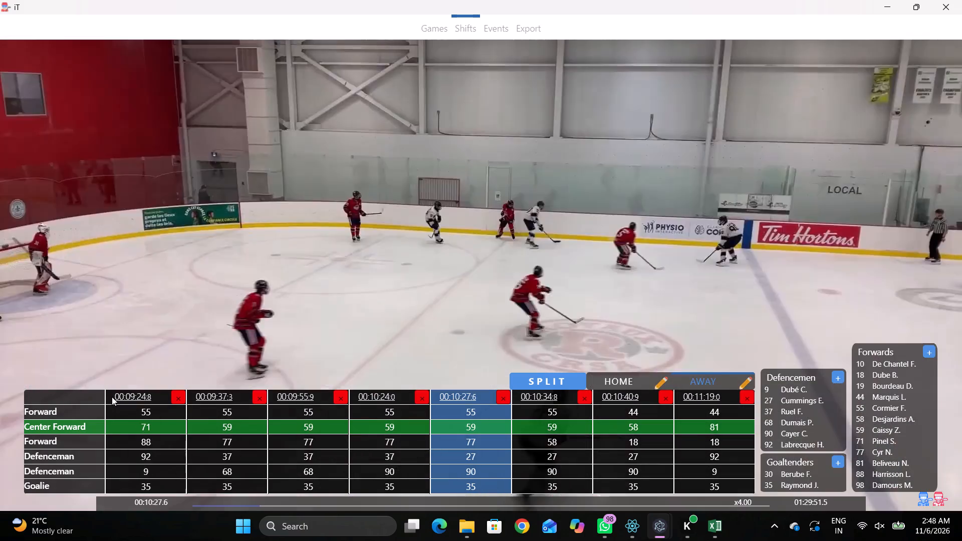
{"action": "triple_click", "coordinate": [112, 397]}
{"action": "left_click", "coordinate": [111, 397]}
Proceed to event markup, accepting that all shifts in the segment are tagged, and set the period to 1.
{"action": "left_click", "coordinate": [504, 23]}
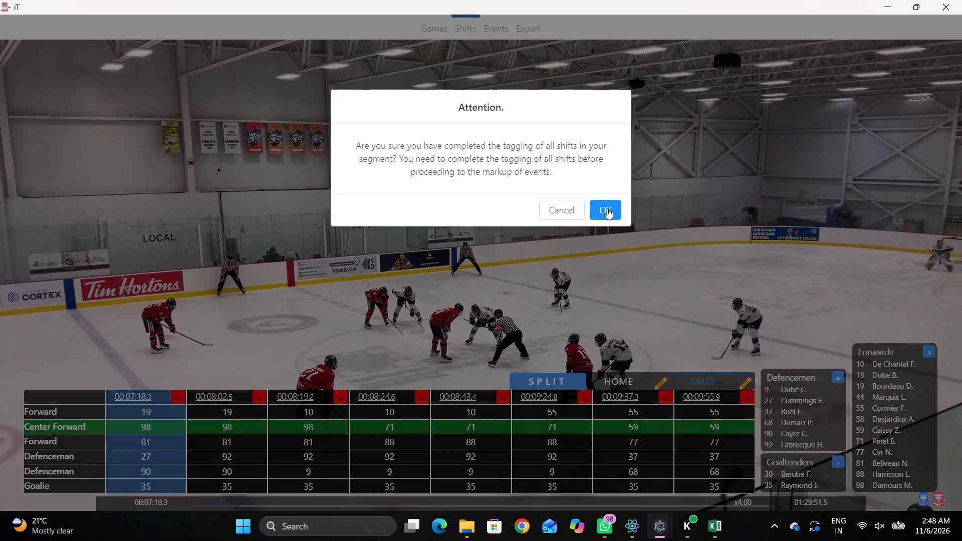
{"action": "left_click", "coordinate": [607, 208]}
{"action": "left_click", "coordinate": [890, 57]}
{"action": "left_click", "coordinate": [888, 51]}
{"action": "key", "text": "1"}
{"action": "left_click", "coordinate": [766, 98]}
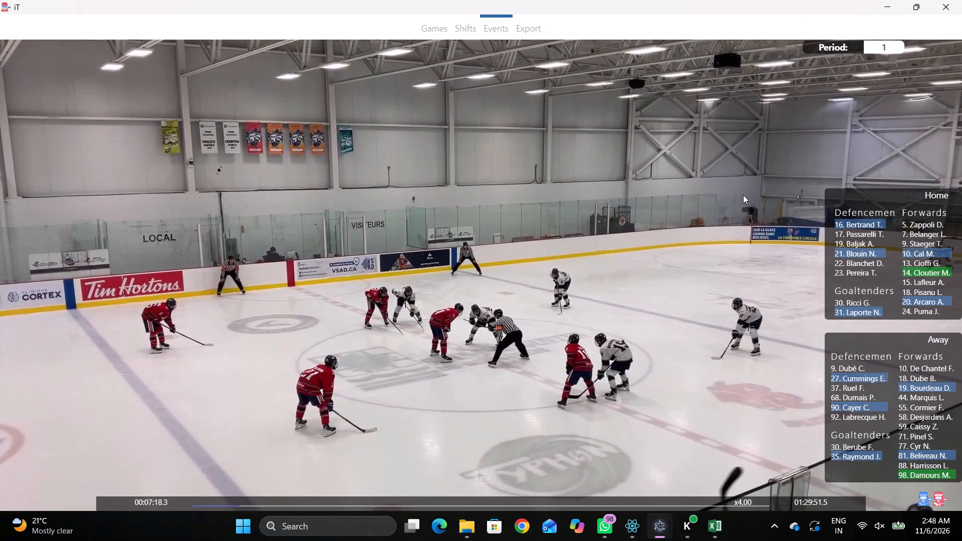